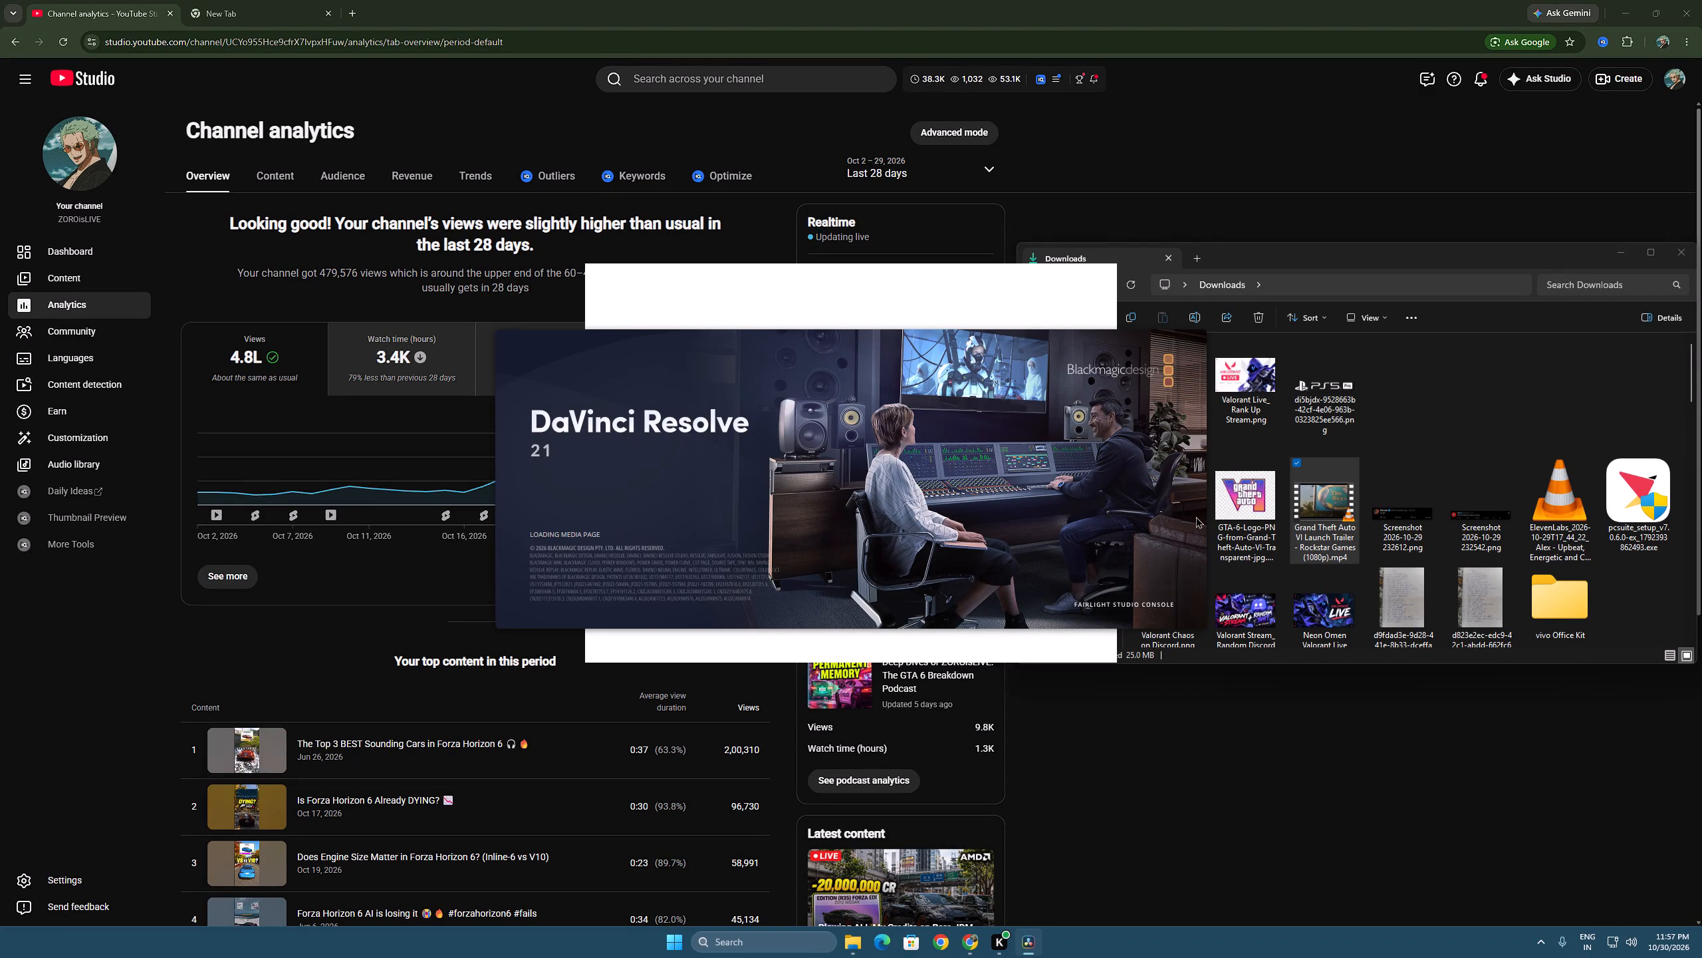
Open Chrome with the second profile labelled Nil and go to youtube.com.
left_click(945, 939)
left_click(658, 573)
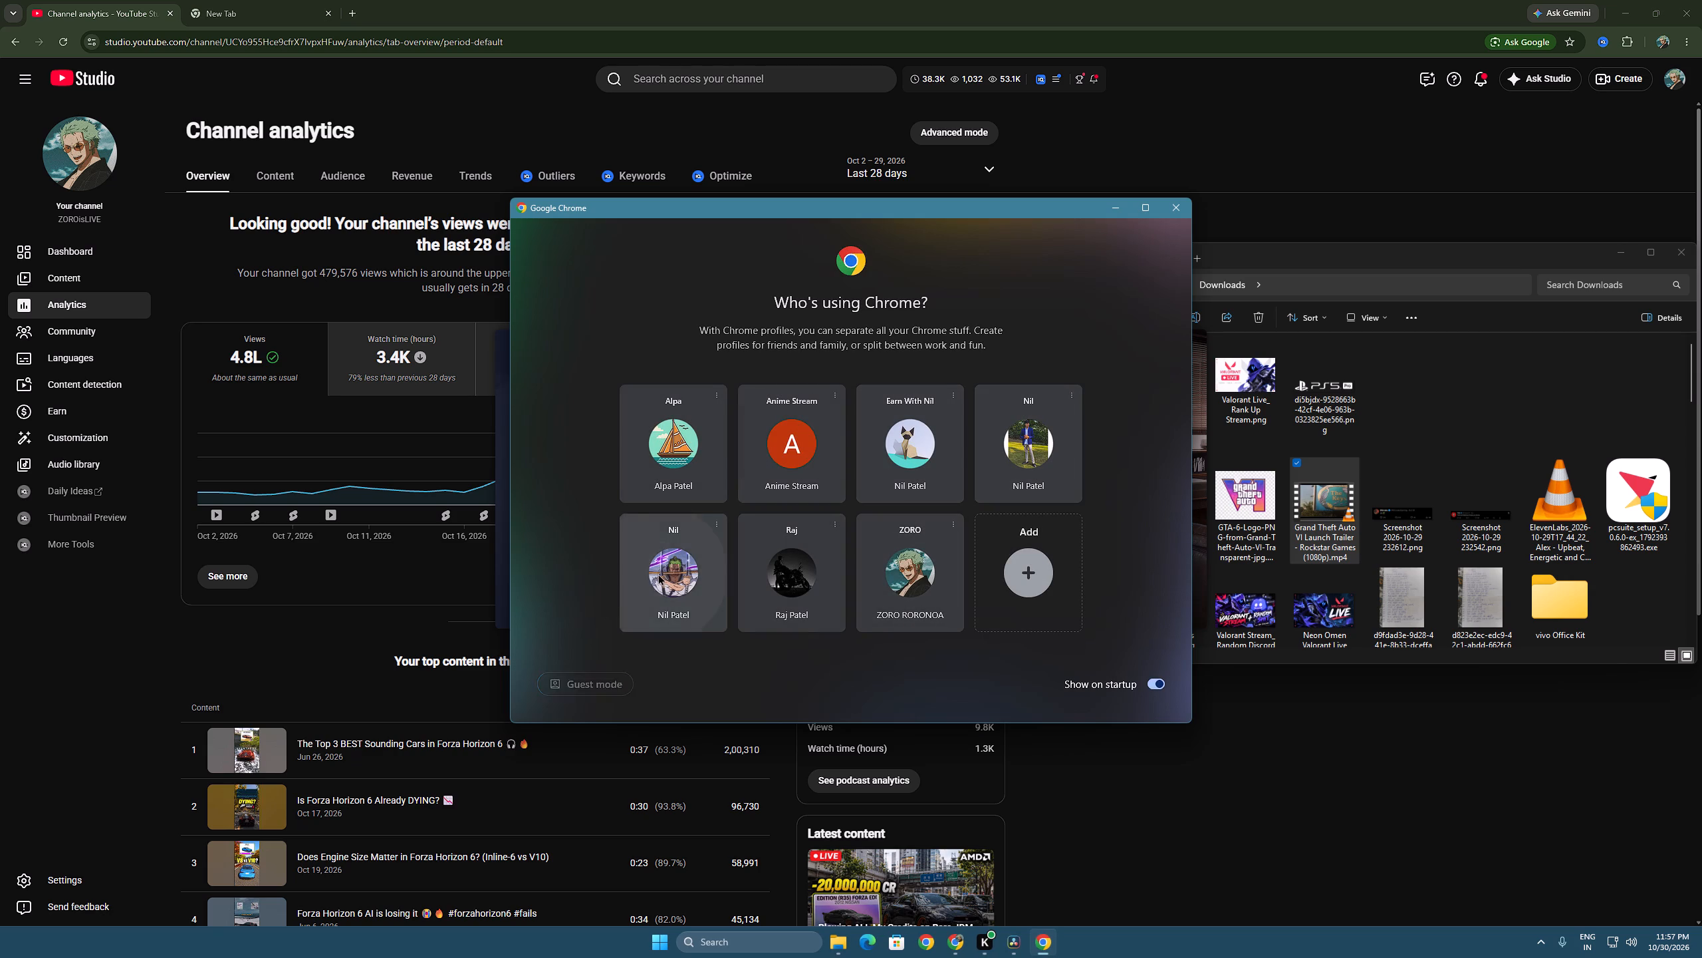
key("y")
key("Return")
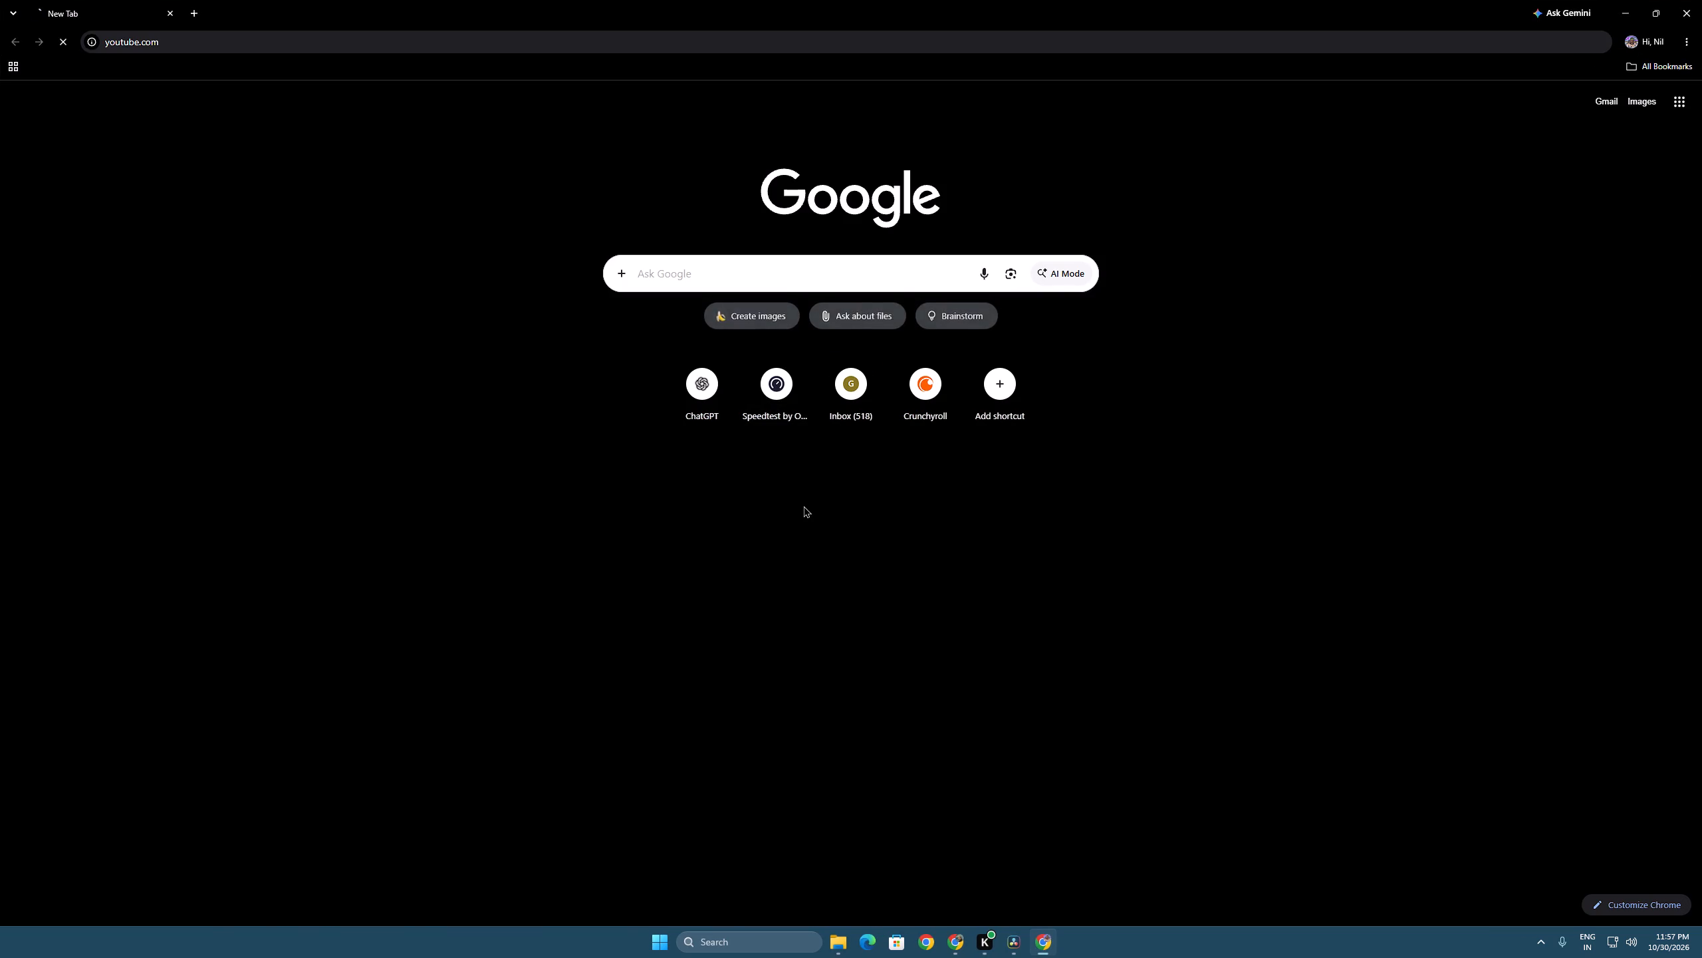
Switch to DaVinci Resolve.
left_click(1006, 938)
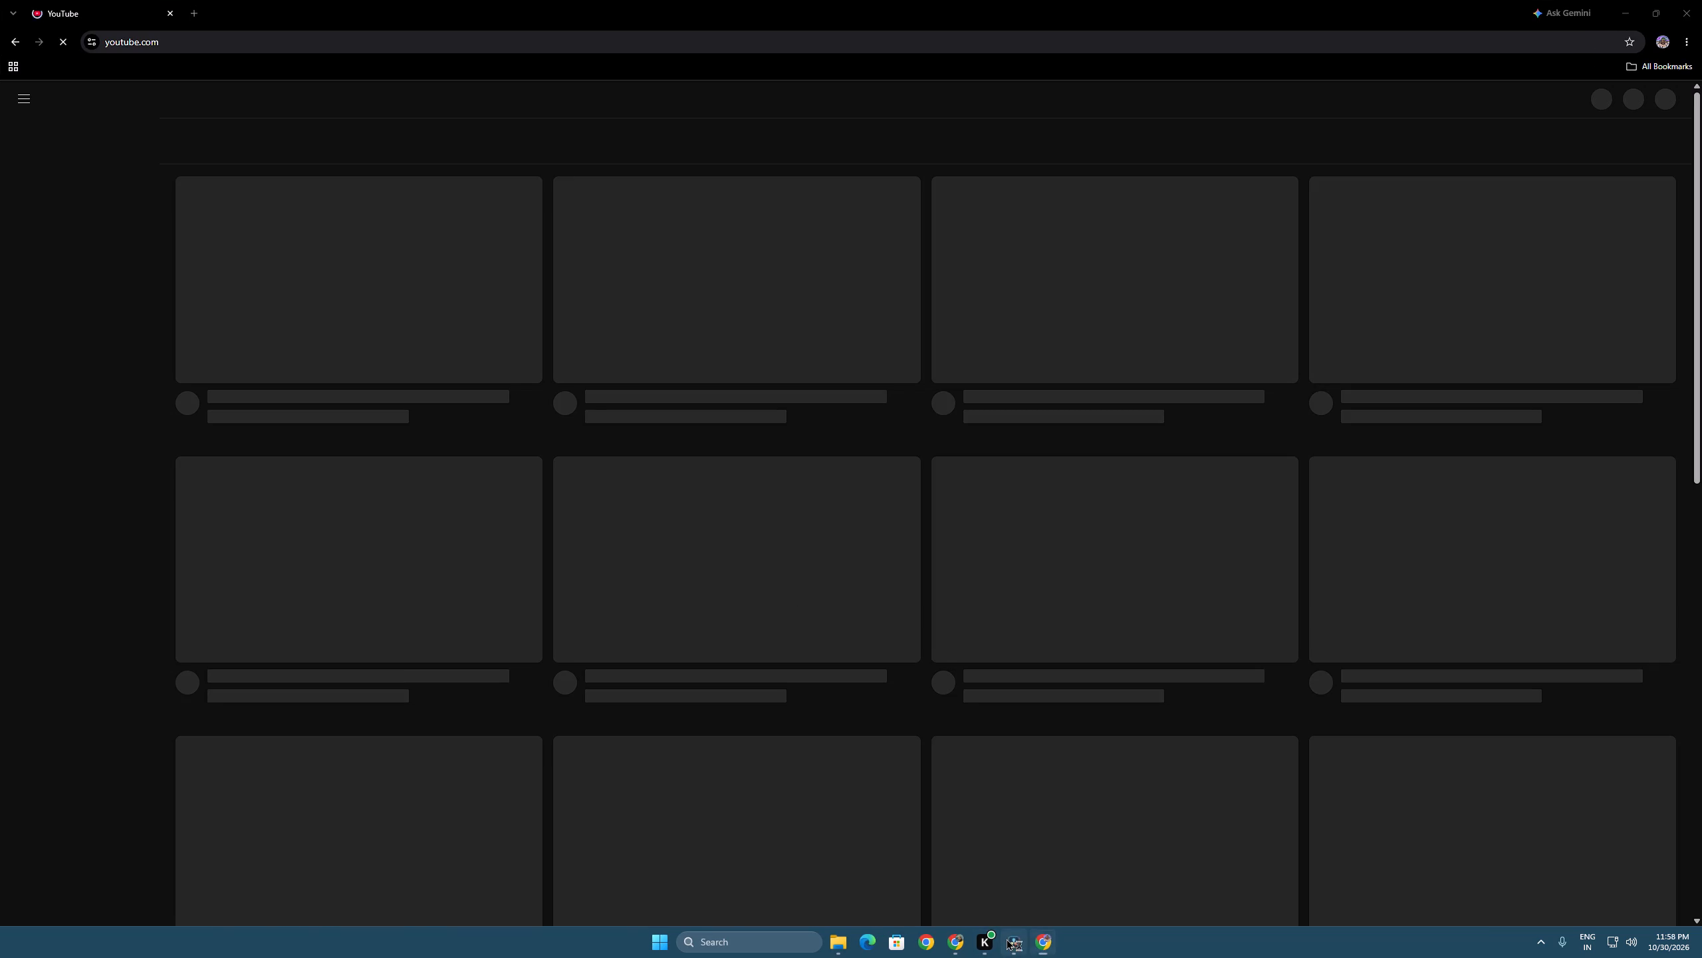
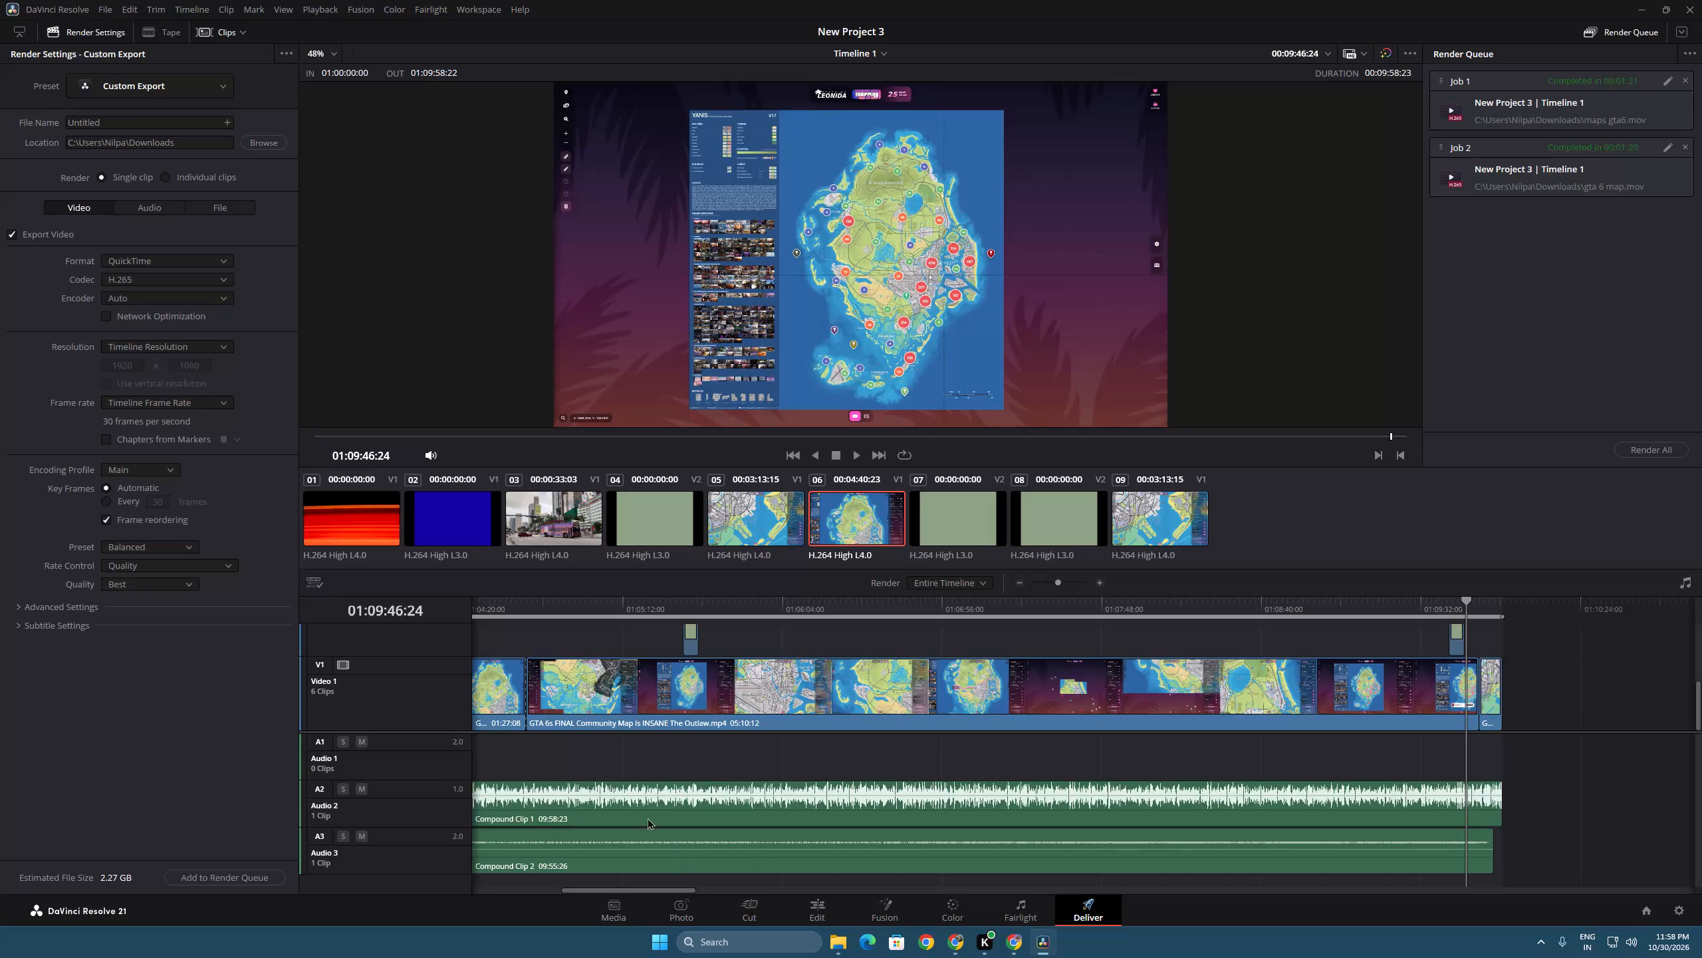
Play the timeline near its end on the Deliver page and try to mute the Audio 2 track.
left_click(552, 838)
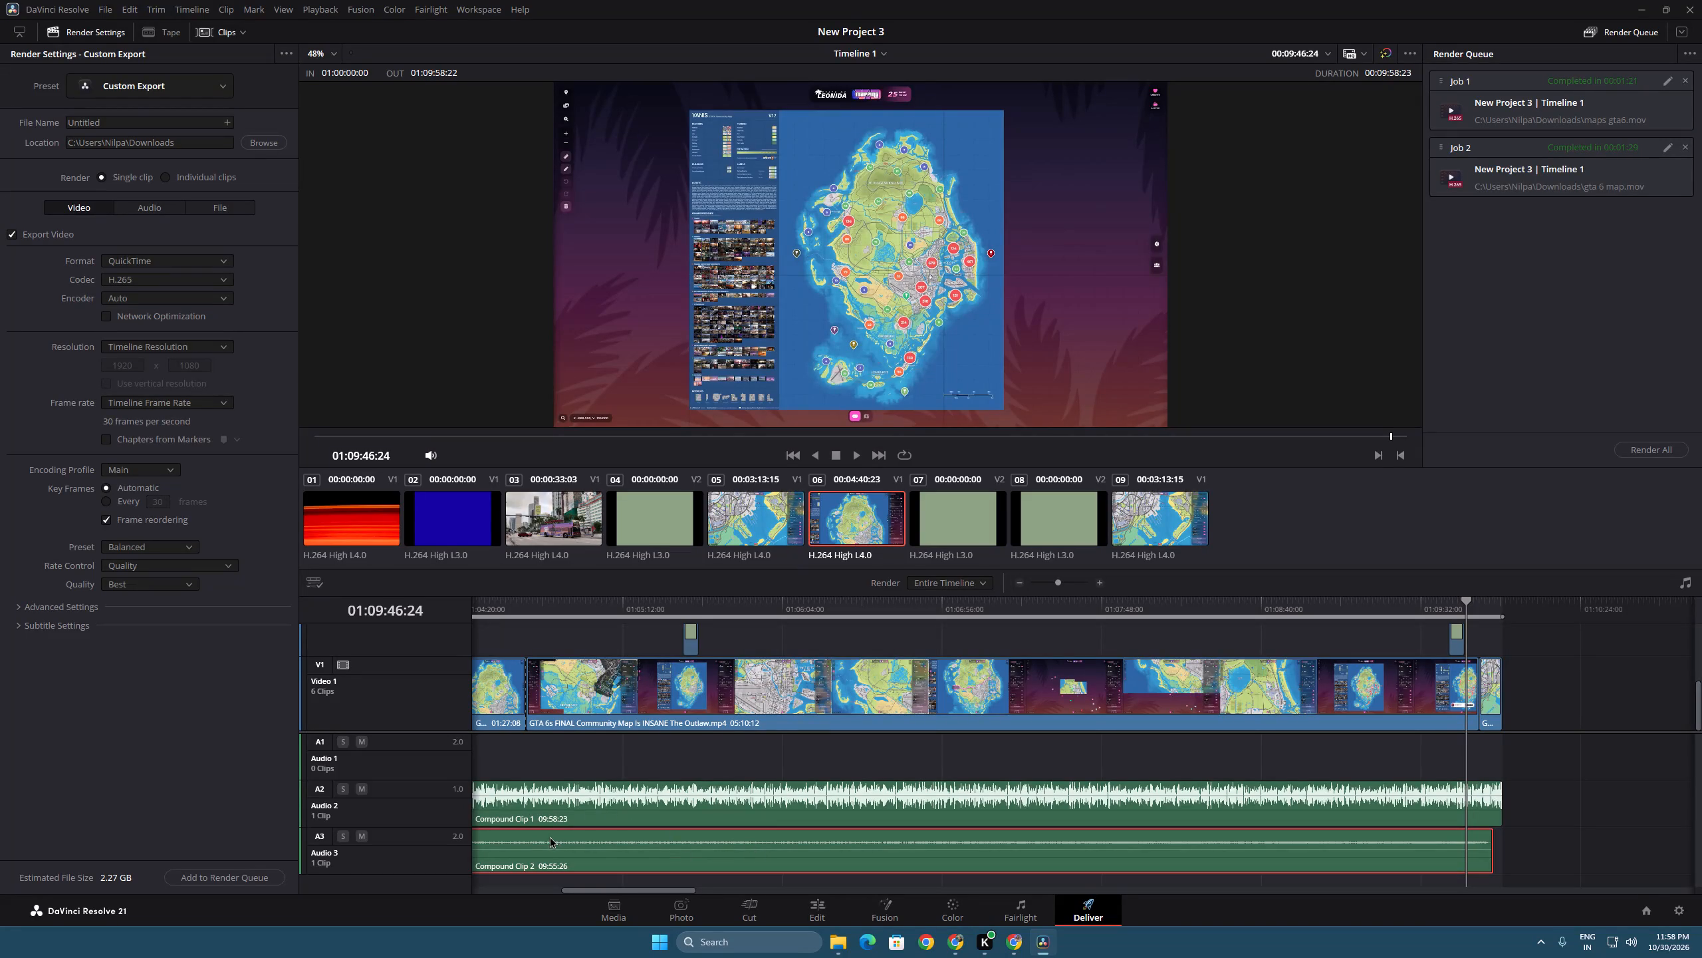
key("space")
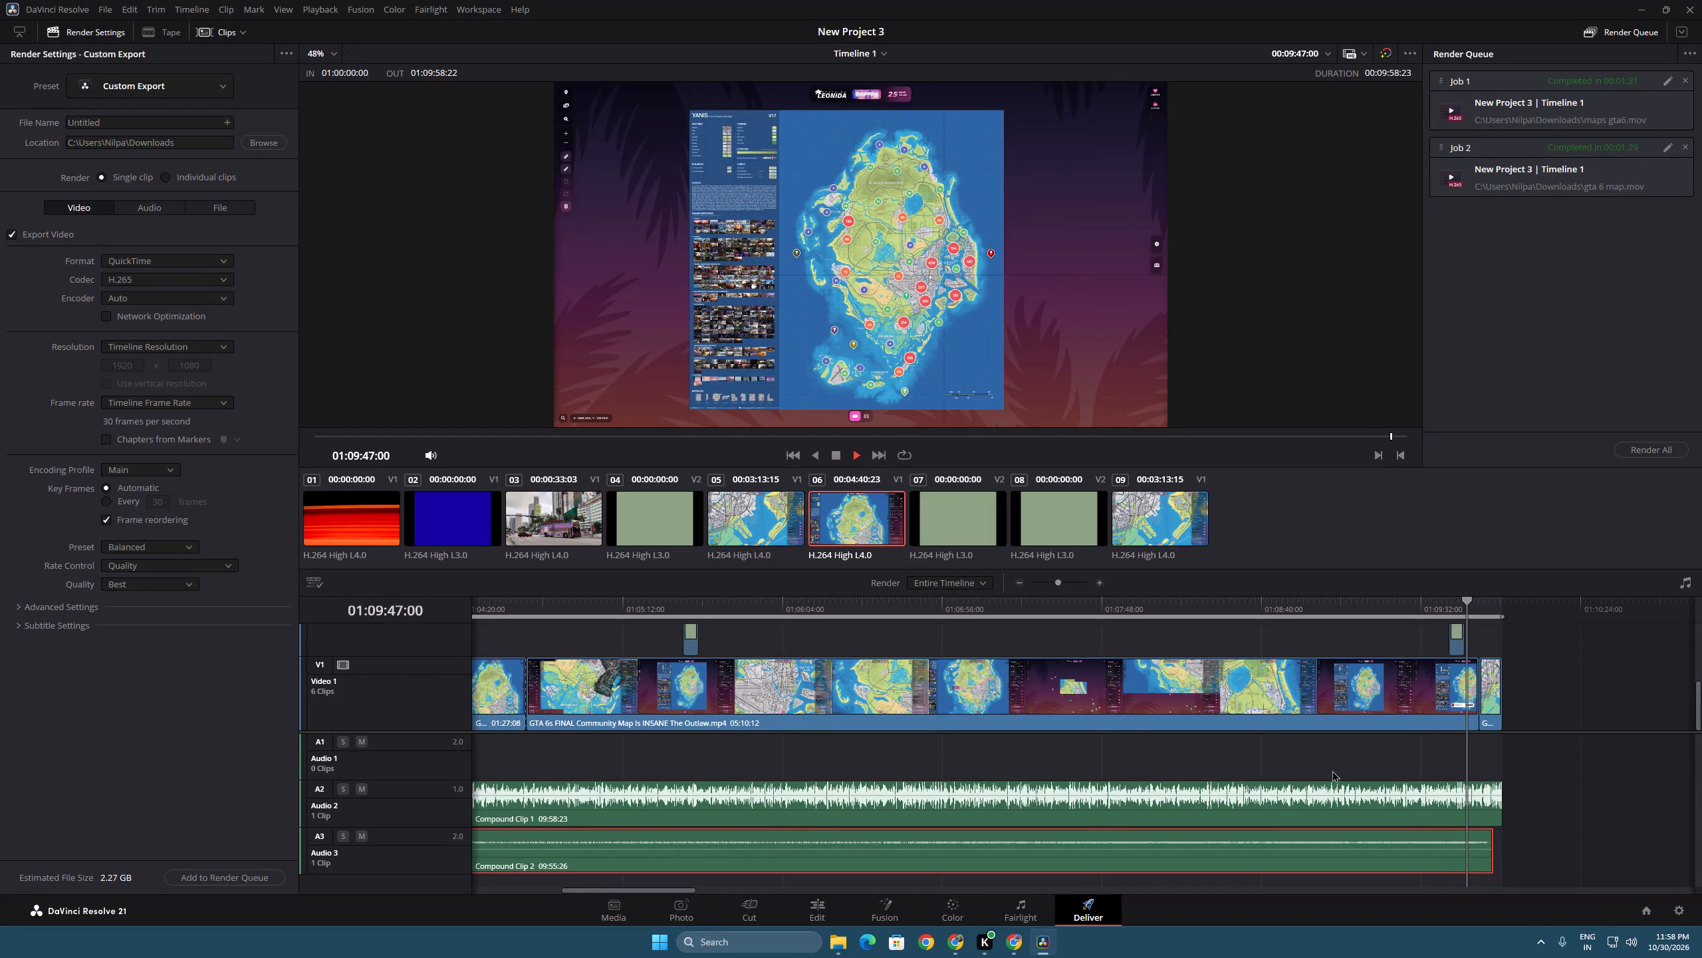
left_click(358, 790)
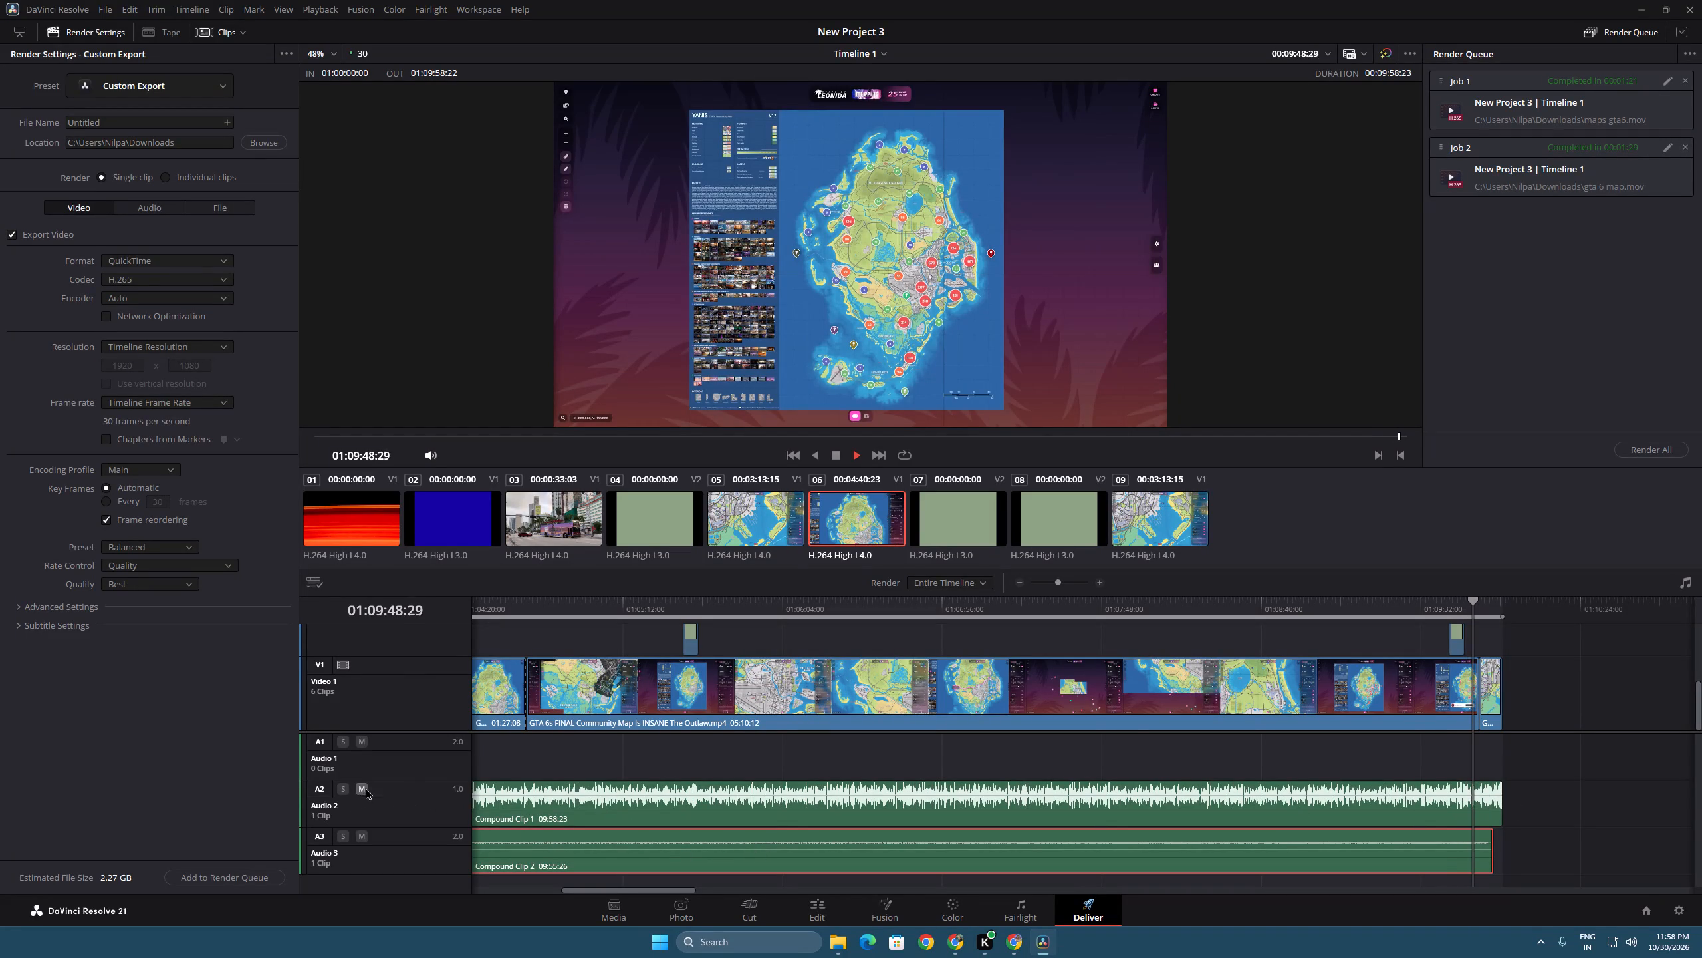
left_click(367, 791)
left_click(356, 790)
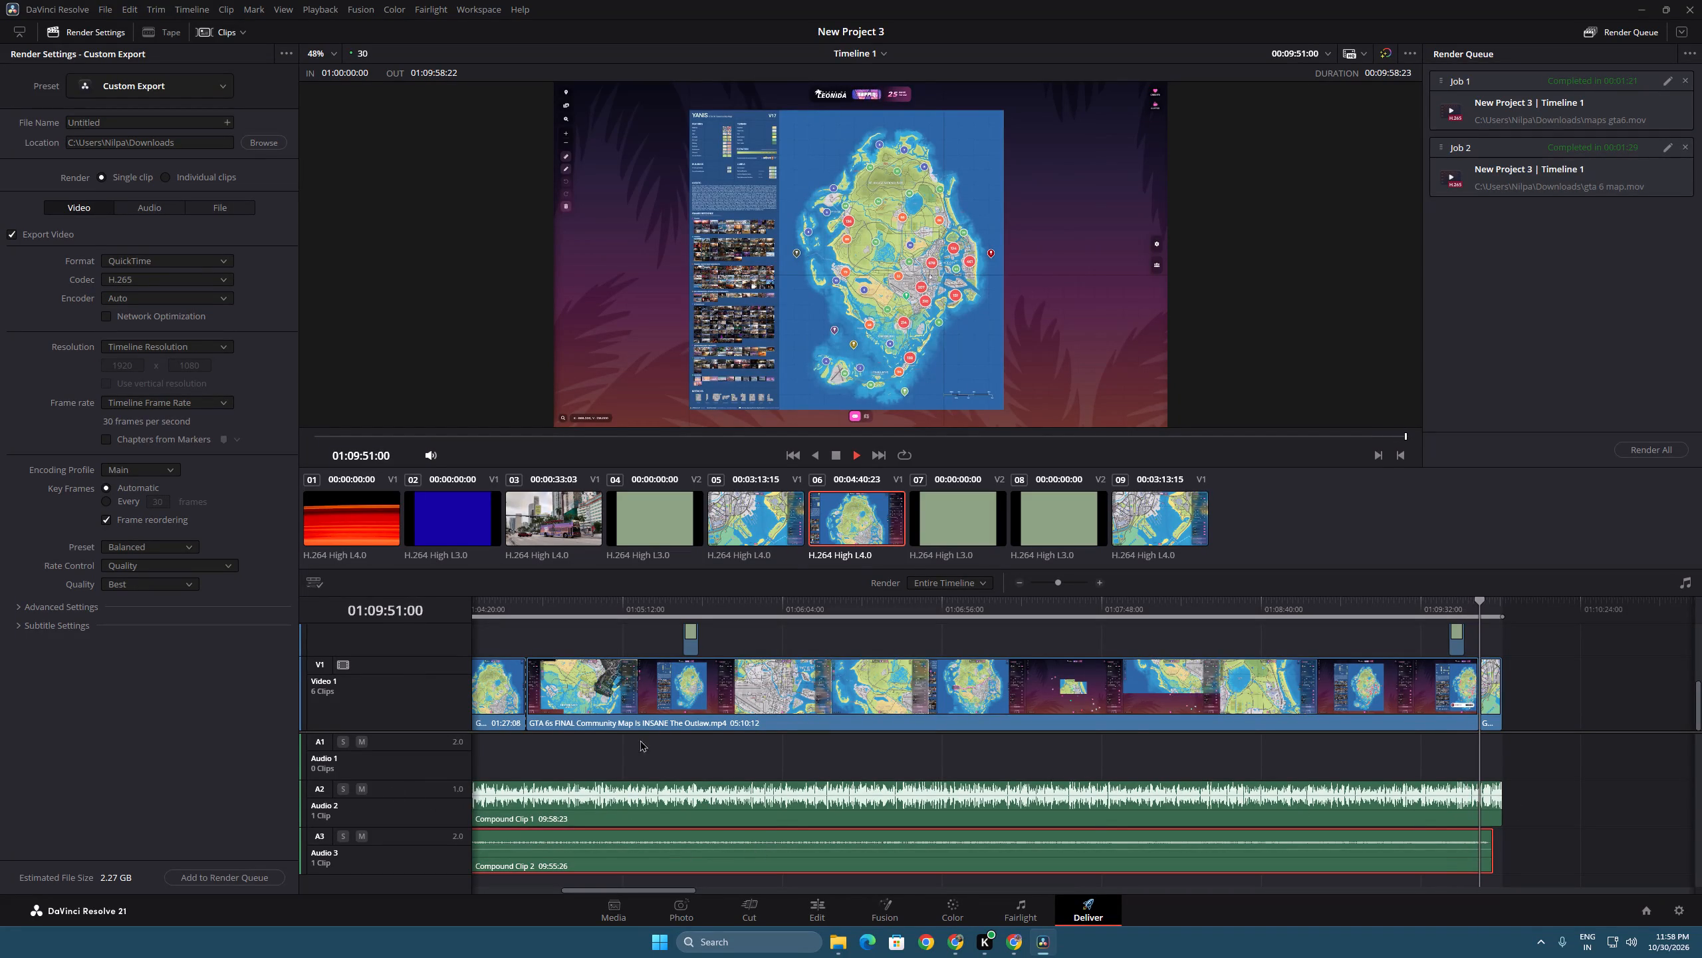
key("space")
Mute the Audio 2 track on the Edit page and play the timeline near its end and from the start.
left_click(818, 909)
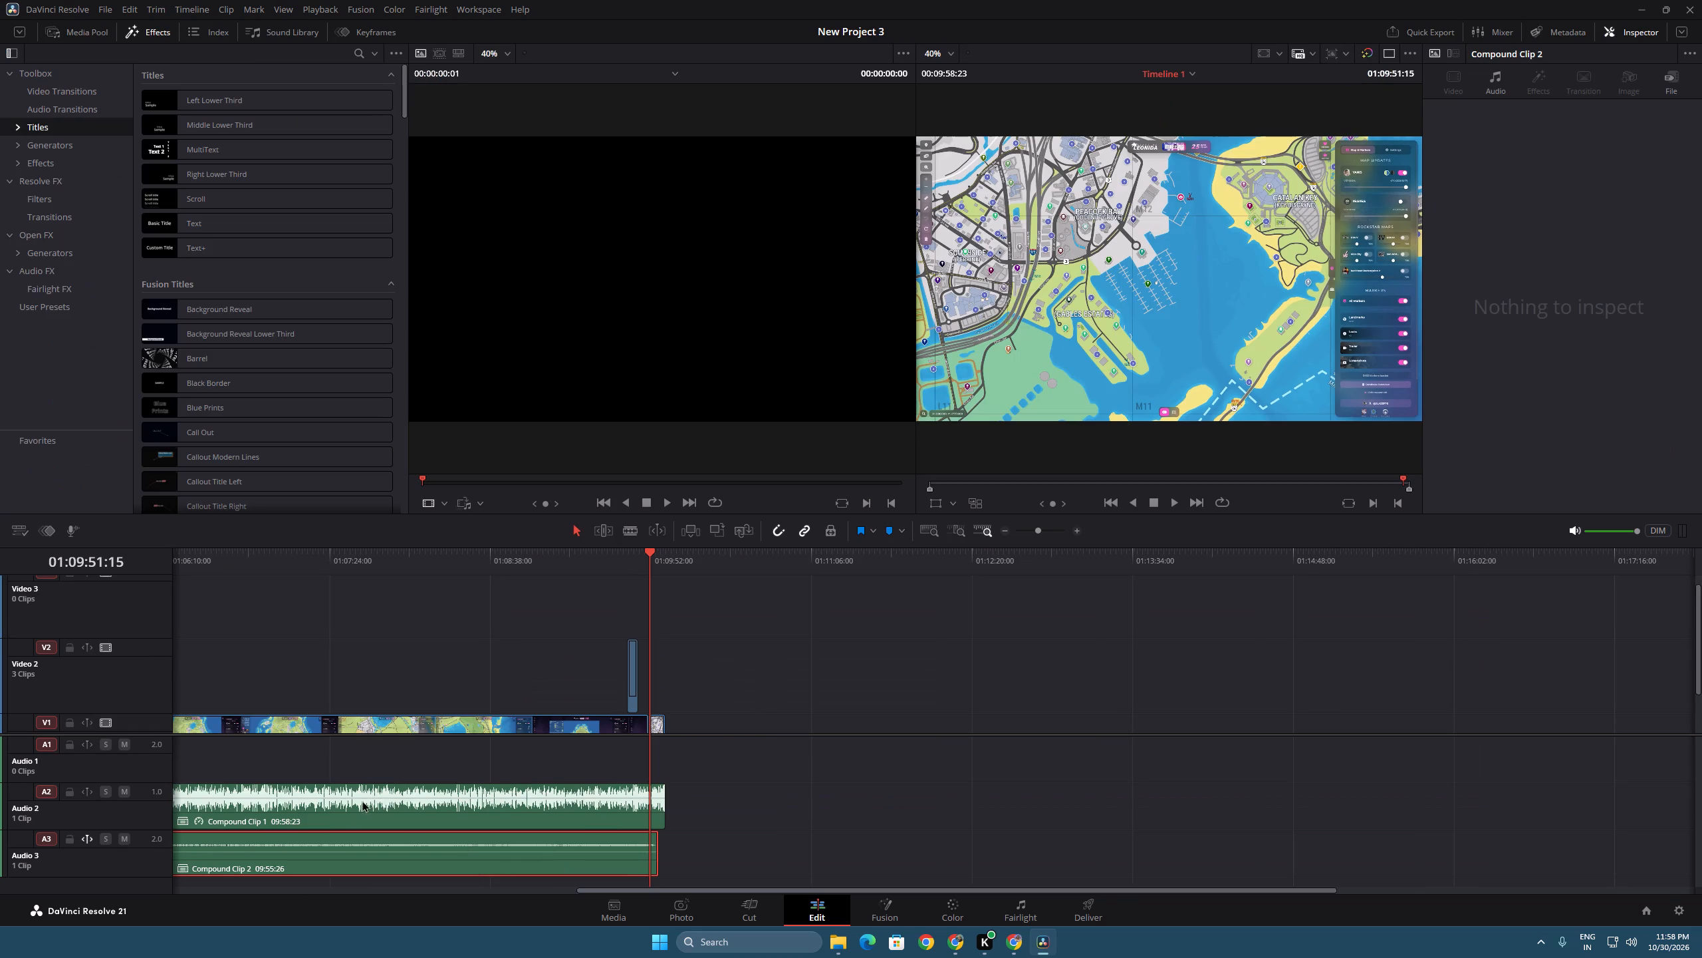
left_click(118, 790)
key("space")
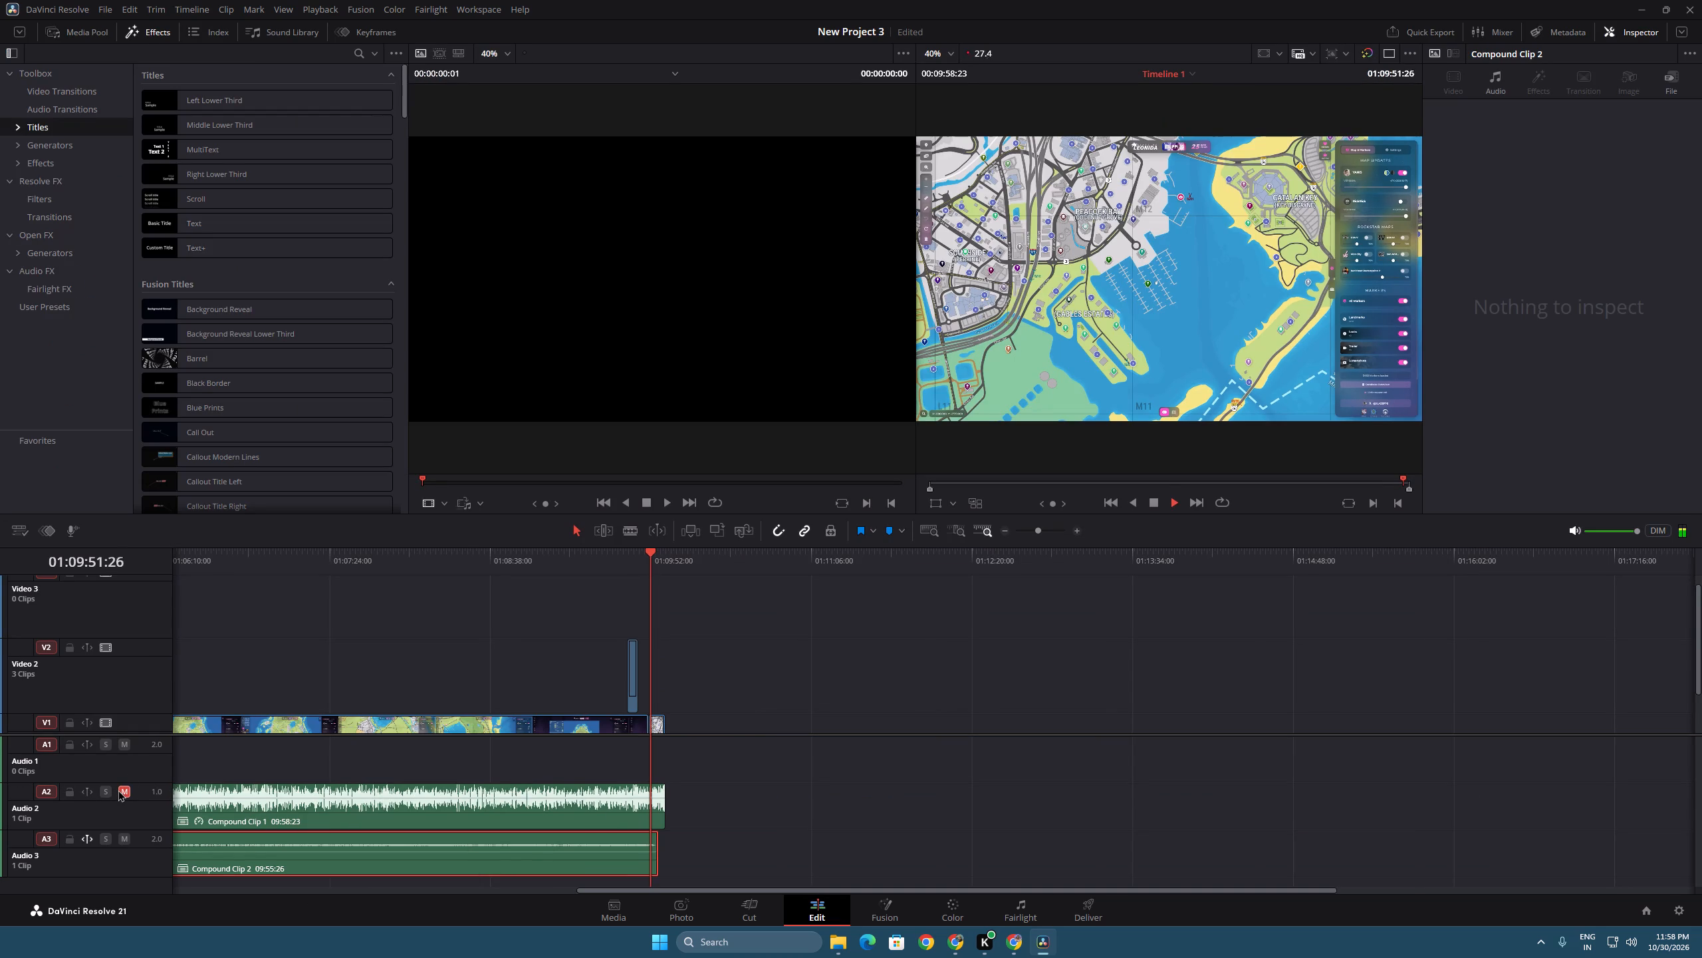
key("space")
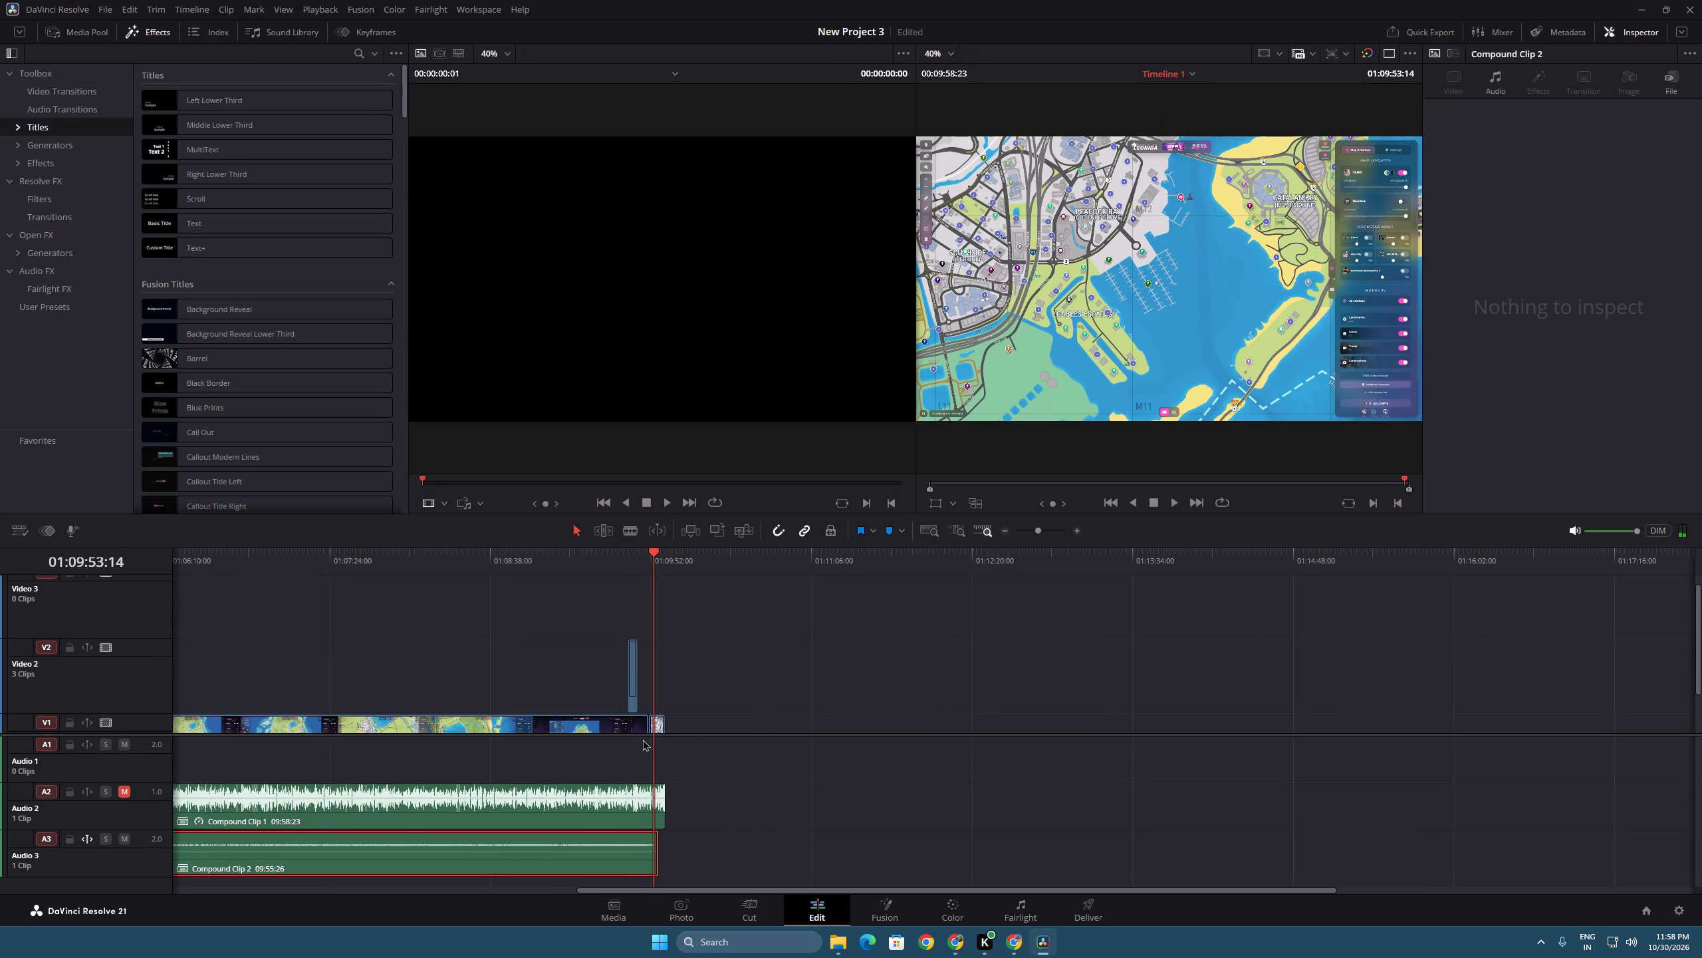
left_click_drag(731, 555, 80, 583)
key("space")
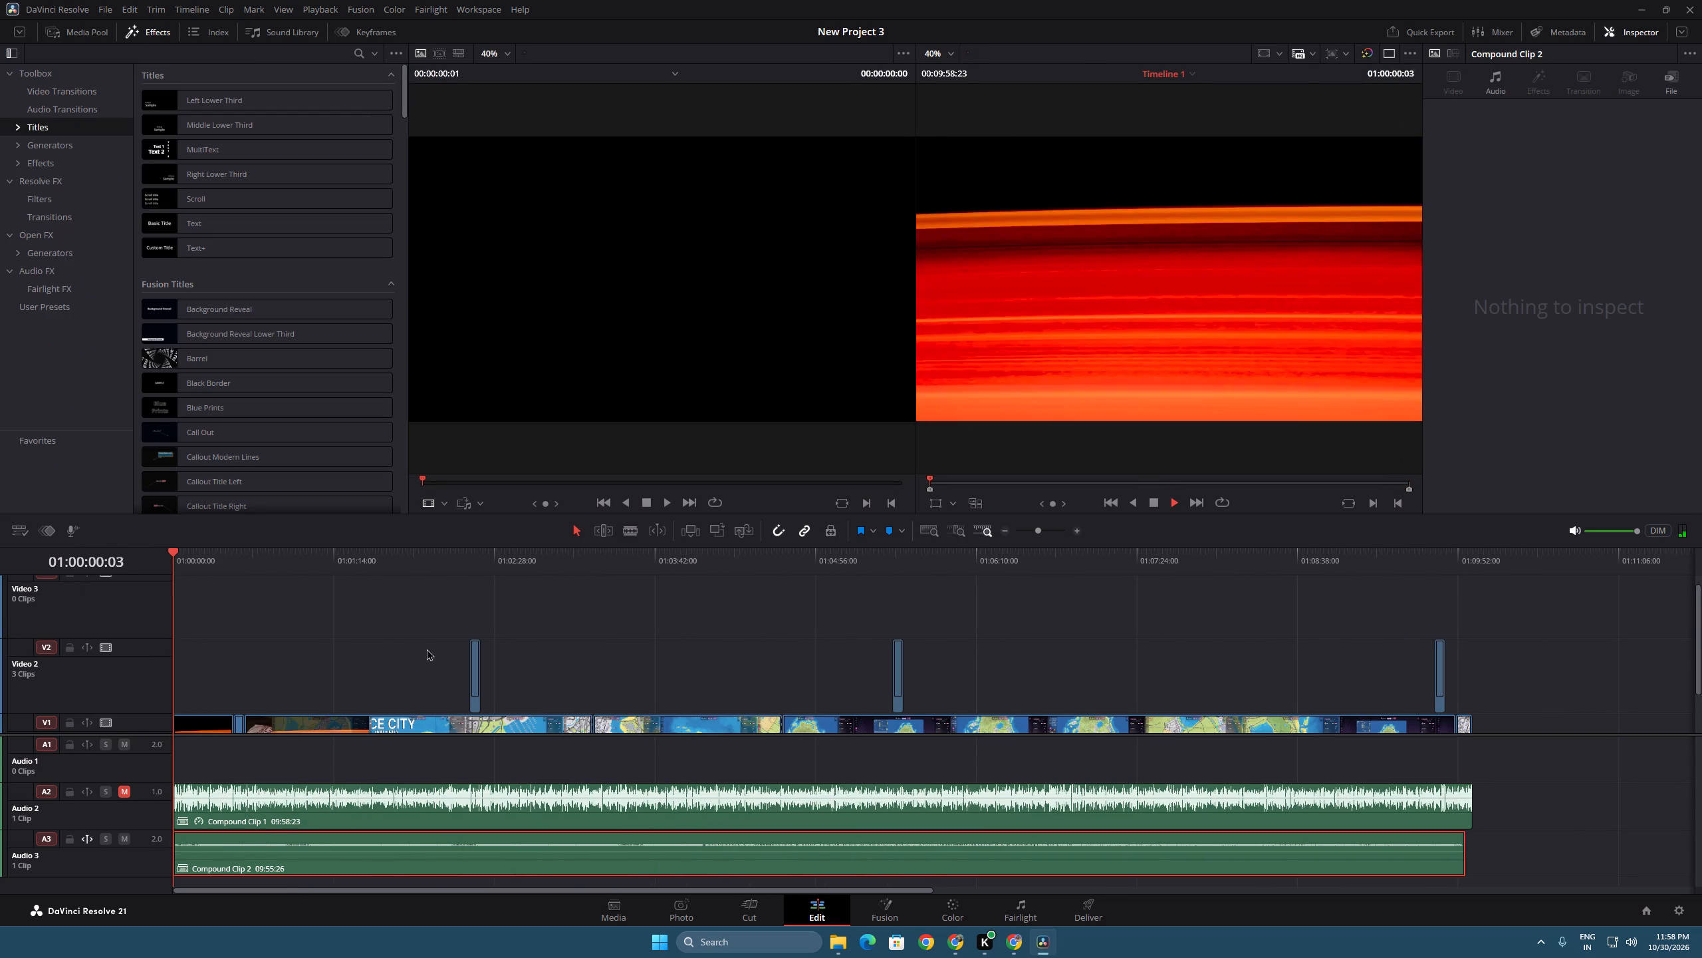
Shrink the Audio 1, Audio 2 and Audio 3 tracks to their minimum height.
left_click_drag(149, 778, 147, 736)
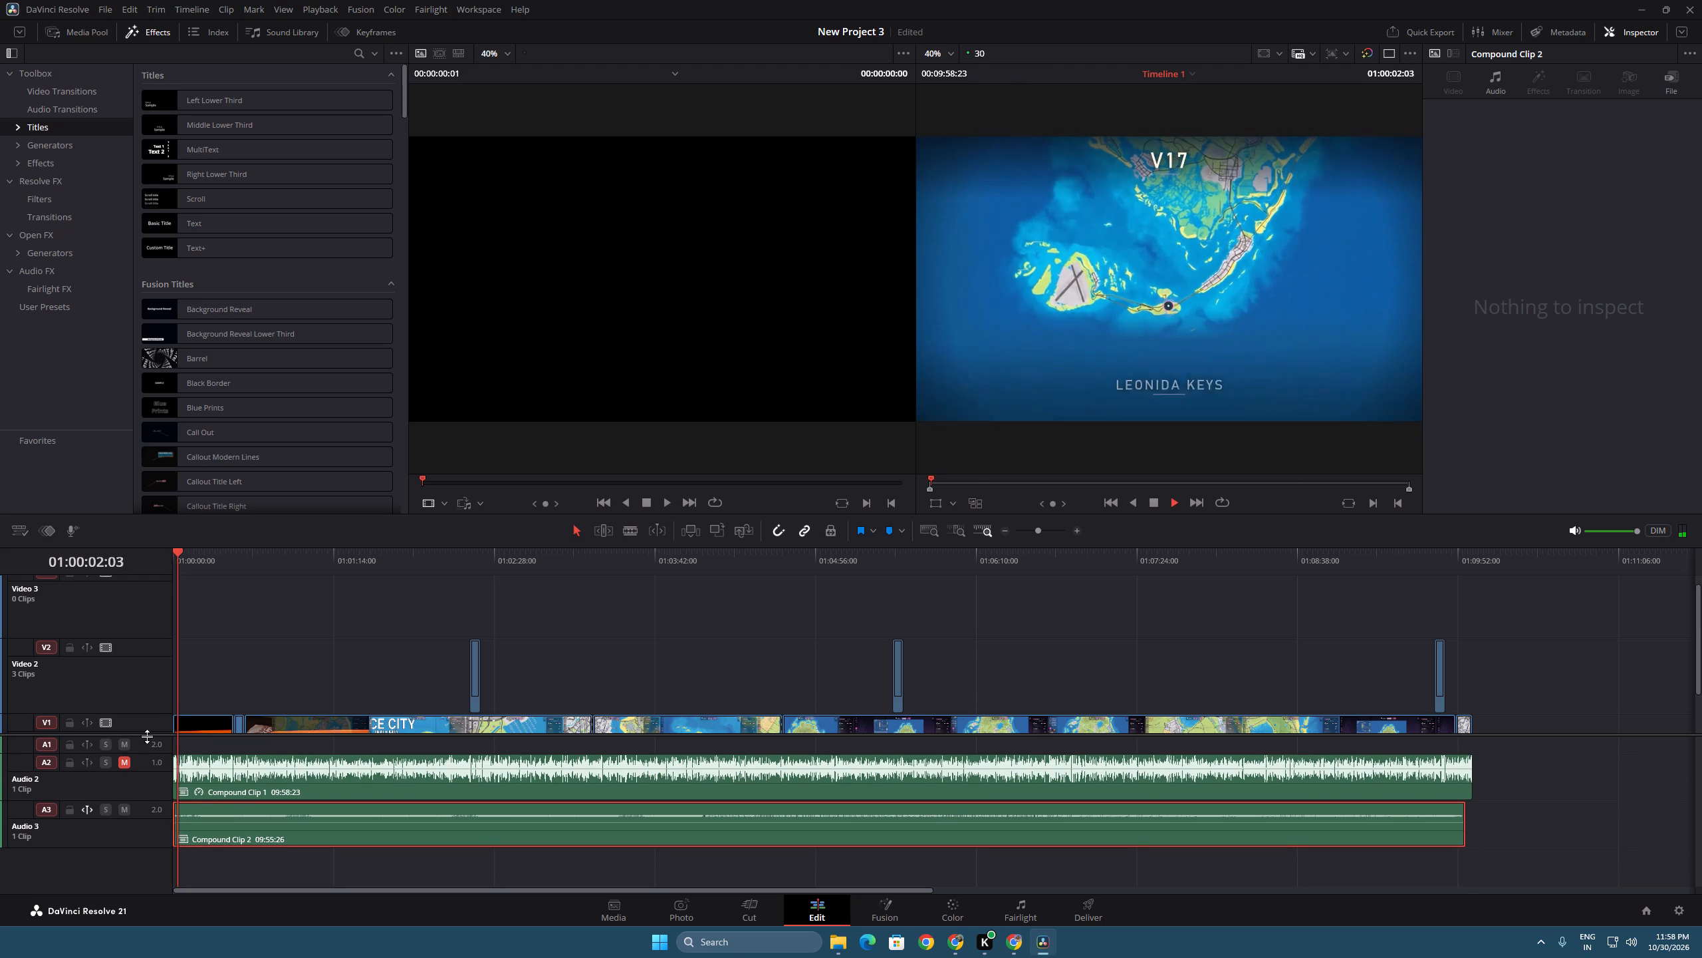
left_click_drag(147, 736, 147, 734)
left_click_drag(154, 797, 156, 764)
left_click_drag(154, 815, 161, 778)
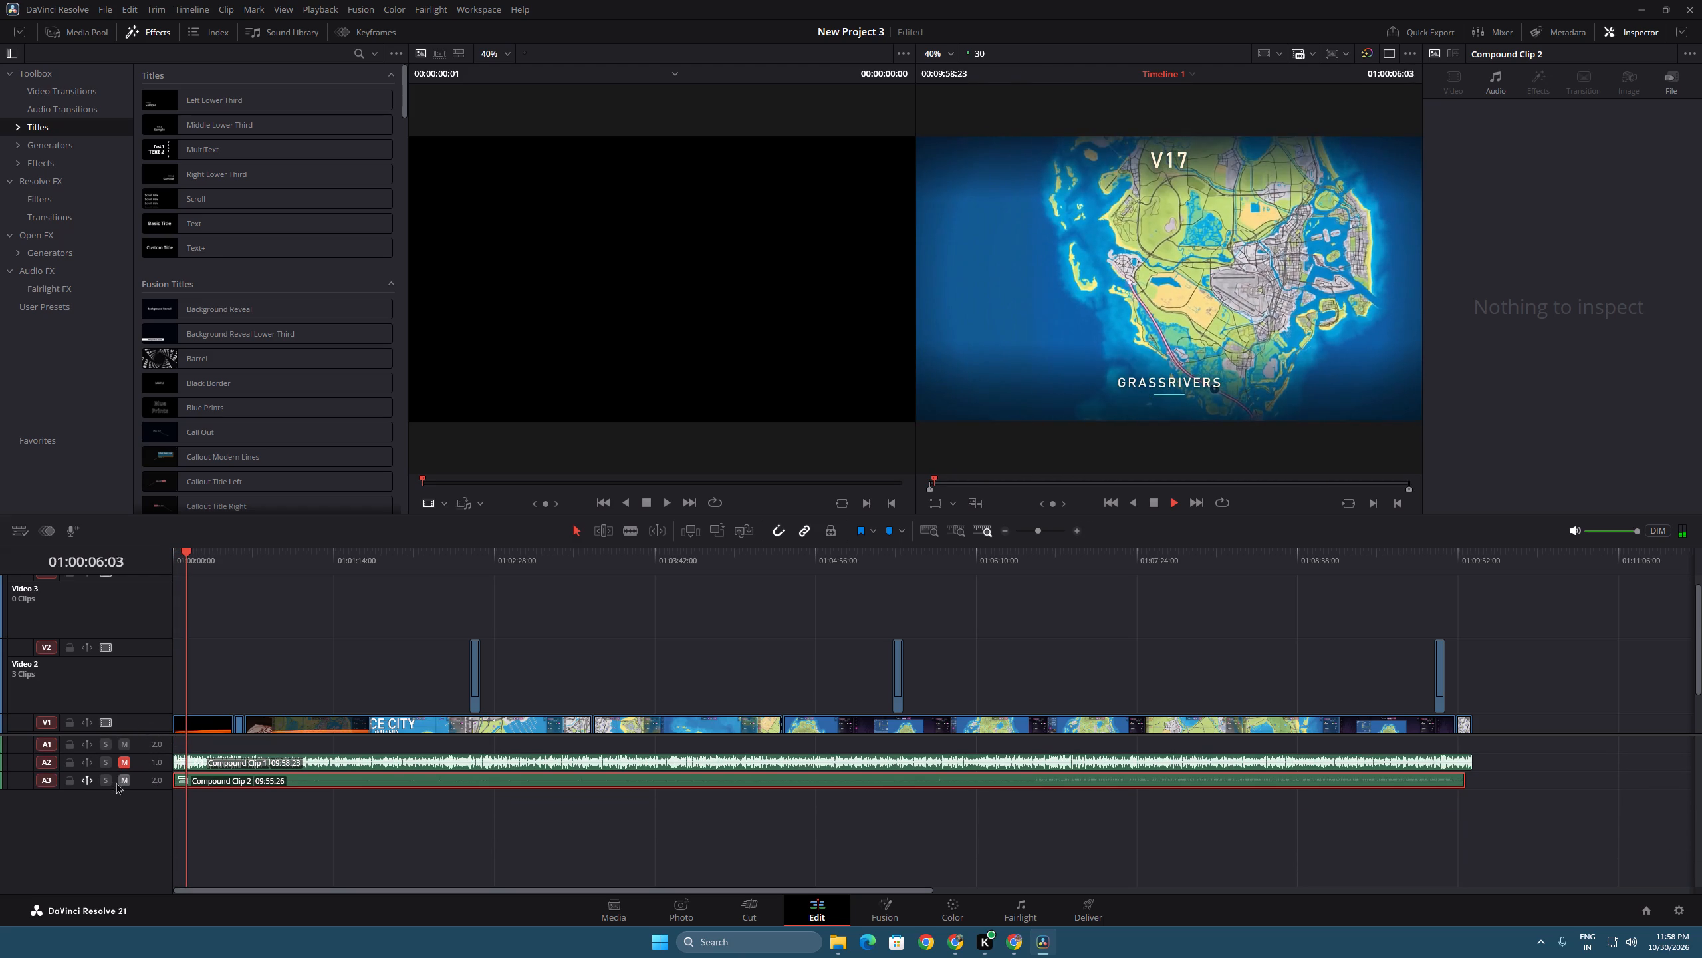
left_click(90, 779)
Preview the timeline at about 01:02:17, where the first Video 2 overlay begins.
left_click_drag(485, 554, 470, 551)
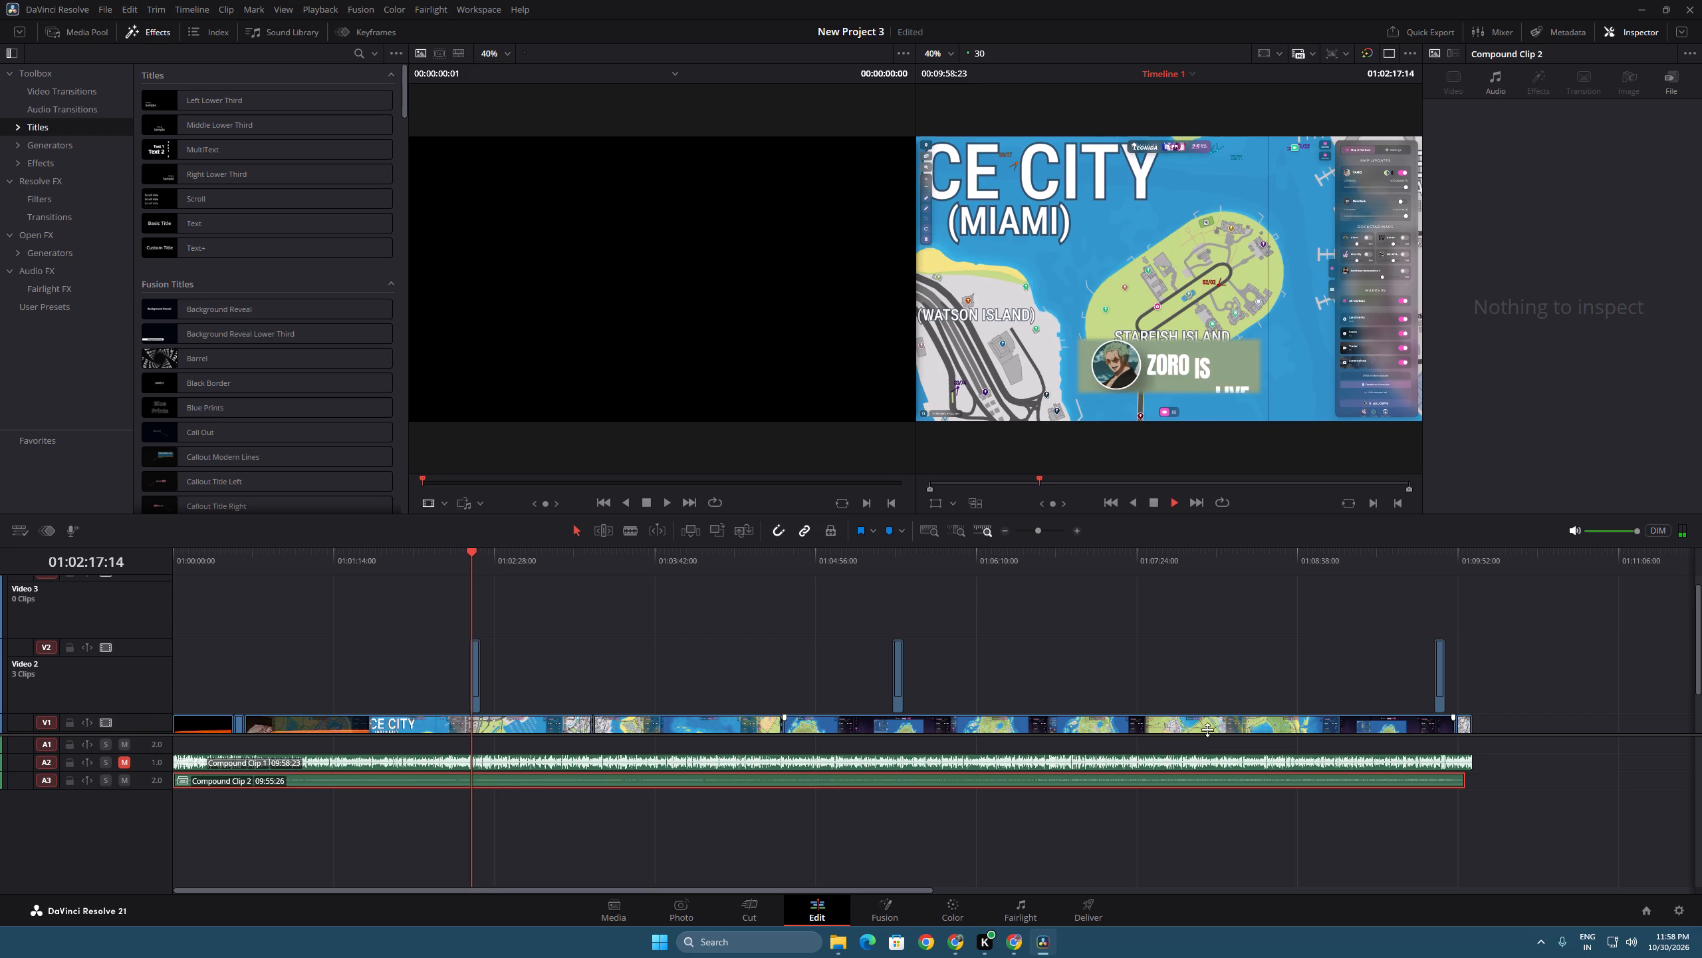
key("space")
Ripple-delete the three long map clips on Video 1, working back from the end of the timeline.
left_click(1405, 725)
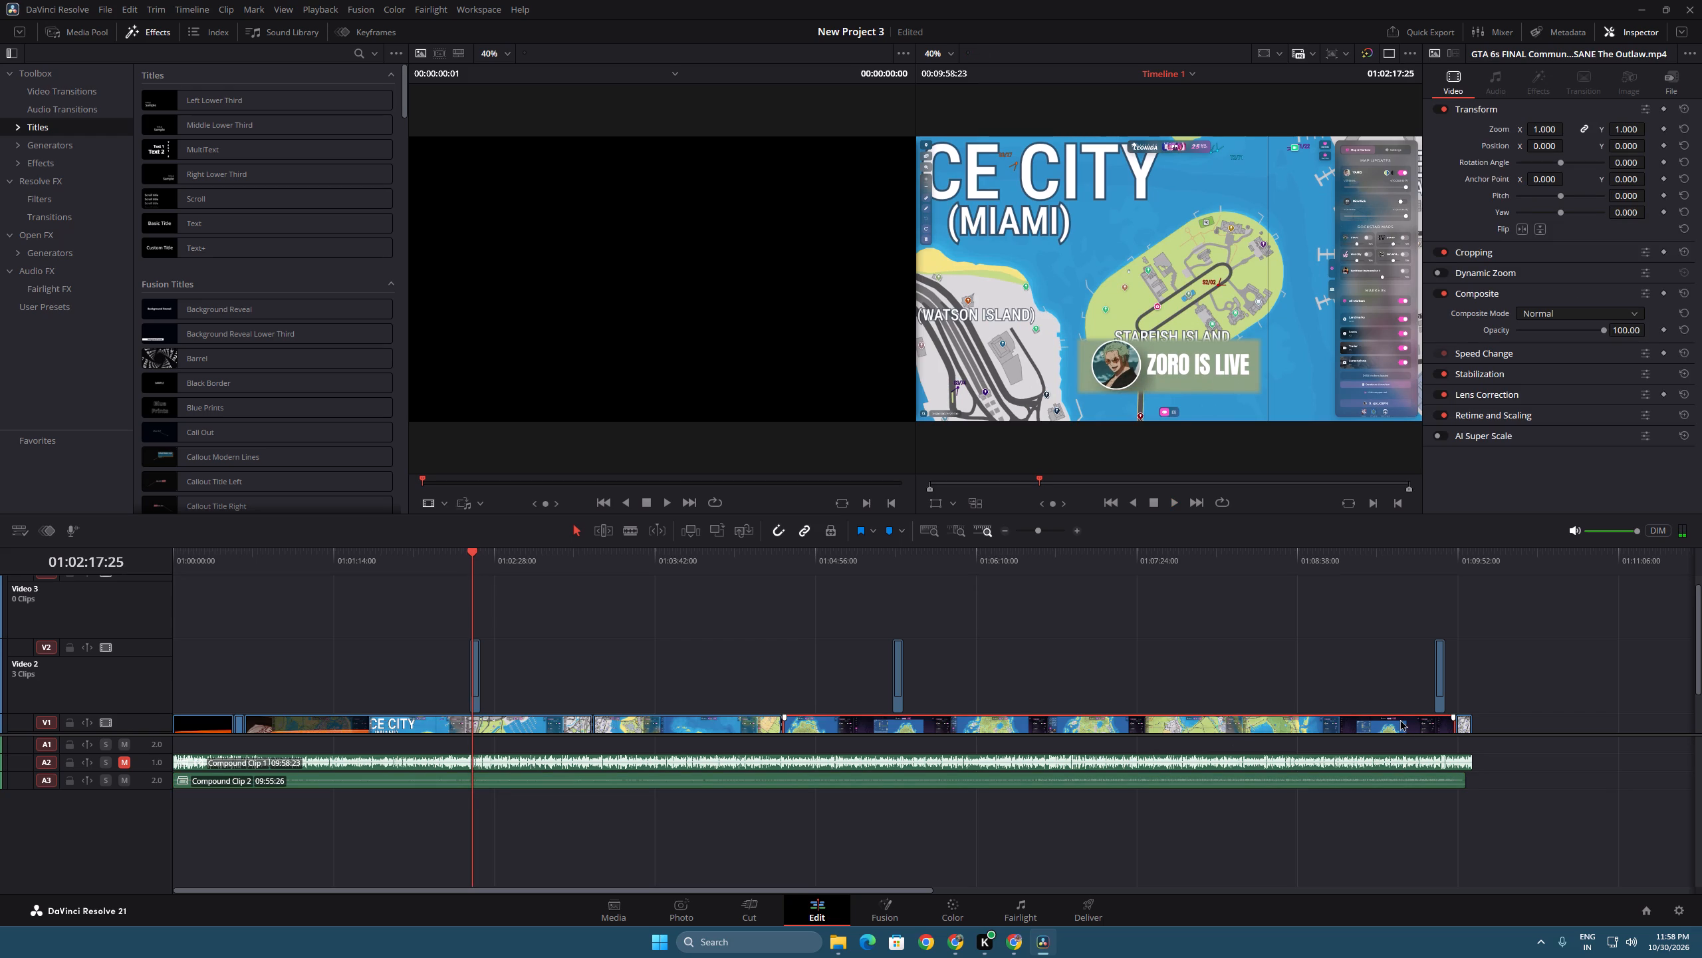
key("Delete")
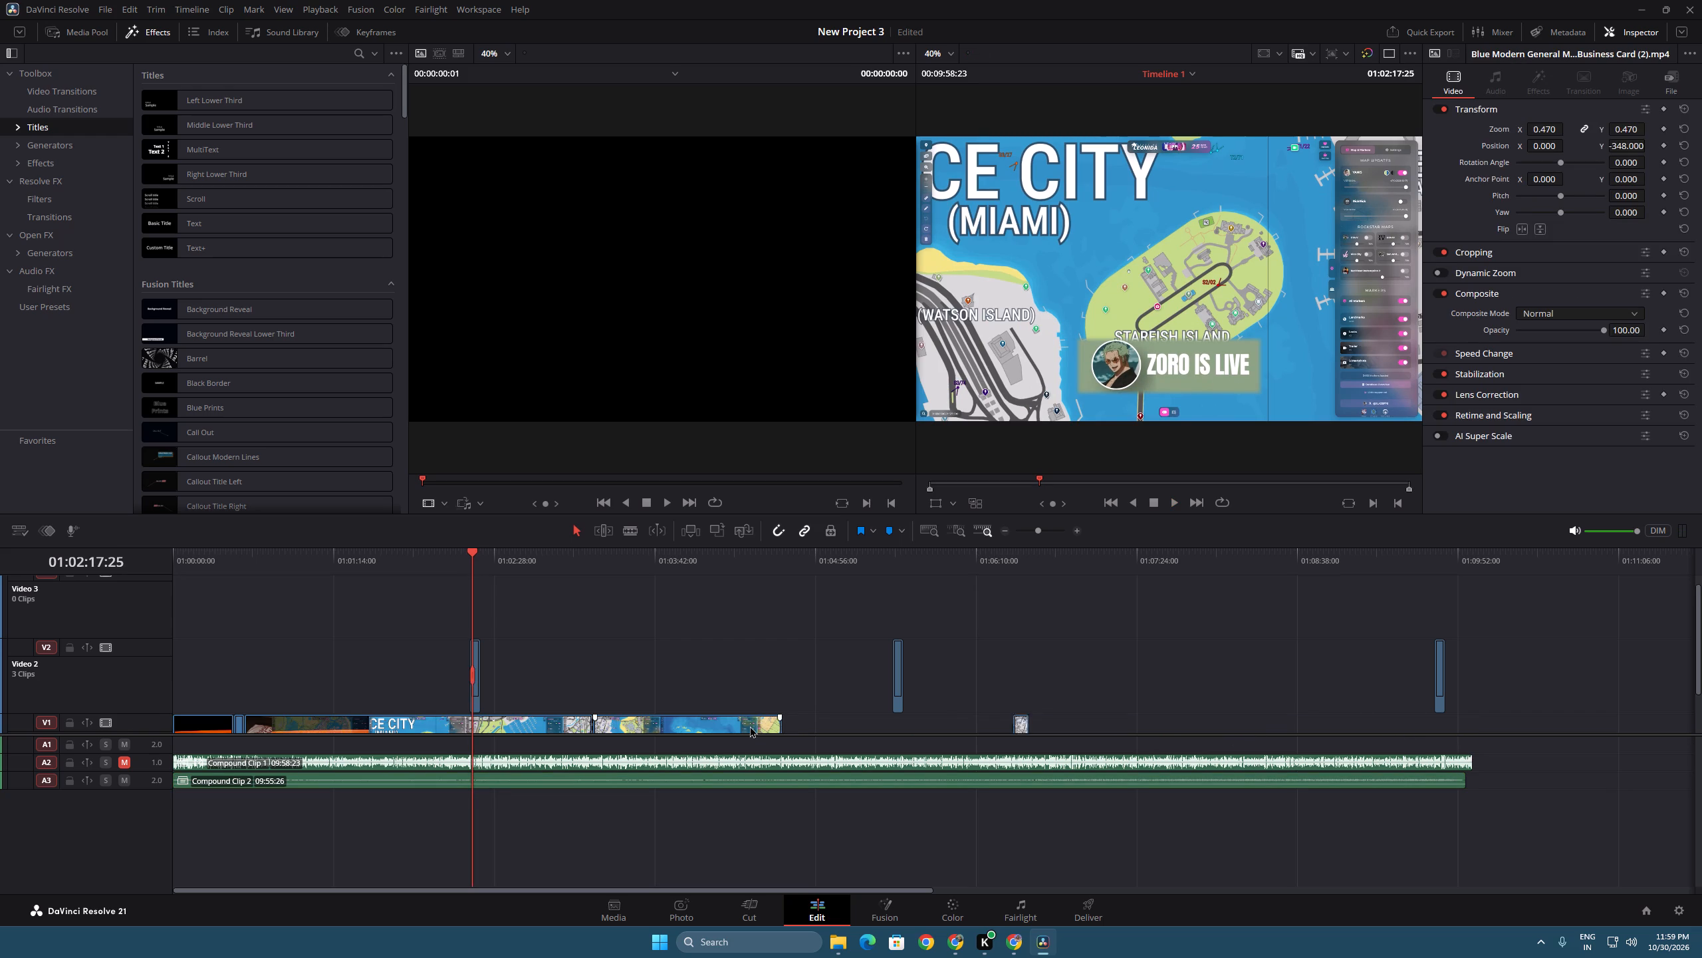
left_click(747, 726)
key("Delete")
left_click(535, 728)
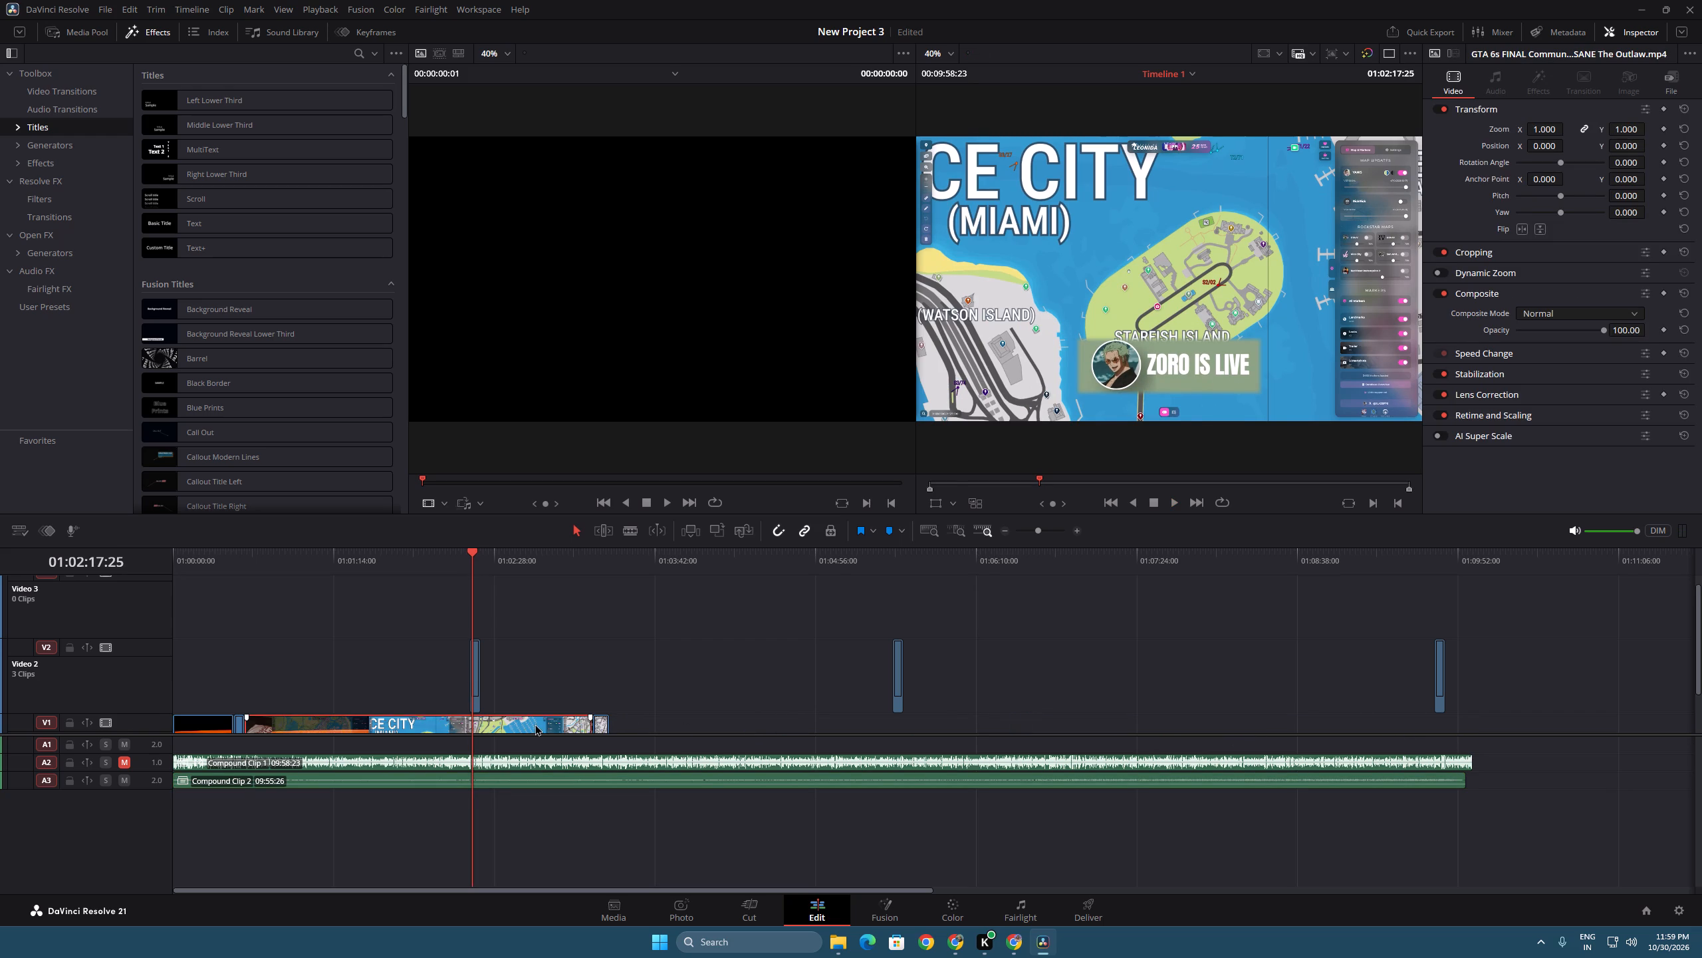
key("Delete")
Return the playhead to 01:00:00:00 and delete all the remaining short clips at the start of Video 1.
left_click_drag(289, 724, 223, 725)
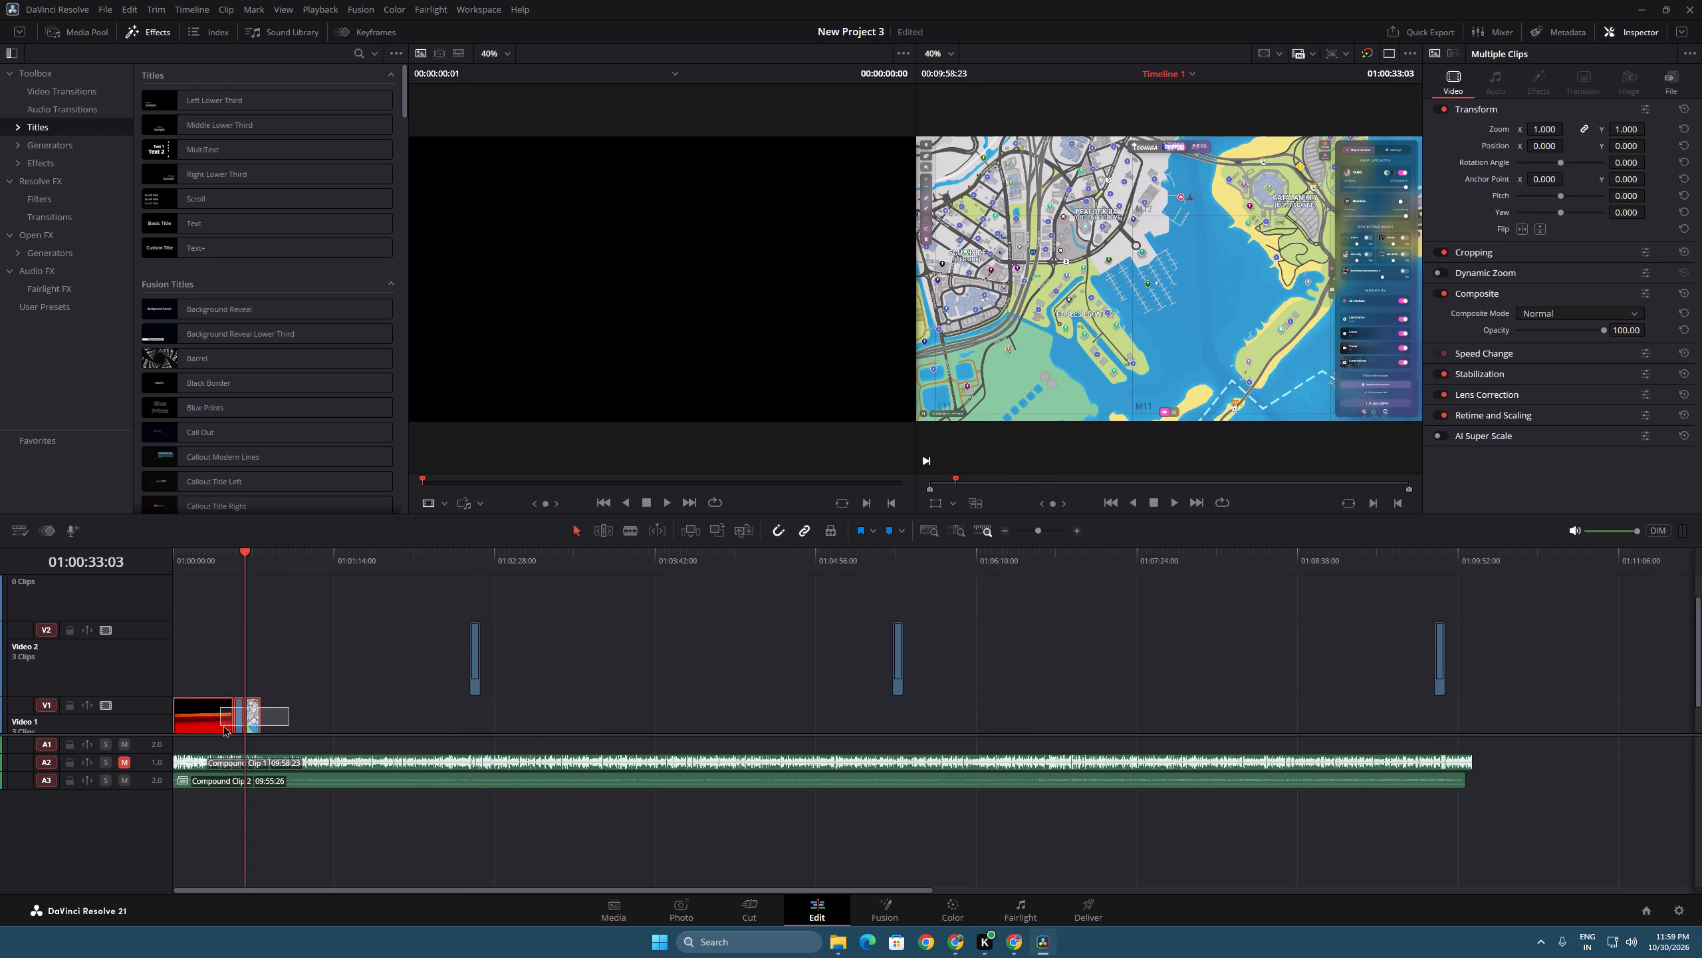
left_click_drag(223, 725, 223, 721)
left_click_drag(197, 550, 177, 543)
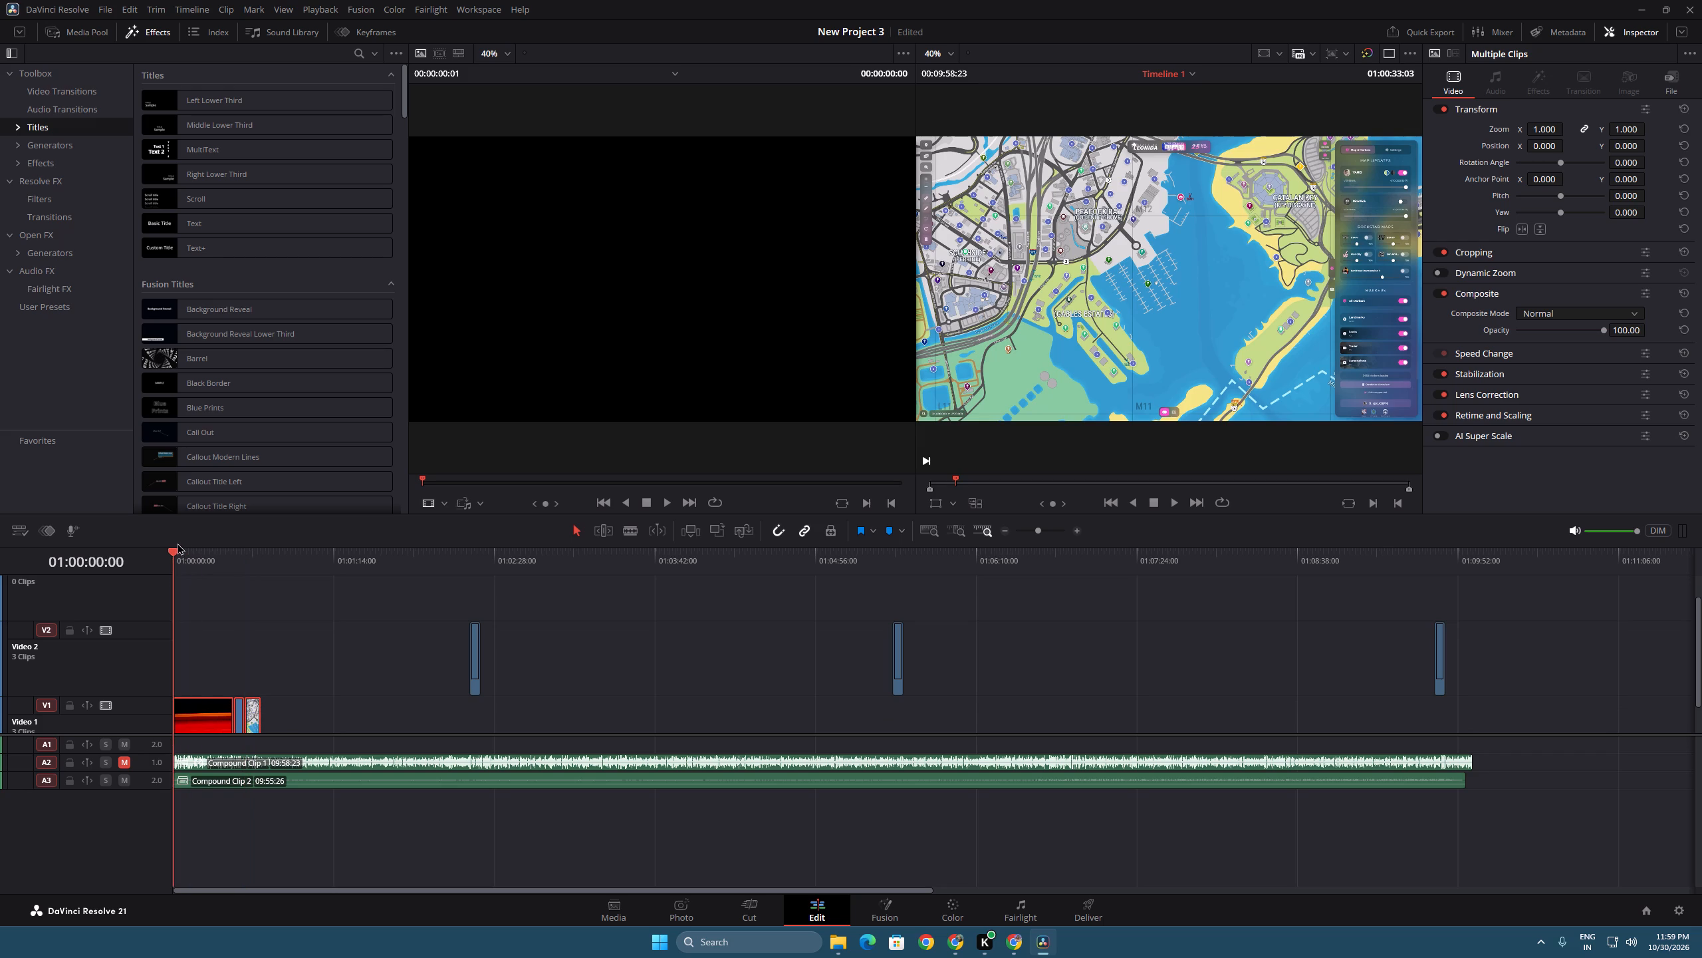
left_click_drag(177, 543, 176, 543)
key("space")
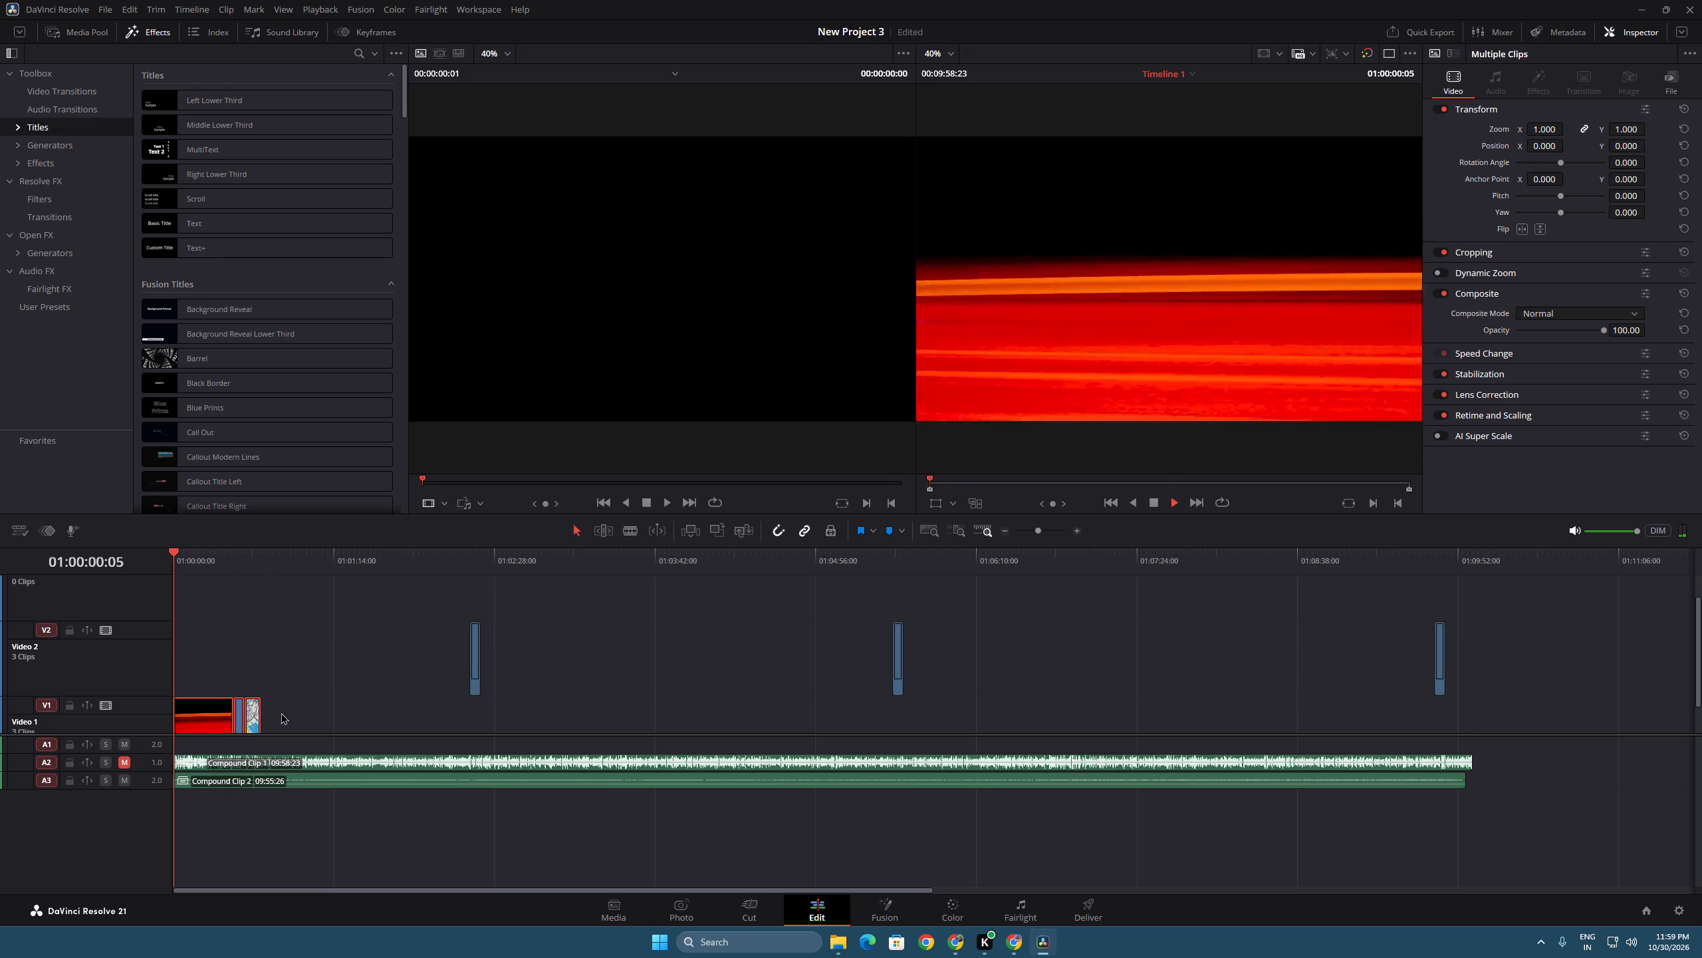
left_click_drag(279, 720, 207, 711)
key("Delete")
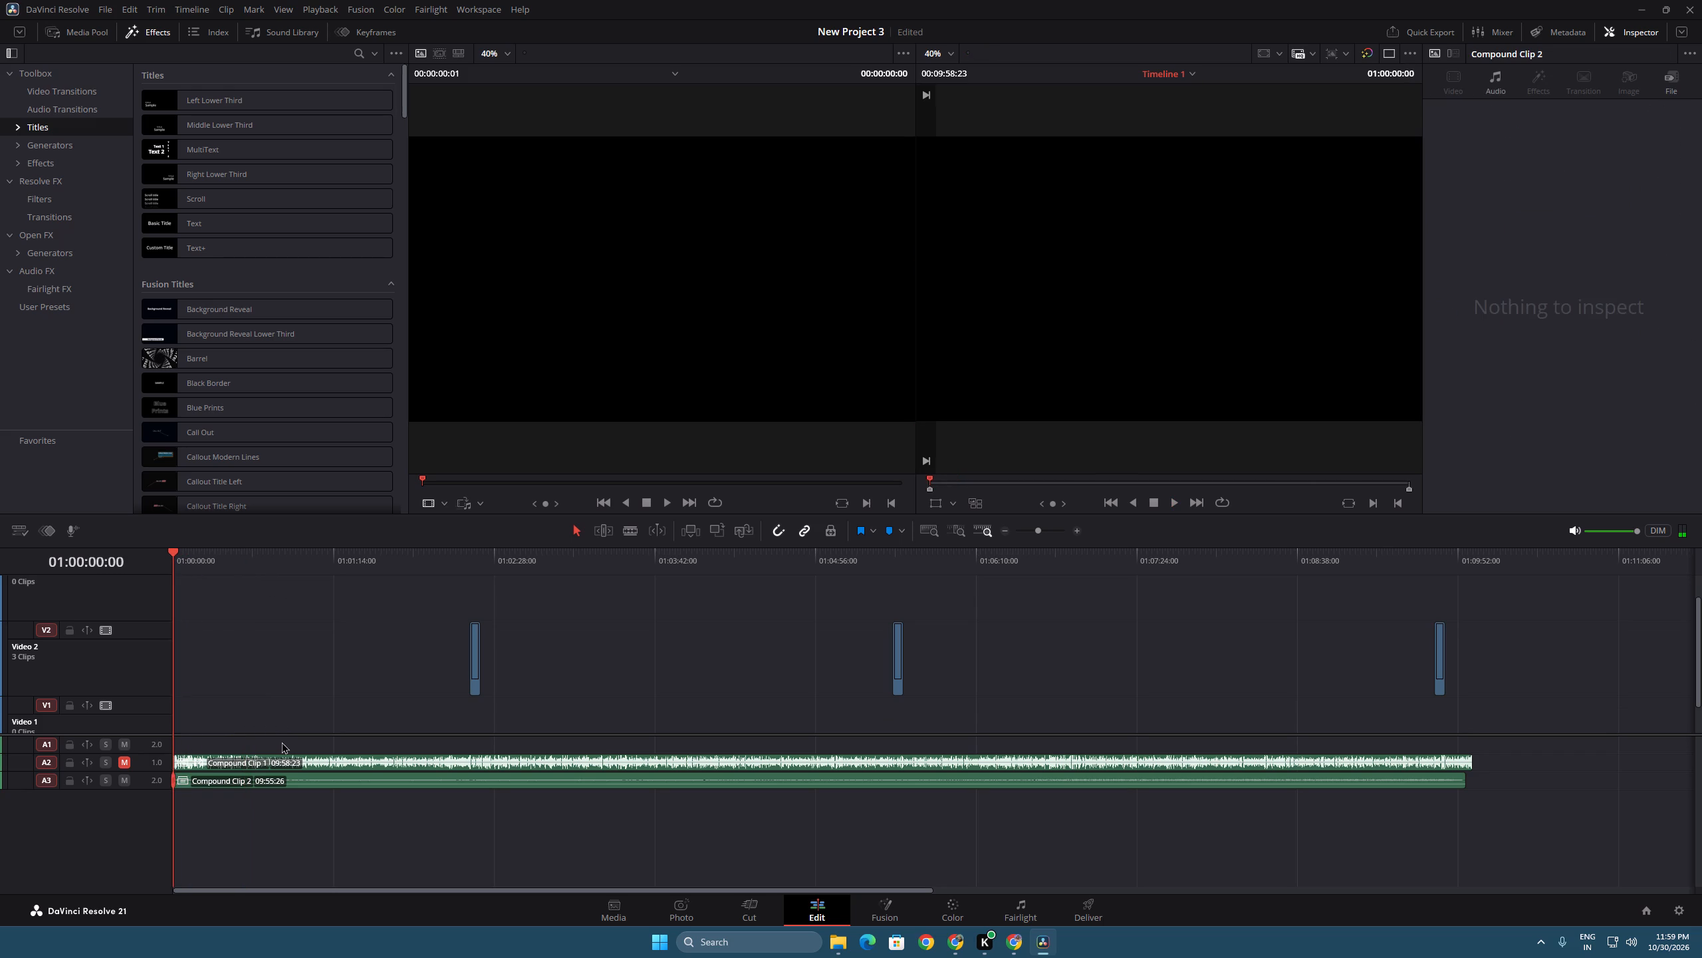
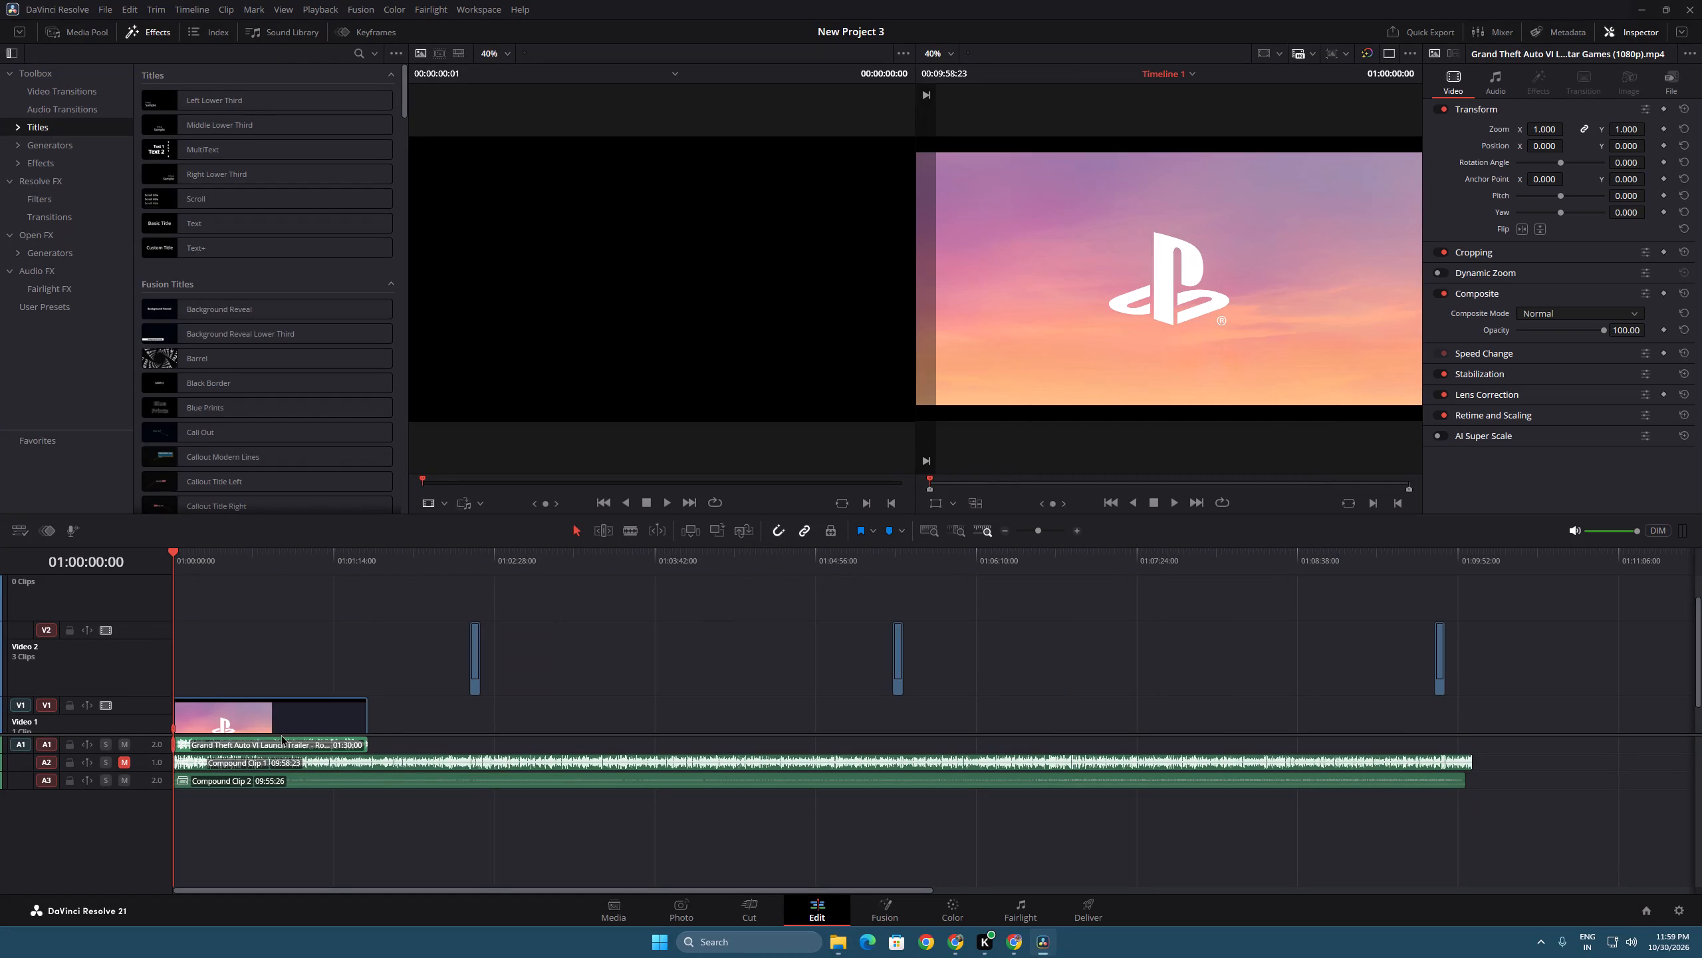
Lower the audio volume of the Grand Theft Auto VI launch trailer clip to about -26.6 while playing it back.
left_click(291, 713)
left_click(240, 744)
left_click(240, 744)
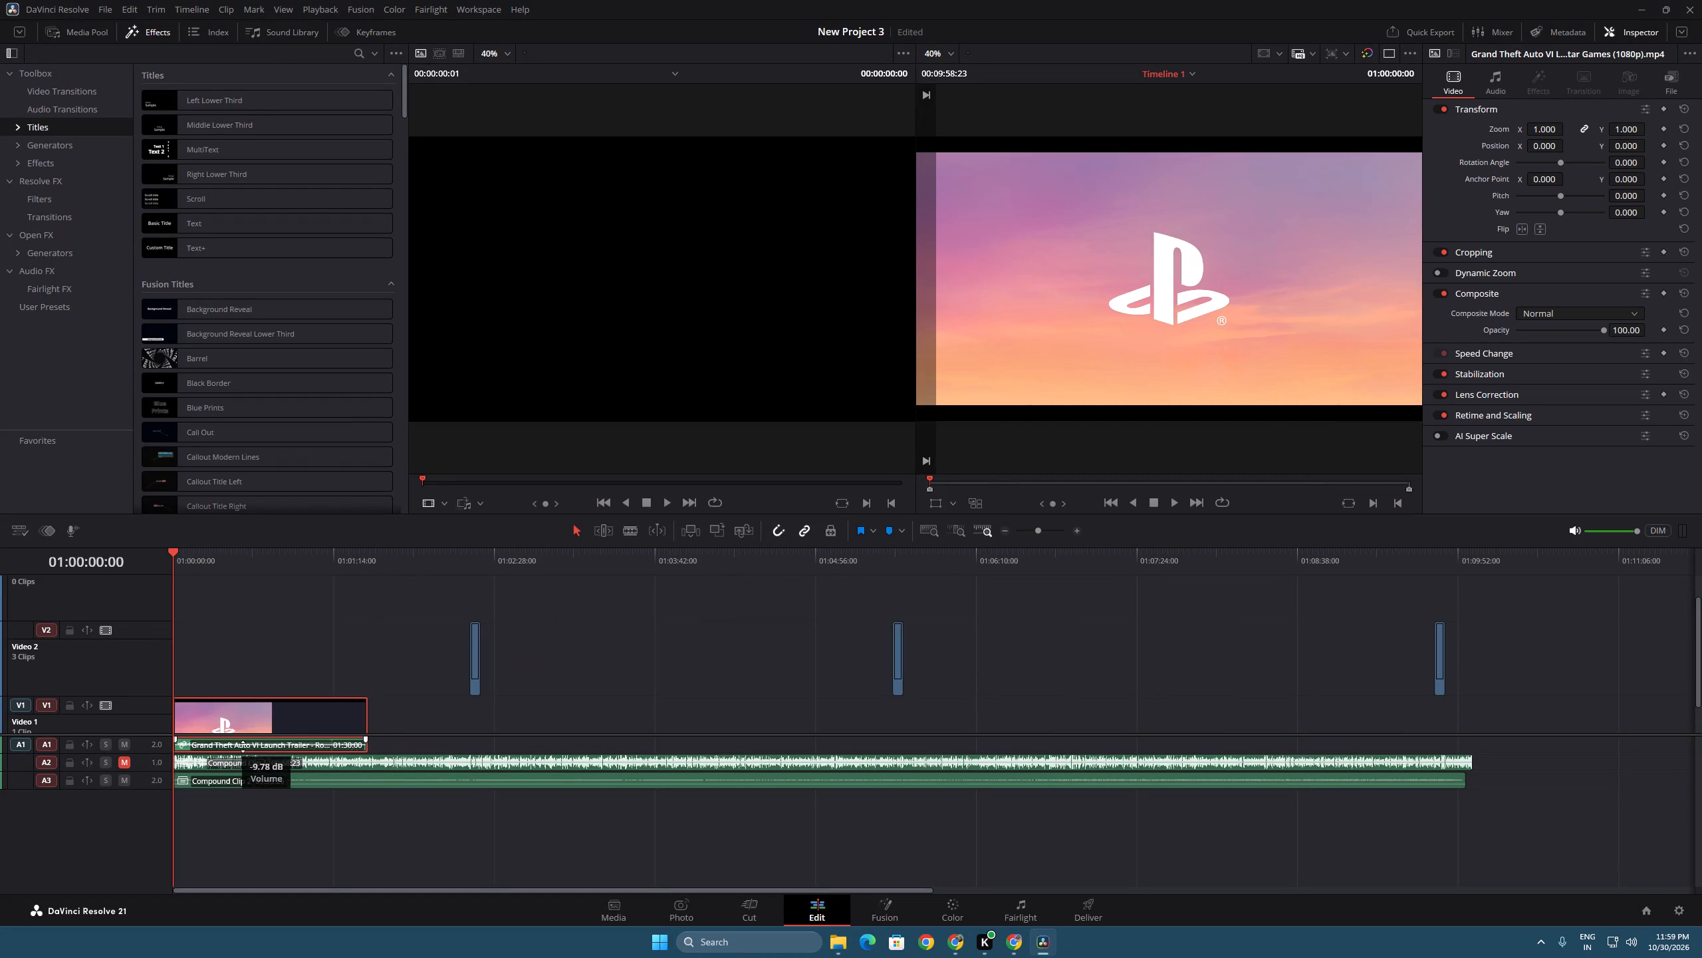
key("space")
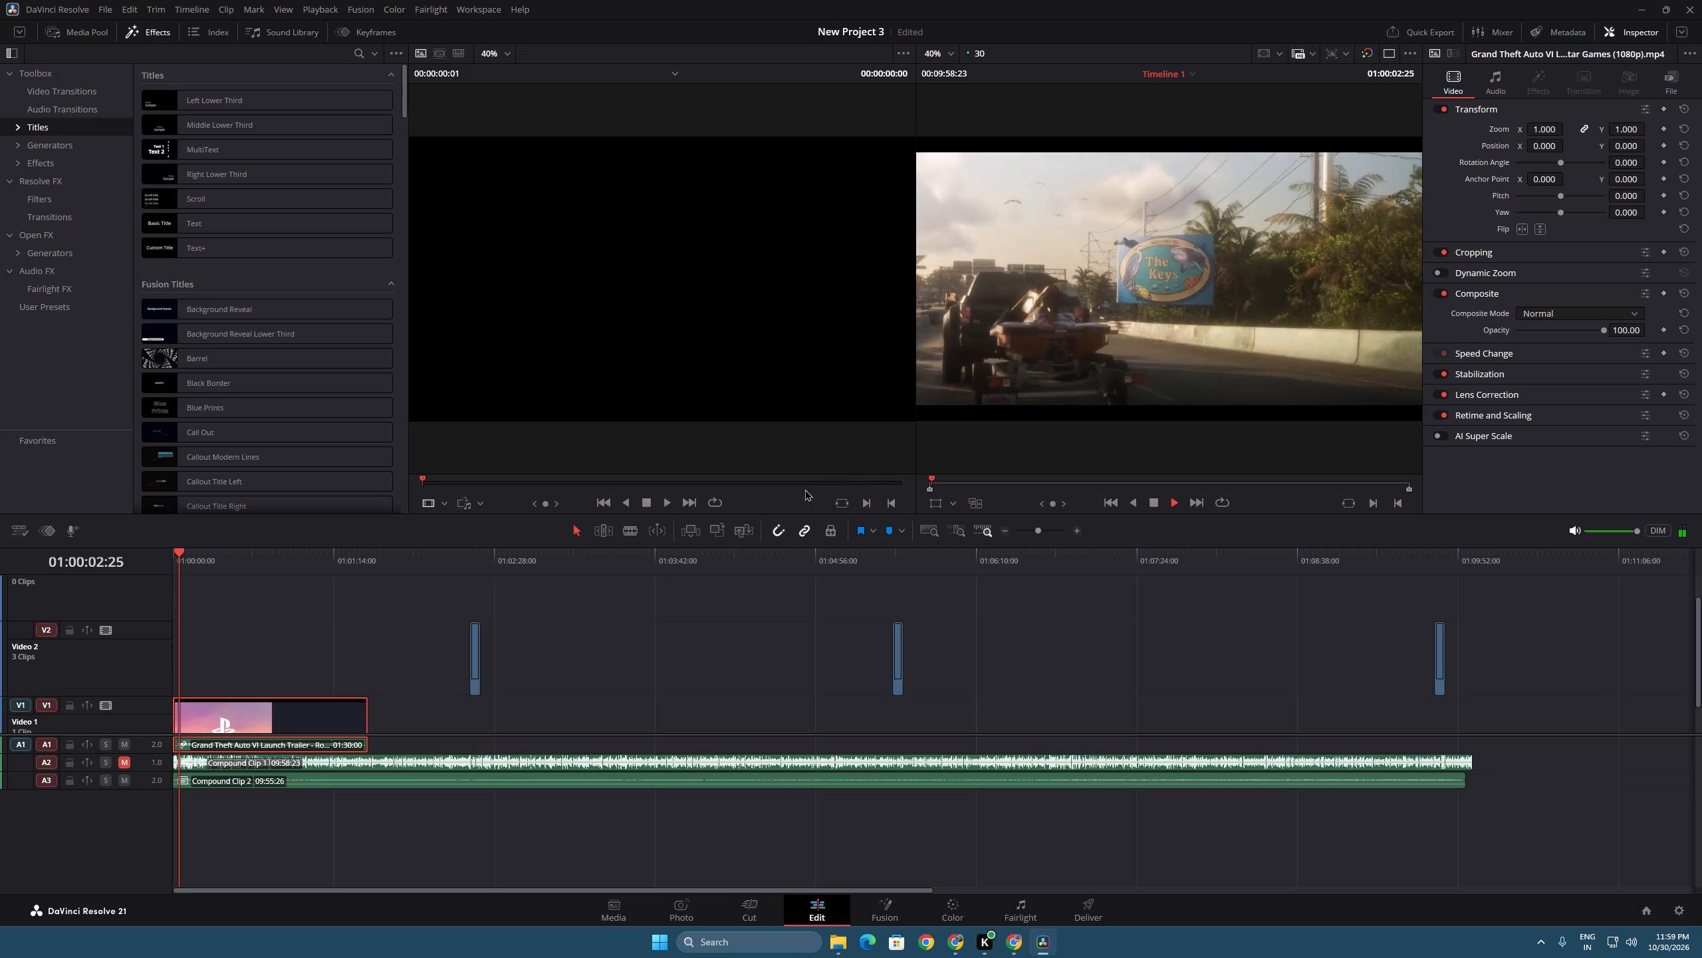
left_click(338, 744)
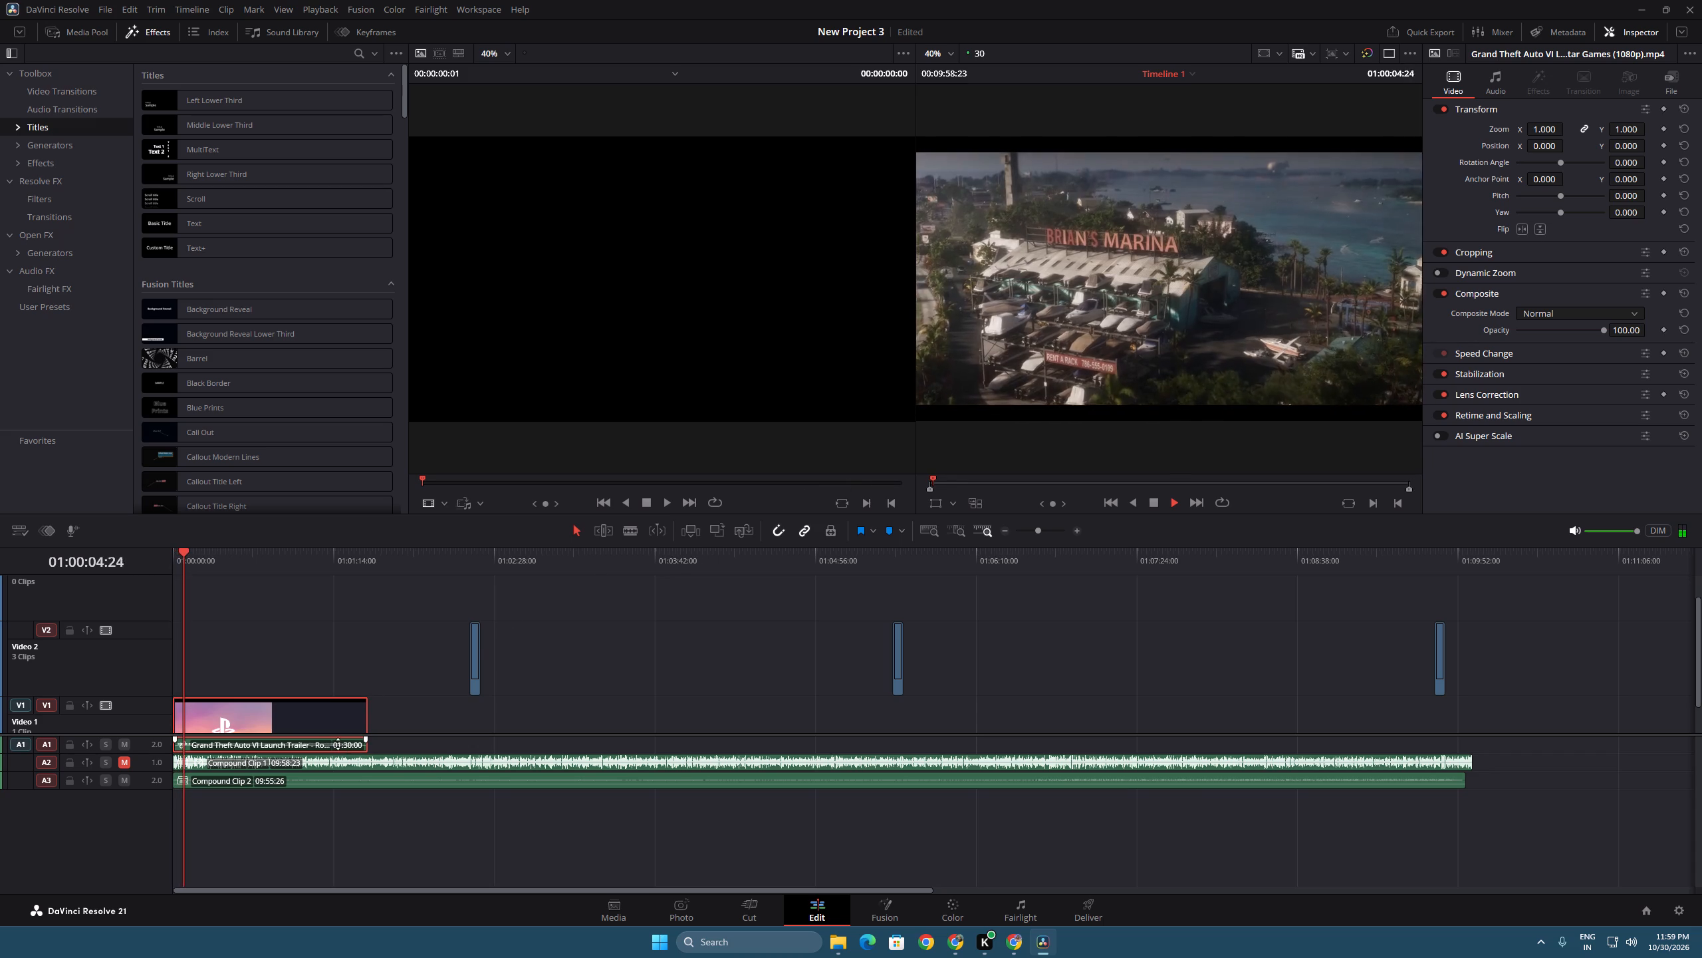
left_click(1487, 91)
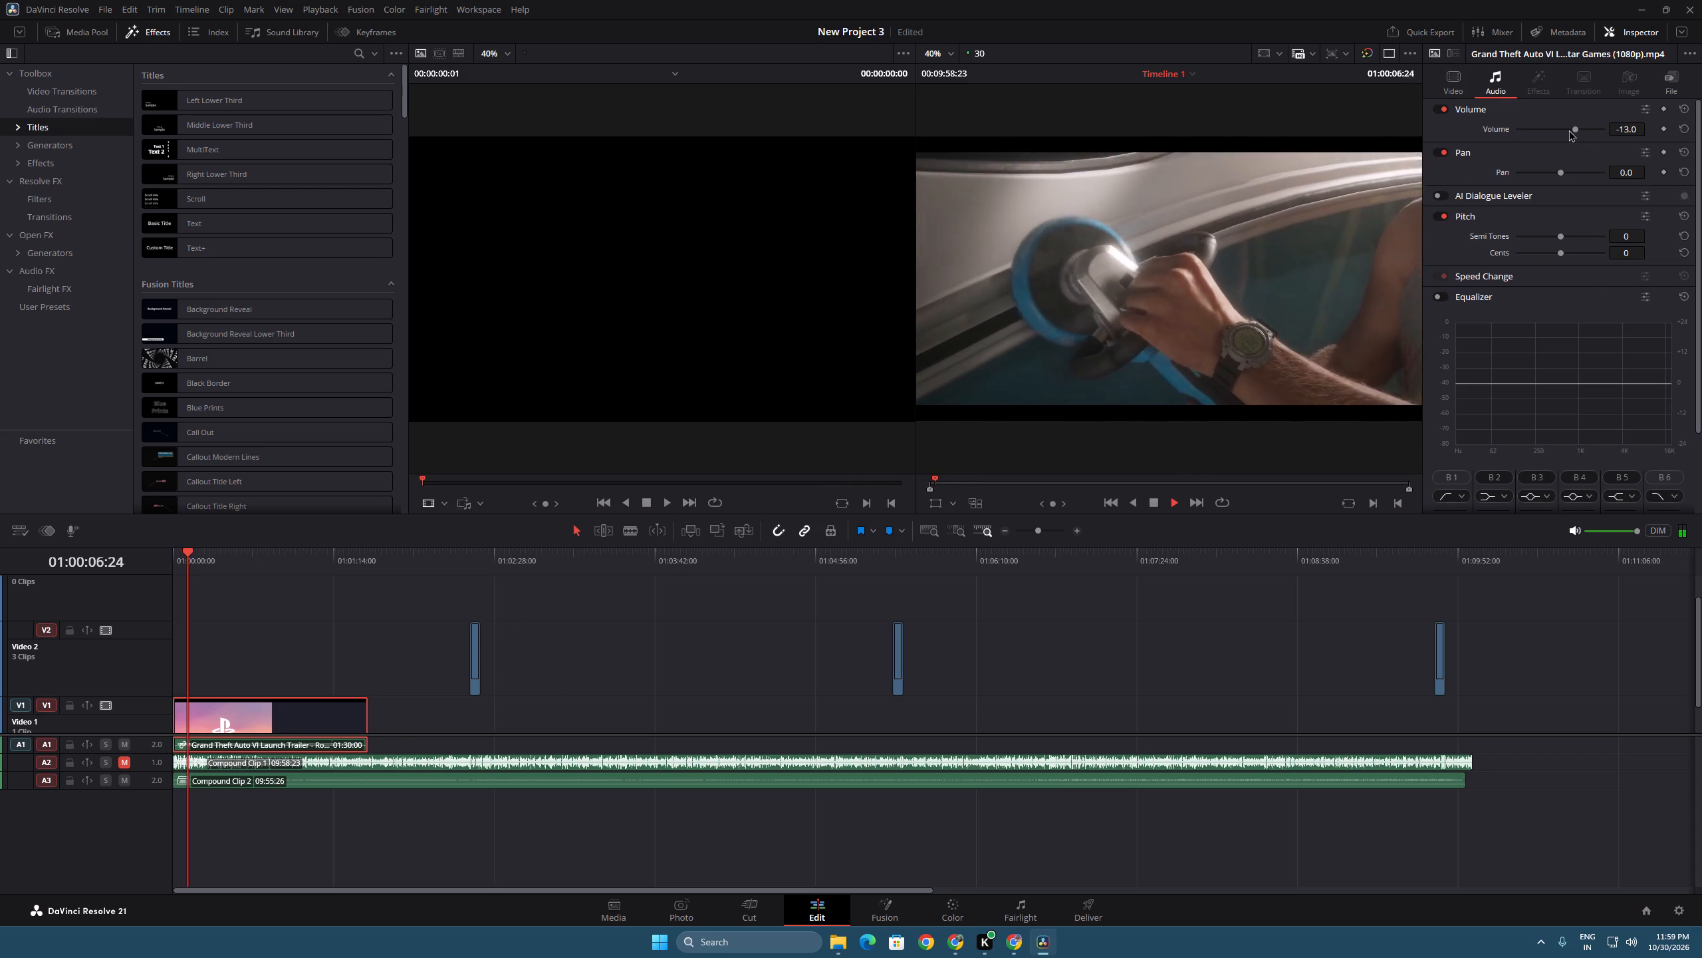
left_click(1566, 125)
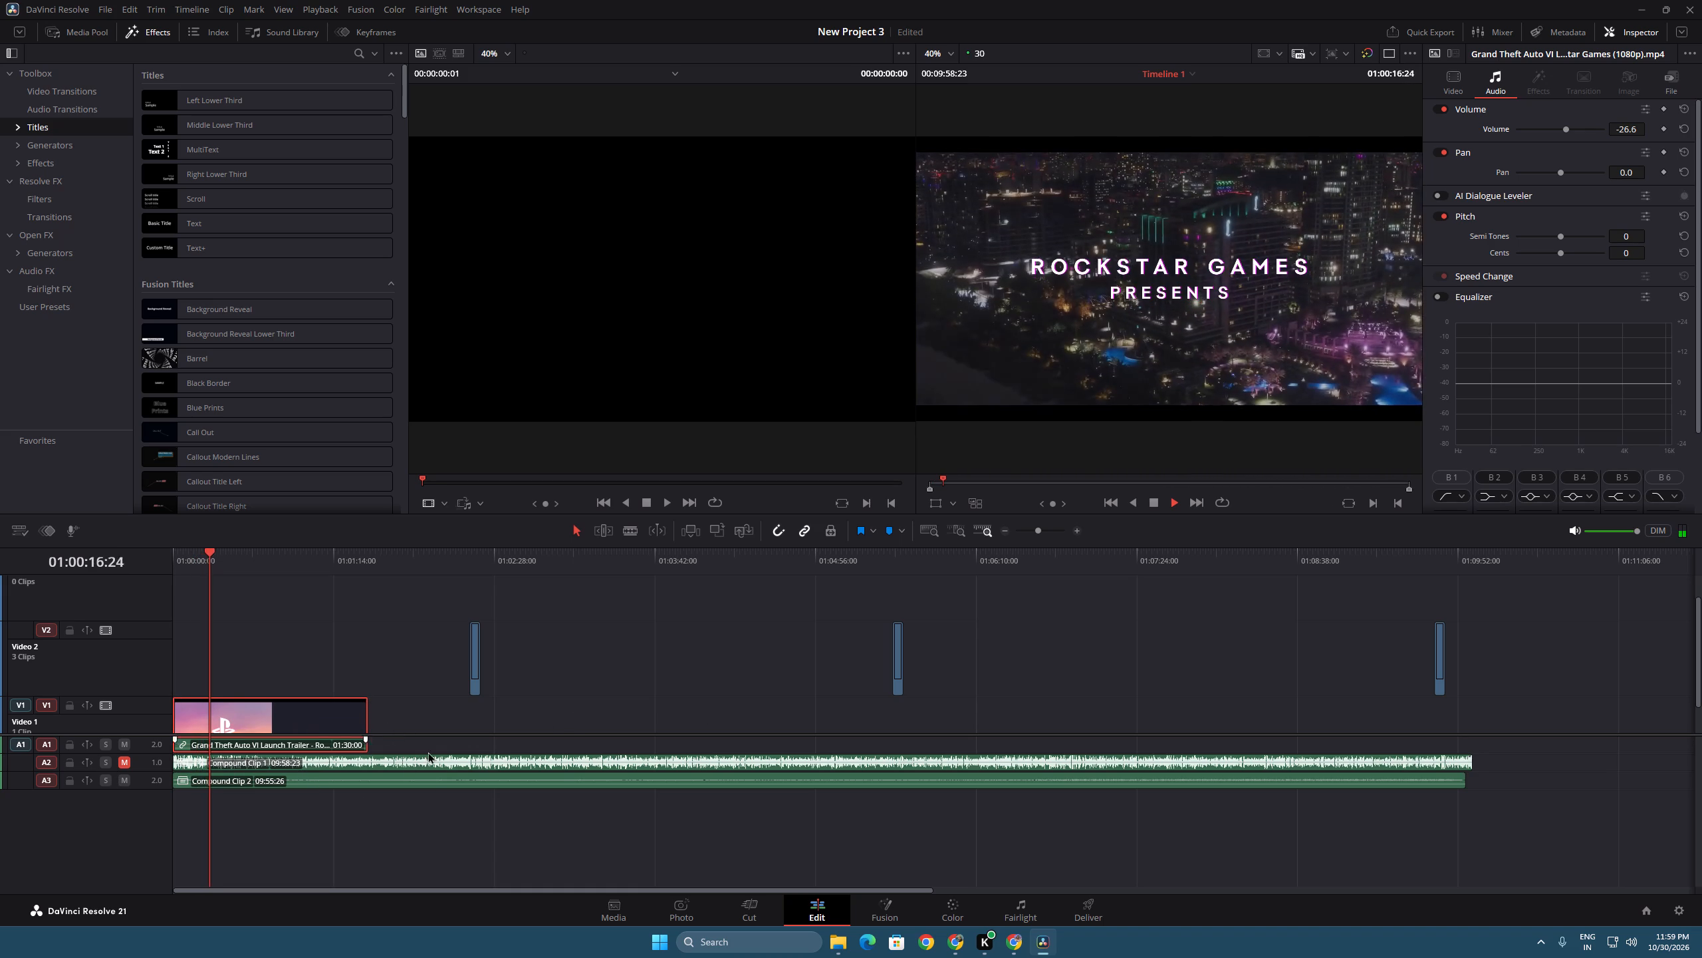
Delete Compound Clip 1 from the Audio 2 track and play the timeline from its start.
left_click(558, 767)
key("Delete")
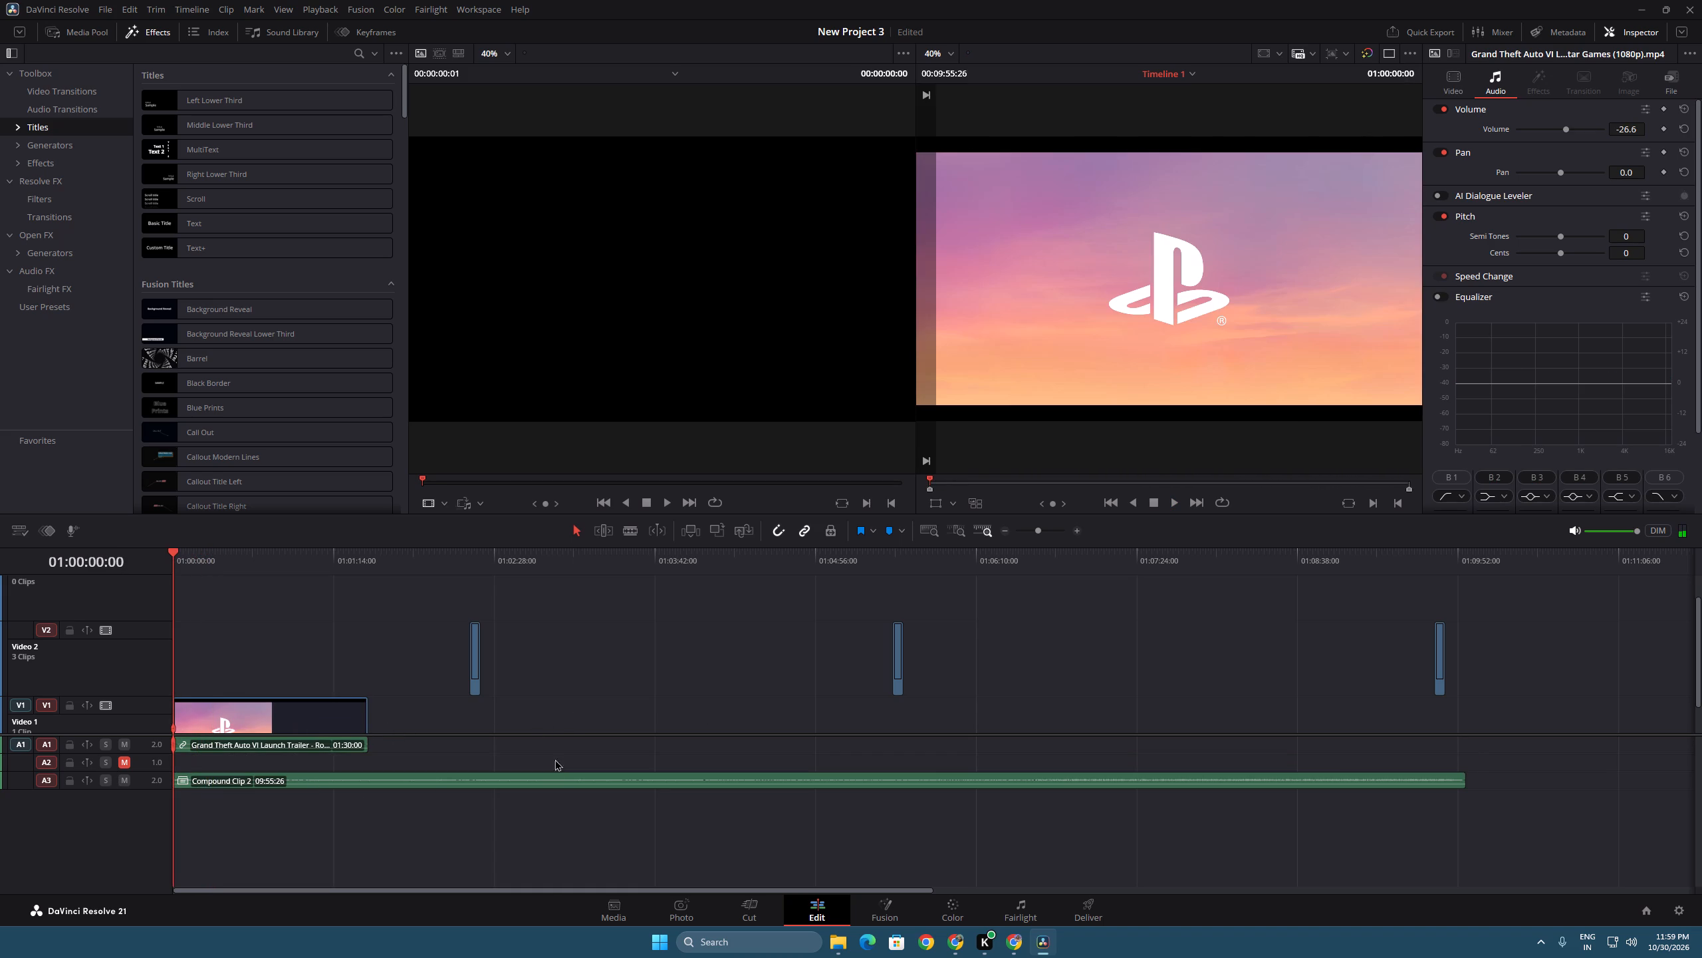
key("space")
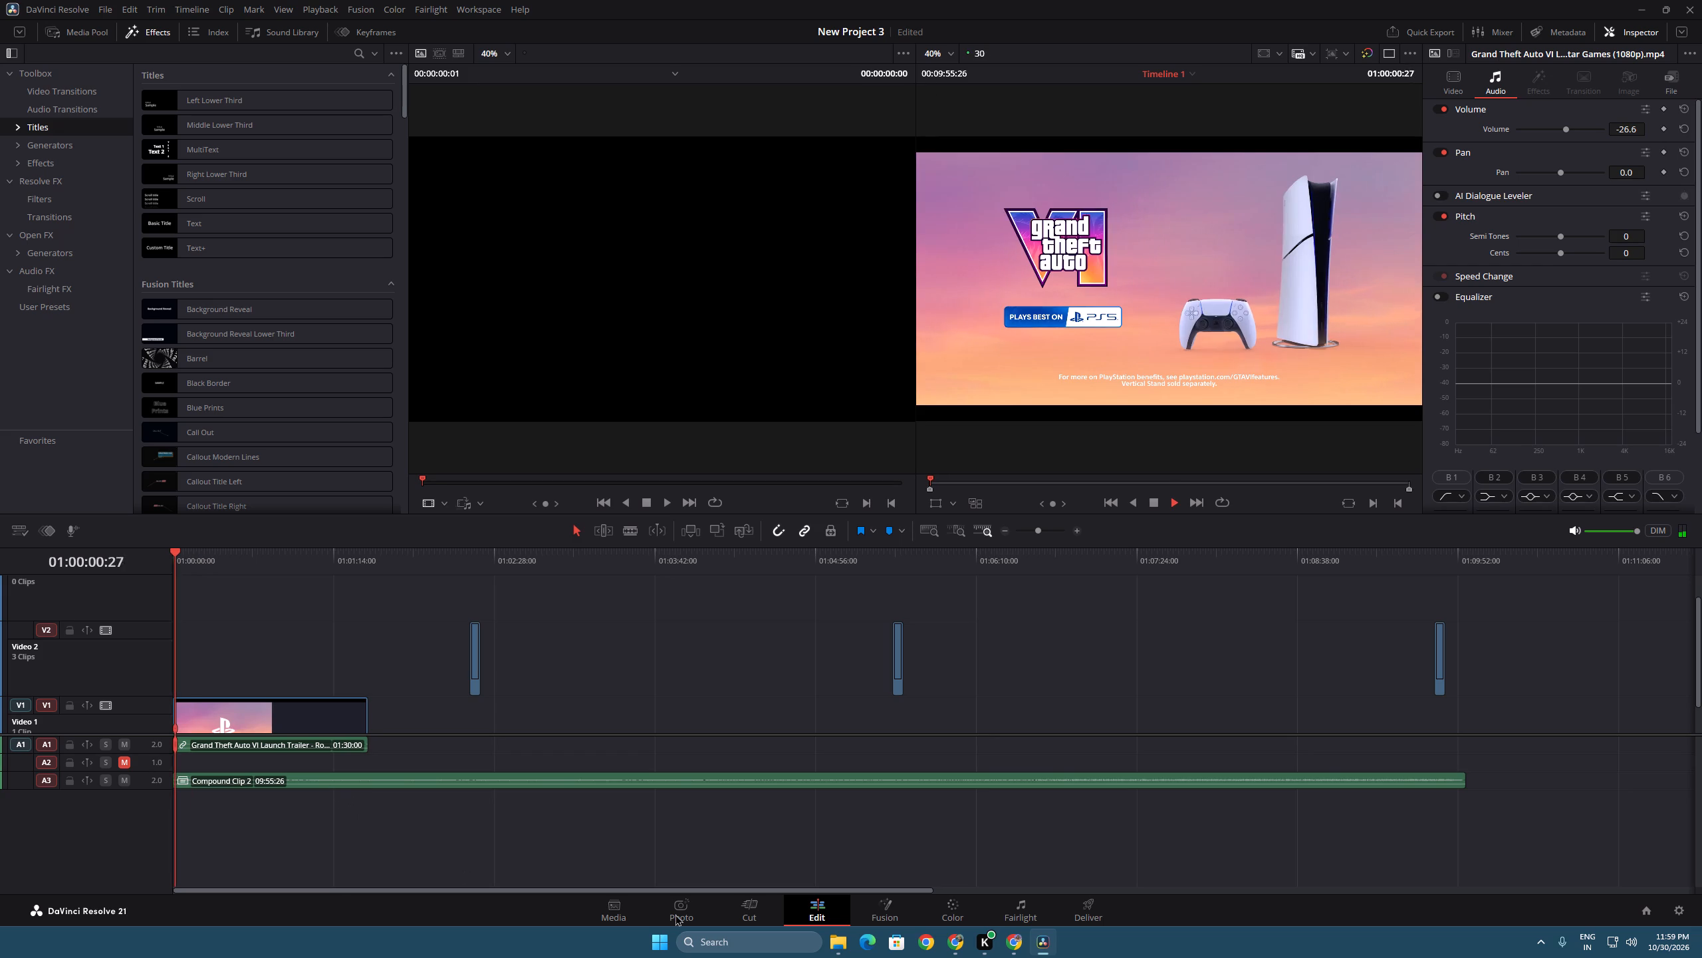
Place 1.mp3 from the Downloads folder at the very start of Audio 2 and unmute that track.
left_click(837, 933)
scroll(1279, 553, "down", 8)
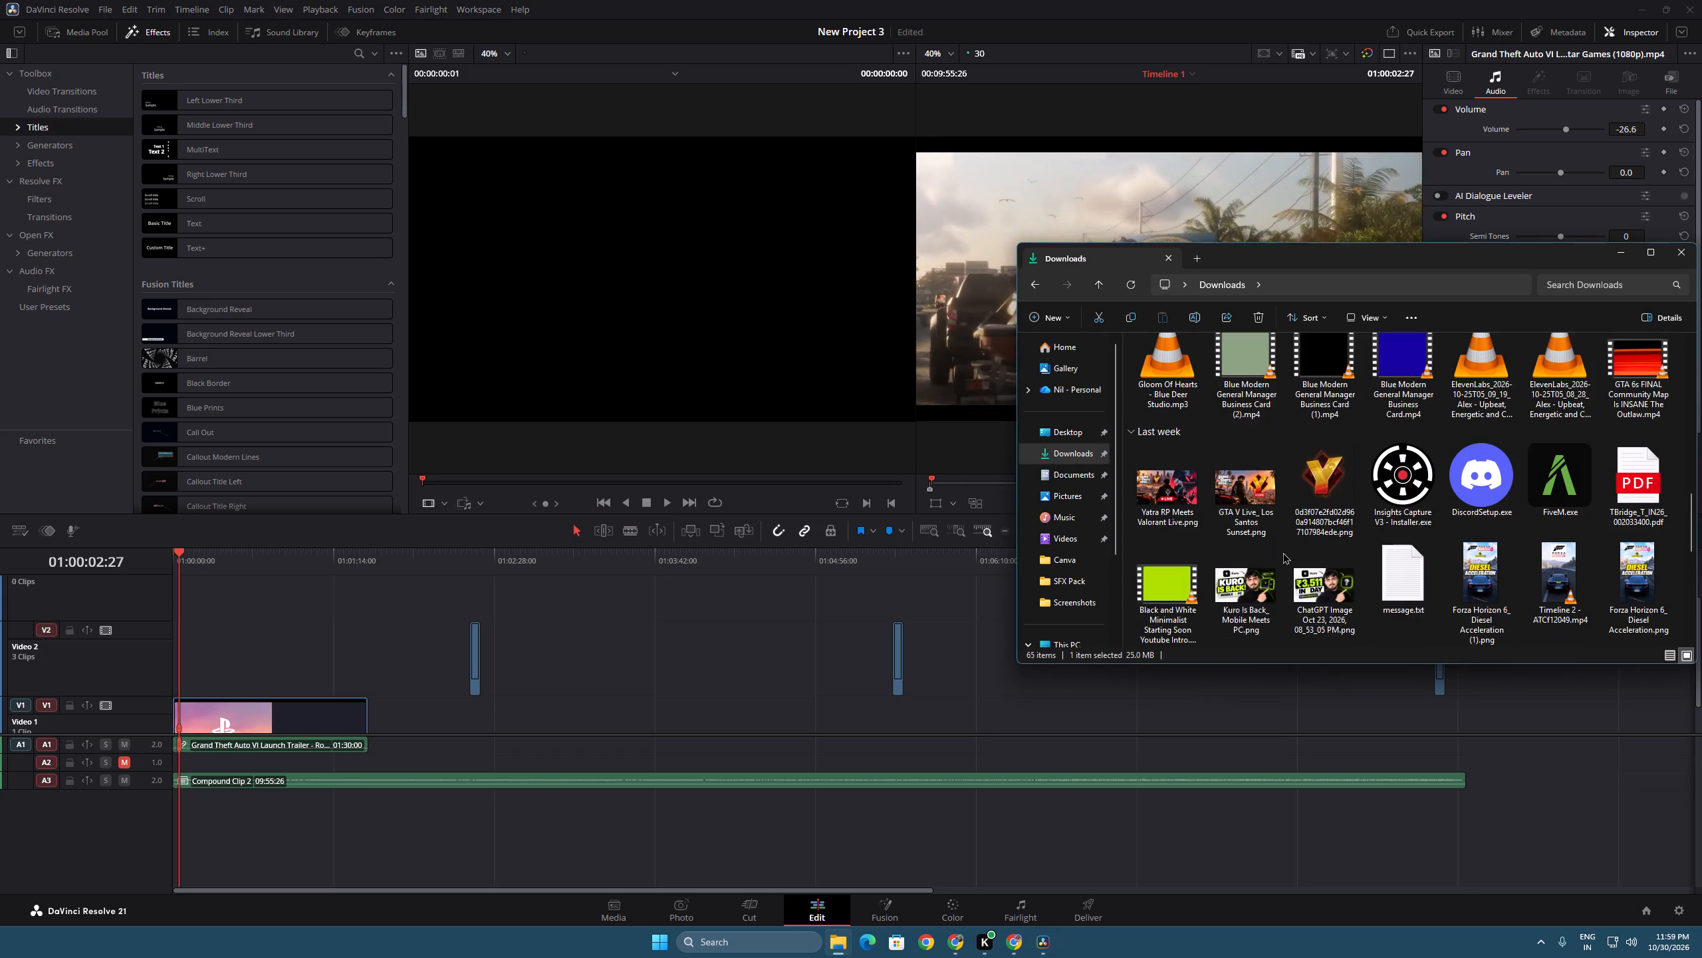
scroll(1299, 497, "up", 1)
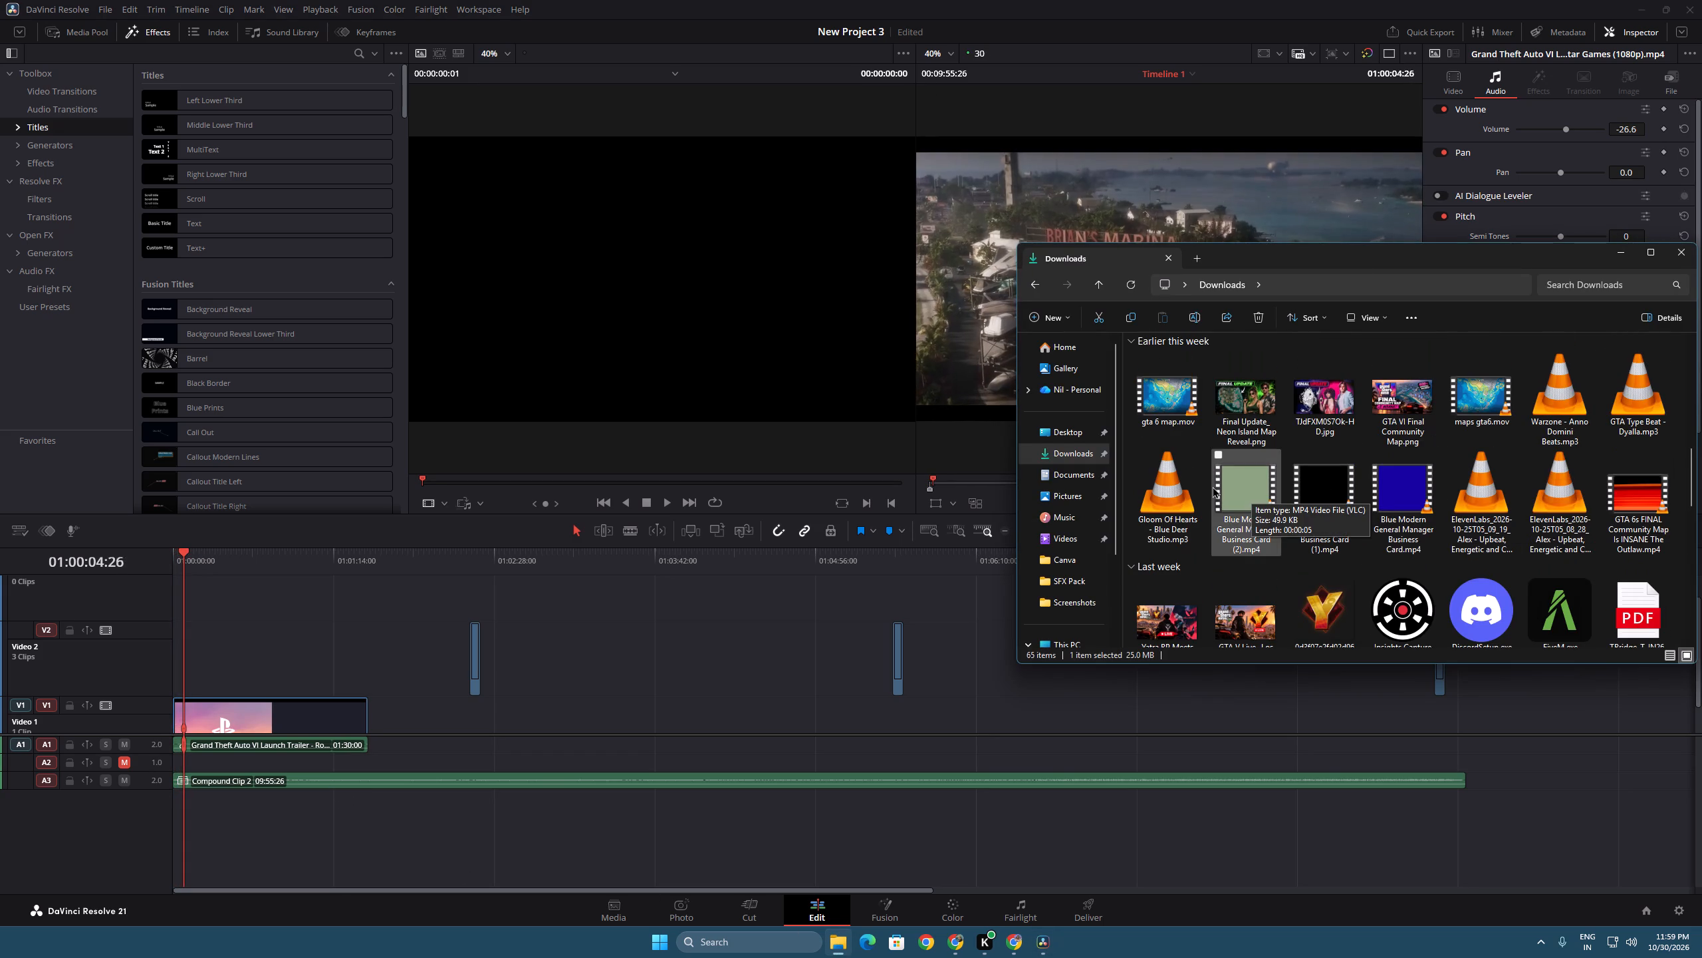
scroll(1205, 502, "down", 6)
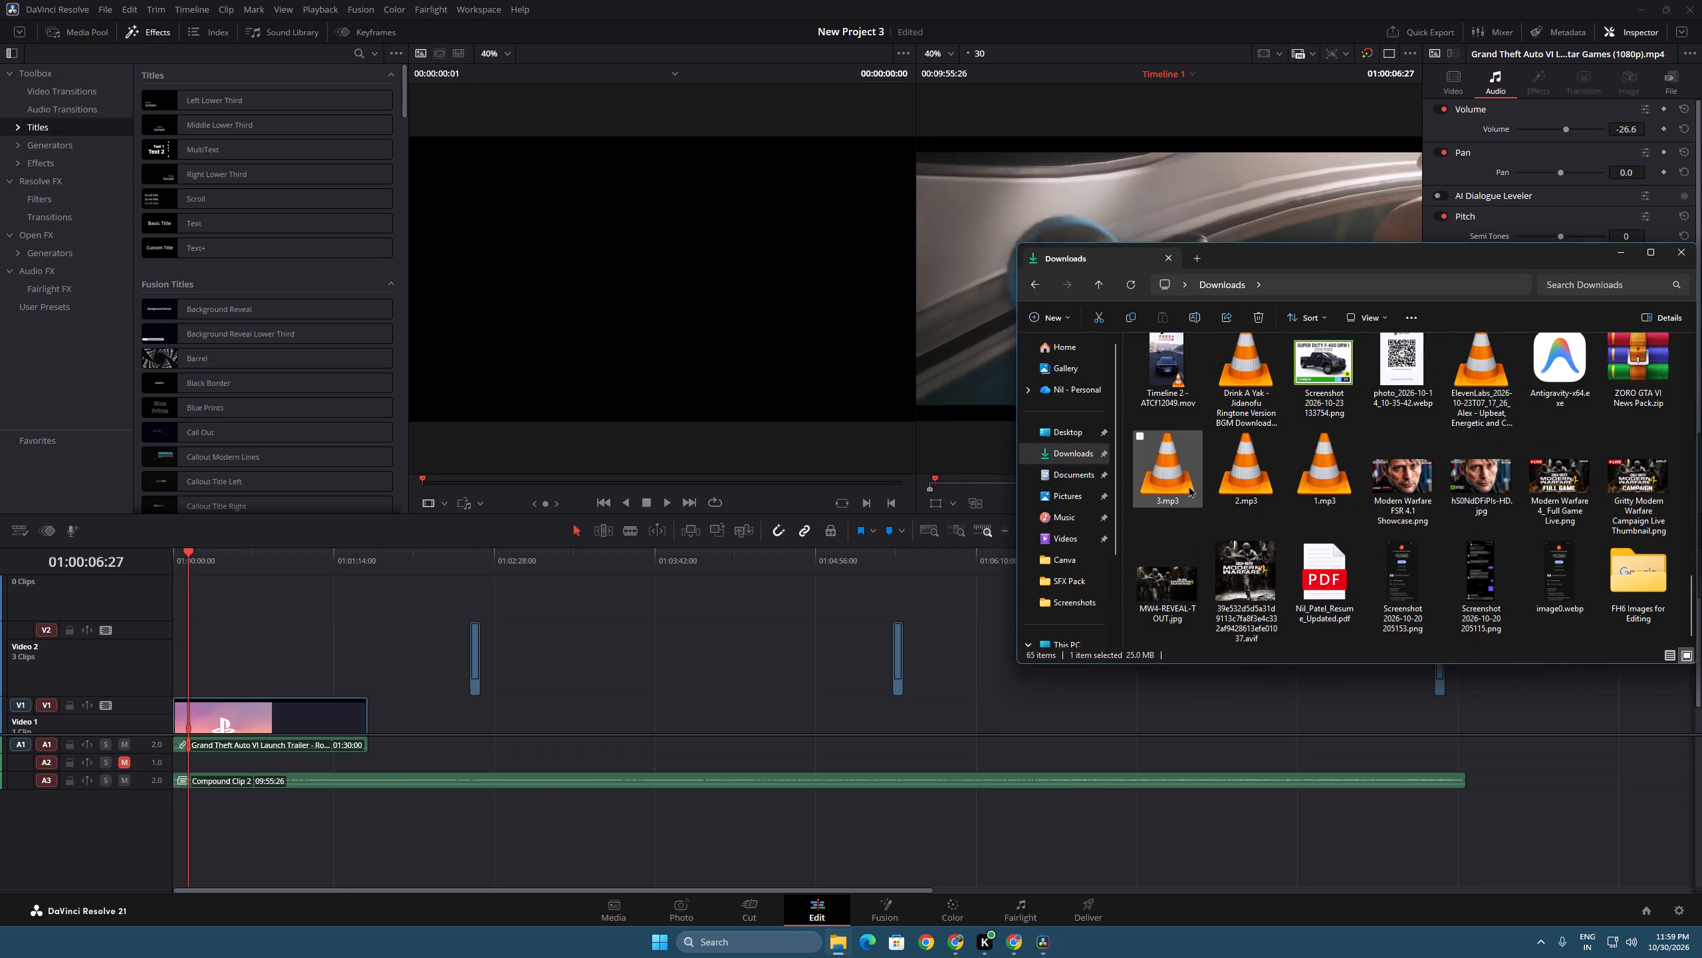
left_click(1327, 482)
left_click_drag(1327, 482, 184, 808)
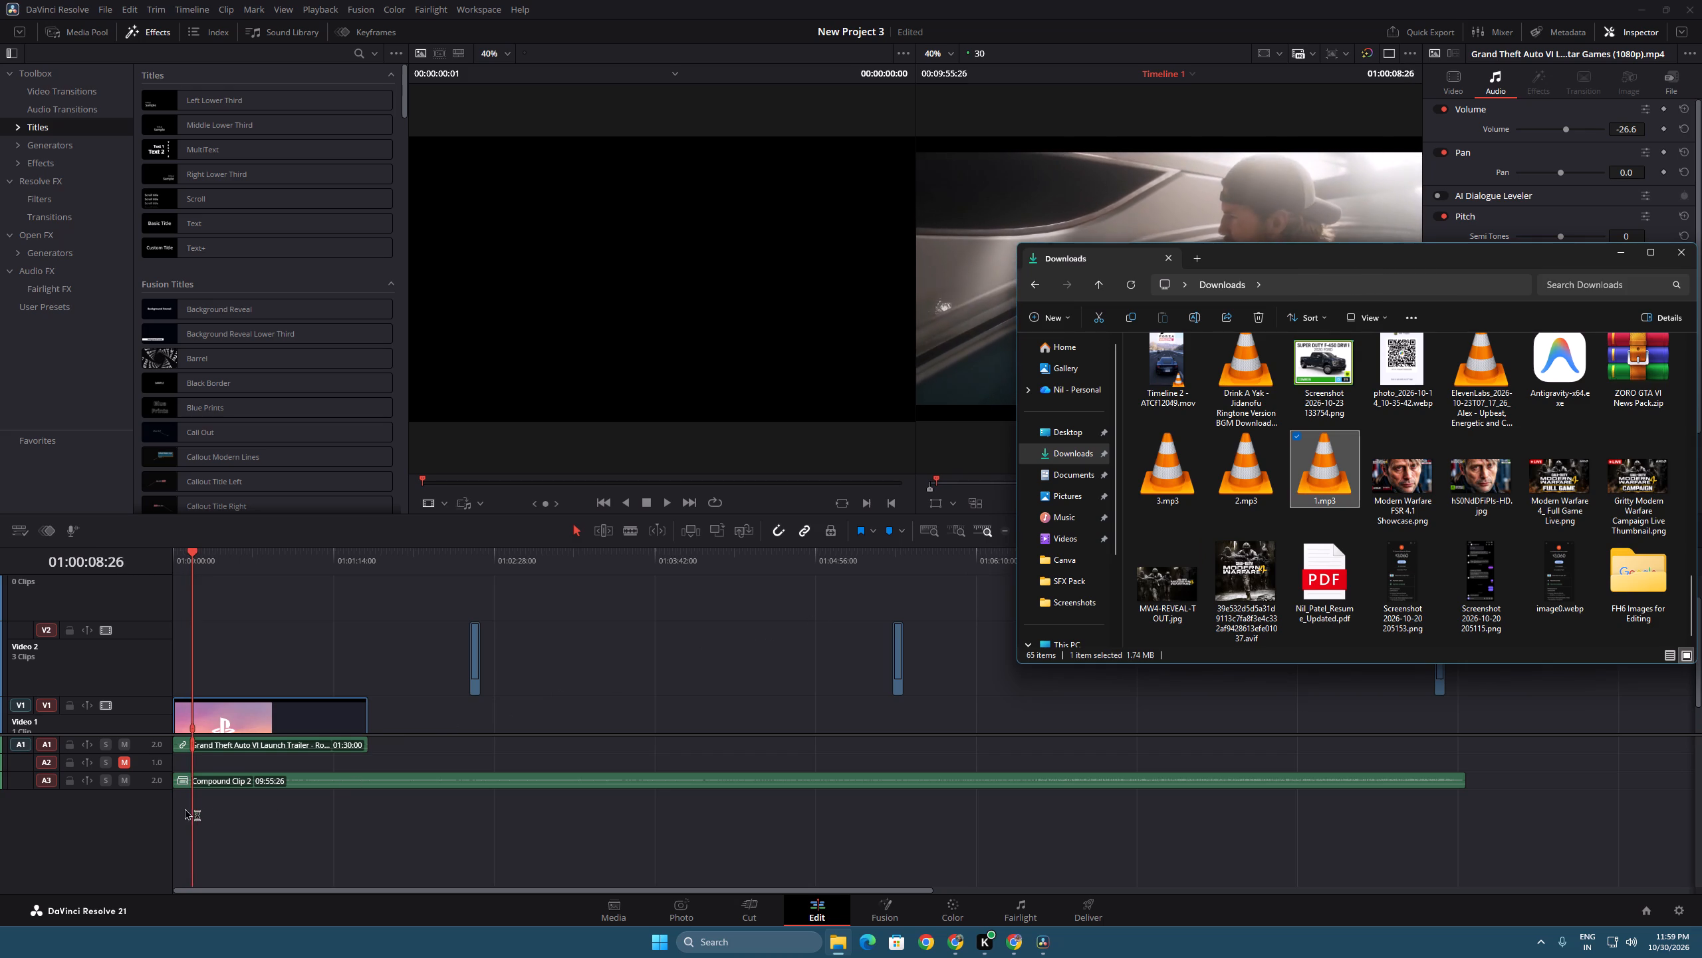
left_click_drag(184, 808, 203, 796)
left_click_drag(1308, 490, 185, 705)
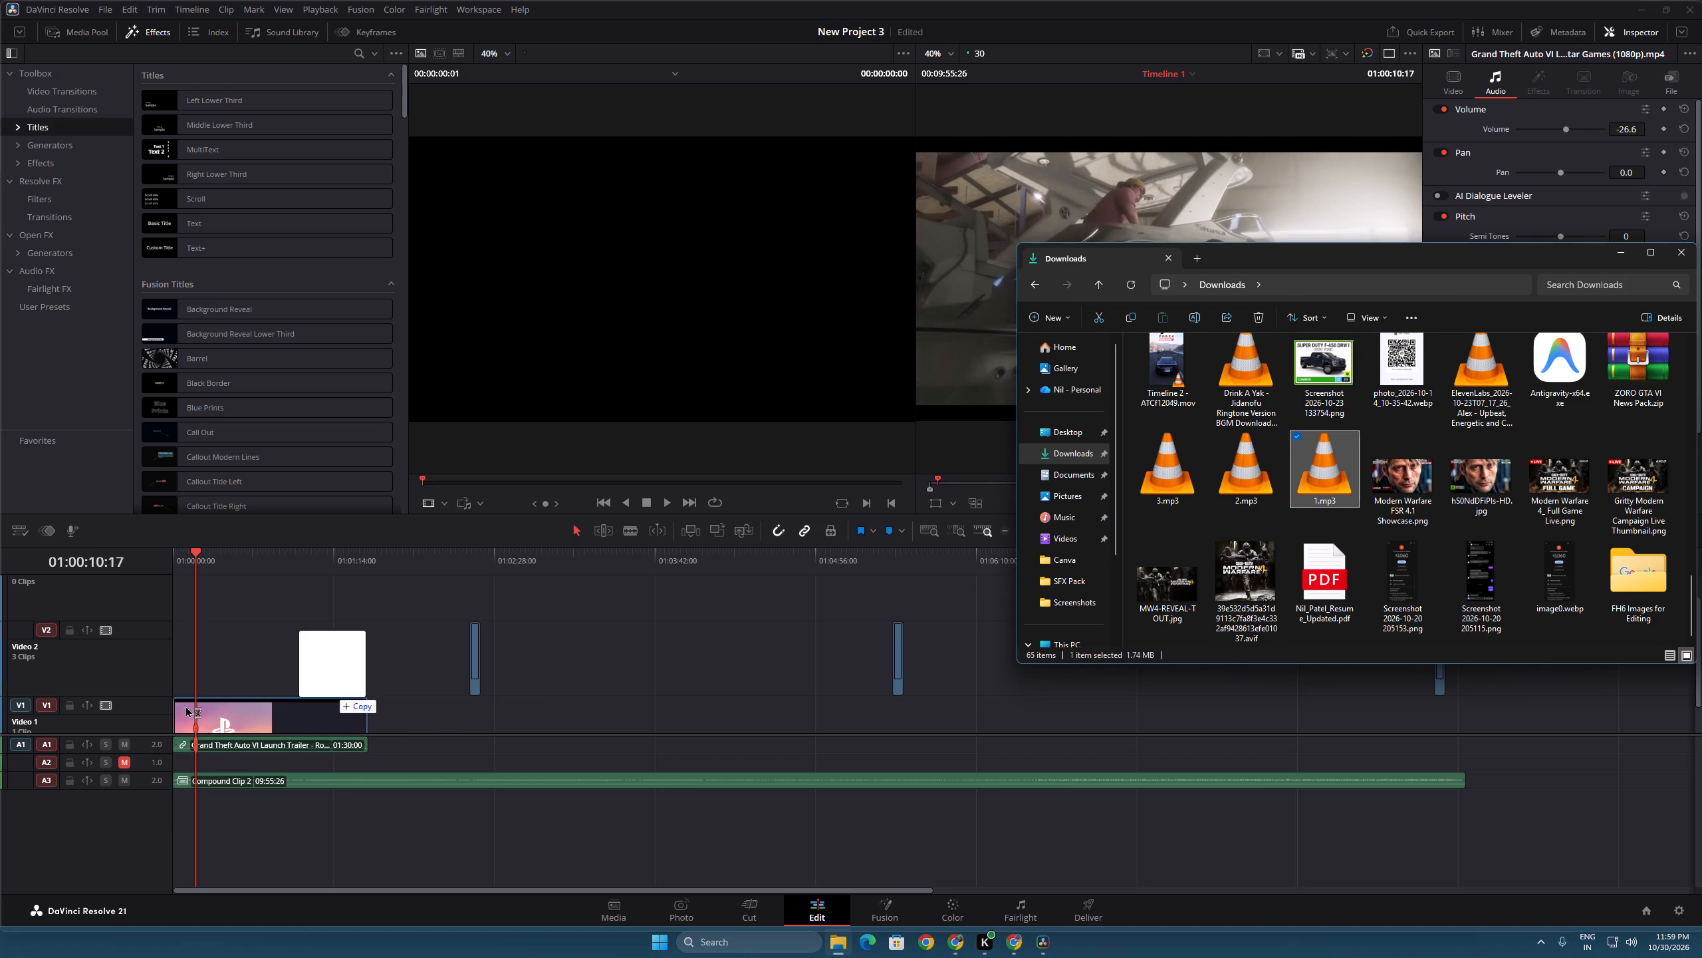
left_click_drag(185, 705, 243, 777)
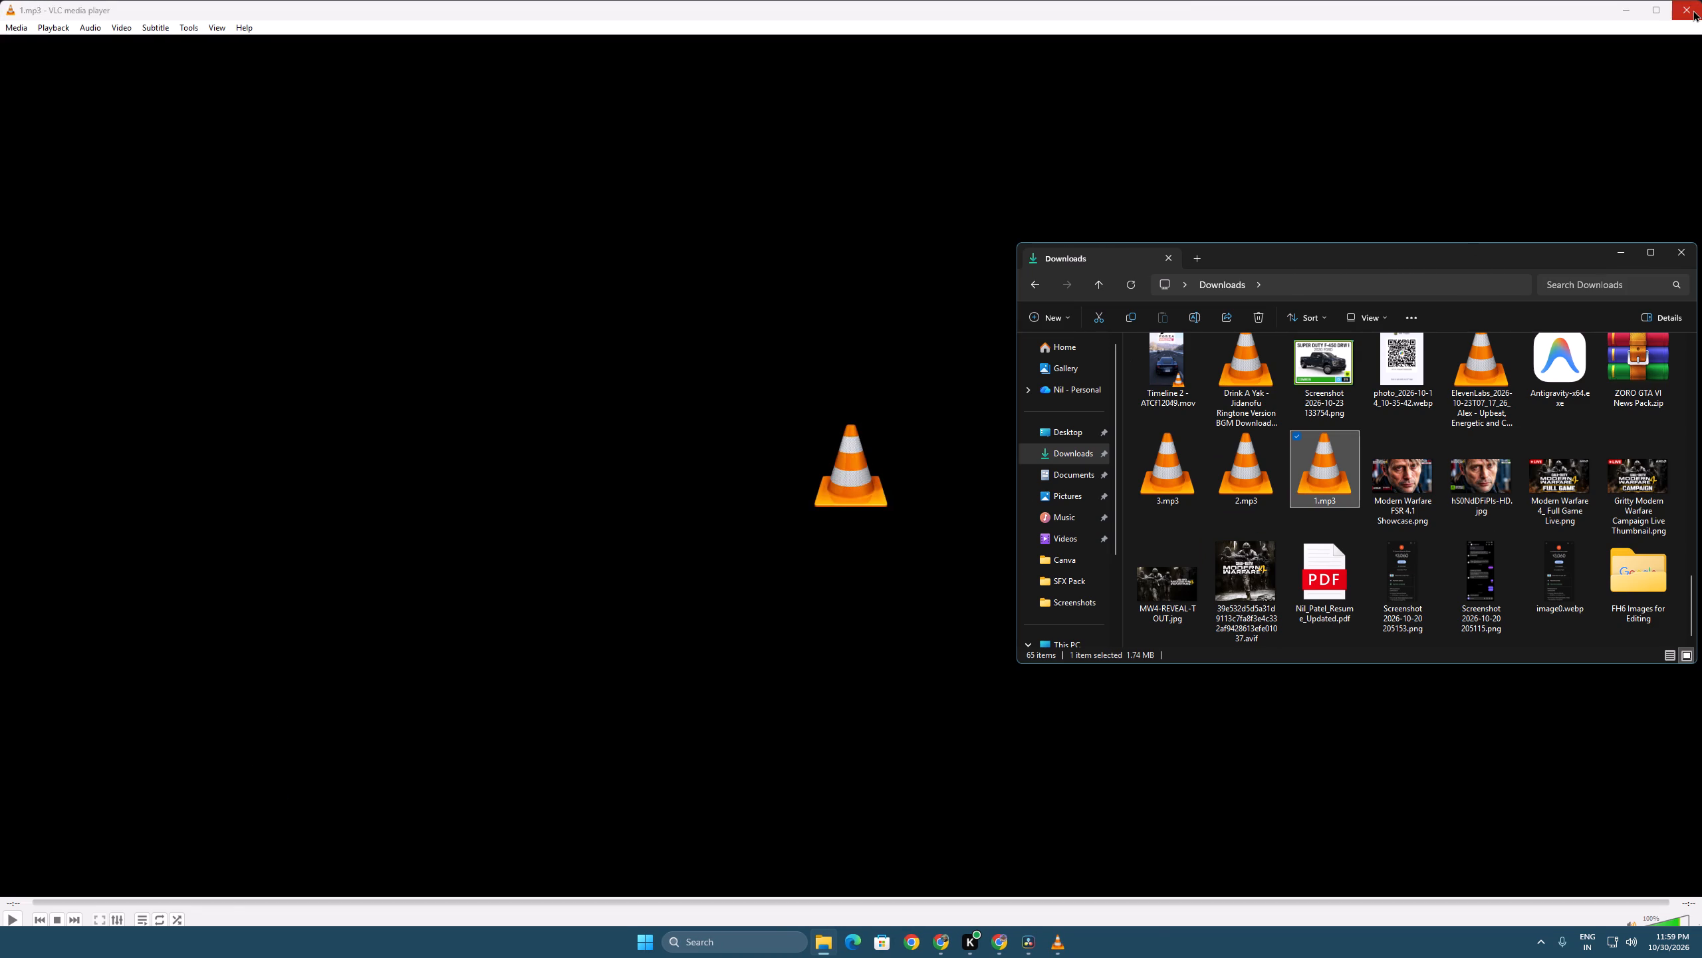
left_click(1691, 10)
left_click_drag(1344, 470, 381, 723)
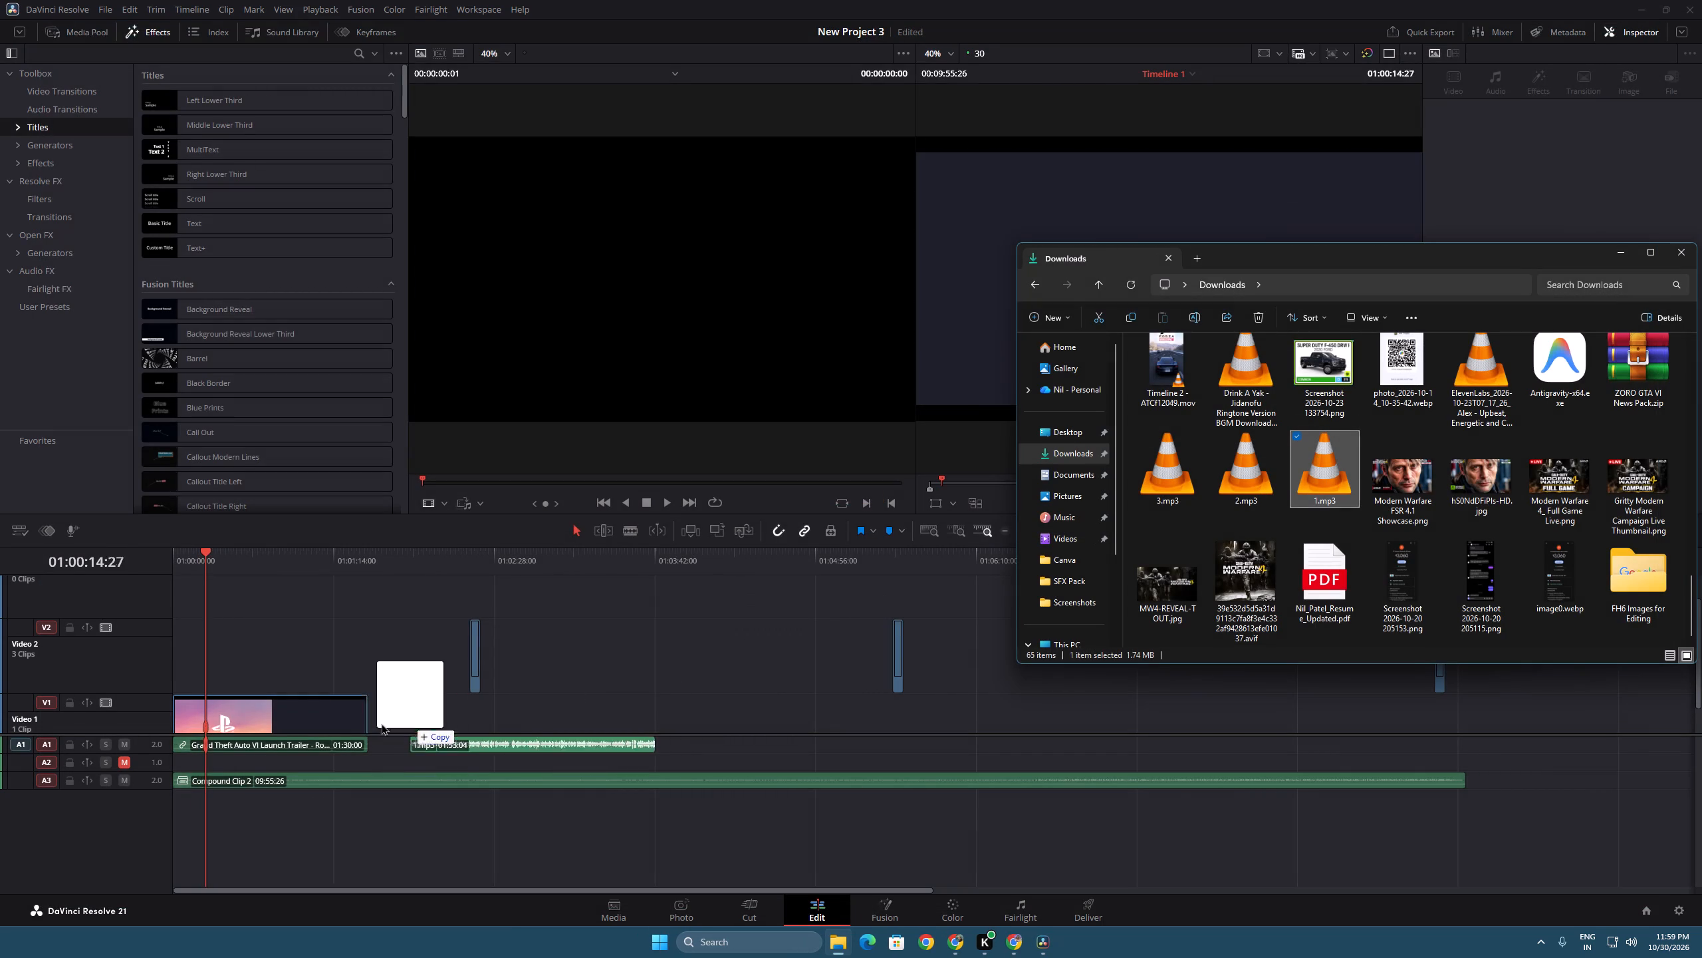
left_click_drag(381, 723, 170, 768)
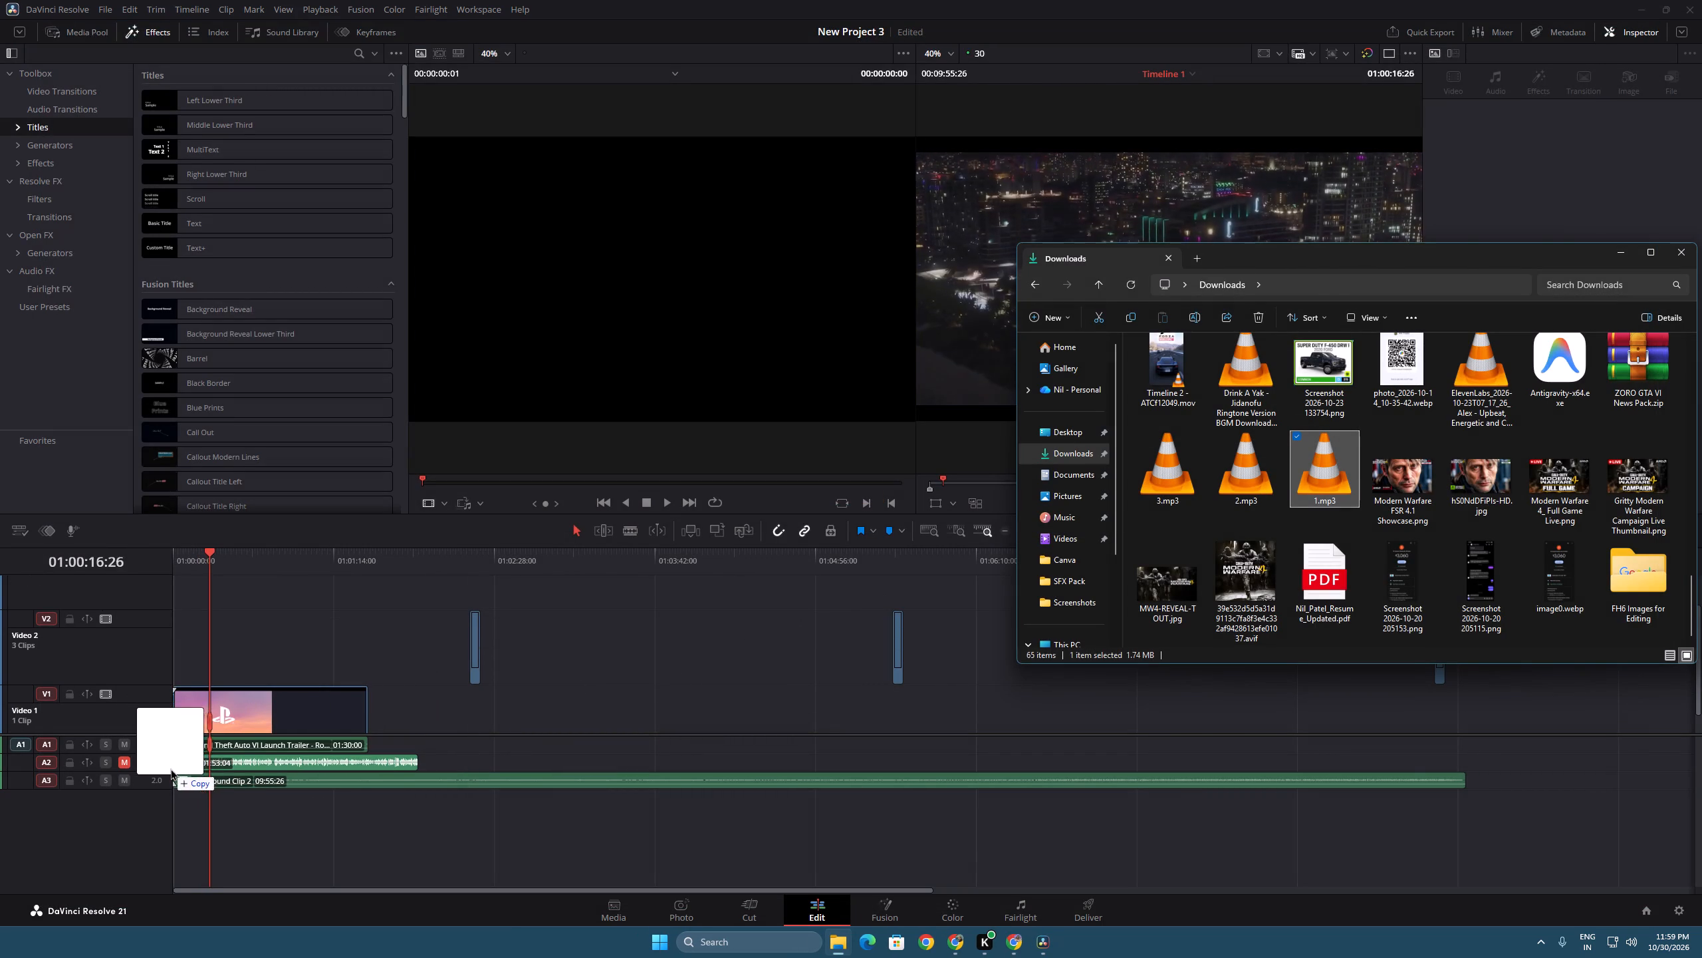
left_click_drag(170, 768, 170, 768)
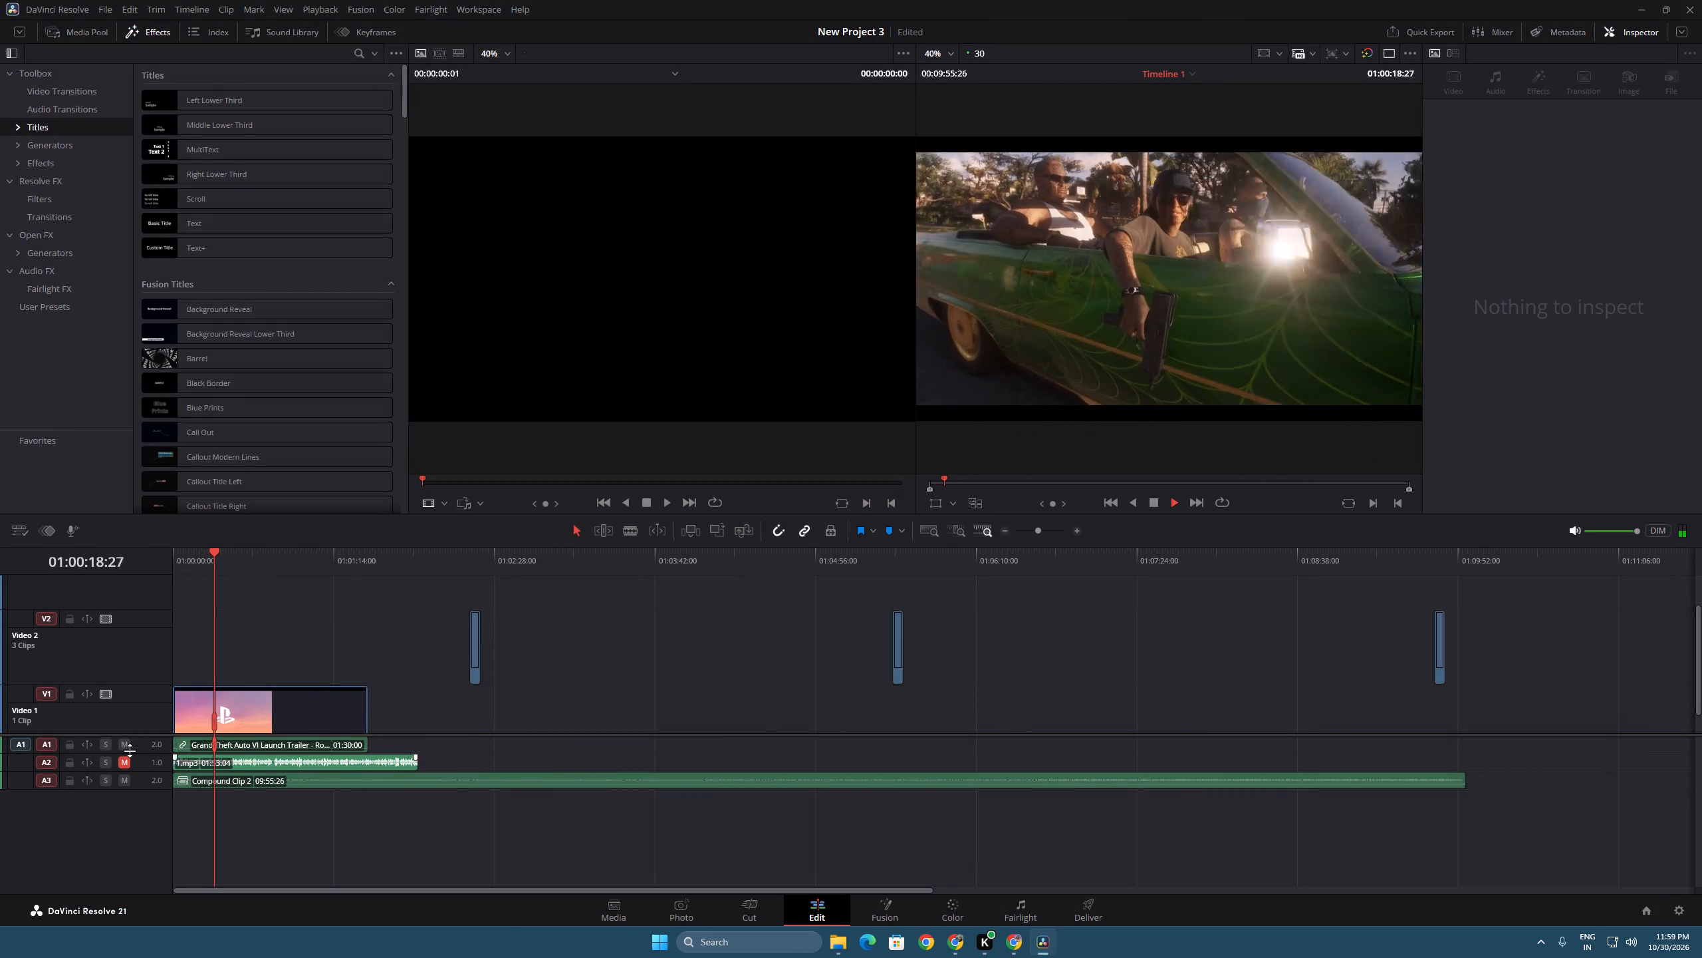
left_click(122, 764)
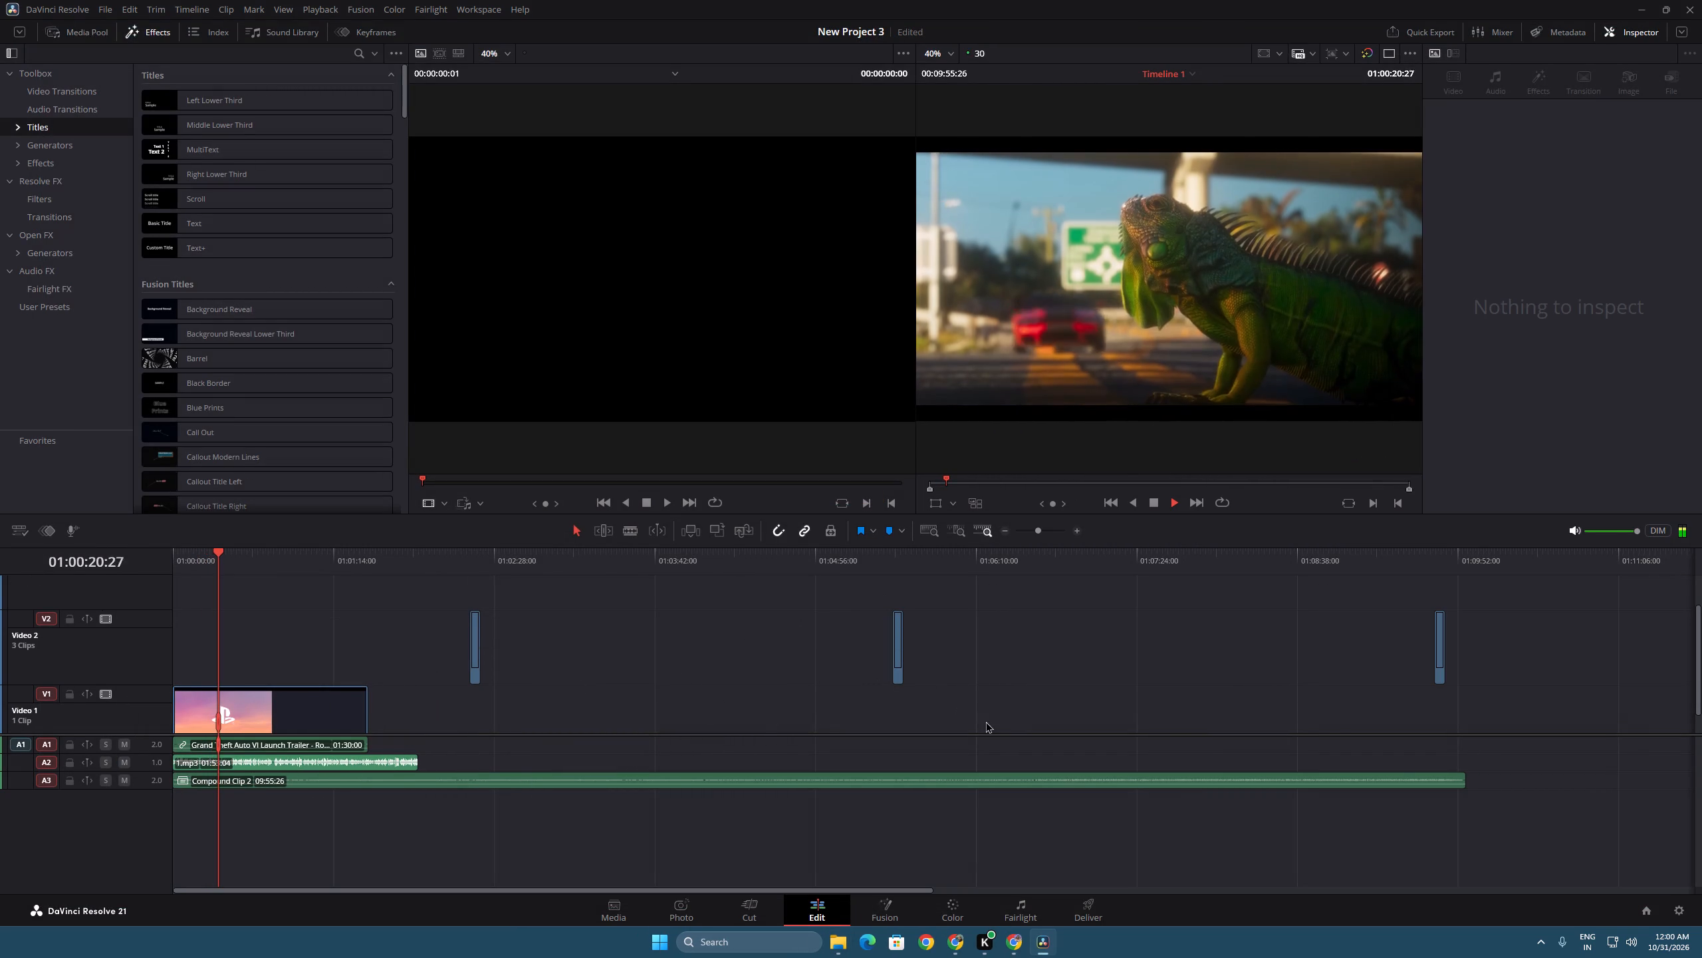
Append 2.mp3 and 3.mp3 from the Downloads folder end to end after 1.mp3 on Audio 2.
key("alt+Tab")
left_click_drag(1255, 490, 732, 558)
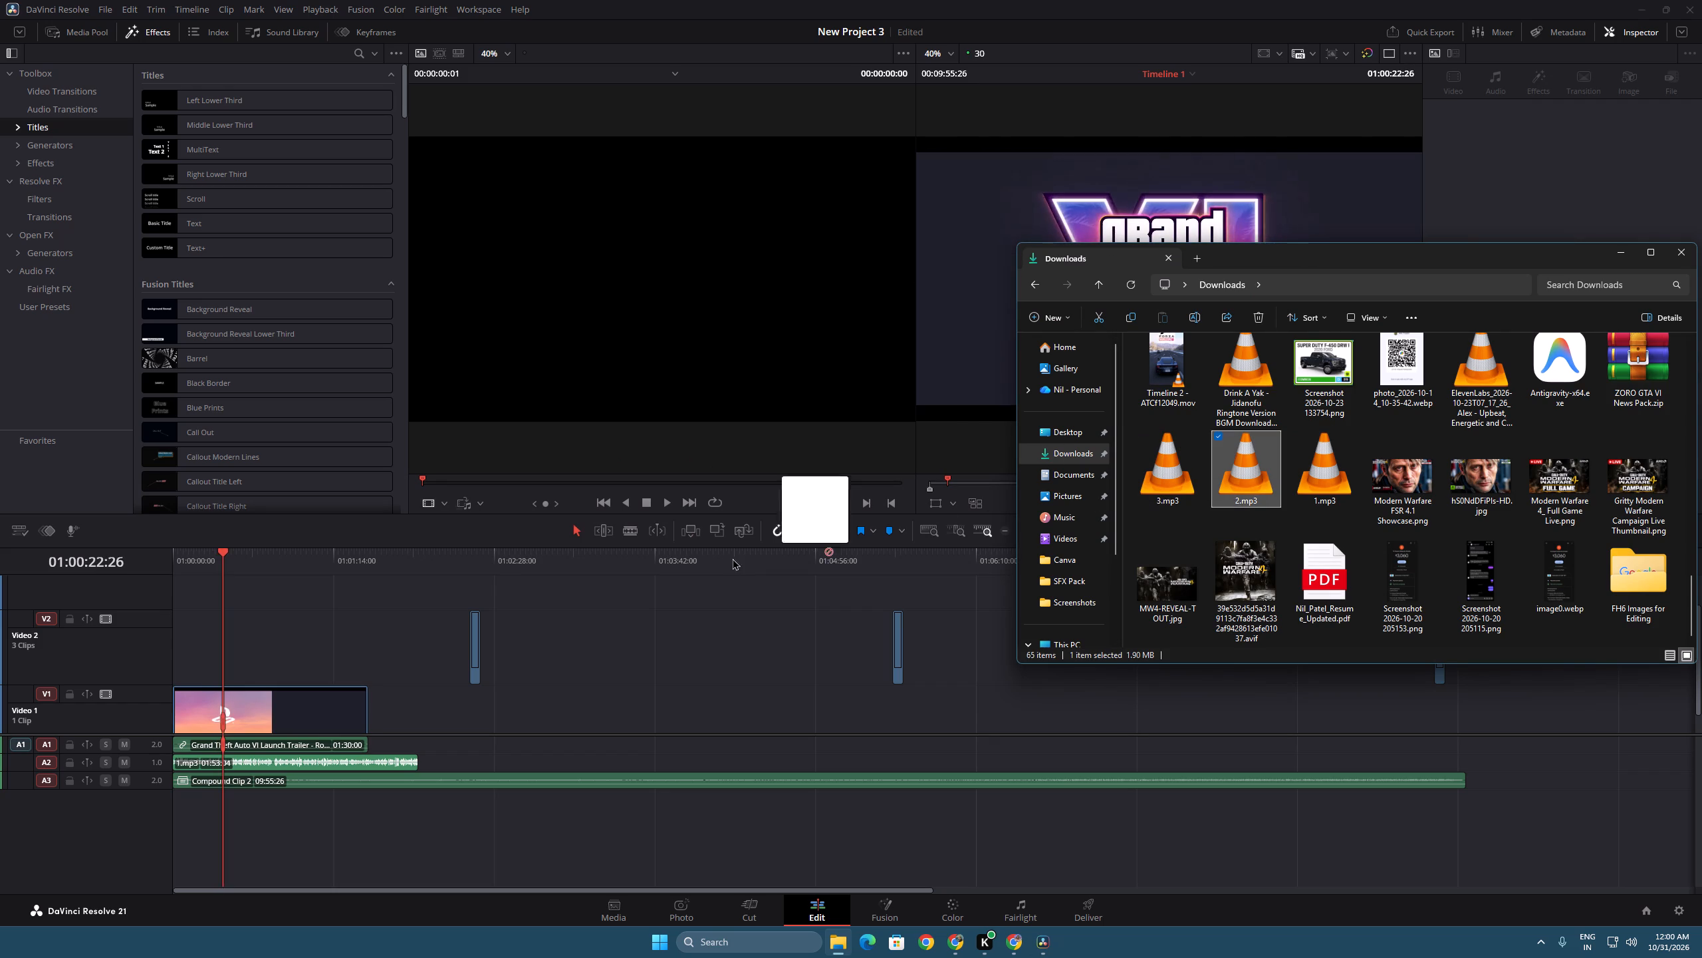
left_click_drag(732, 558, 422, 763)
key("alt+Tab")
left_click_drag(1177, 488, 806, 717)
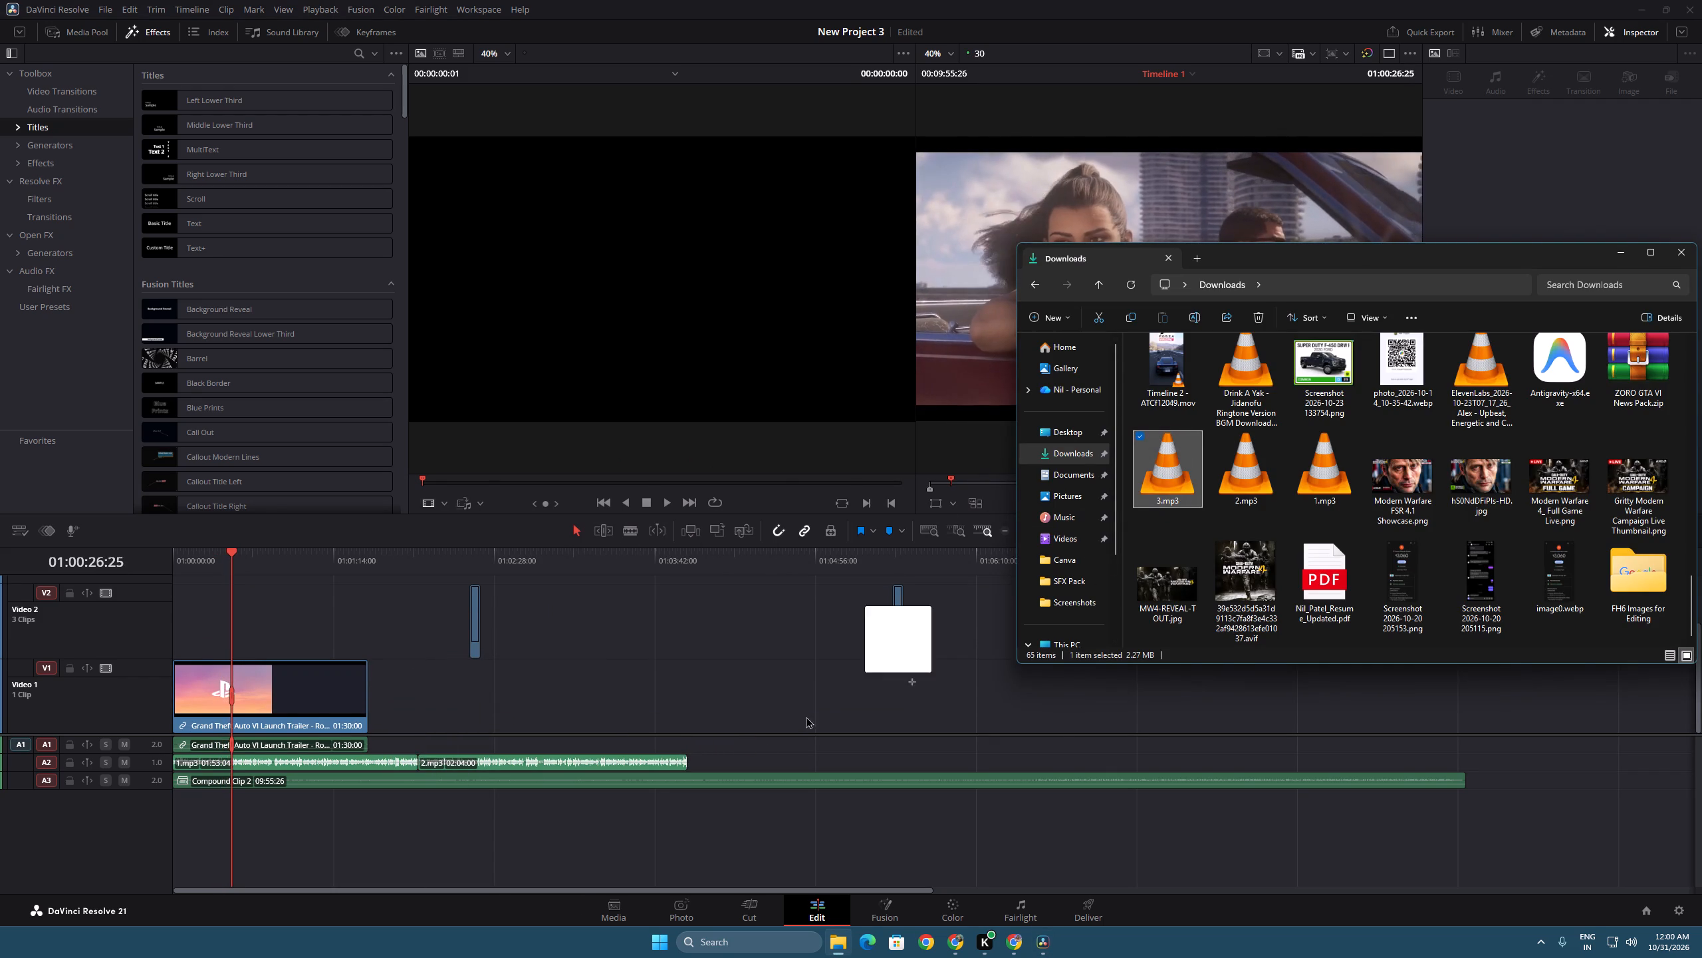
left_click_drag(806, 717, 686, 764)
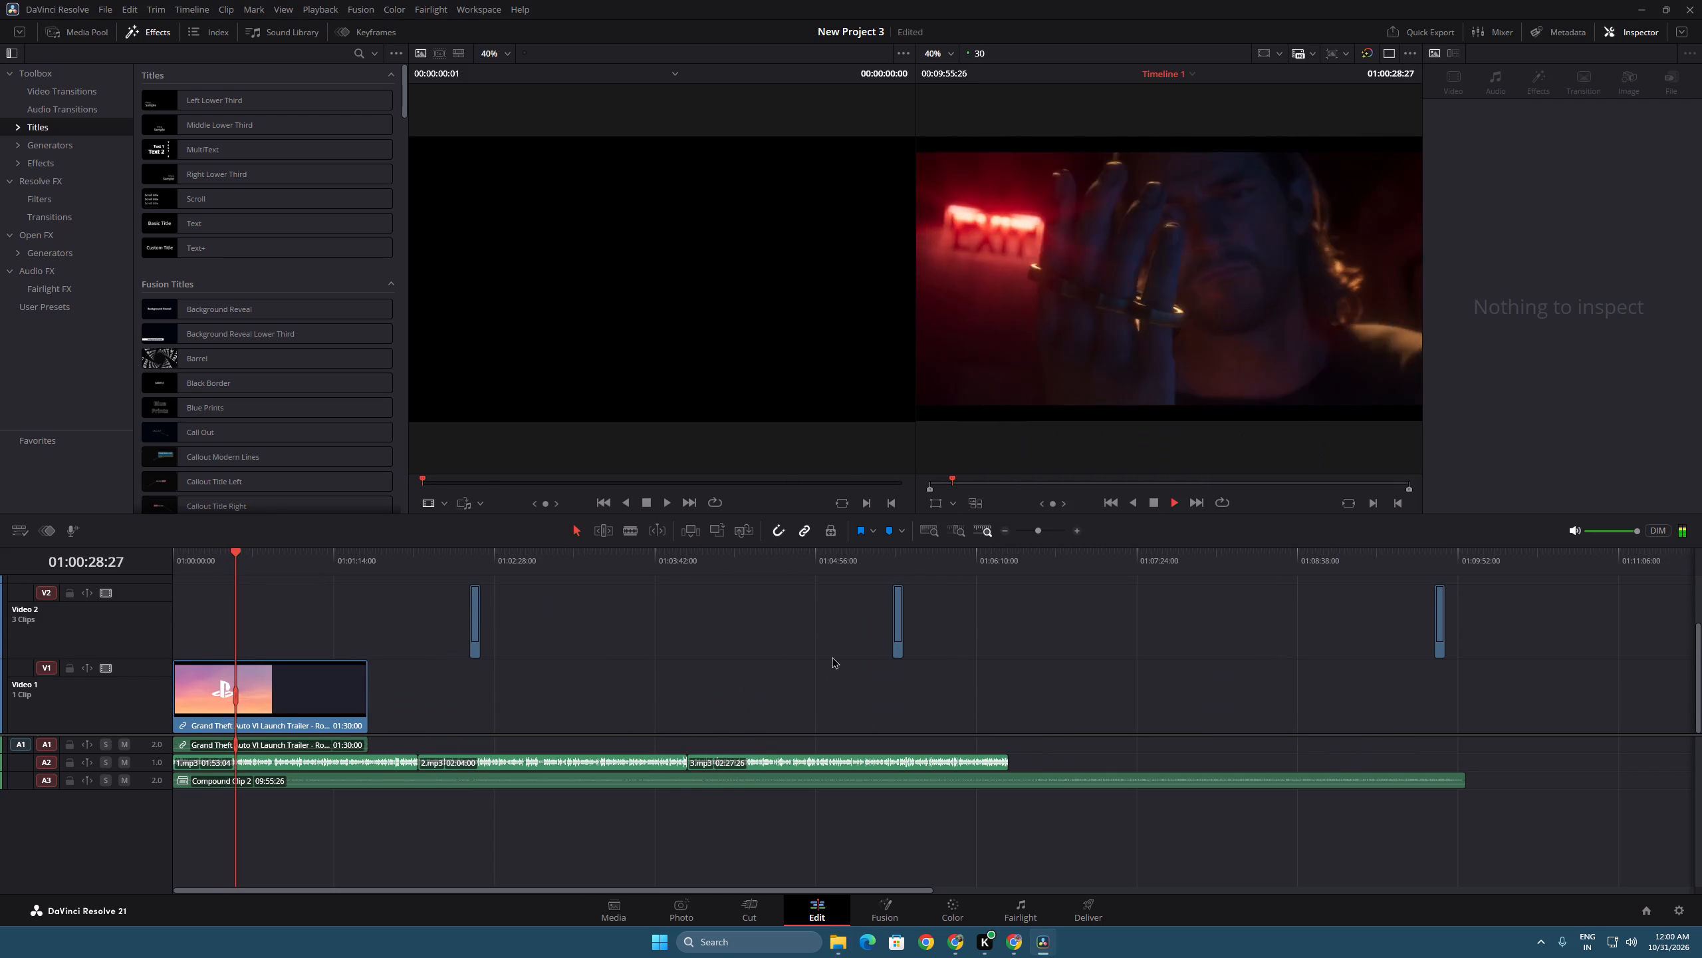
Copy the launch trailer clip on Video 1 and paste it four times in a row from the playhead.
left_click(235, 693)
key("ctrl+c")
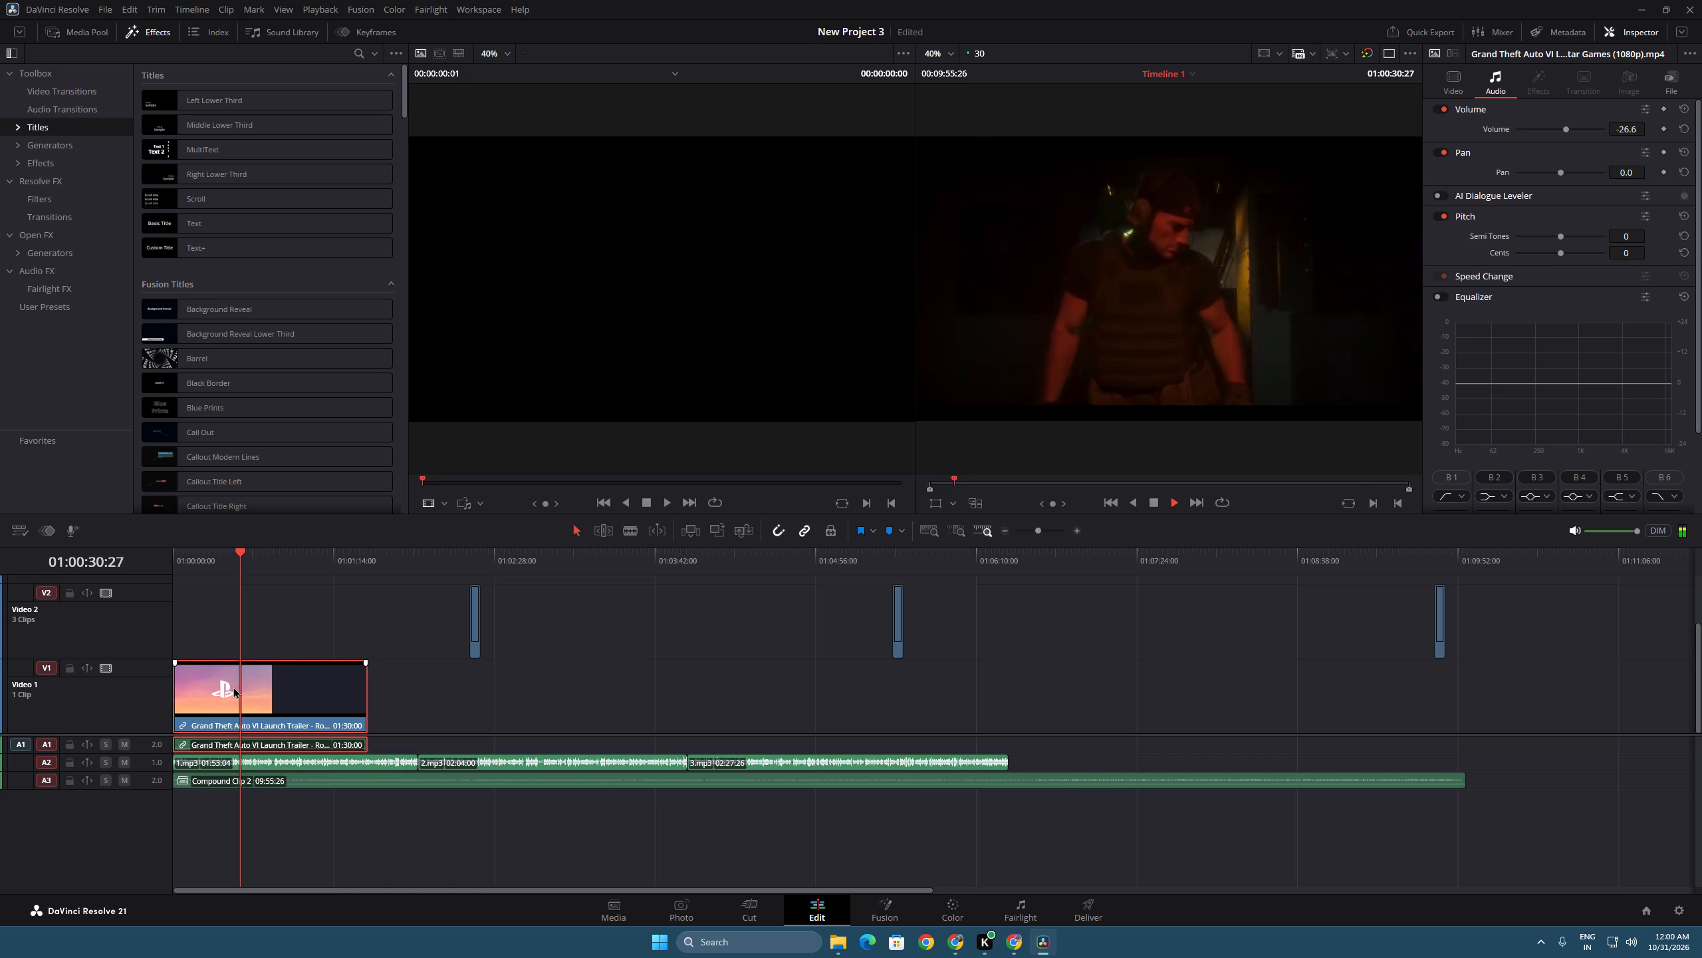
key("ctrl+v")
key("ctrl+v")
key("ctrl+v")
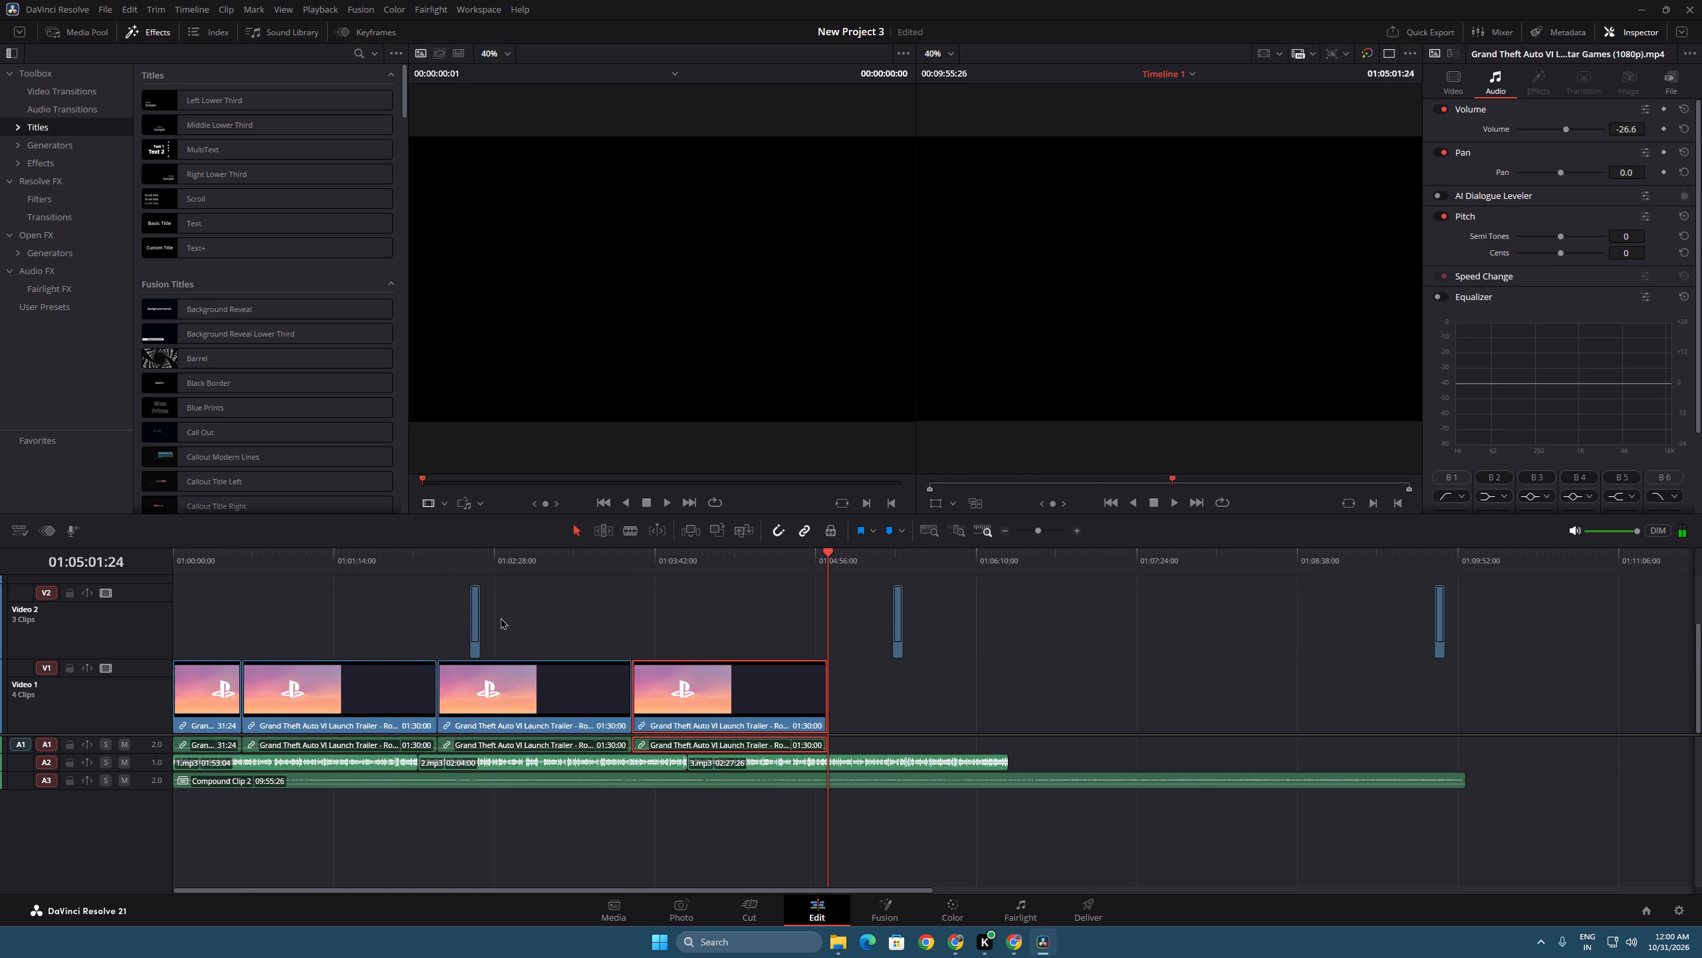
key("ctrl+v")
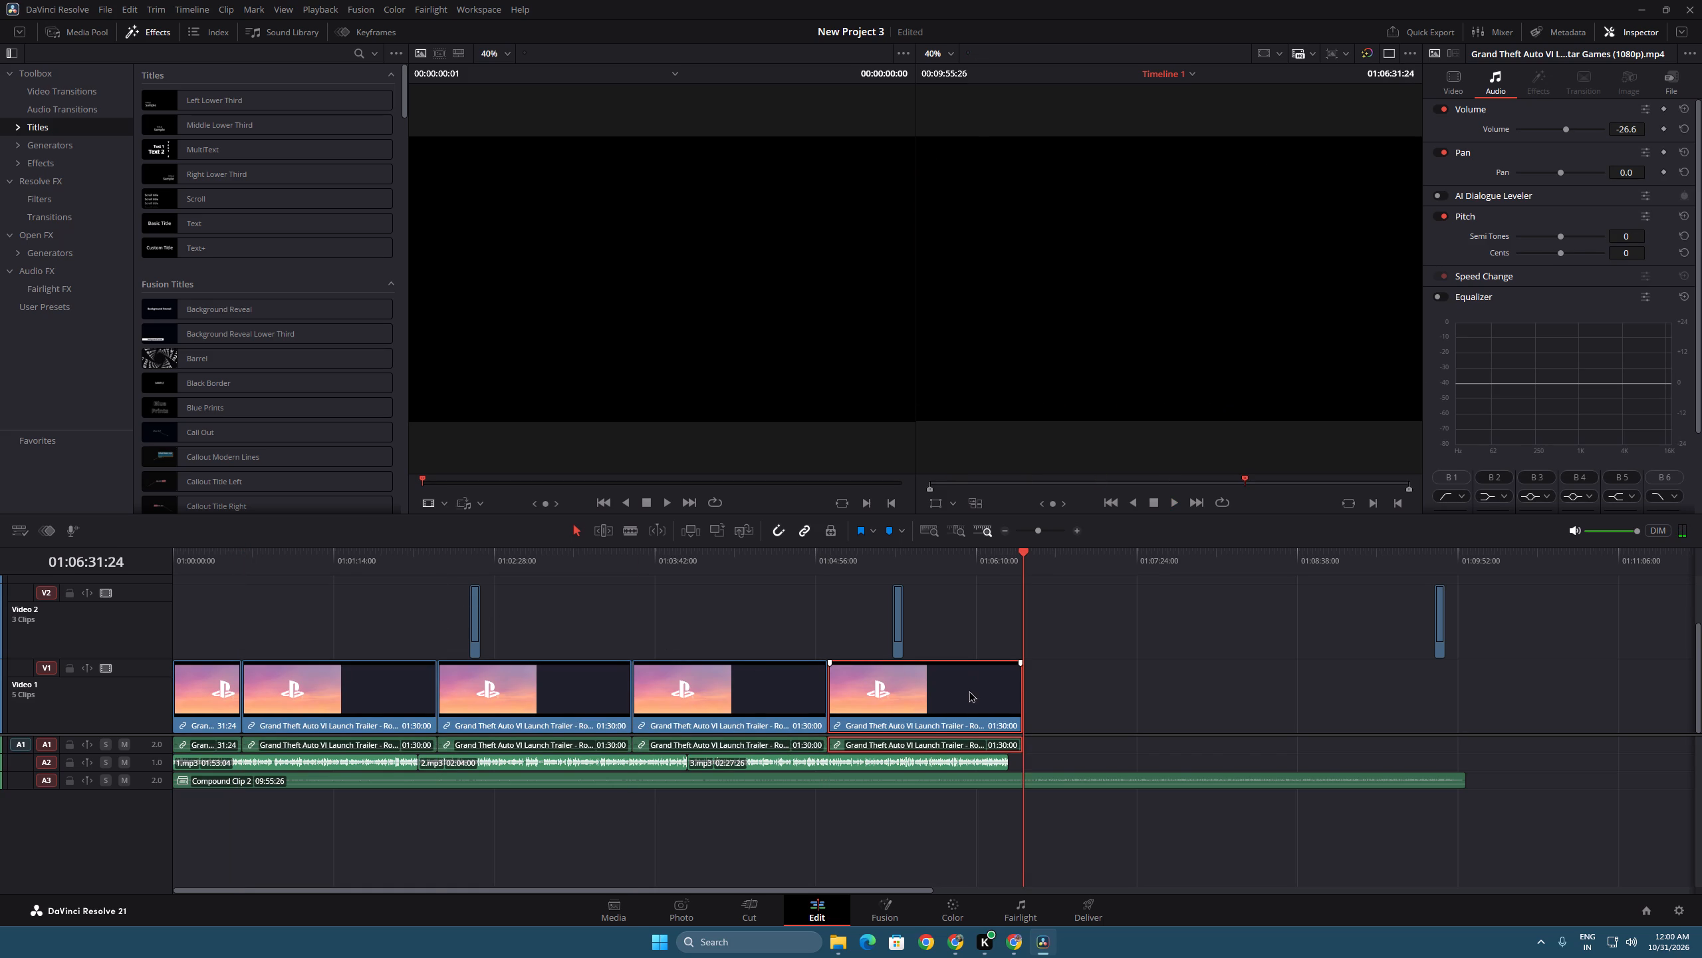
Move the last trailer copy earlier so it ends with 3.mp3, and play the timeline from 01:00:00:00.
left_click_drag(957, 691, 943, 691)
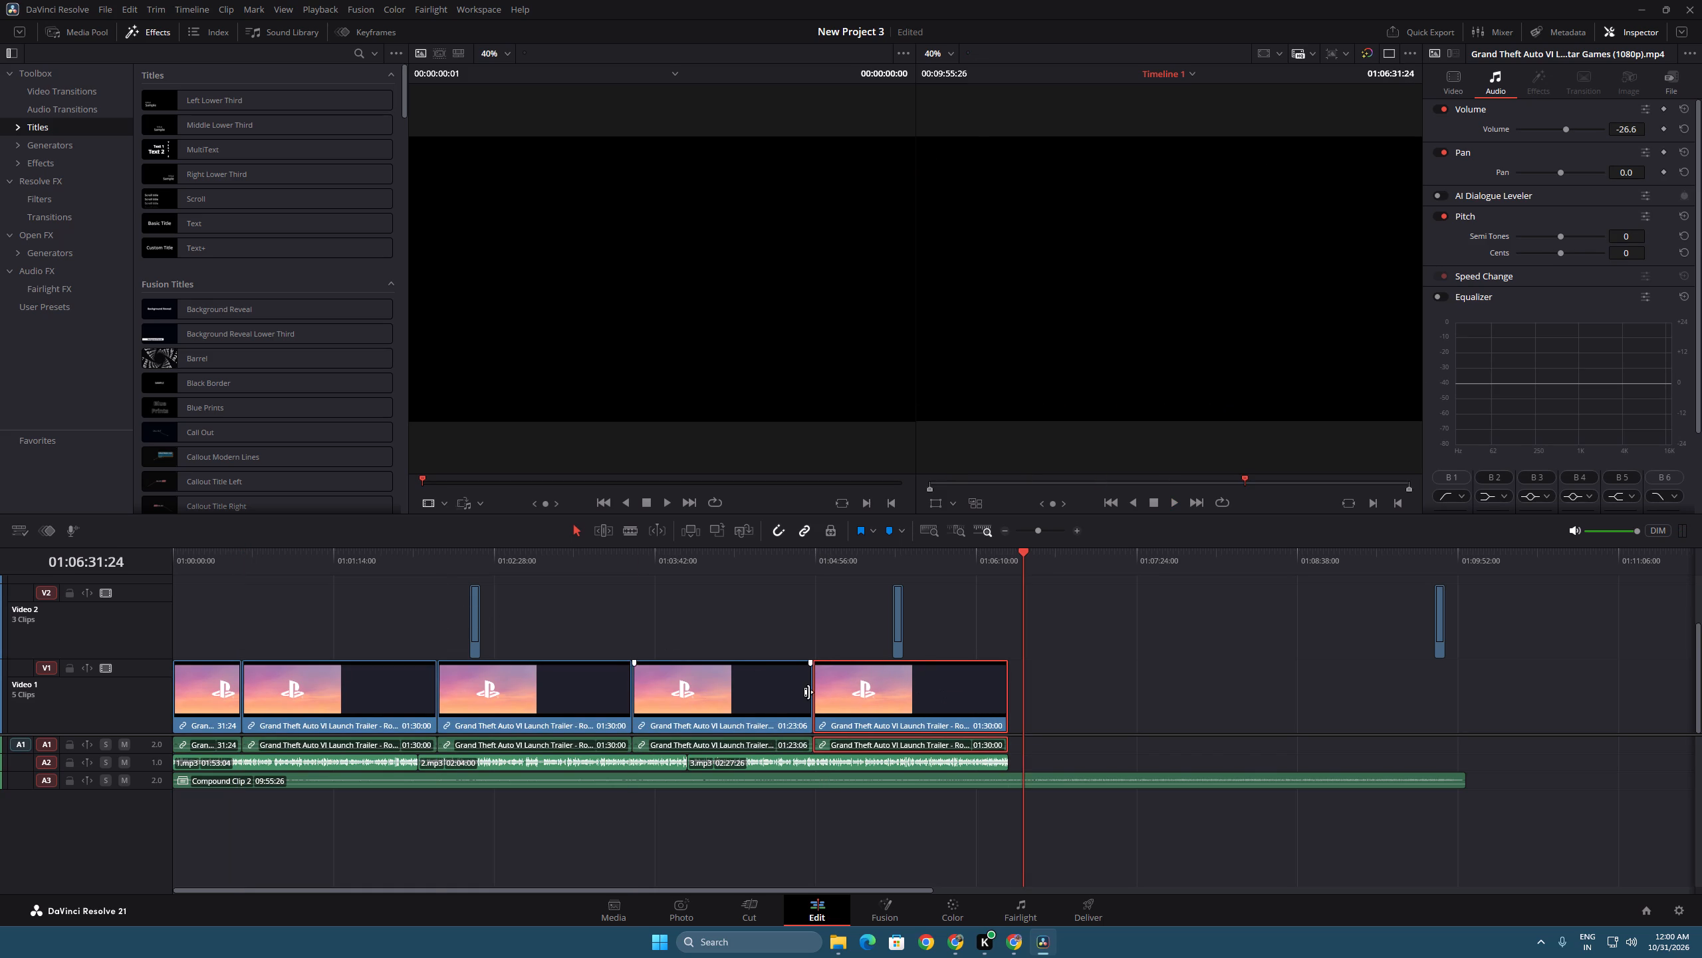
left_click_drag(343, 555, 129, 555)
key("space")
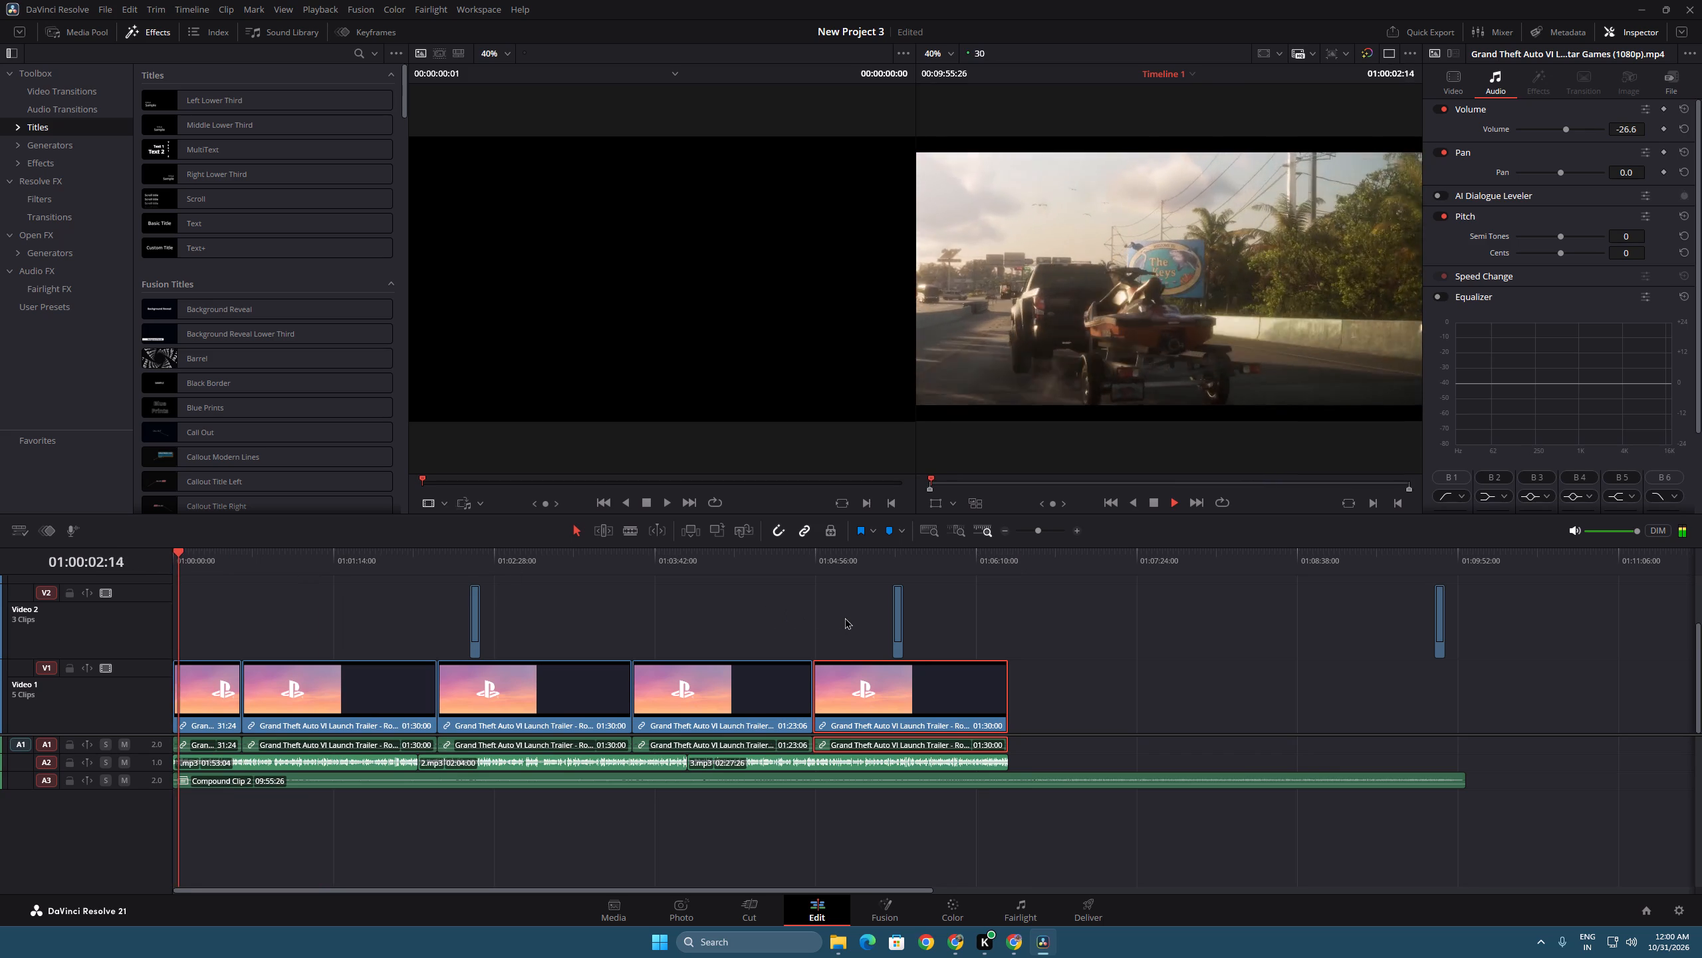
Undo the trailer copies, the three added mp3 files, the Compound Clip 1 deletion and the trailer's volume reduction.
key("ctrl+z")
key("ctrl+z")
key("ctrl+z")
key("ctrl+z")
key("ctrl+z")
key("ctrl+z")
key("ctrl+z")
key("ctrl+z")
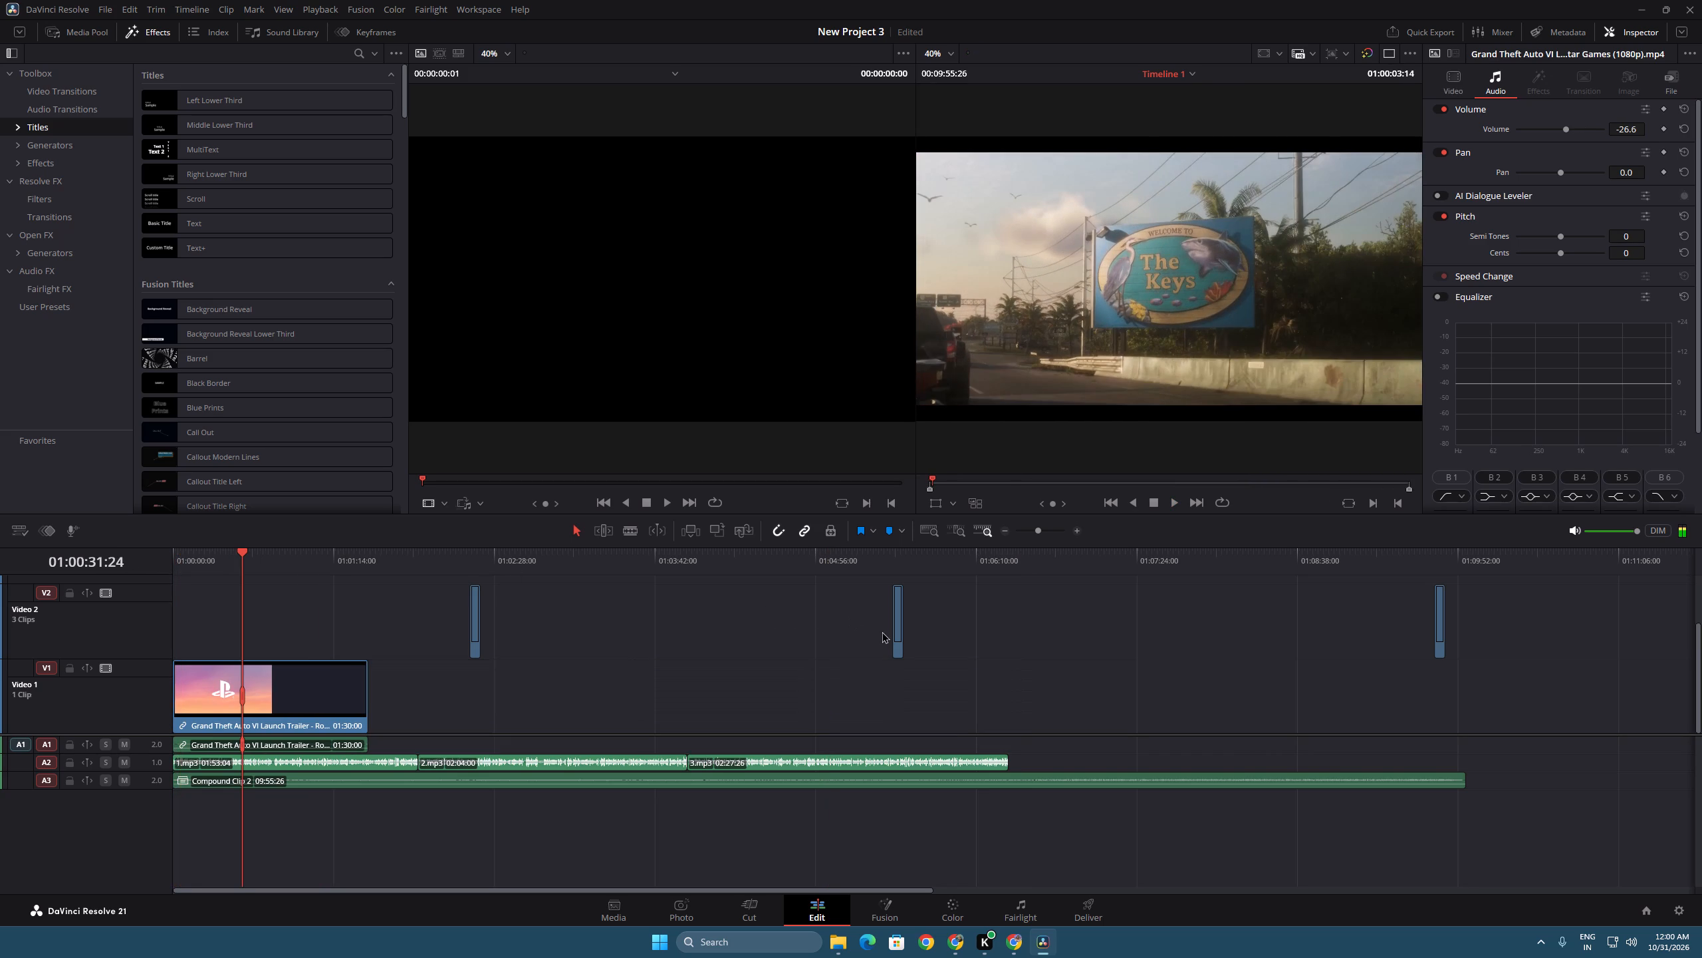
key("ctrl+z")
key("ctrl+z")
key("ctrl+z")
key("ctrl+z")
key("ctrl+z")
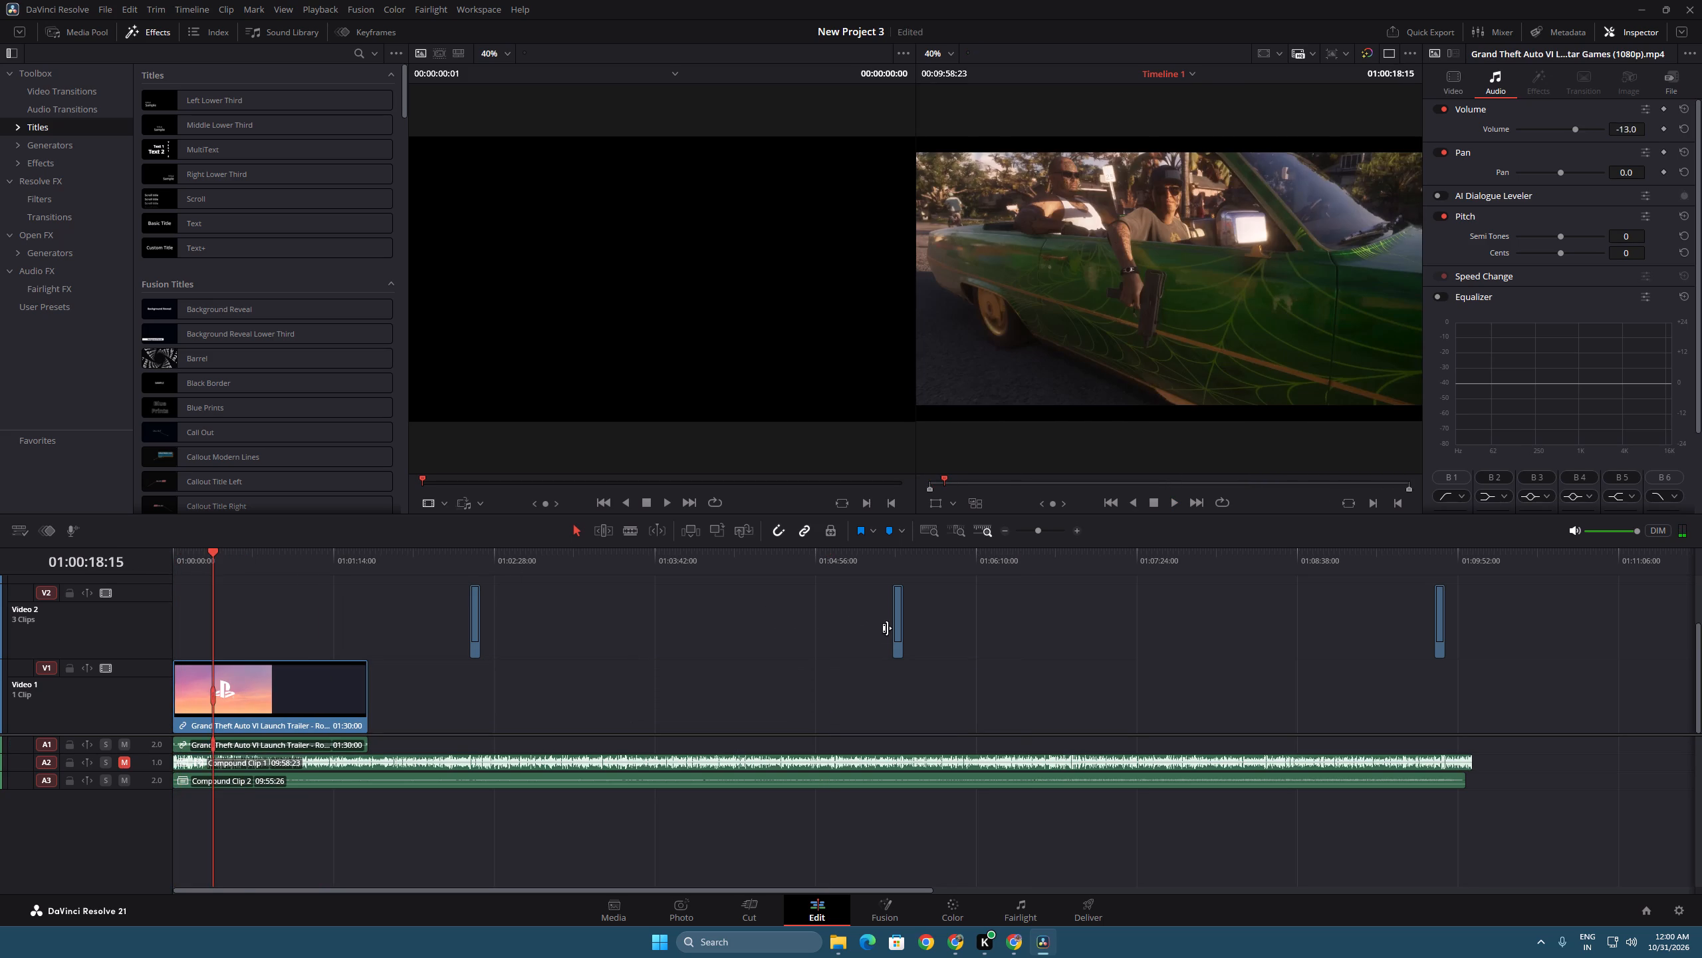
Keep undoing past the trailer insertion and the latest Video 1 deletions until five clips of the GTA 6 map footage are back.
key("ctrl+z")
key("ctrl+z")
key("ctrl+z")
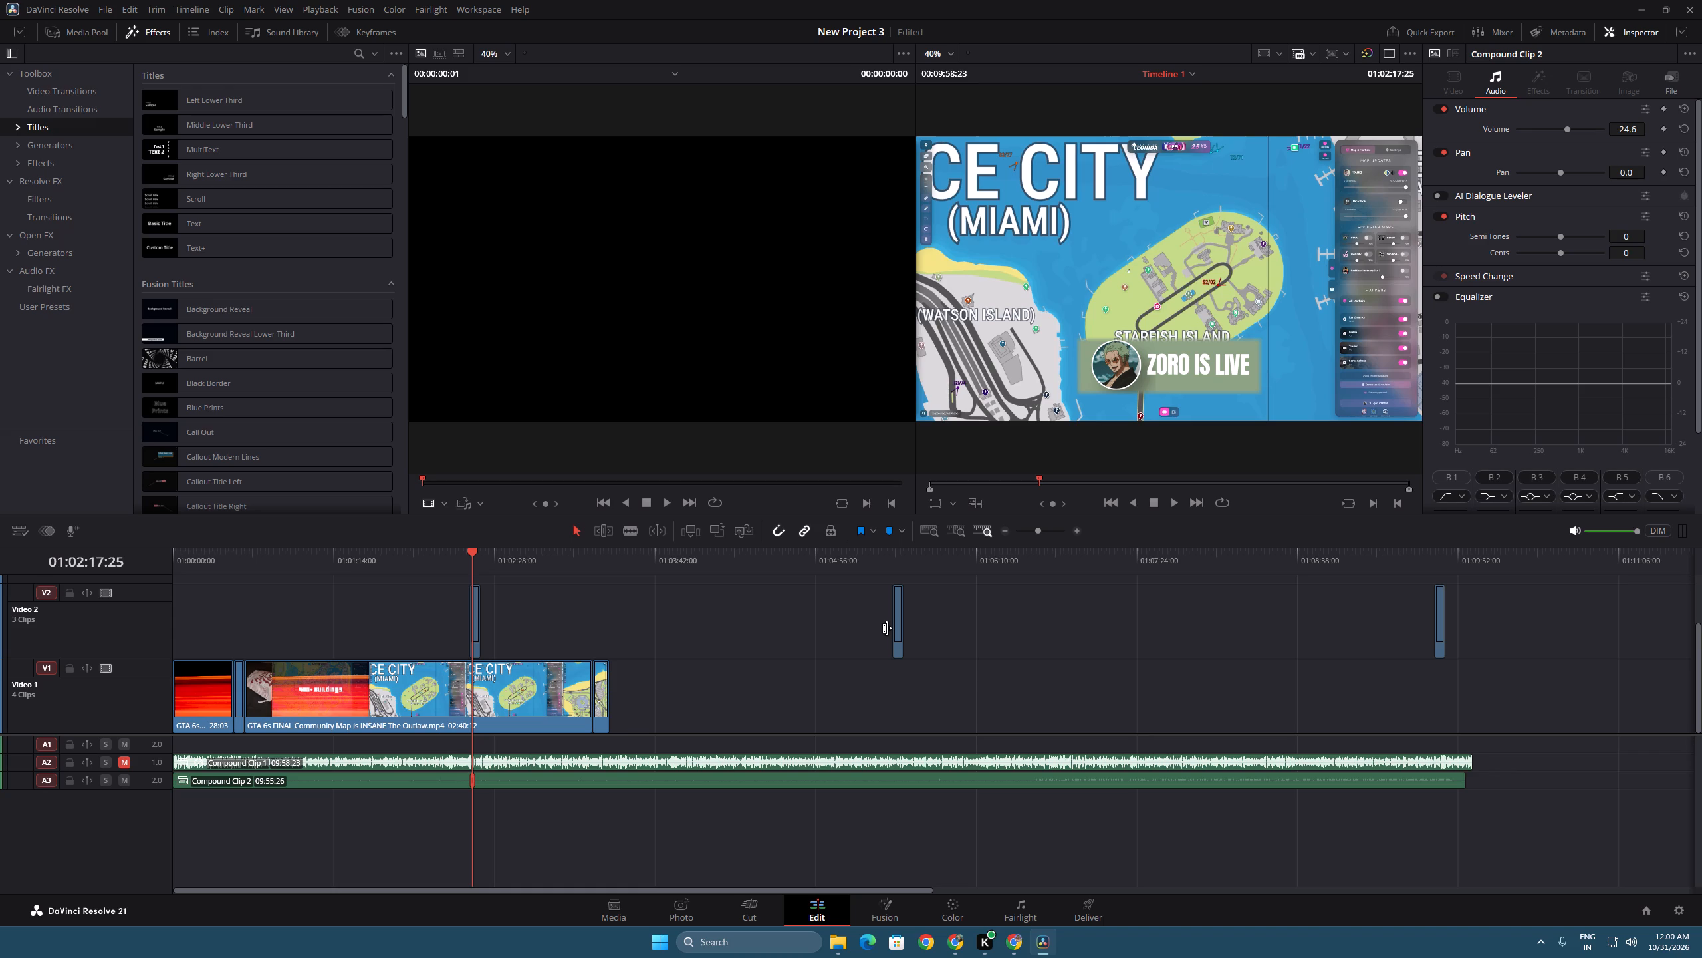
key("ctrl+z")
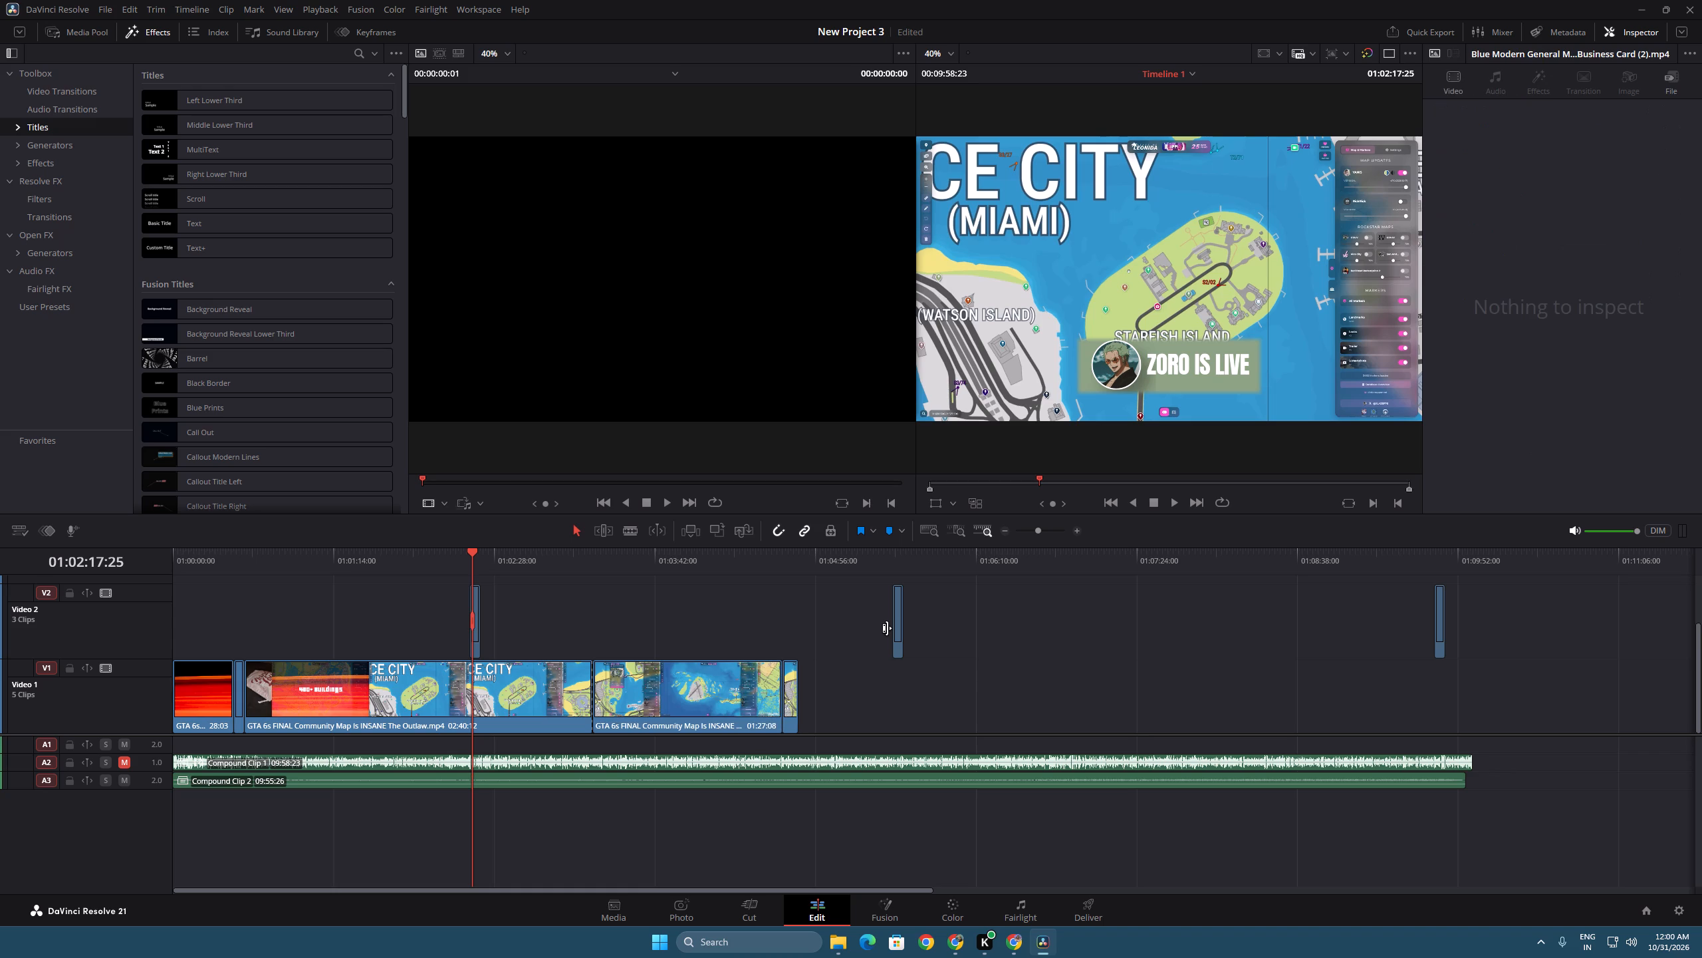
Delete Compound Clip 1 from the Audio 2 track.
left_click(515, 753)
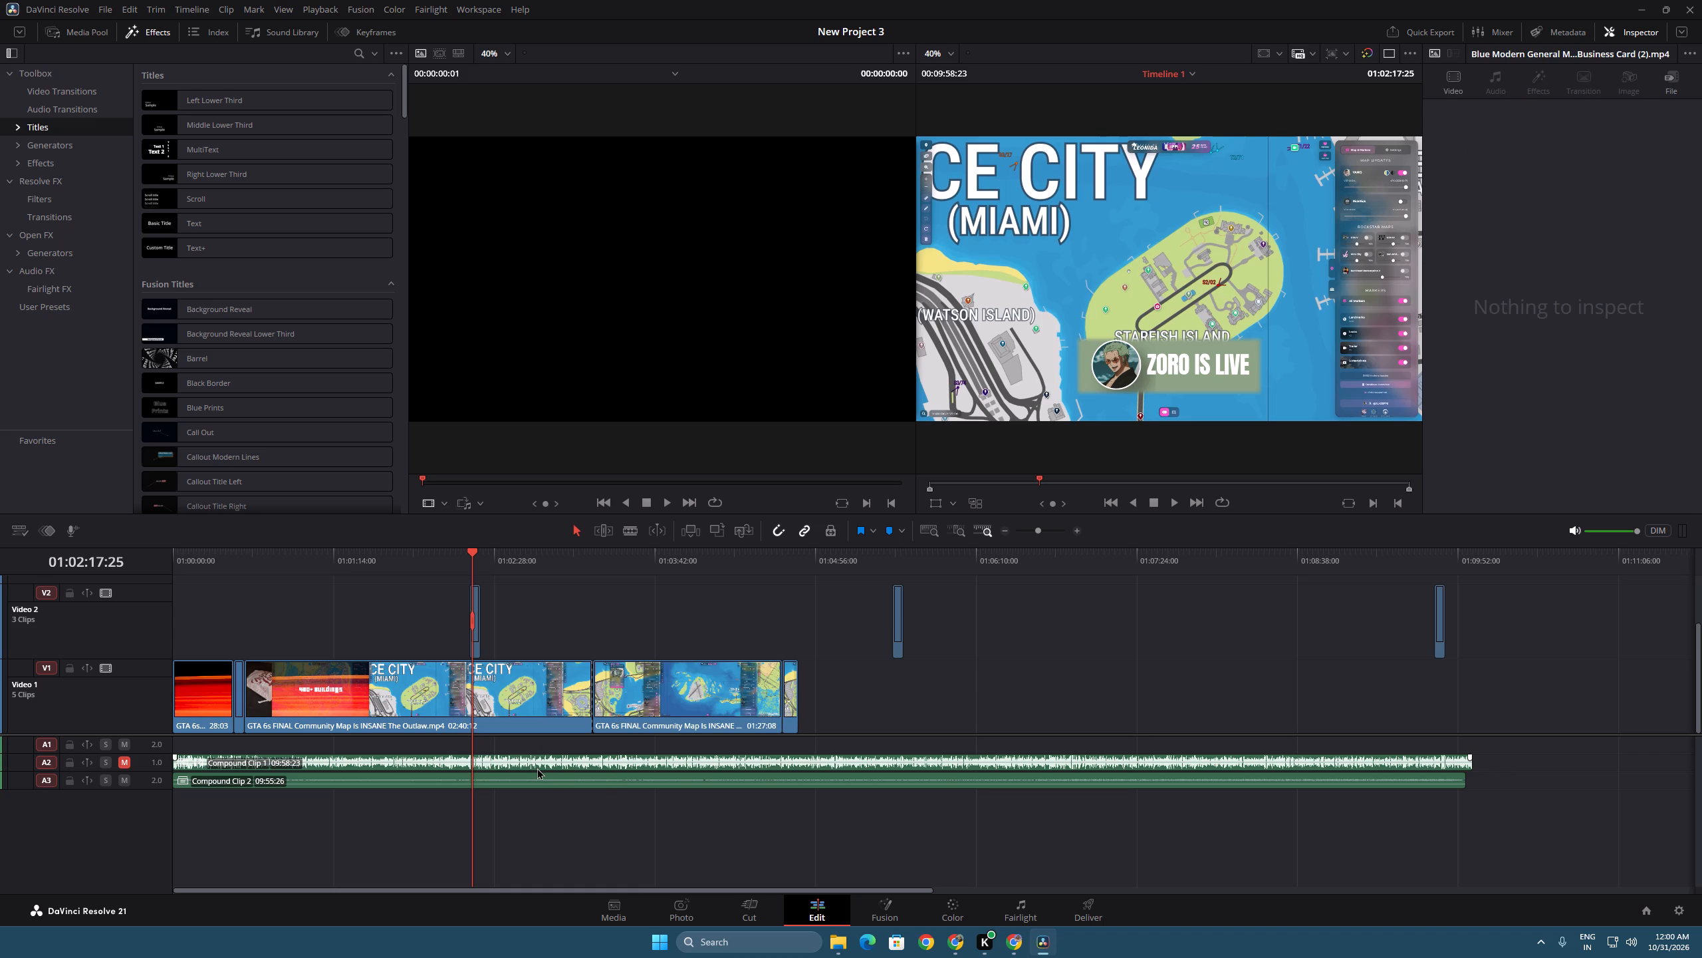
left_click(537, 768)
key("Delete")
key("Tab")
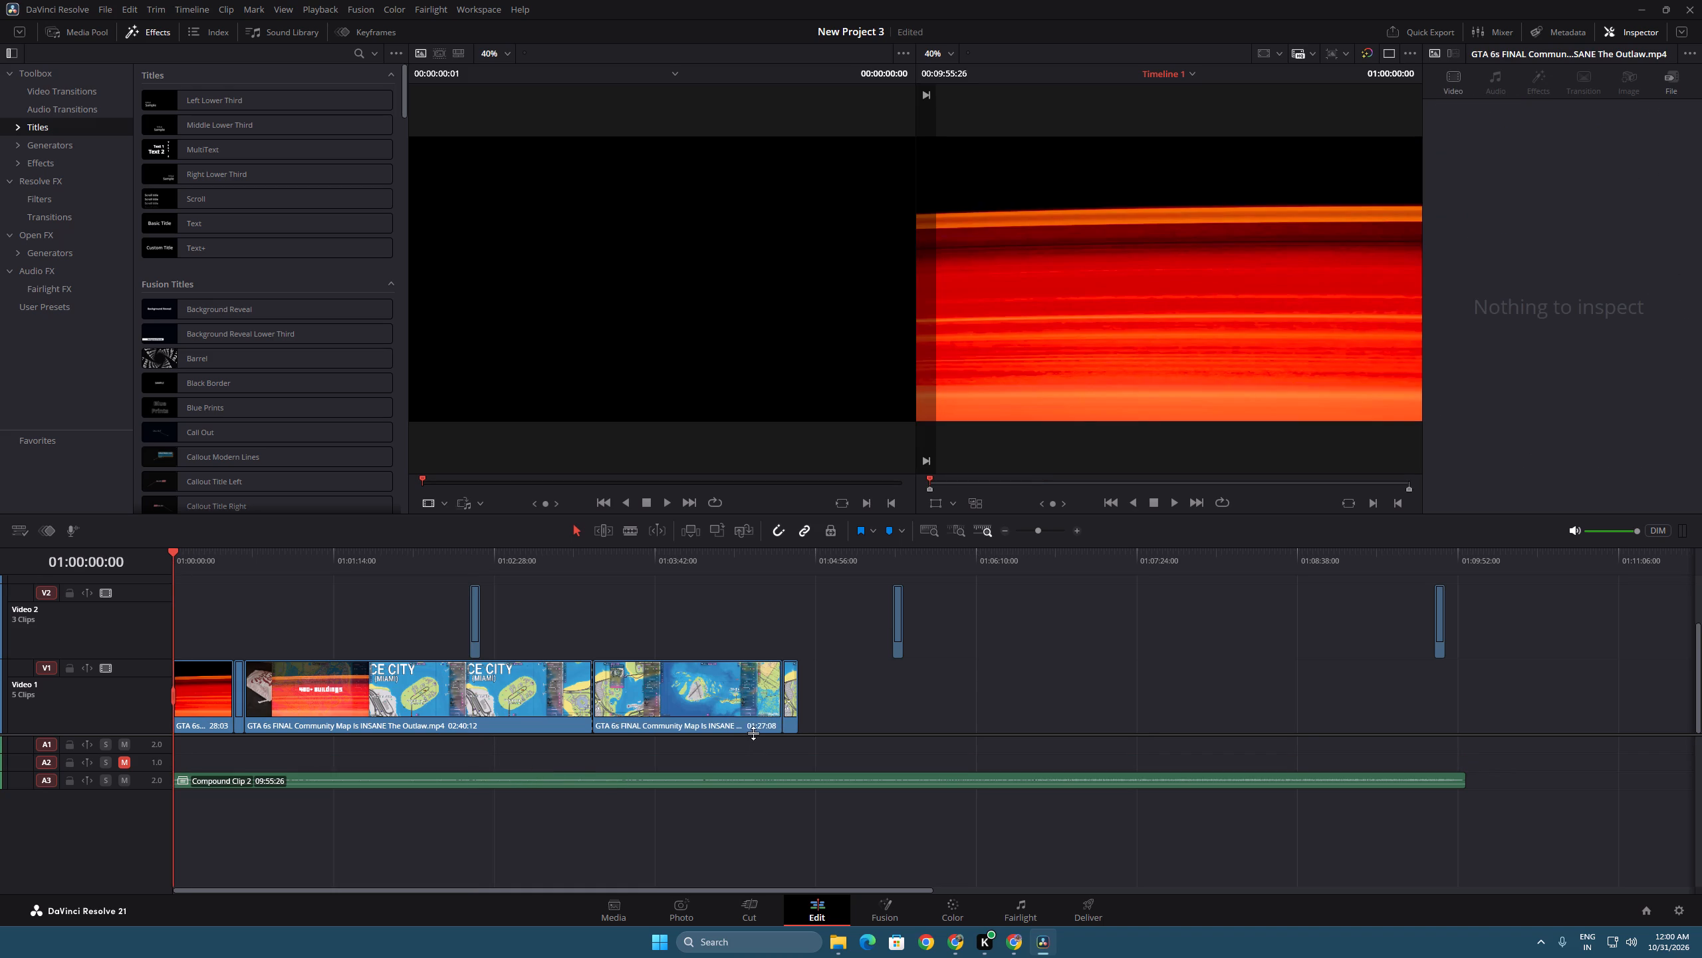
Add 1.mp3, 2.mp3 and 3.mp3 from Downloads back to back on Audio 2, starting at 01:00:00:00.
key("alt+Tab")
left_click_drag(1320, 487, 1194, 482)
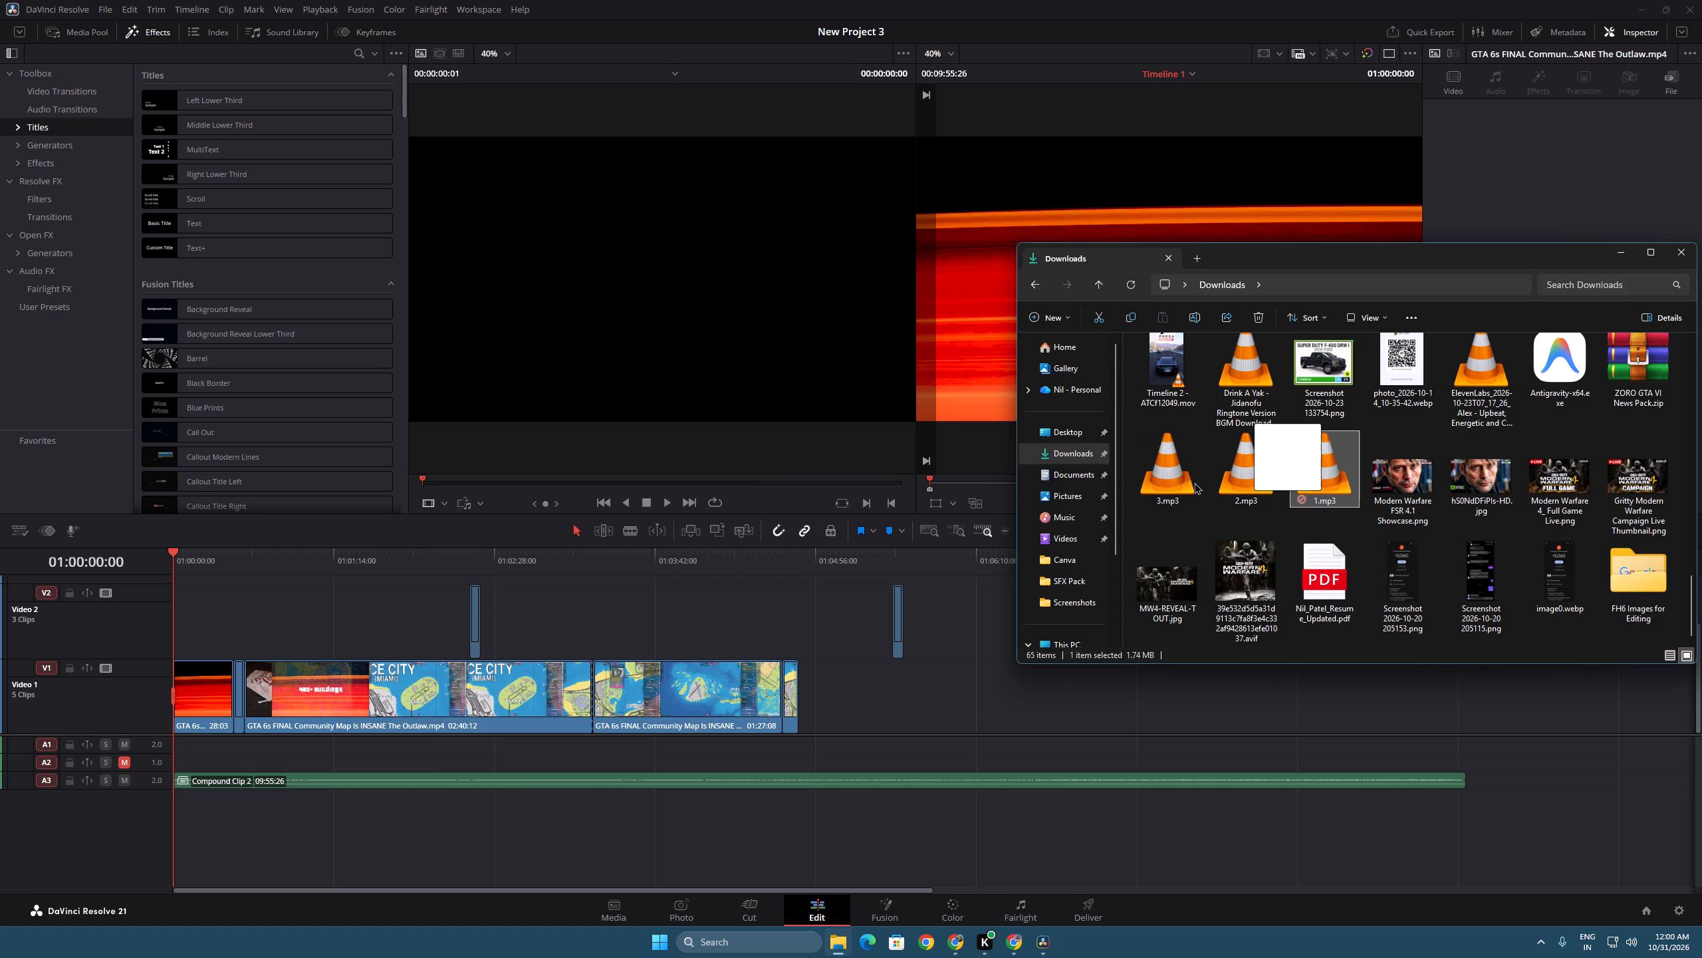
left_click_drag(1194, 482, 166, 758)
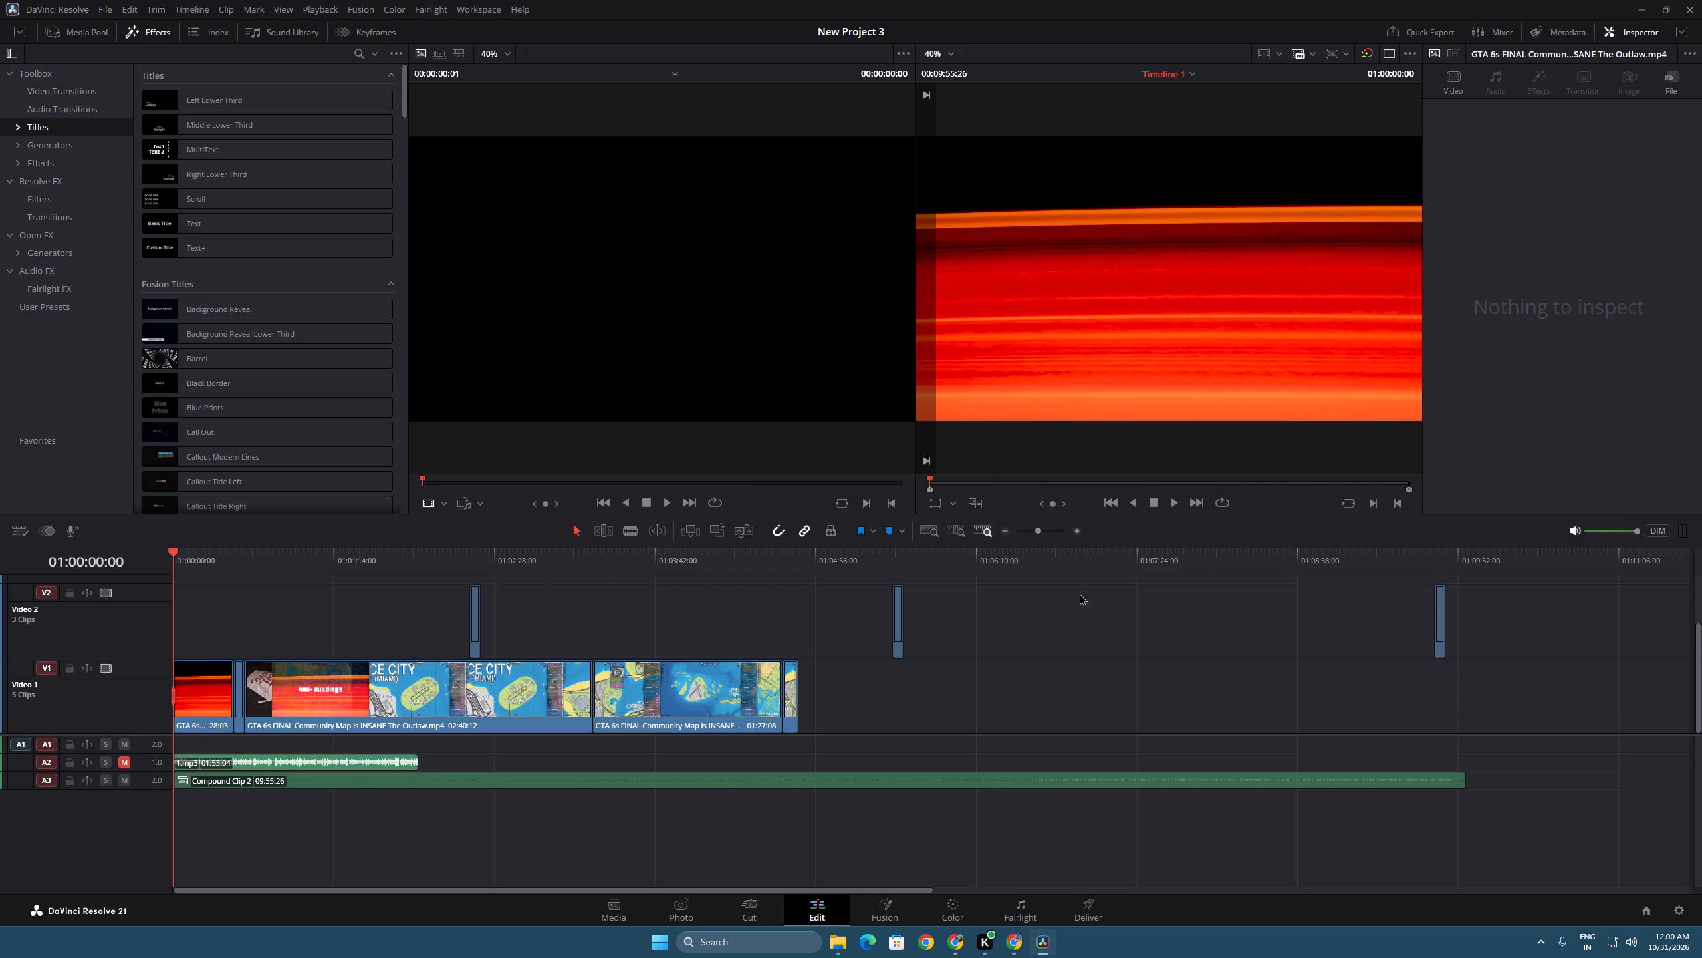
key("alt+Tab")
left_click_drag(1259, 486, 454, 756)
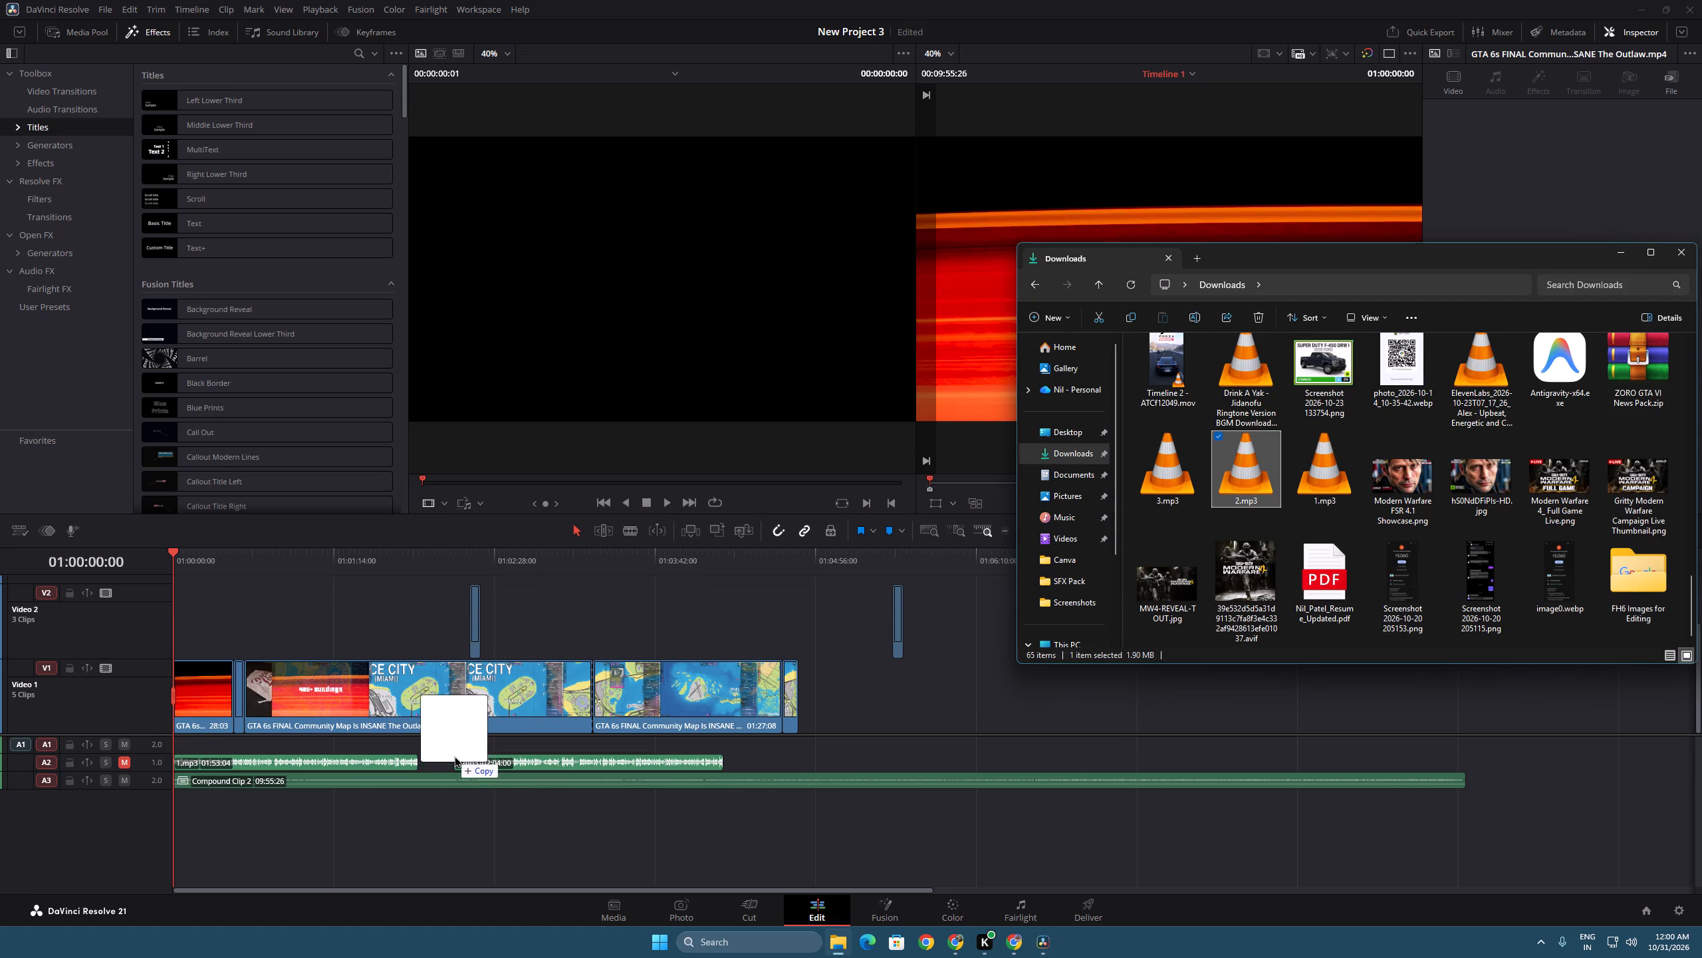
left_click_drag(454, 756, 418, 759)
key("alt+Tab")
left_click_drag(1185, 476, 1028, 556)
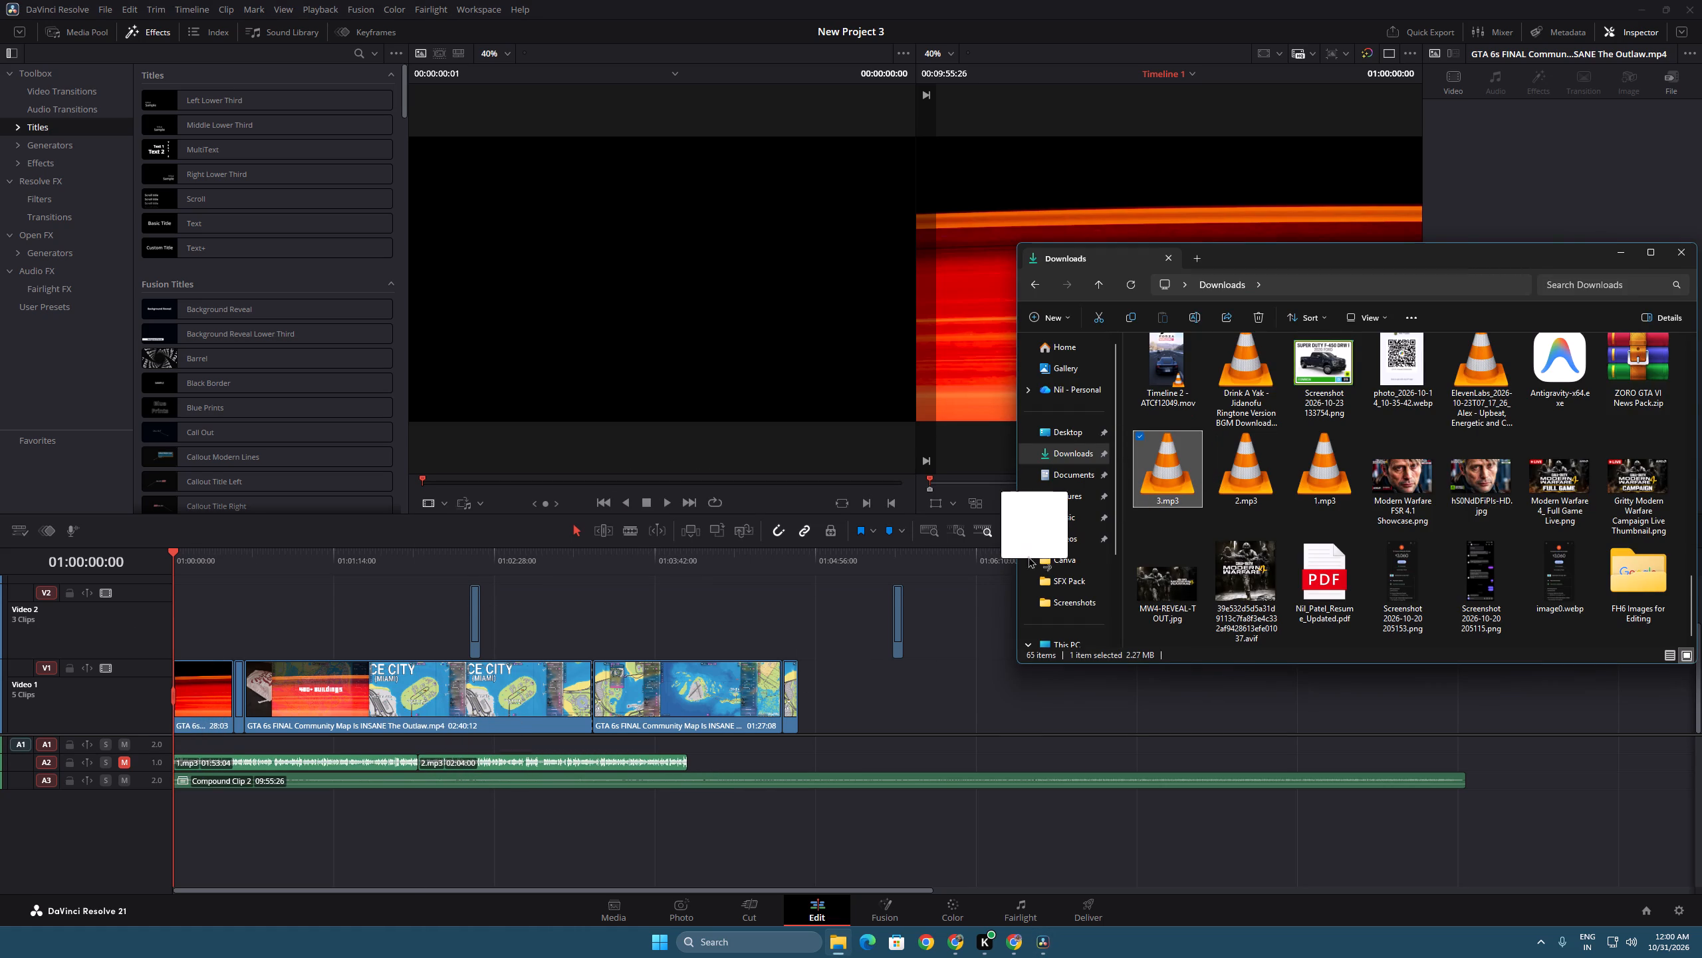
left_click_drag(1028, 556, 679, 761)
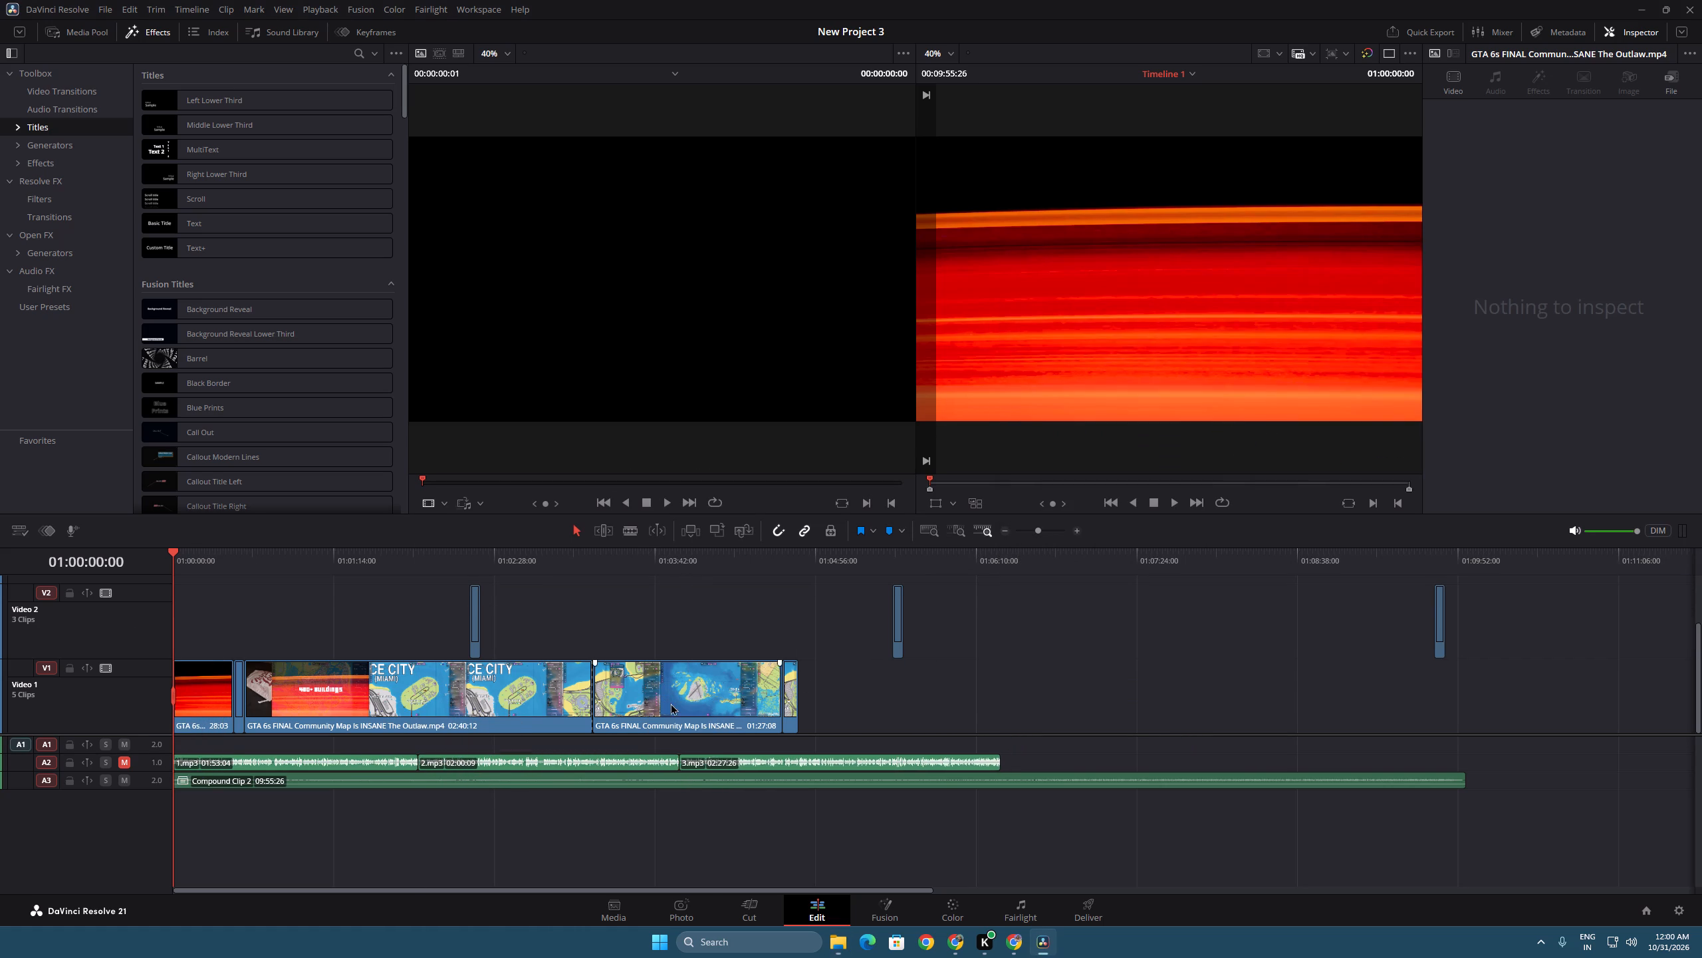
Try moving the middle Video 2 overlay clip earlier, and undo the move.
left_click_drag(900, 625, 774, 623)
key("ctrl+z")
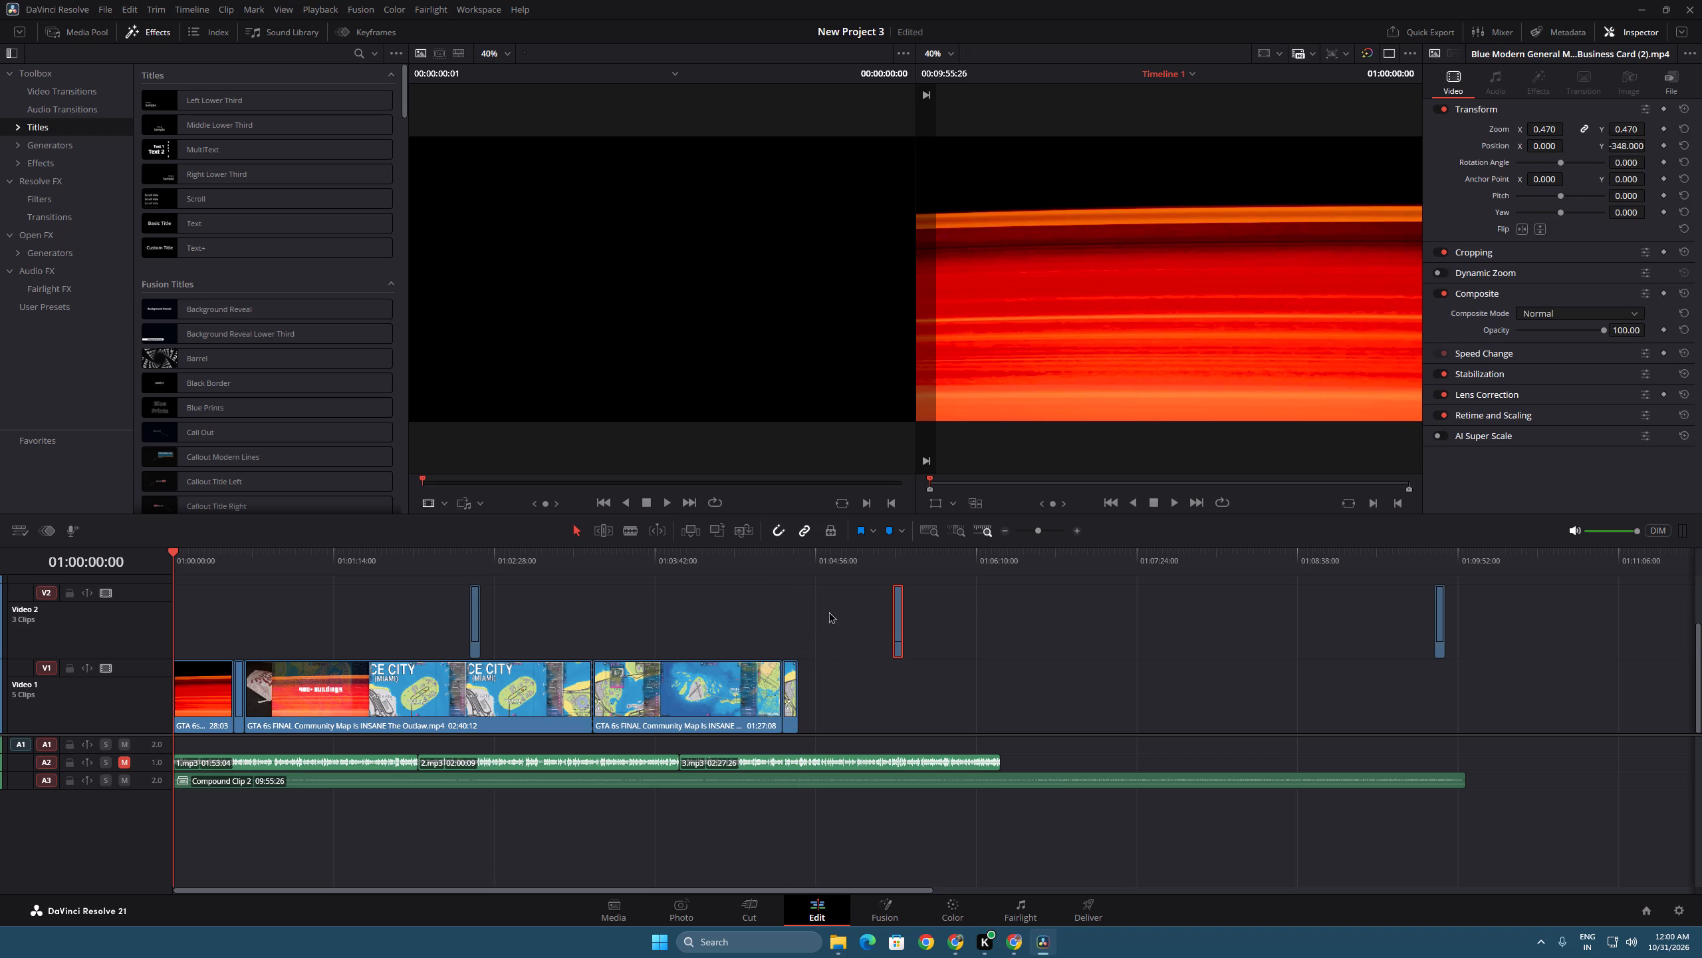
Play the timeline from 01:02:16:24 to view the first Video 2 overlay.
left_click(775, 607)
left_click(1054, 716)
left_click(420, 546)
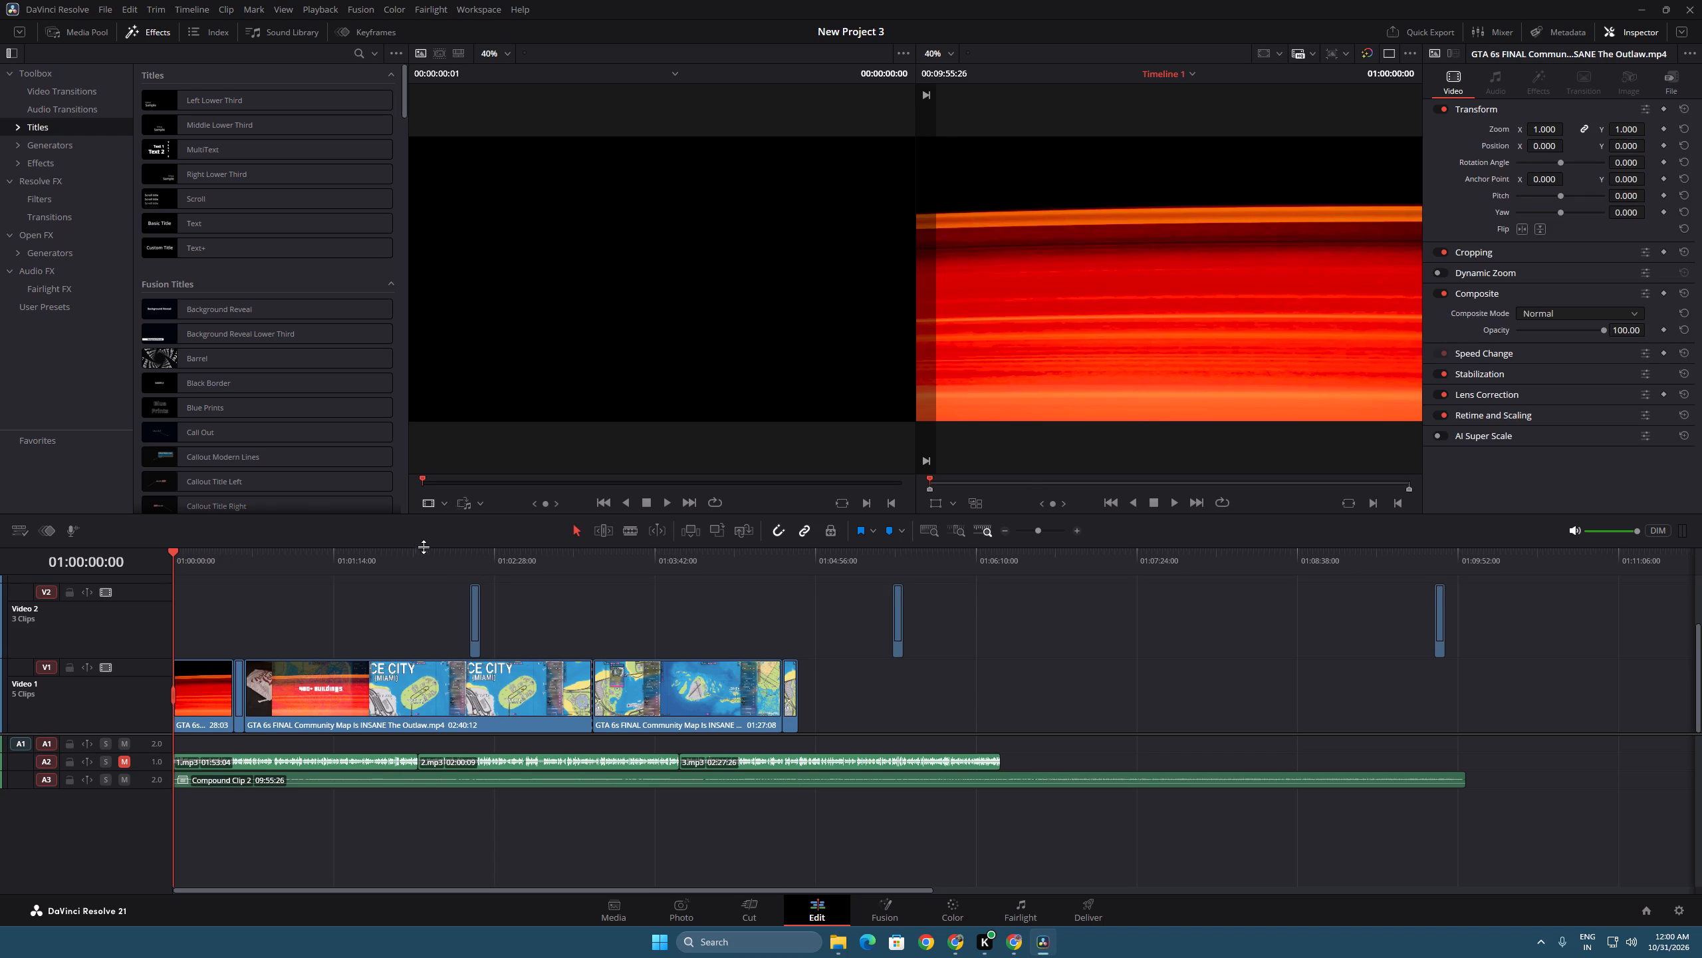
left_click_drag(436, 558, 466, 558)
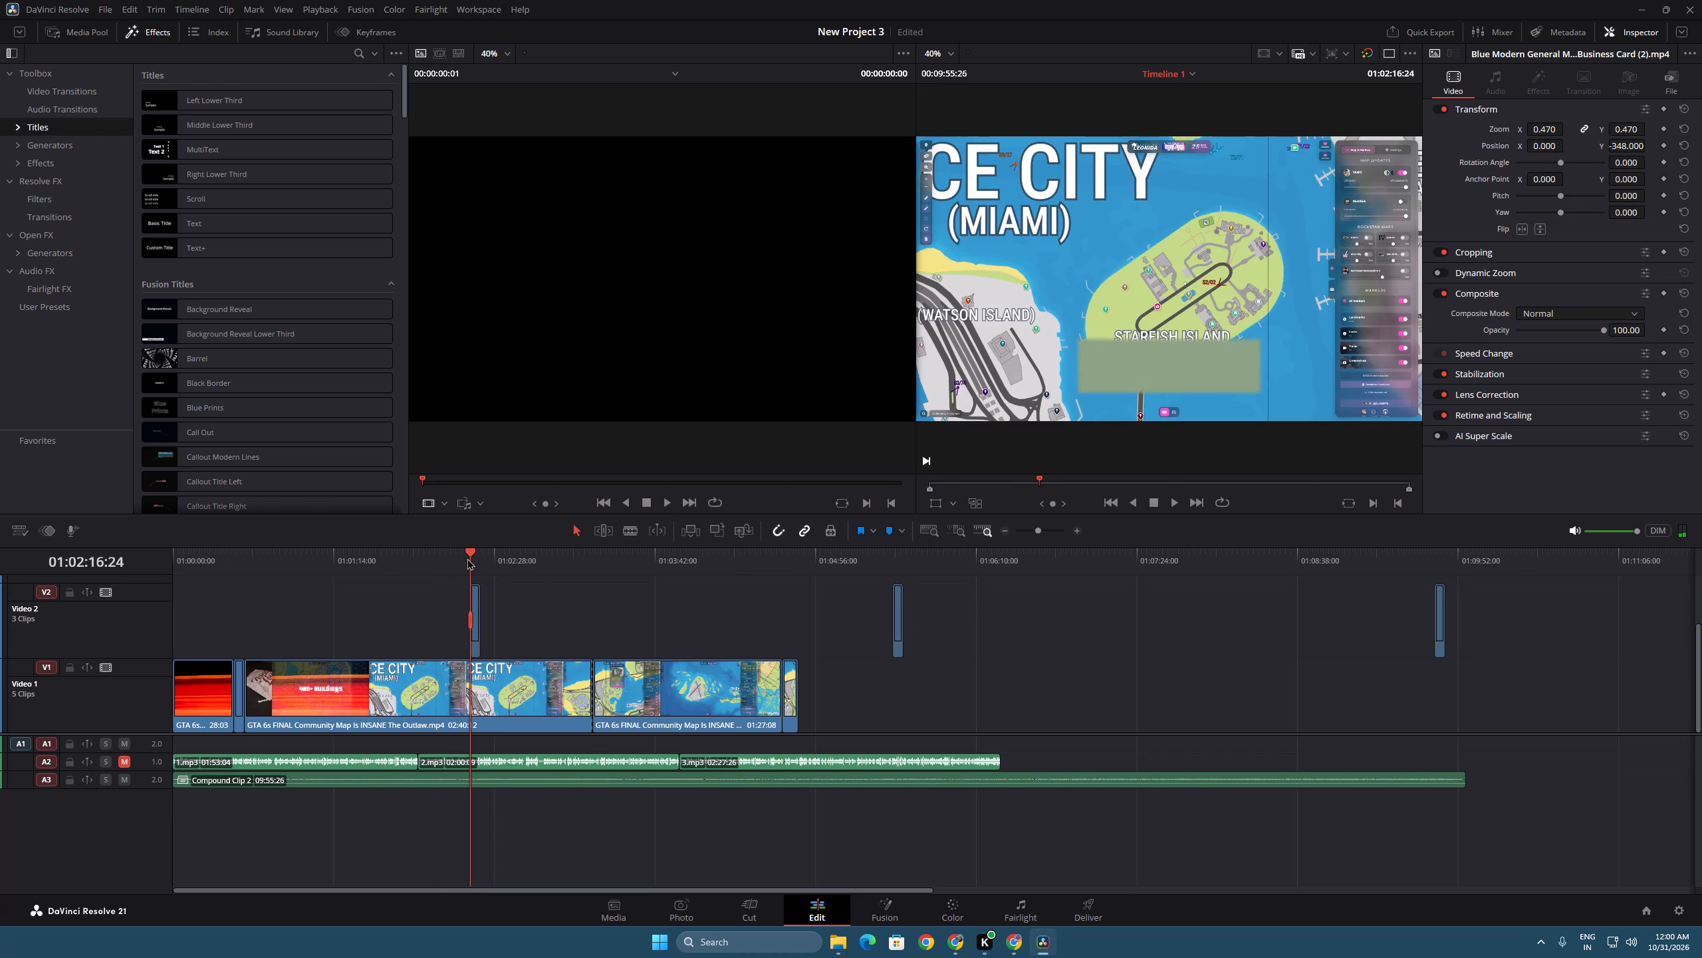
key("space")
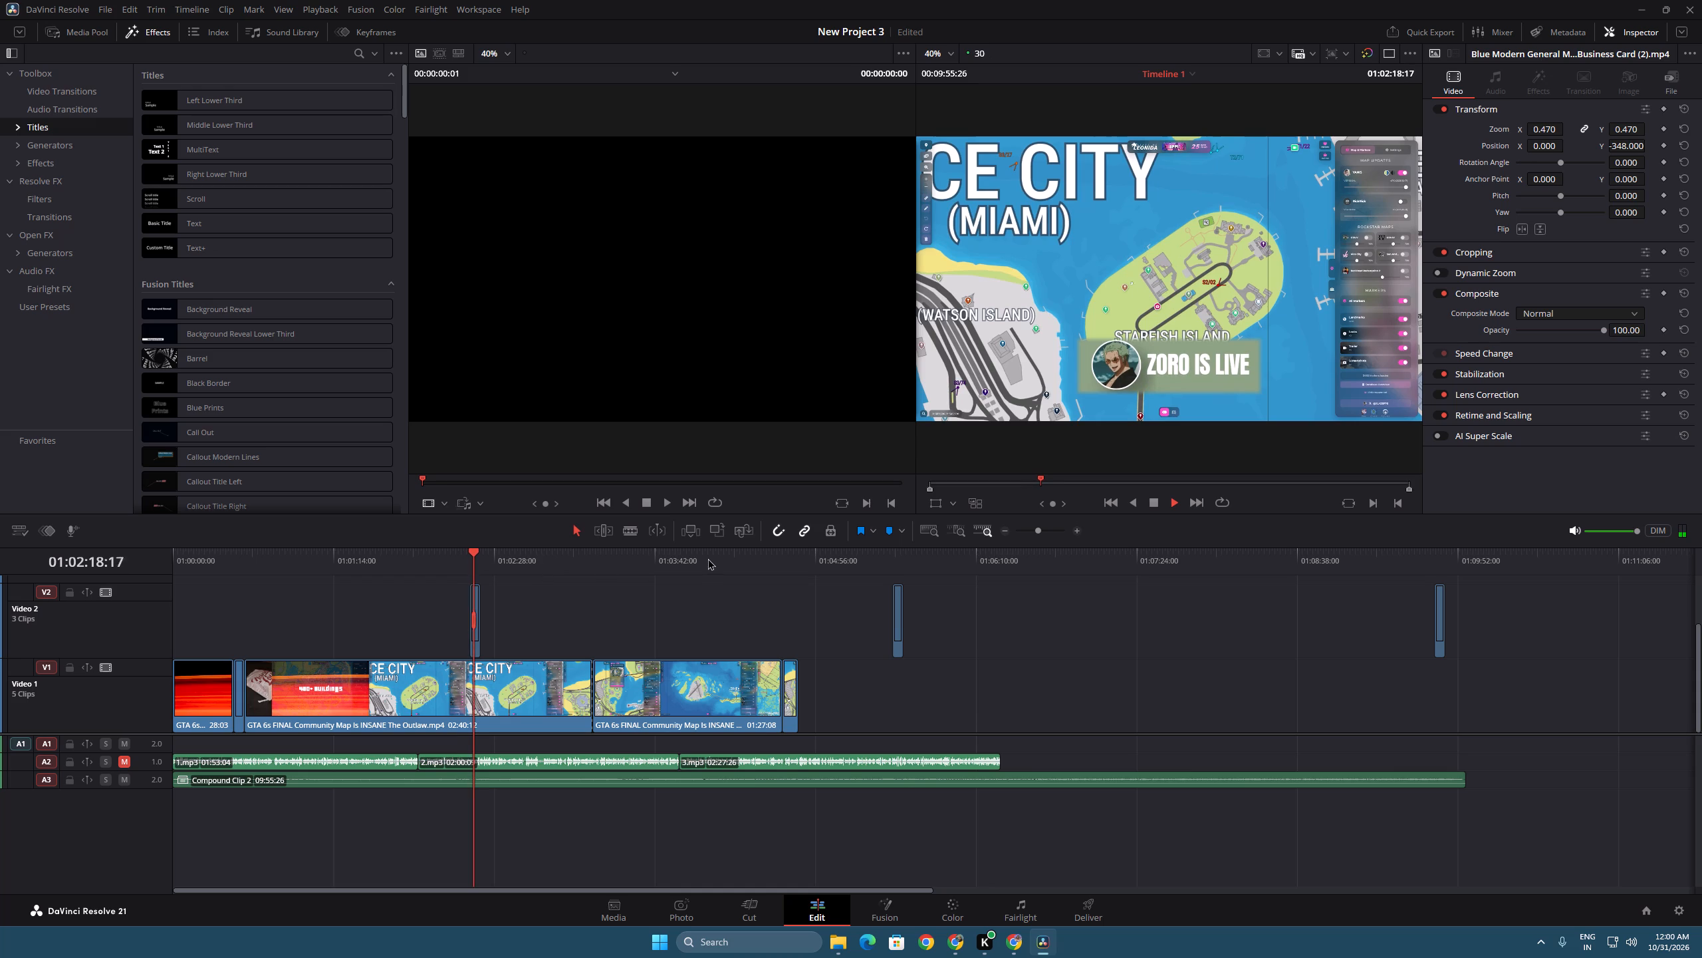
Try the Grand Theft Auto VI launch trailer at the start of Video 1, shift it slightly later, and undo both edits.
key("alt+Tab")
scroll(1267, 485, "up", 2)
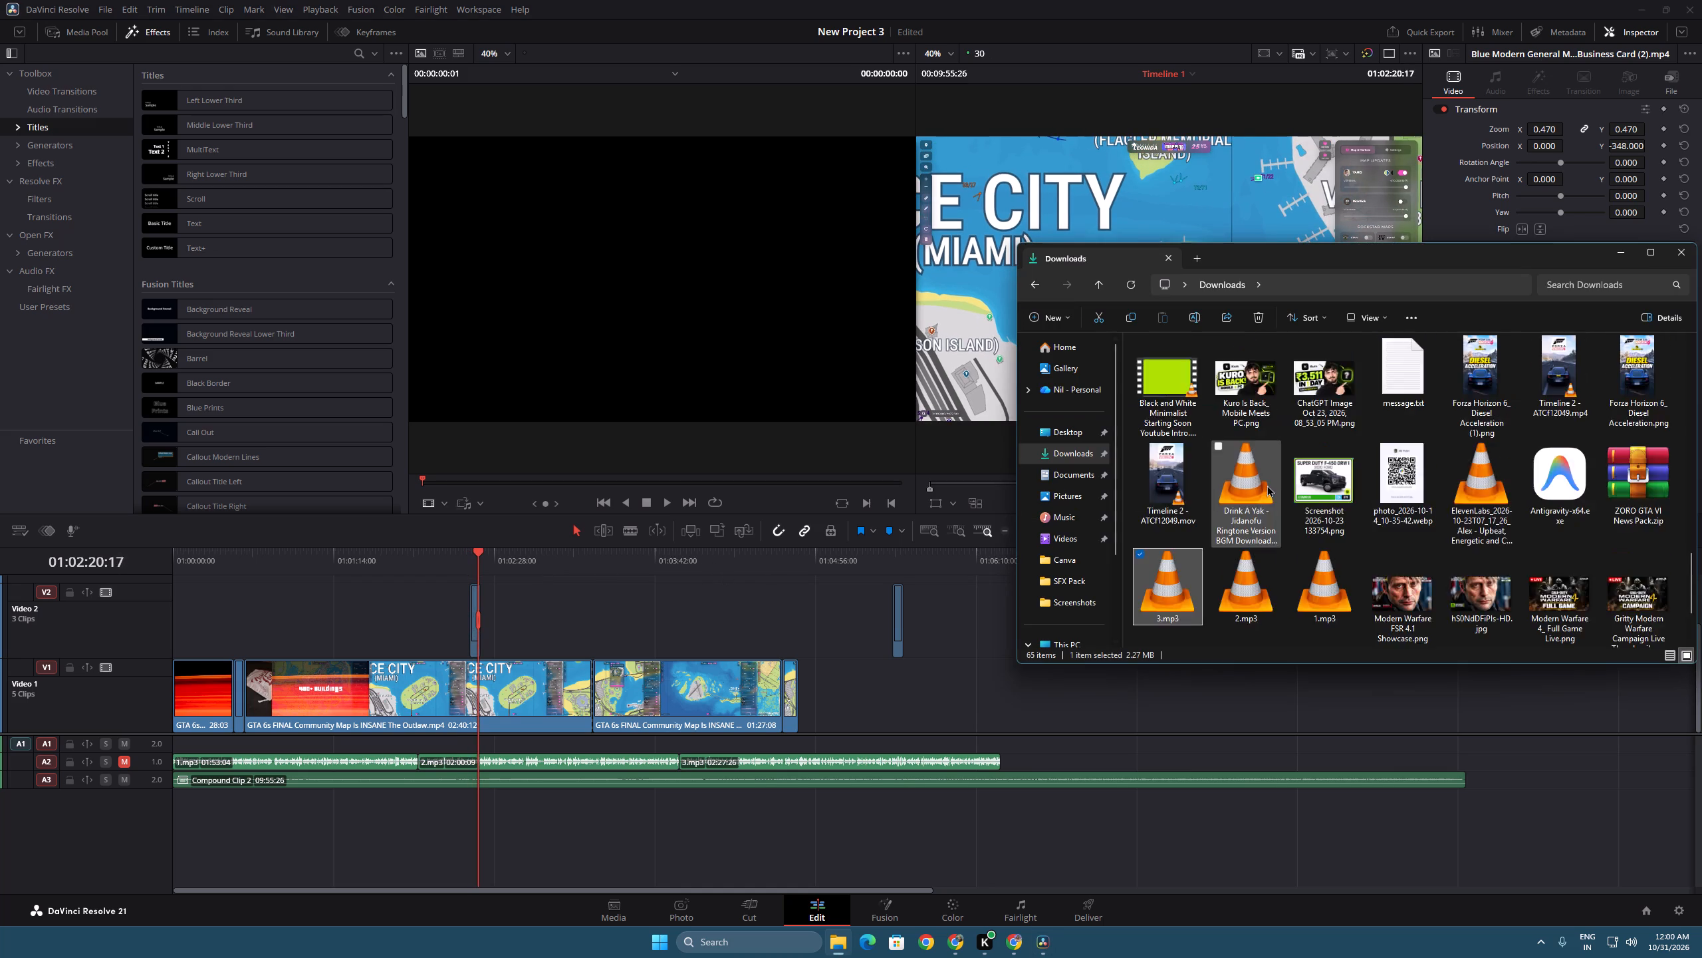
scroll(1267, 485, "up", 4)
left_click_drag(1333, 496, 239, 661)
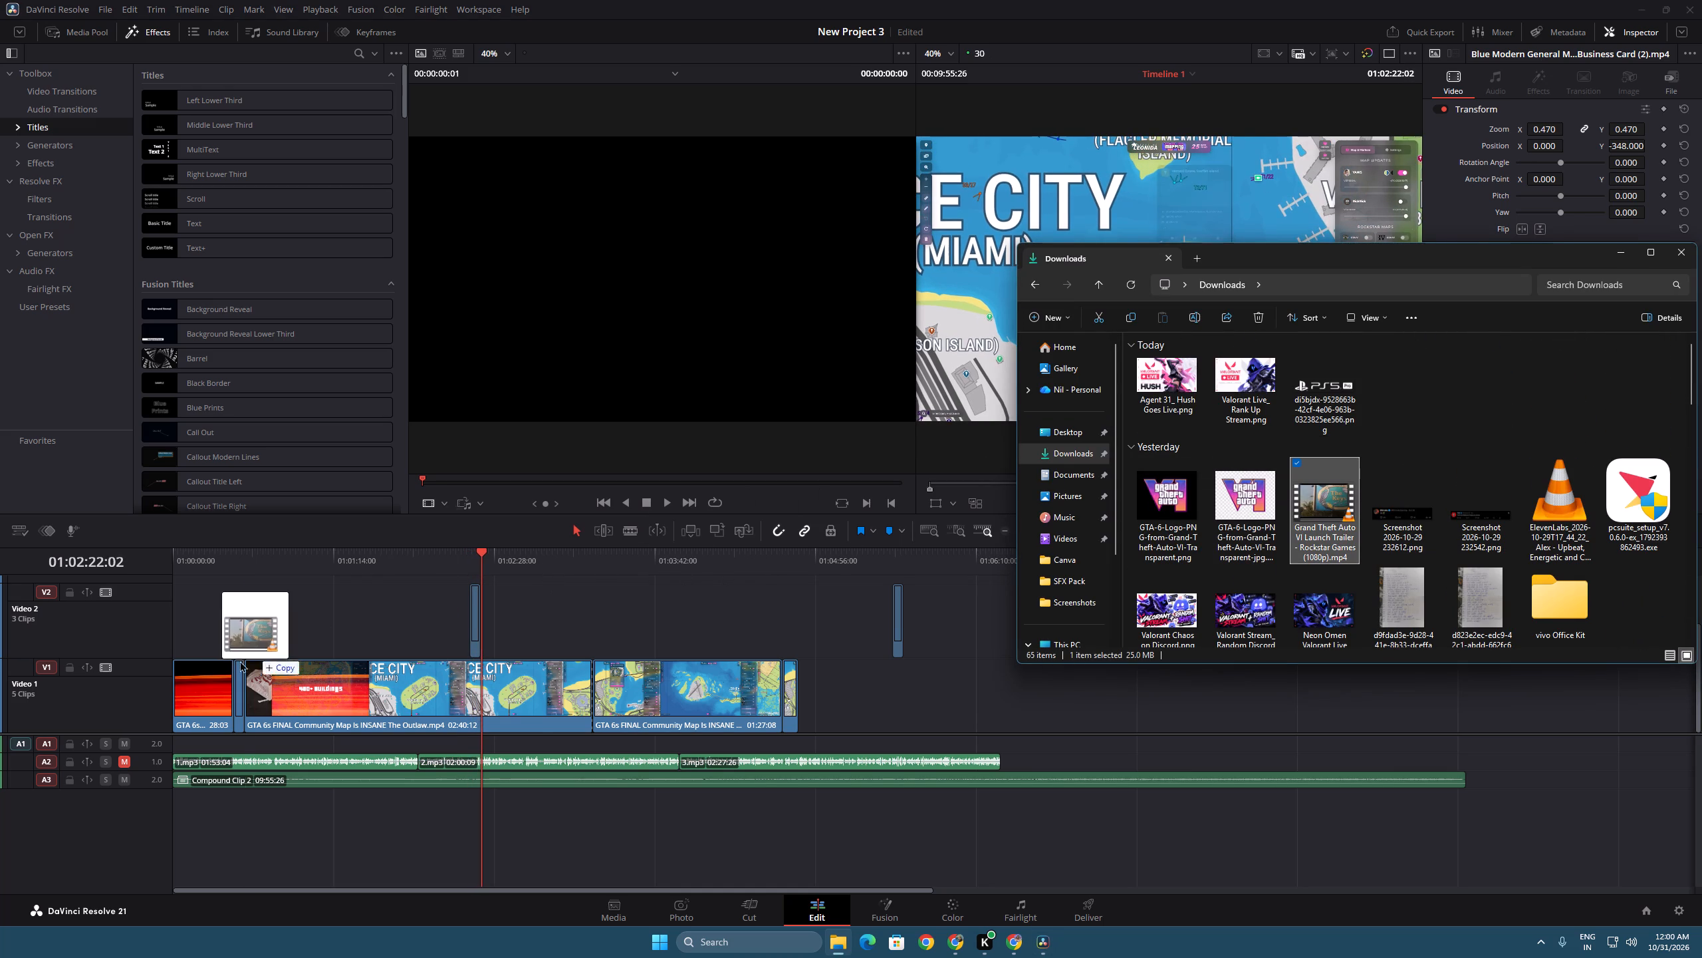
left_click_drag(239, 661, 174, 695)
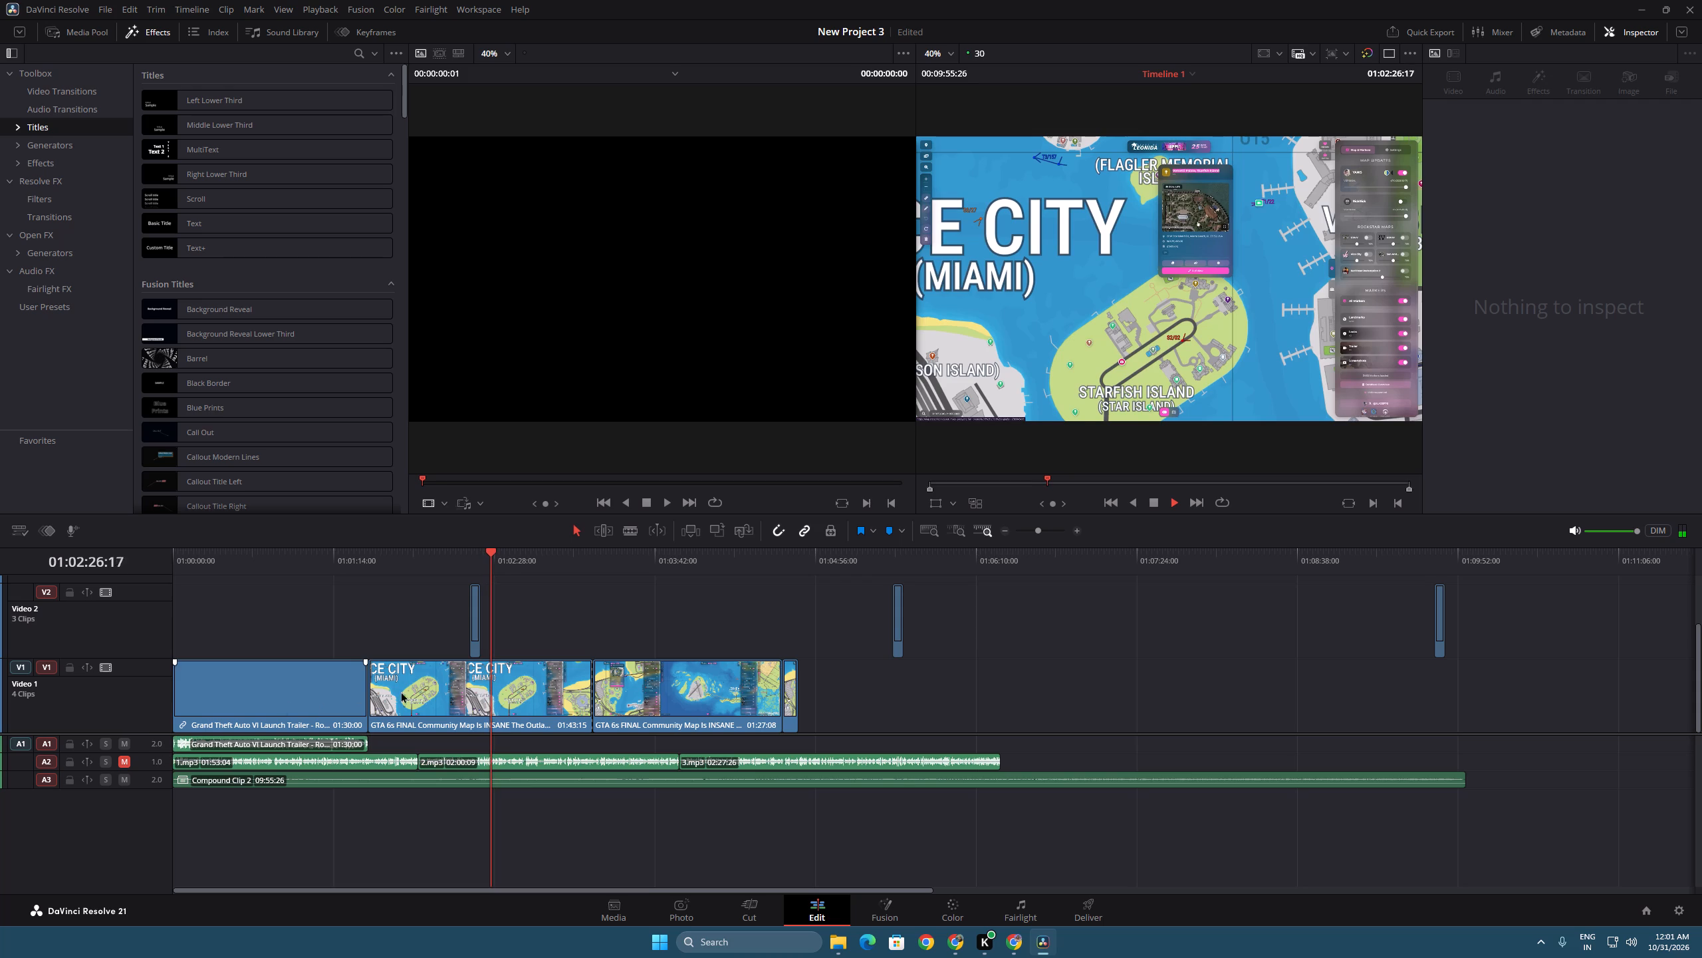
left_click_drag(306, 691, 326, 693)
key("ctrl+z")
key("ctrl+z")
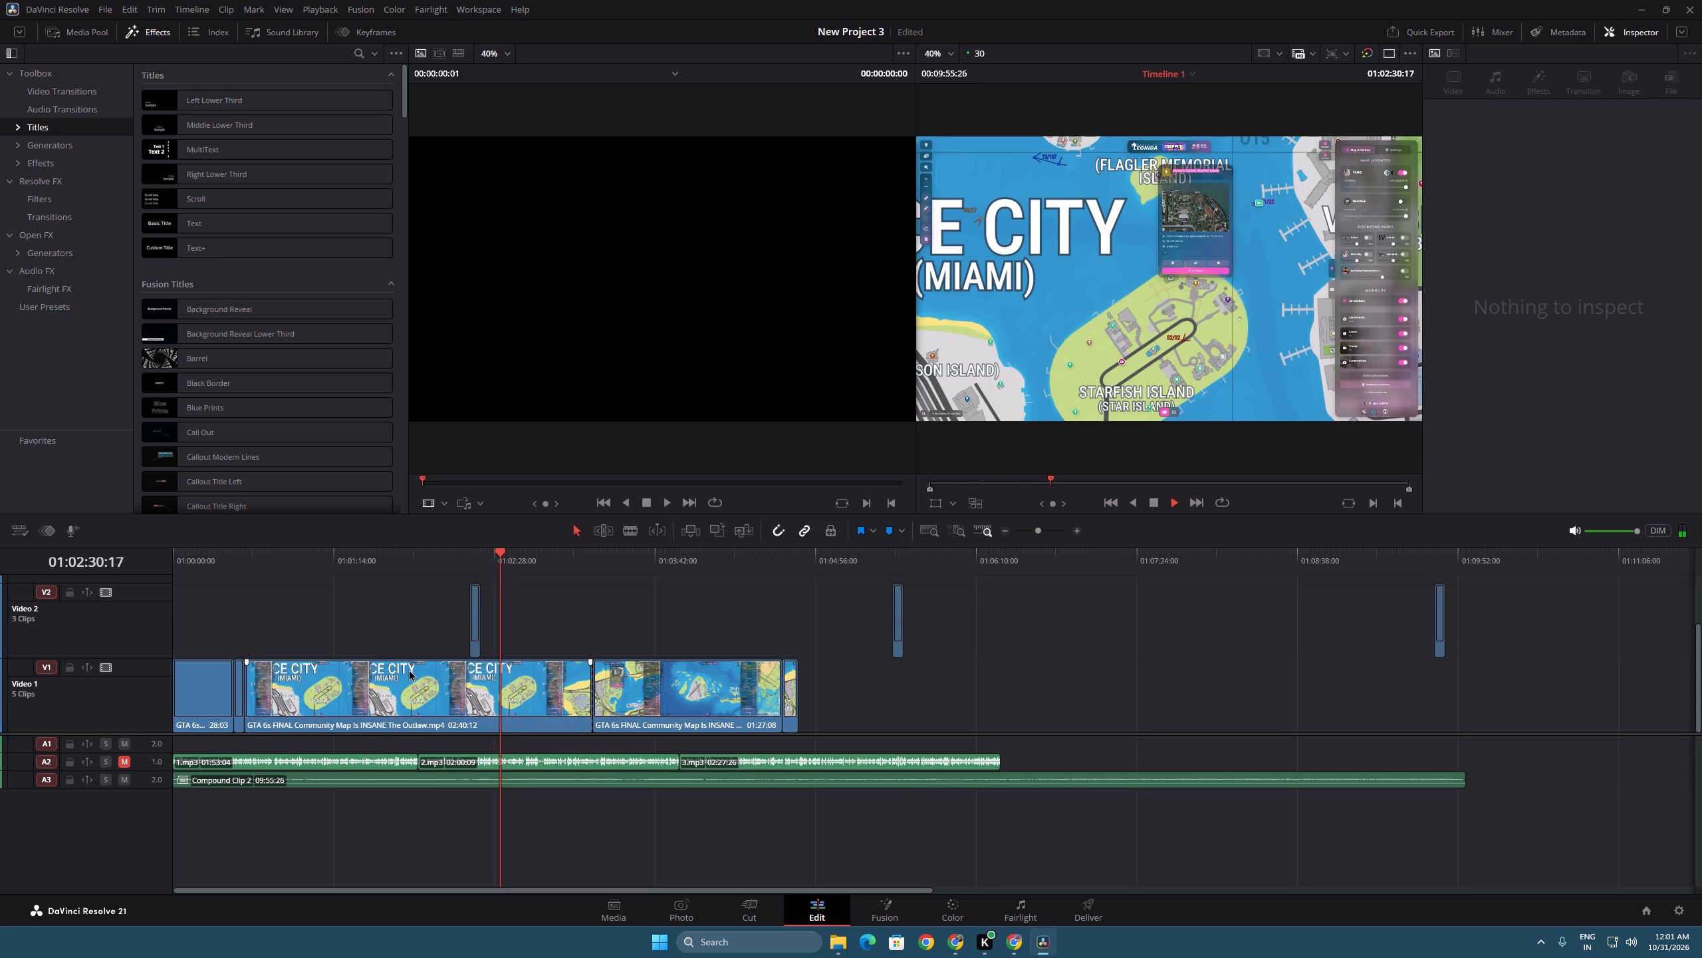
Place the Grand Theft Auto VI launch trailer from Downloads on Video 1 after the map footage, ending together with 3.mp3.
key("alt+Tab")
left_click_drag(1337, 509, 335, 662)
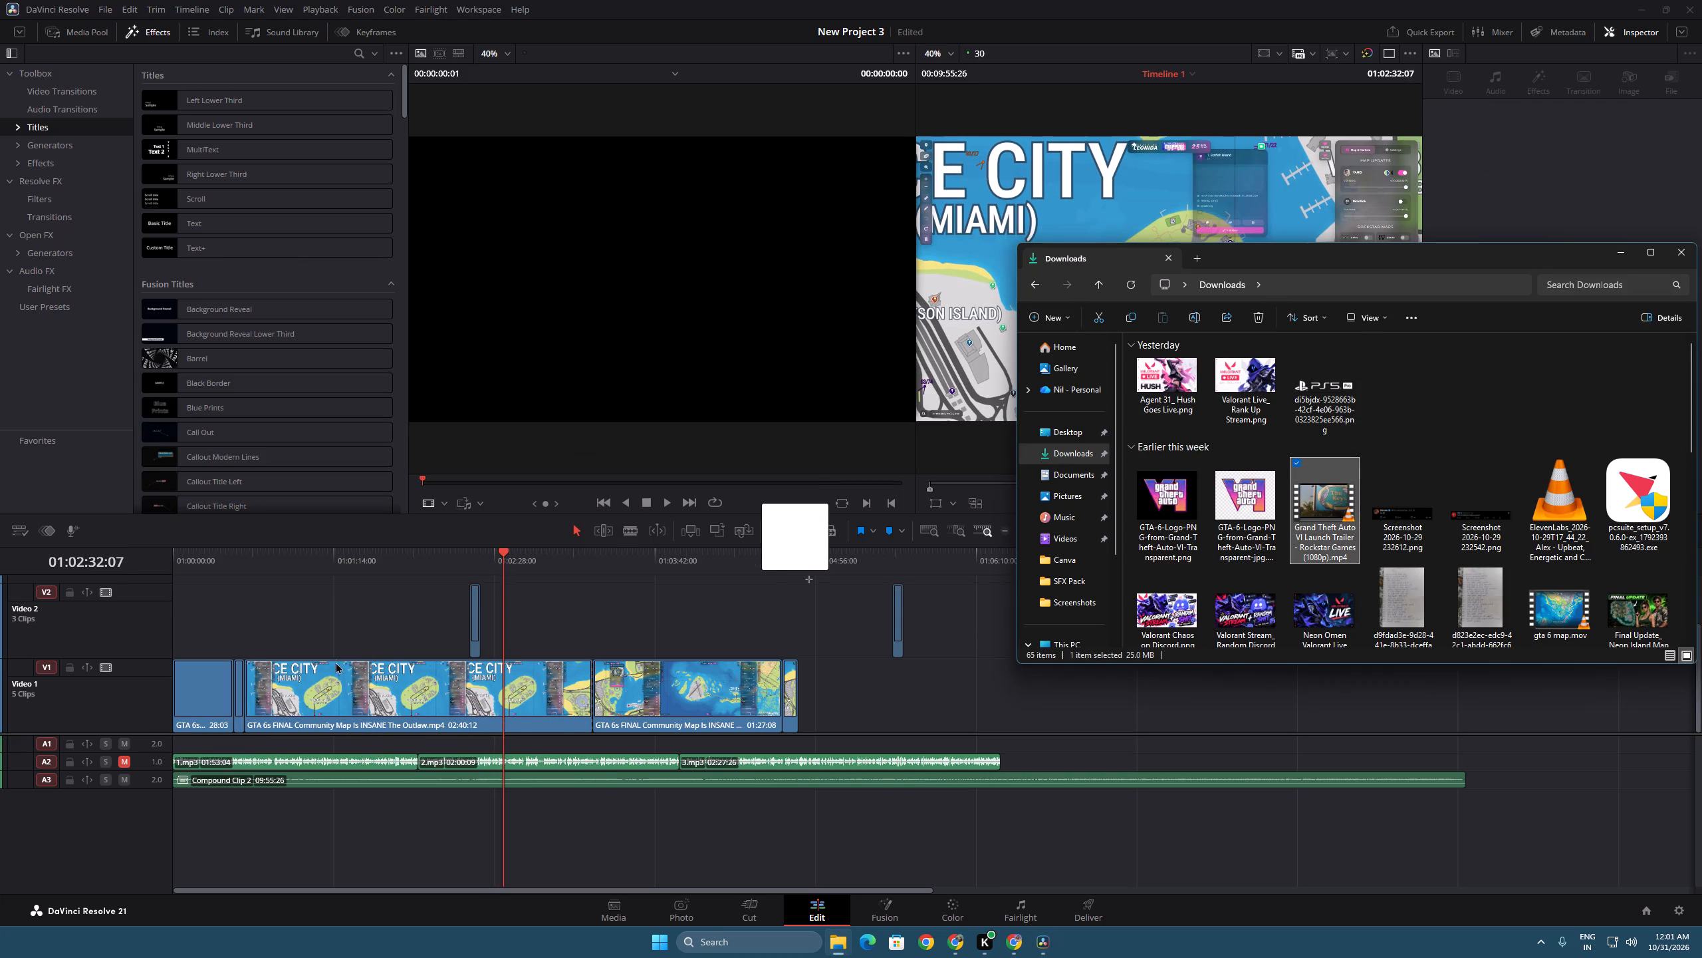
left_click_drag(335, 662, 527, 665)
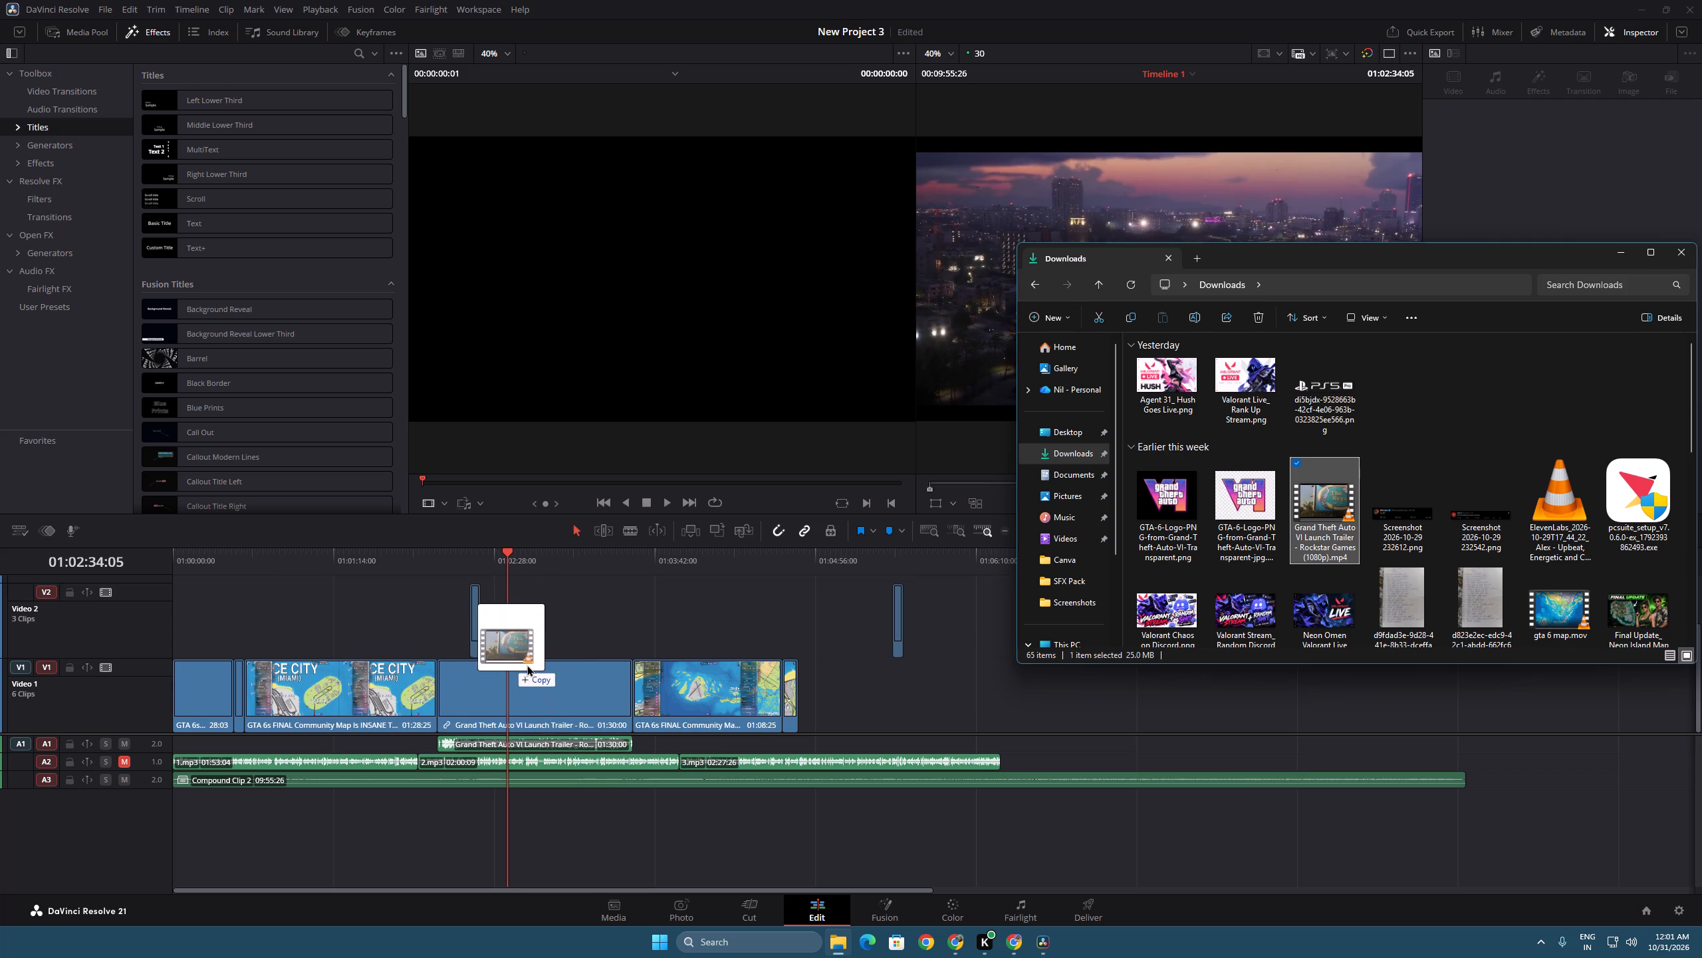
left_click_drag(527, 665, 606, 663)
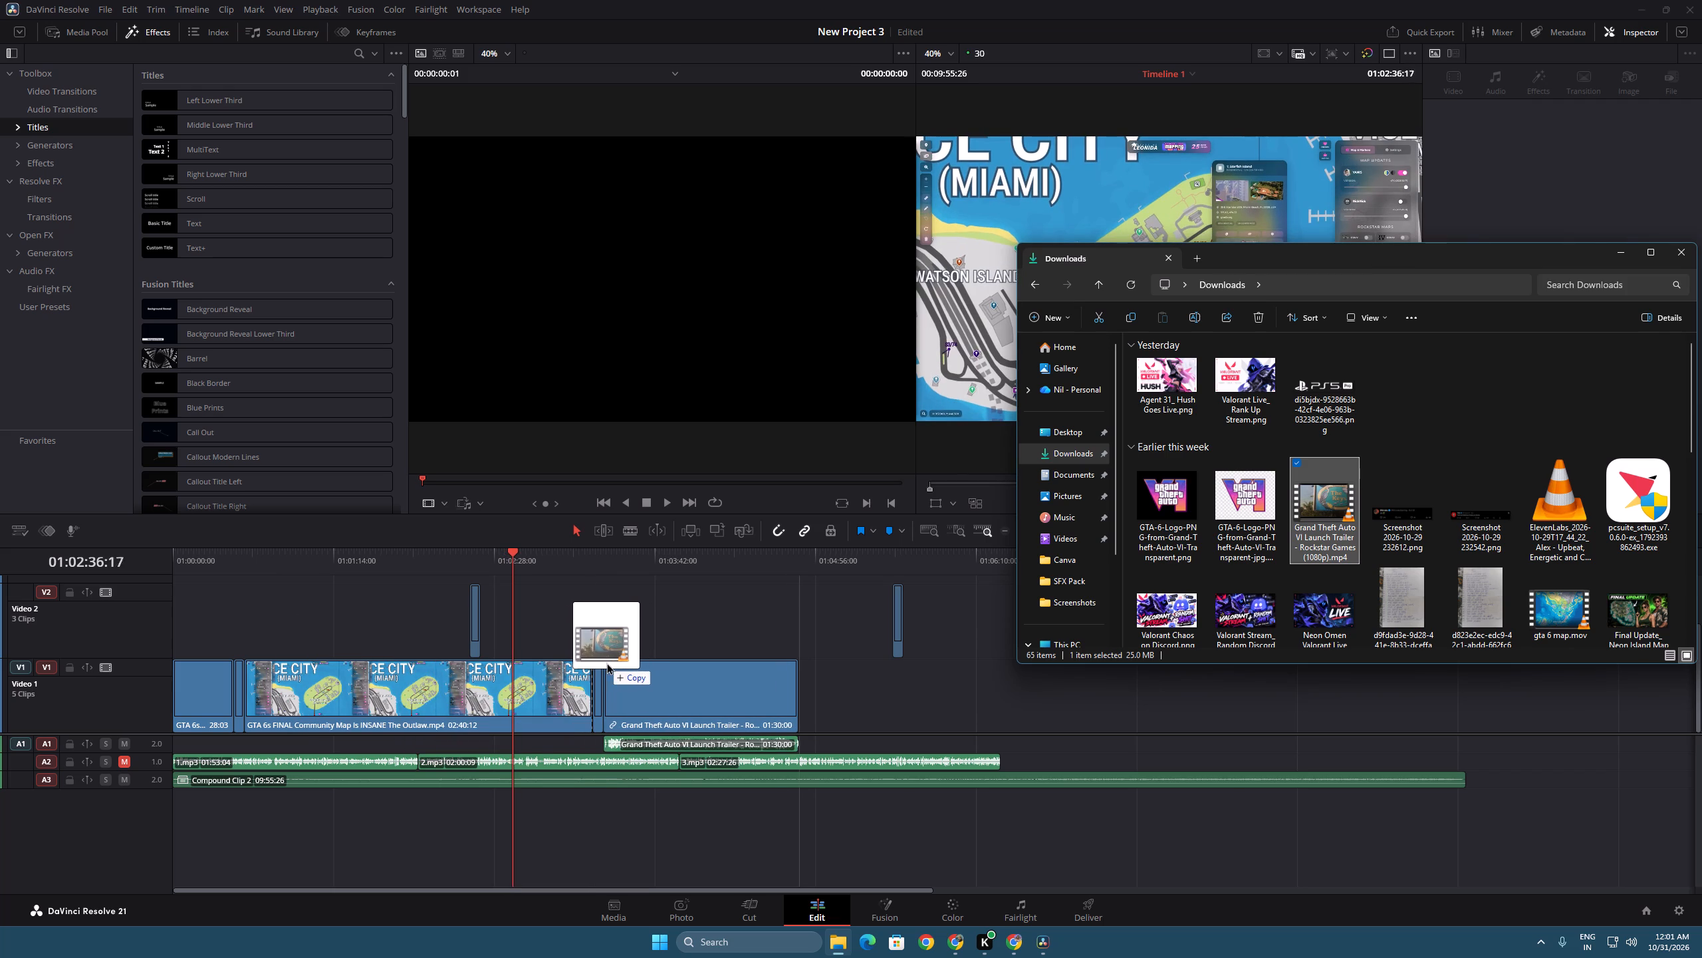
left_click_drag(606, 663, 800, 697)
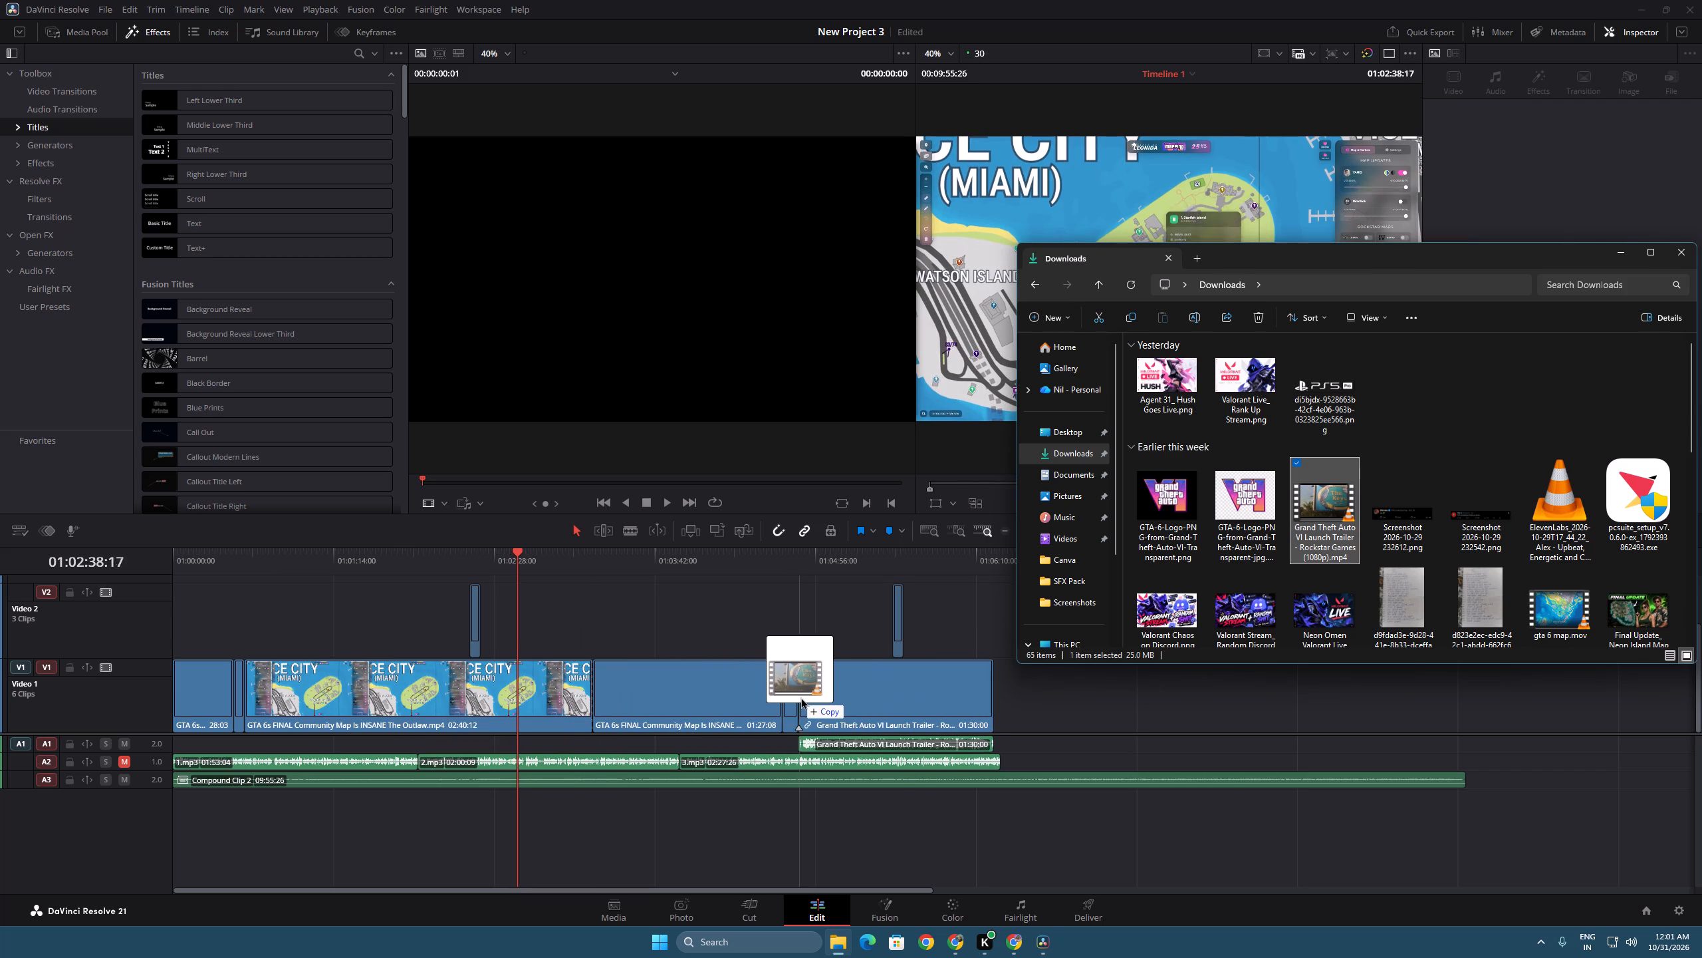
left_click_drag(800, 697, 806, 700)
Extend the last long map clip on Video 1 over the short clip after it until it meets the trailer's start.
left_click(789, 692)
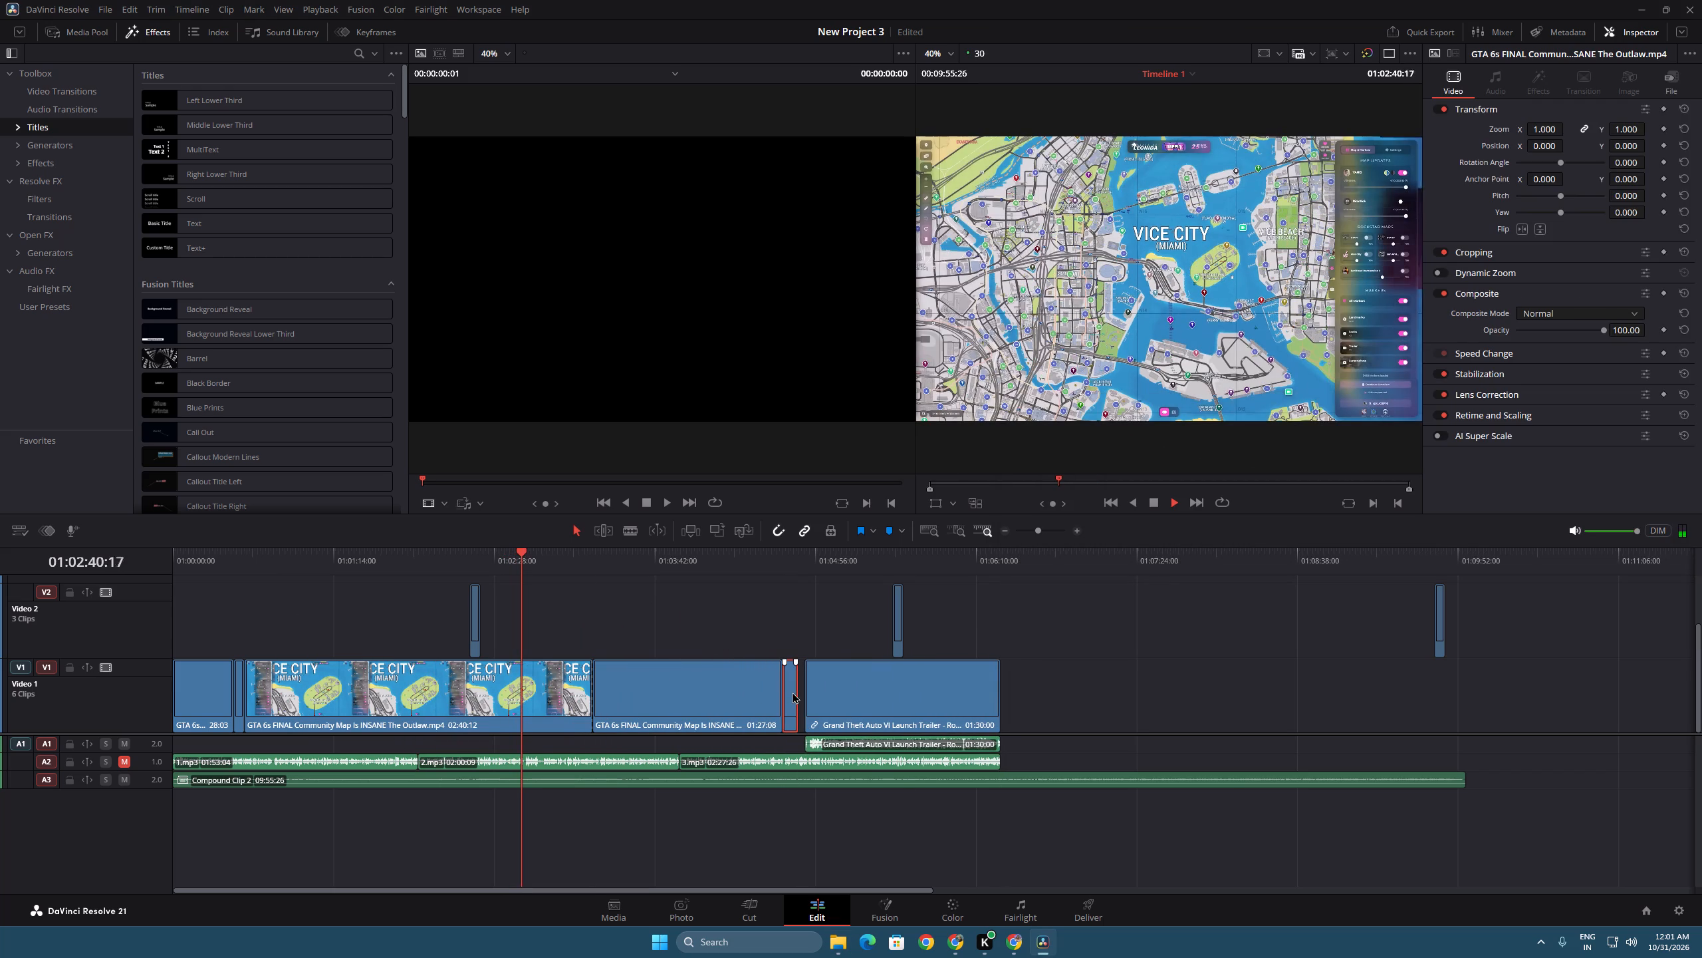
left_click(787, 560)
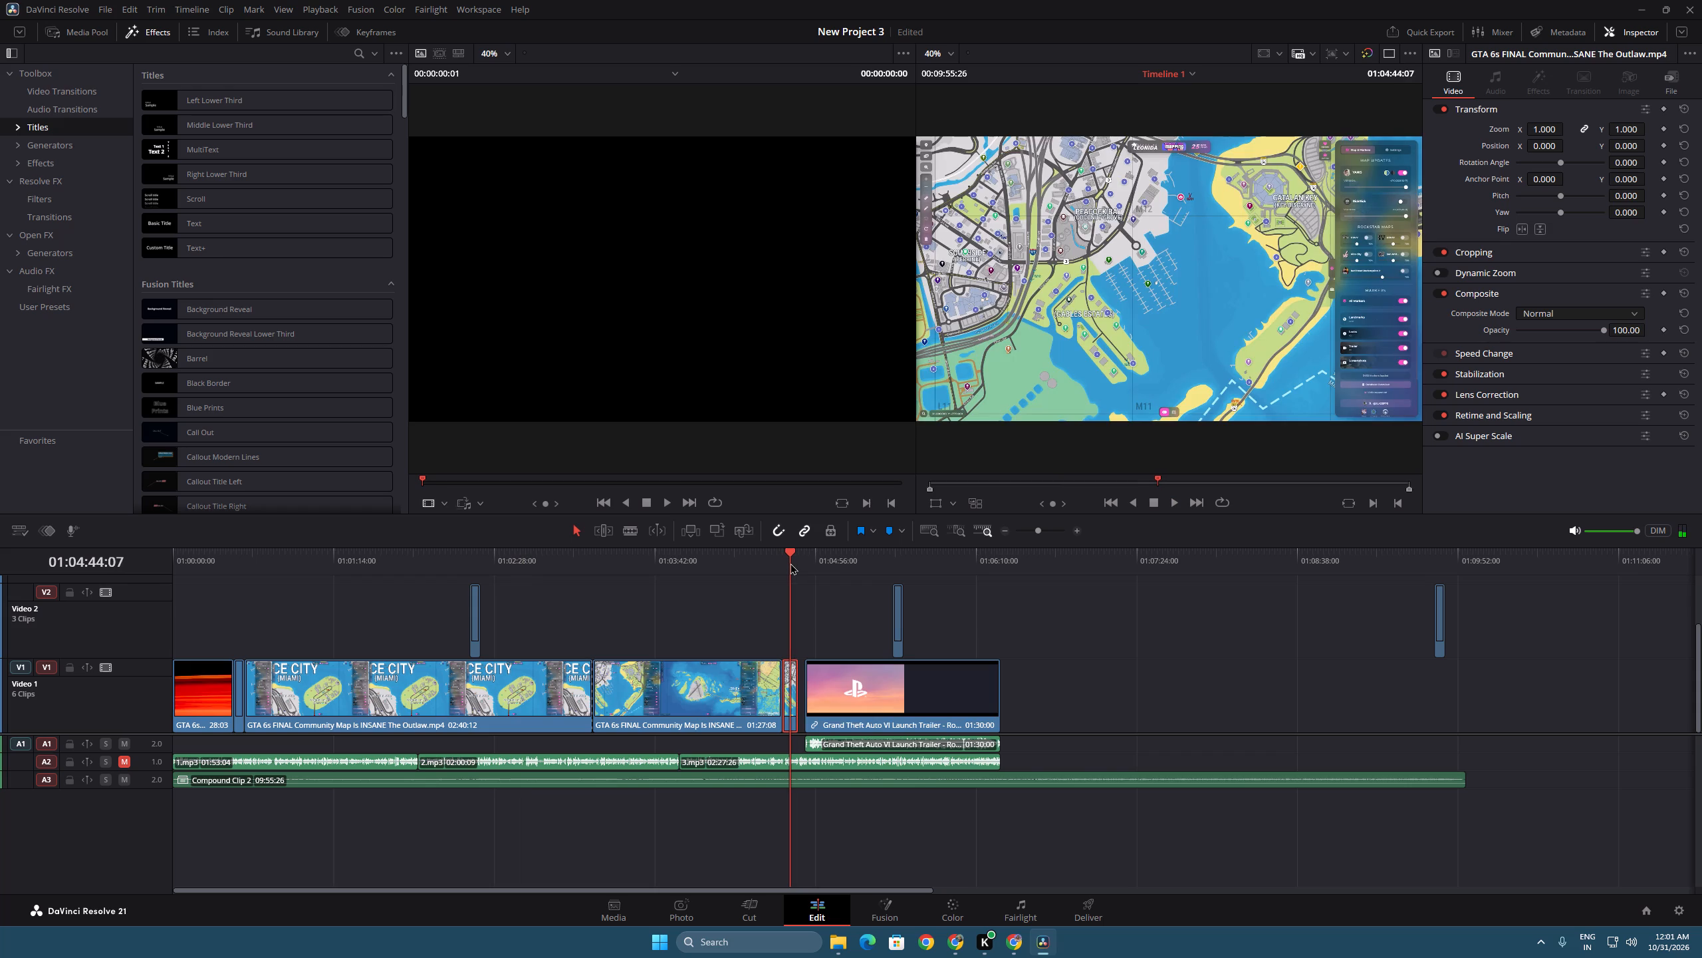
key("space")
left_click(792, 695)
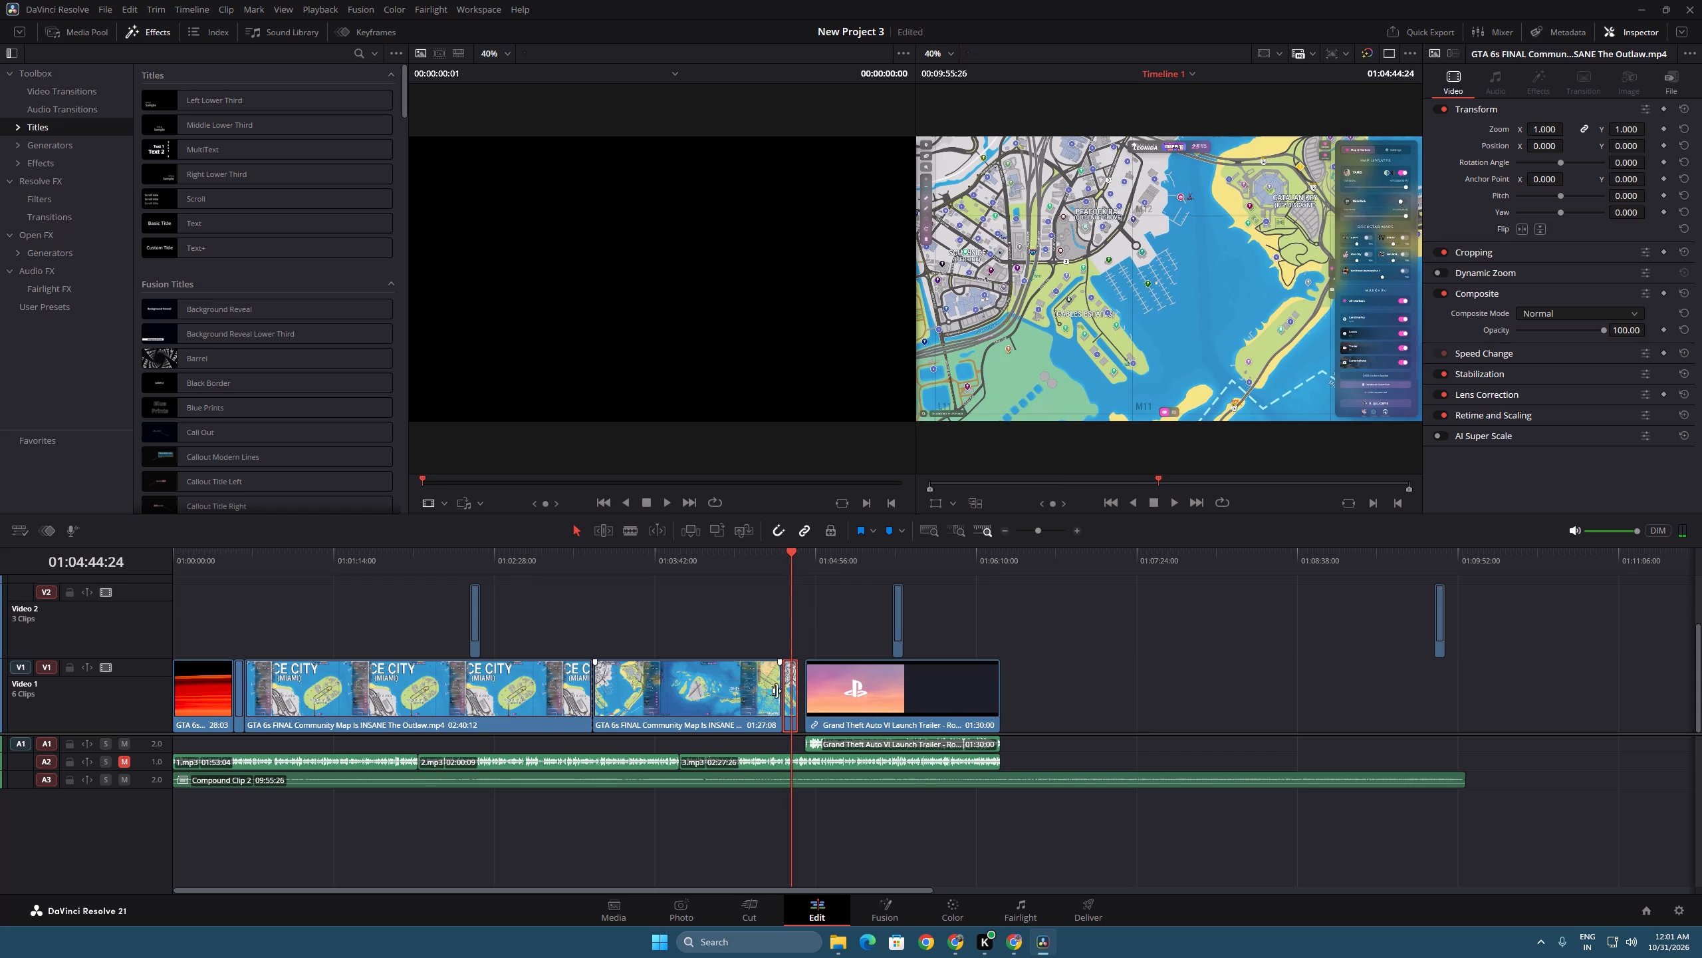
left_click(773, 689)
left_click_drag(781, 688, 812, 689)
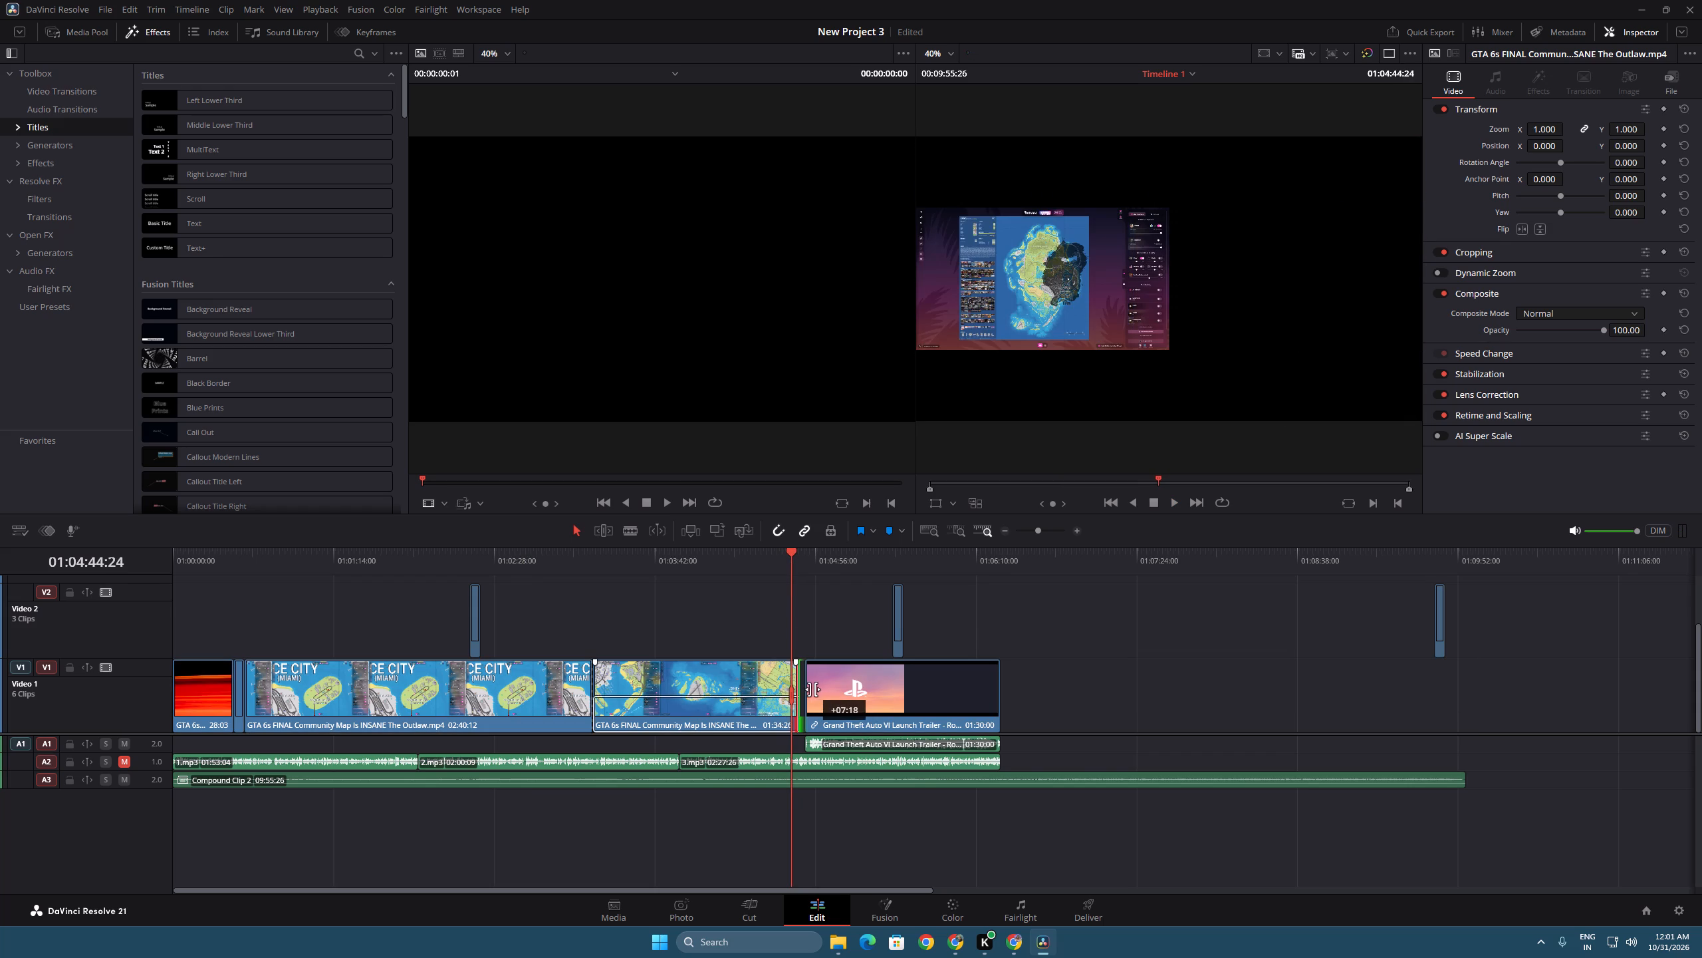
left_click_drag(812, 689, 846, 697)
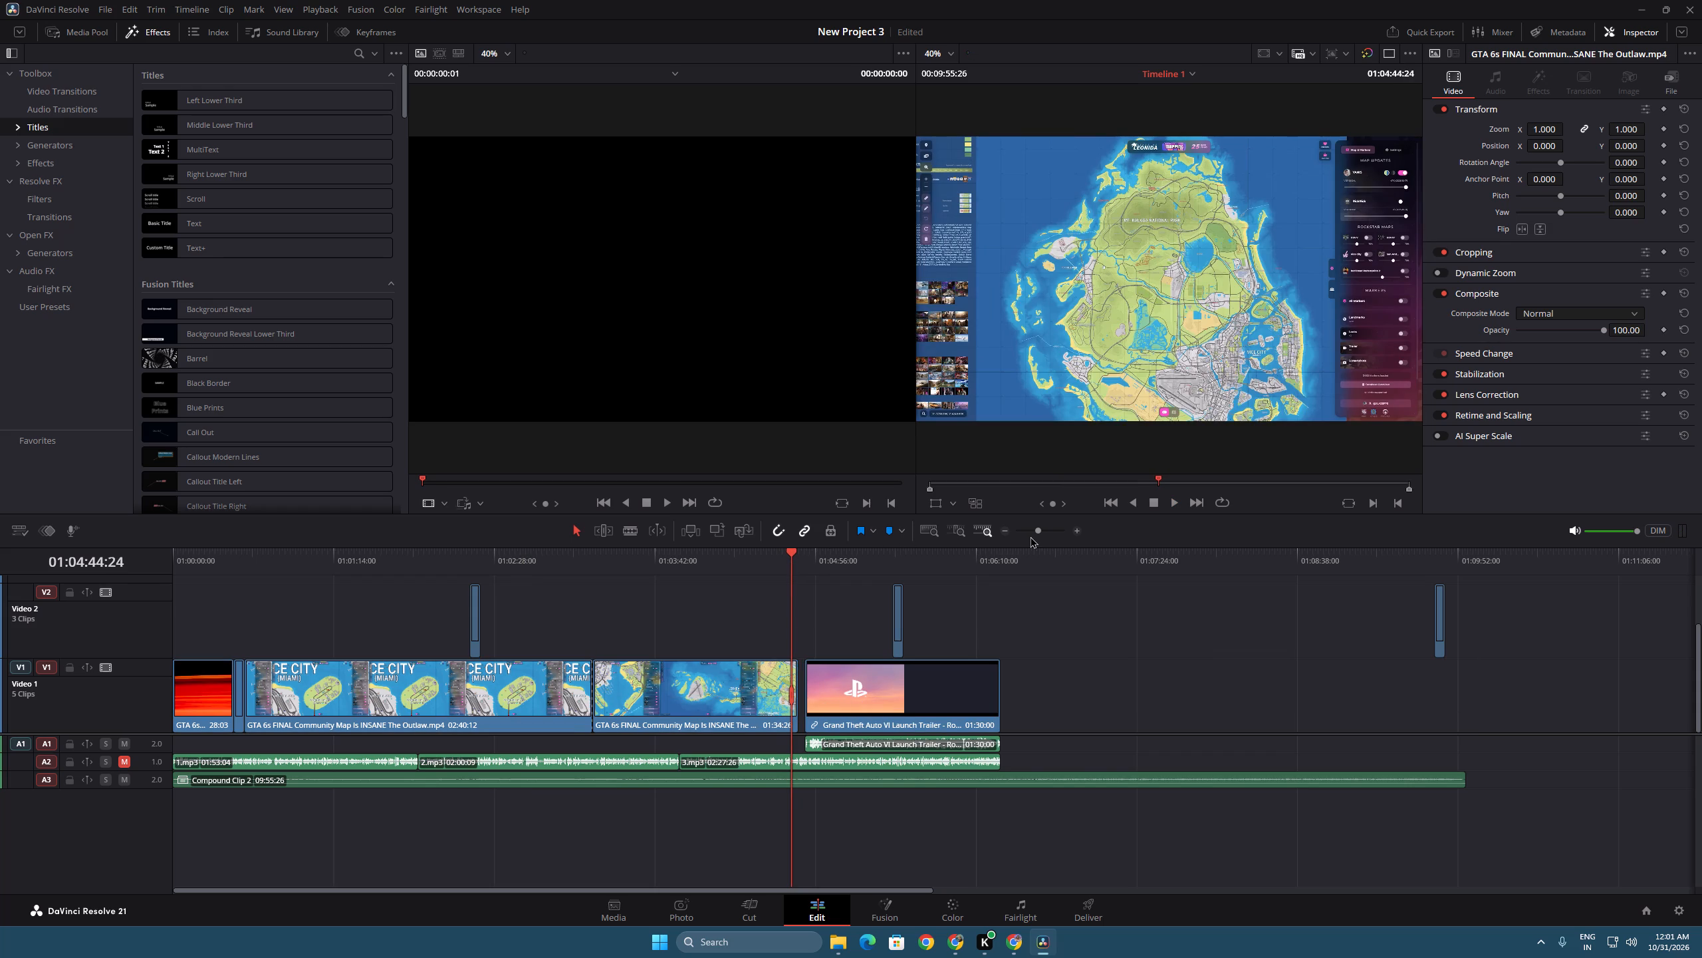
left_click_drag(1030, 536, 1046, 538)
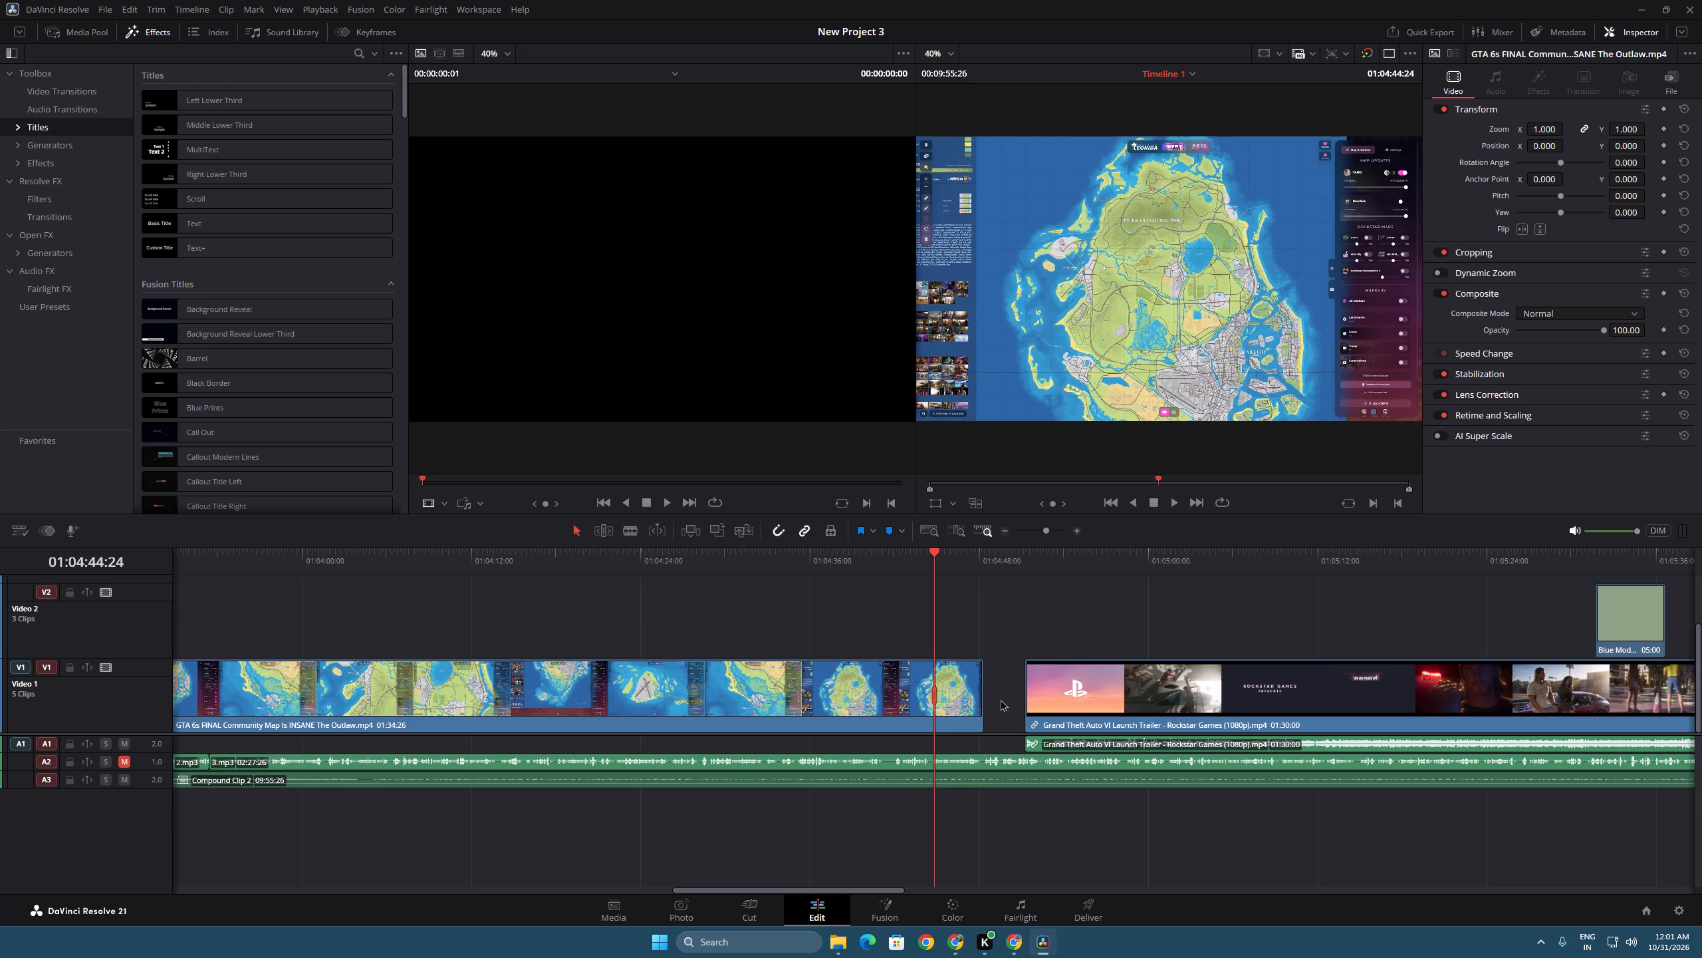
left_click_drag(982, 694, 1032, 697)
Play the cut from the map footage into the trailer and unmute the Audio 2 track.
key("space")
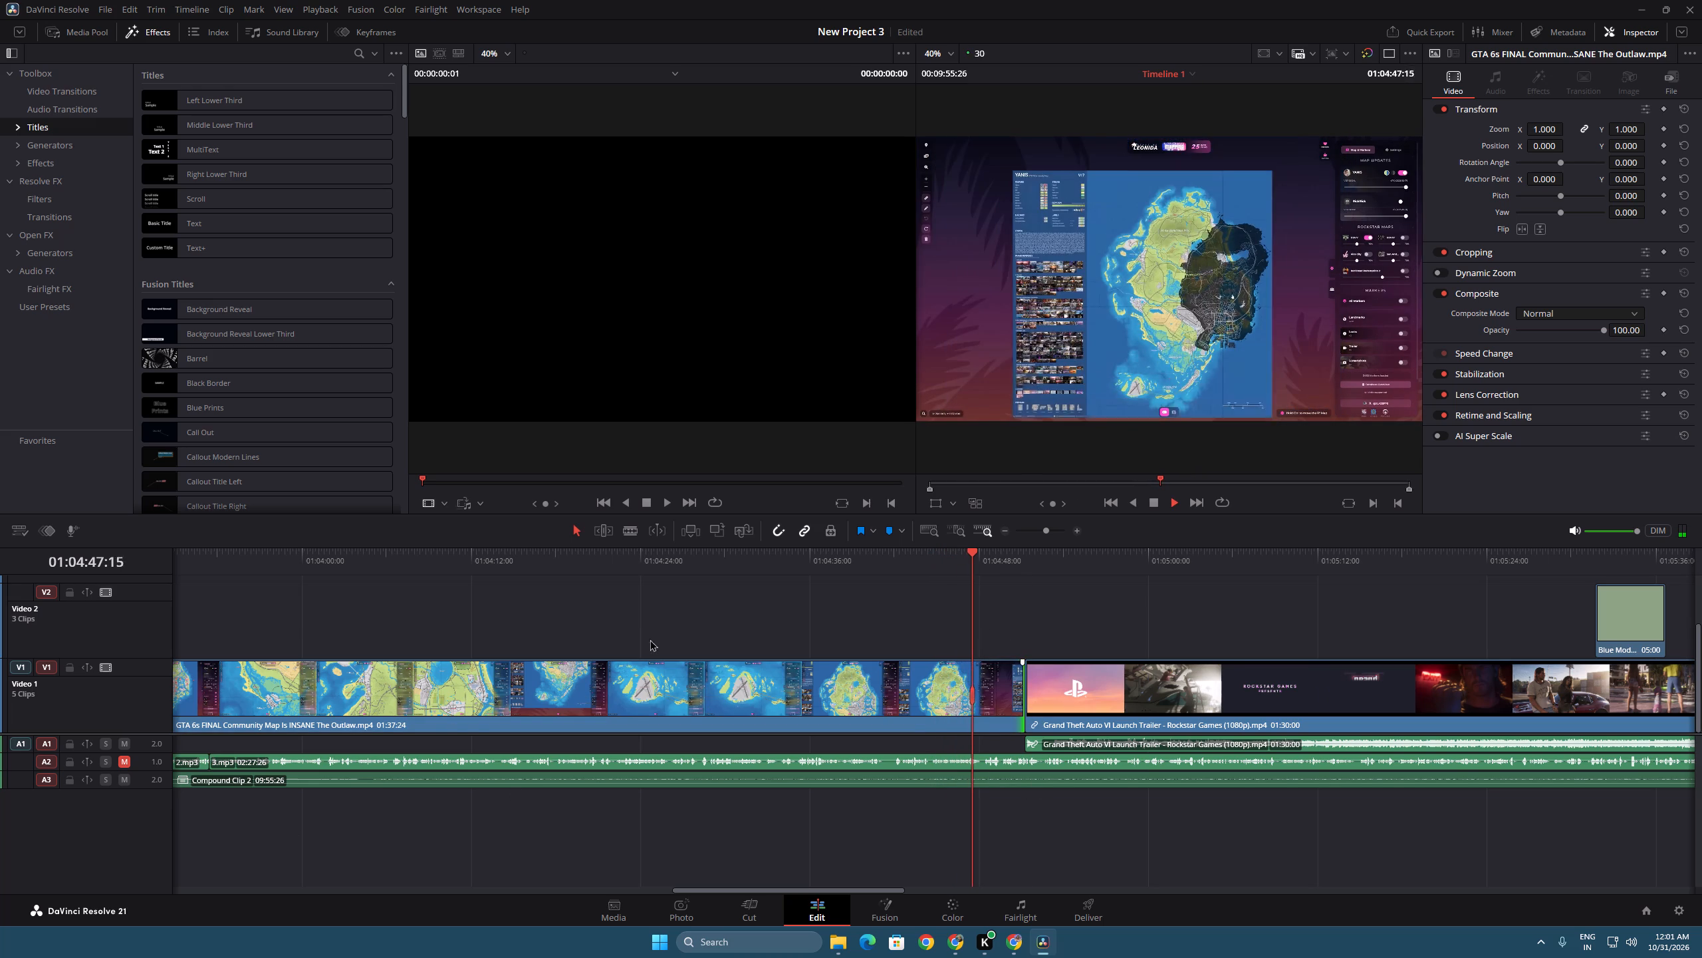
left_click(123, 766)
left_click(123, 763)
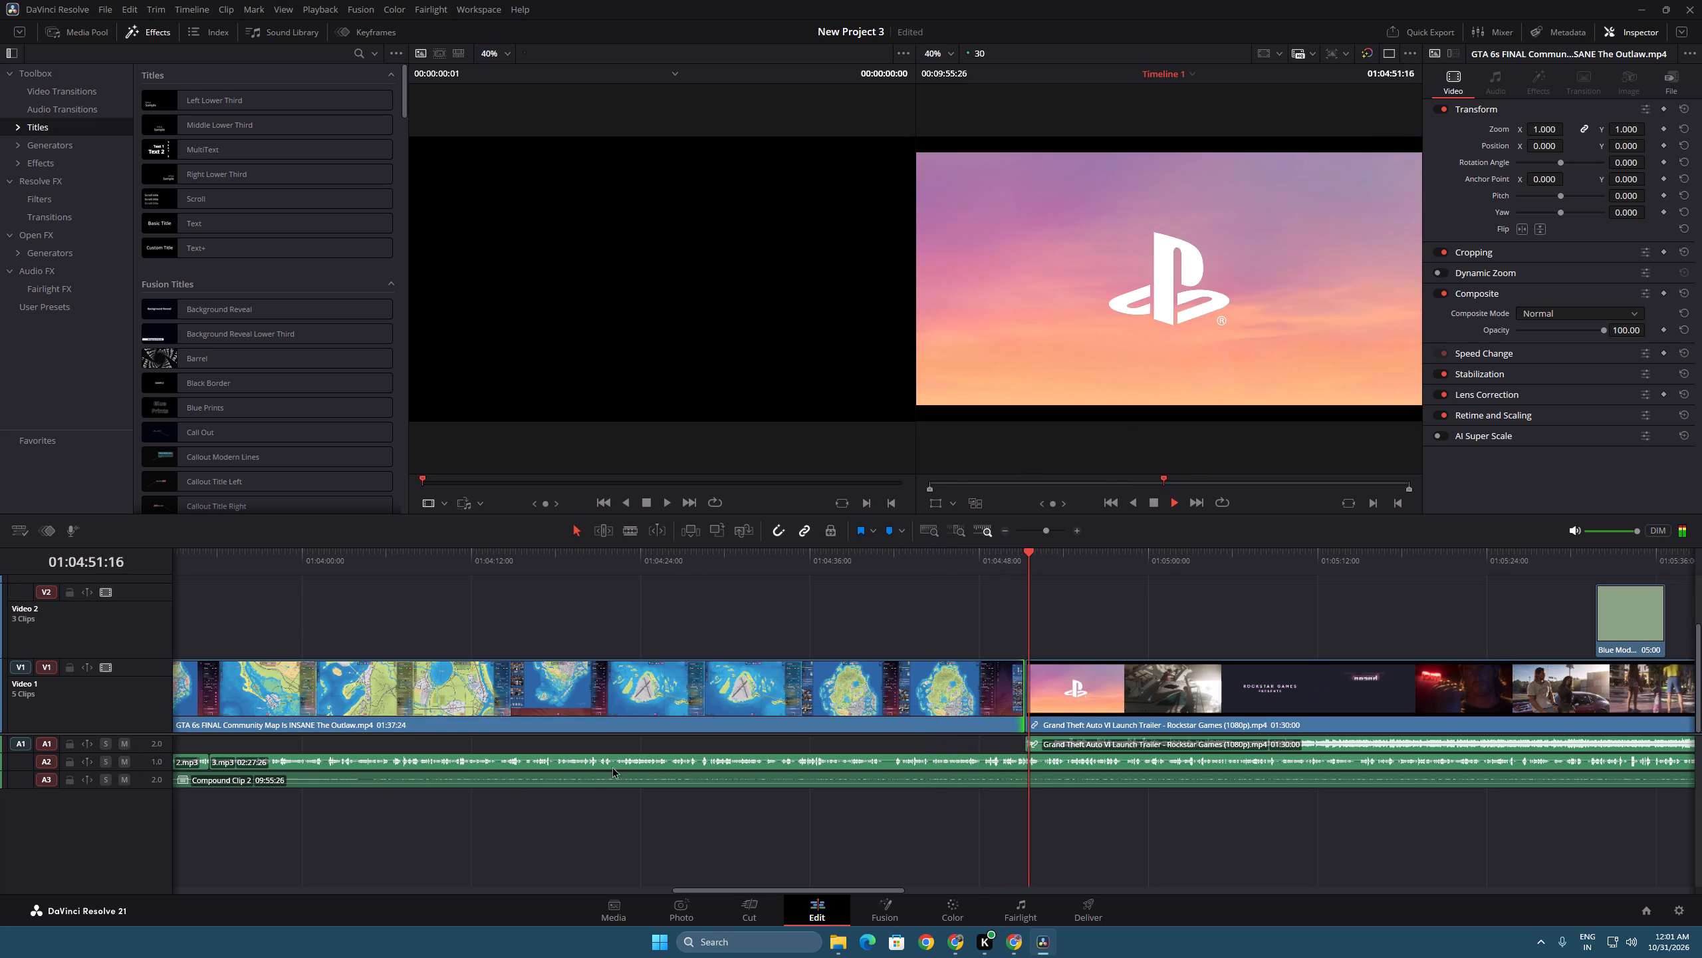
Lower the trailer clip's audio volume to -29.5.
left_click(1126, 740)
left_click(1489, 81)
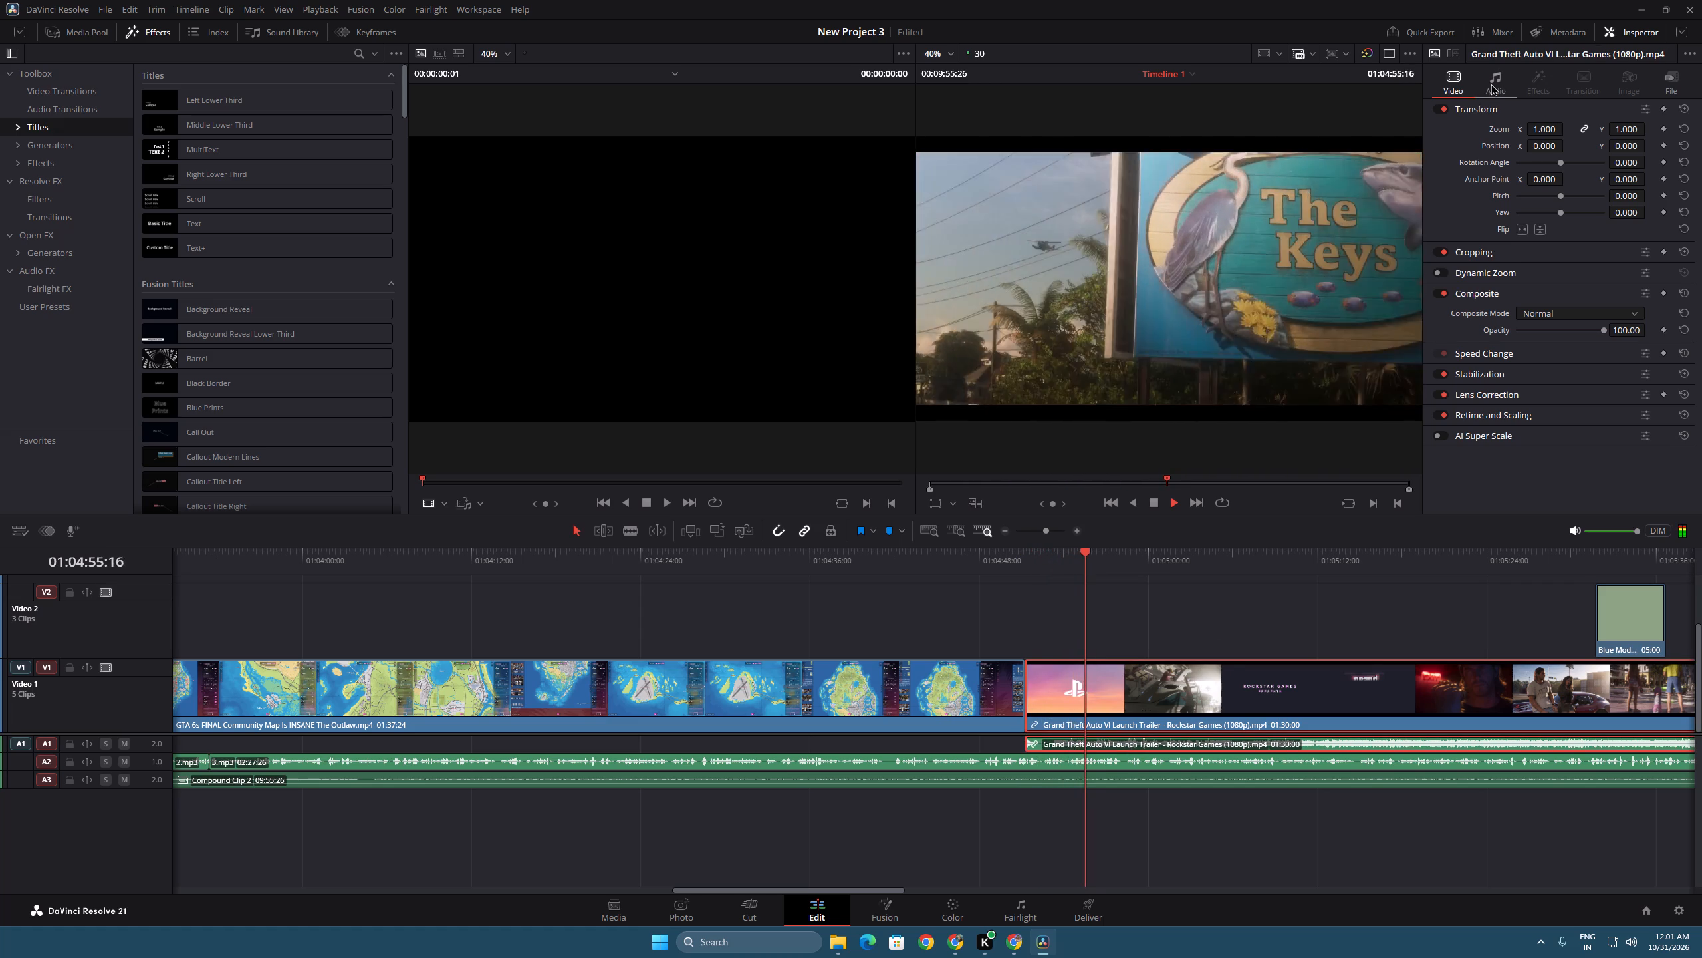
left_click(1556, 127)
left_click(1562, 129)
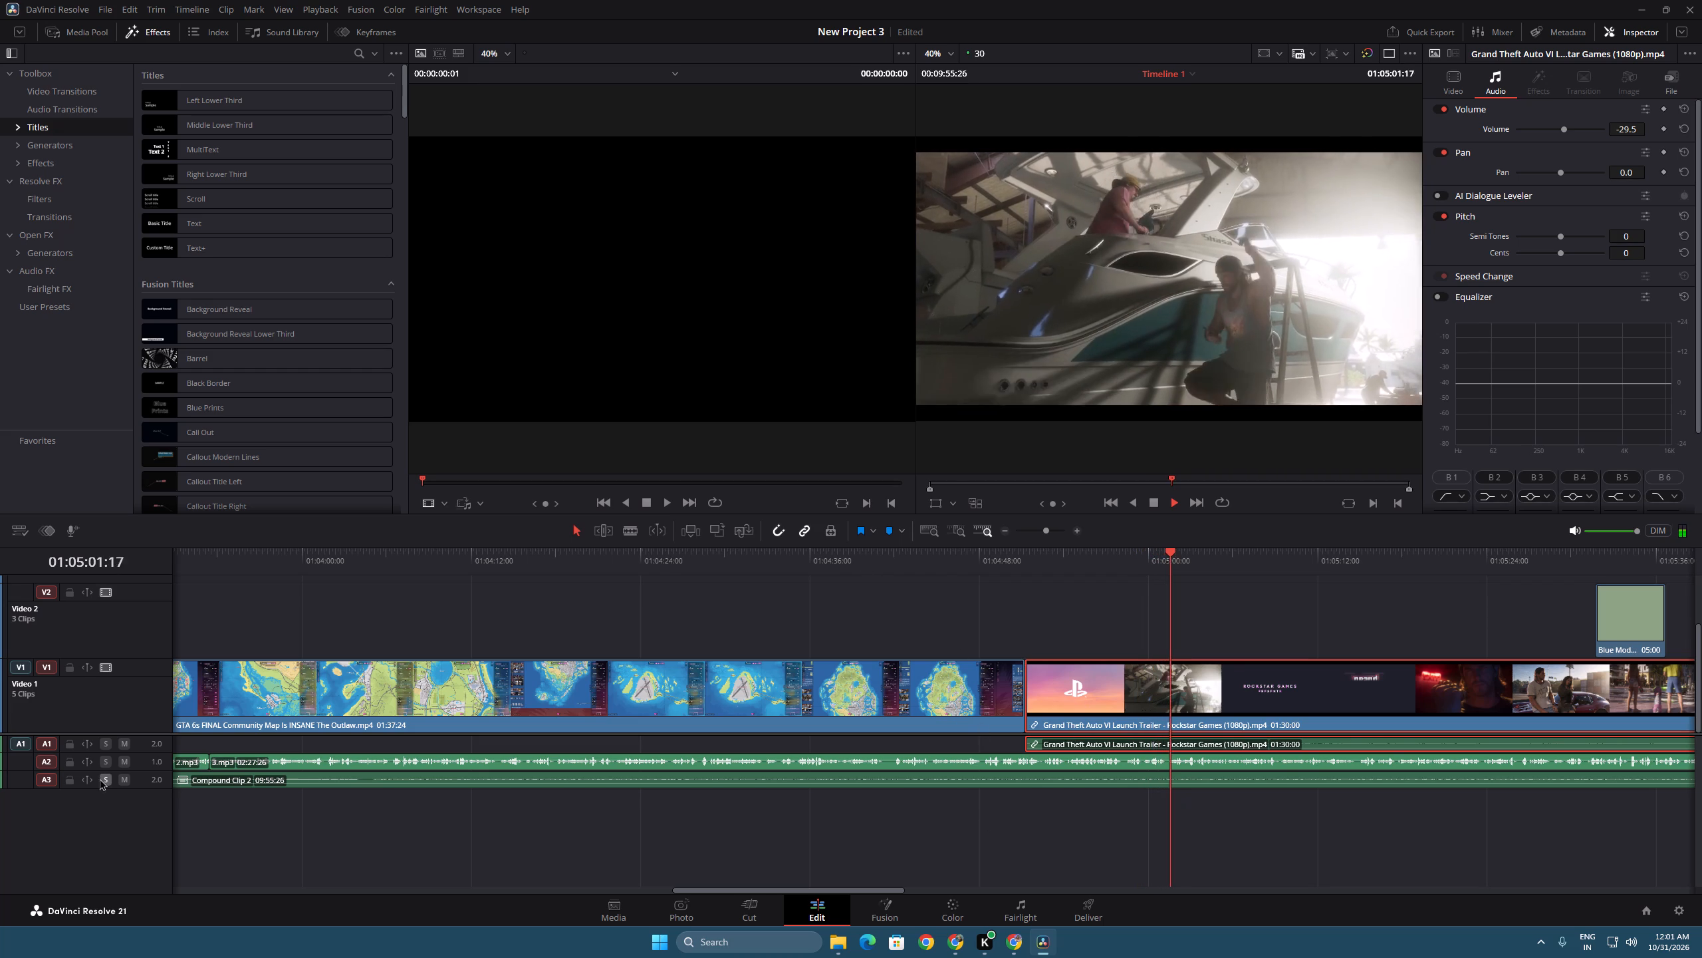
Increase the Audio 2 track height and combine its three mp3 clips into a compound clip named Compound Clip 3.
left_click_drag(149, 770, 147, 845)
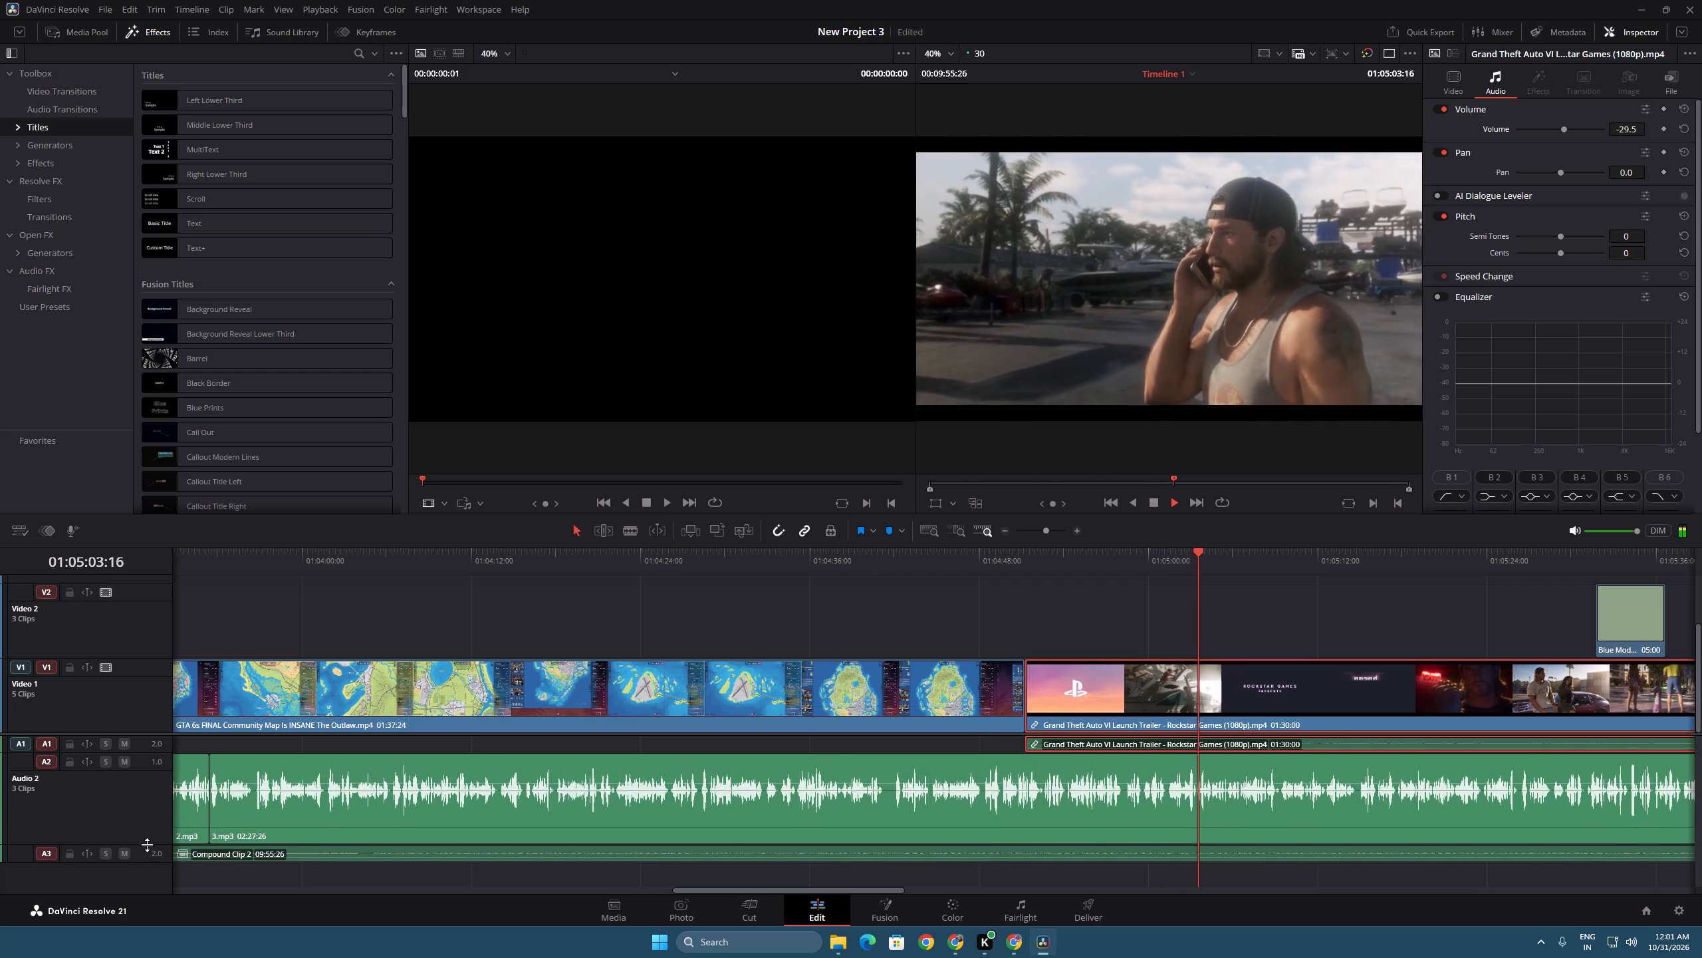
left_click_drag(147, 845, 157, 816)
left_click(1030, 524)
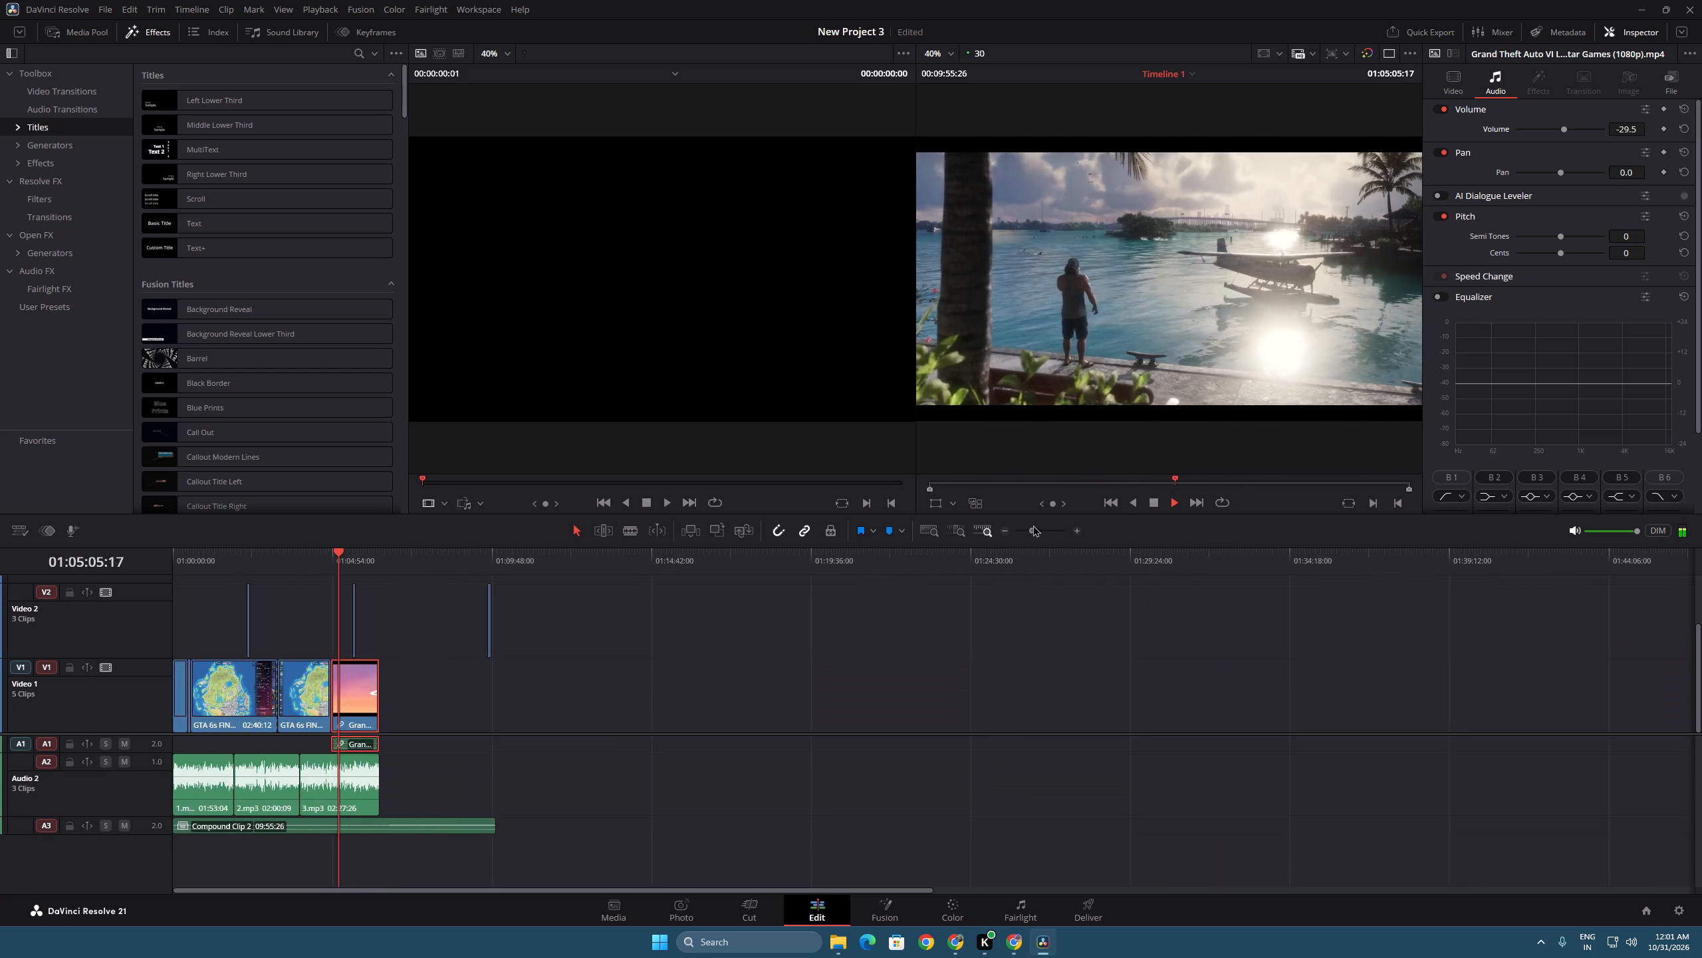
left_click_drag(631, 791, 265, 789)
right_click(264, 788)
left_click(366, 442)
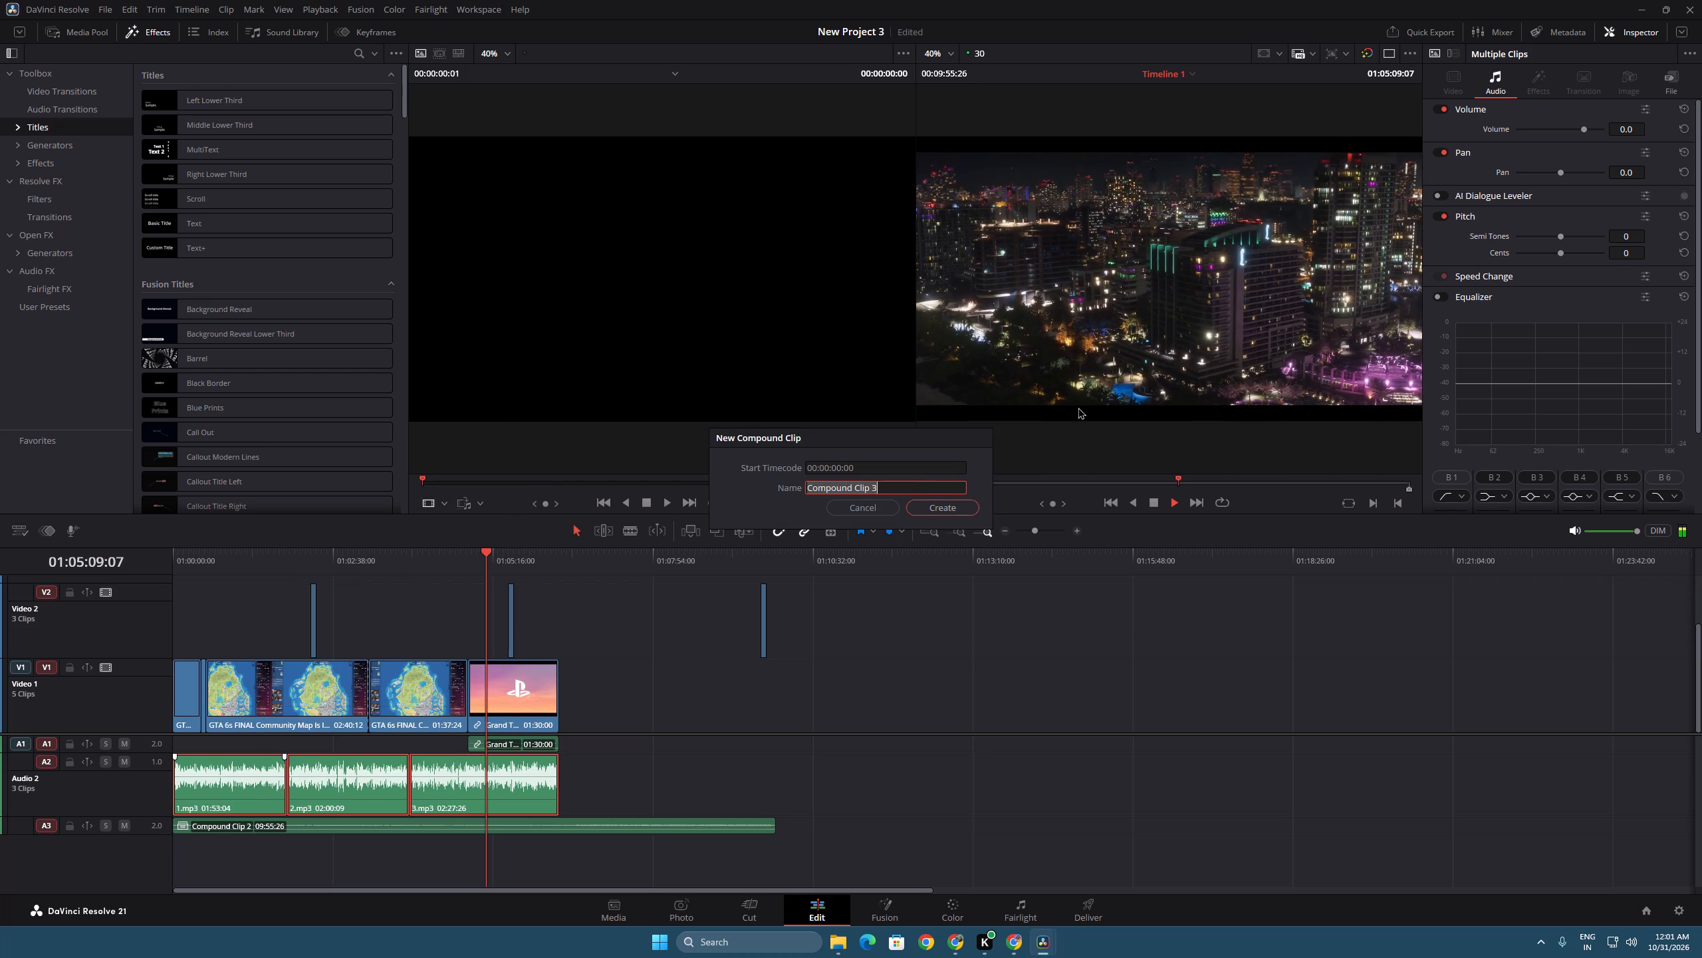
left_click(931, 512)
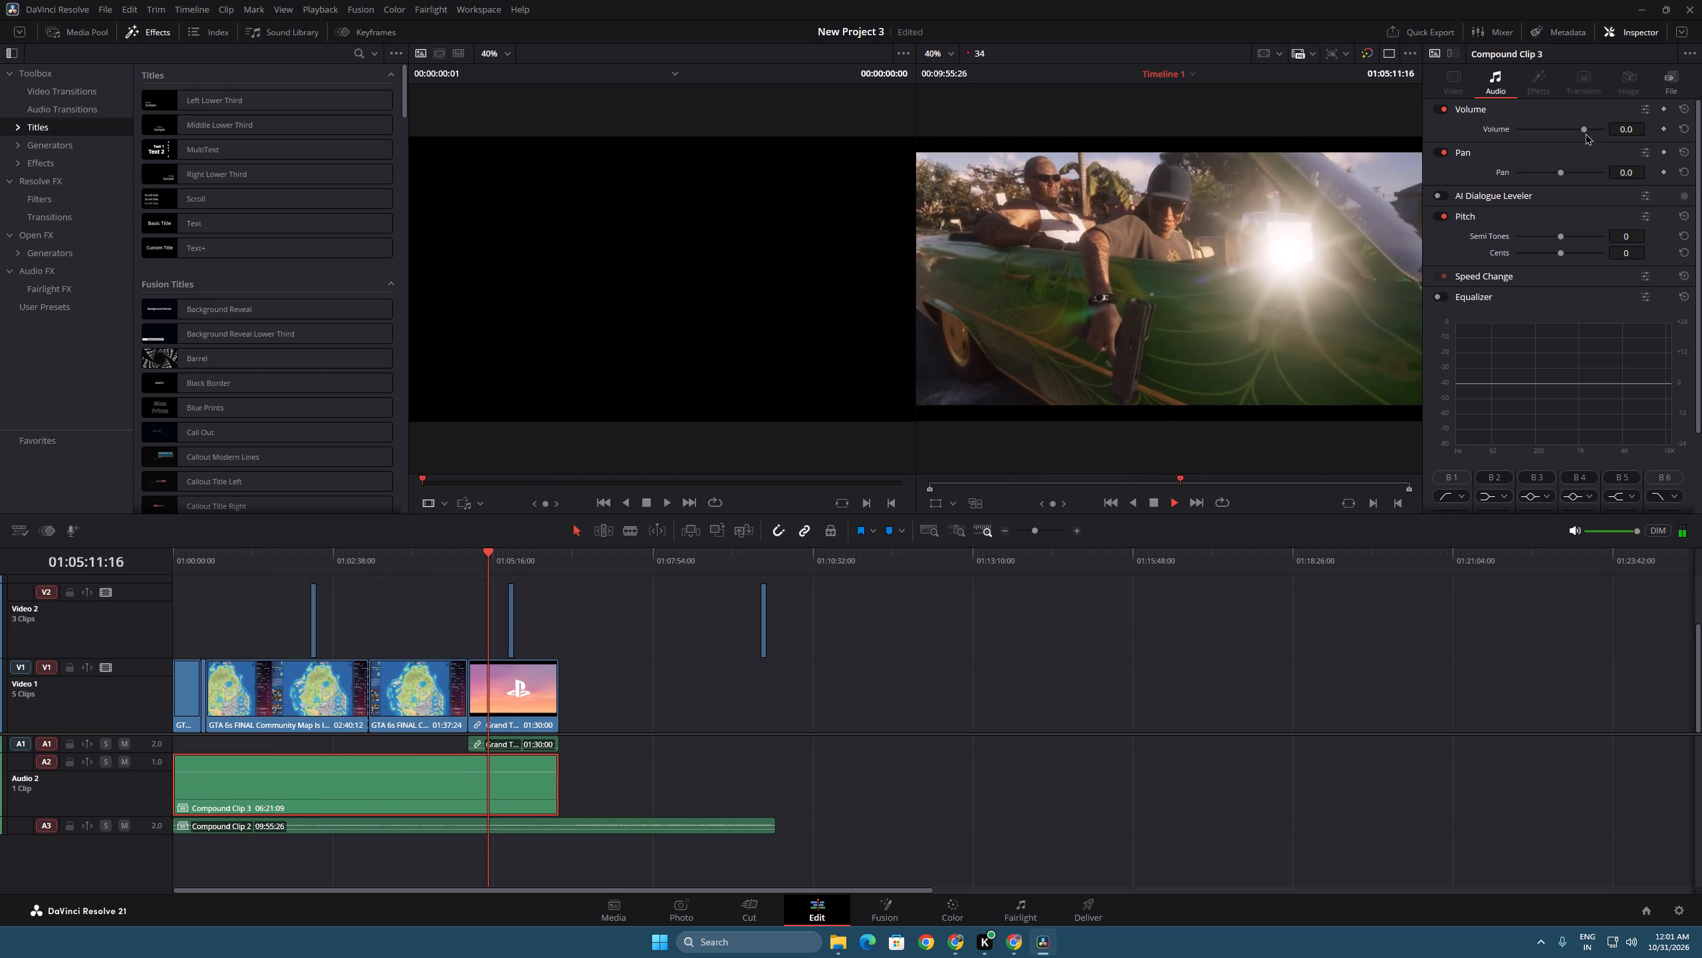
Raise the volume of Compound Clip 3 to 5.2.
left_click(1586, 130)
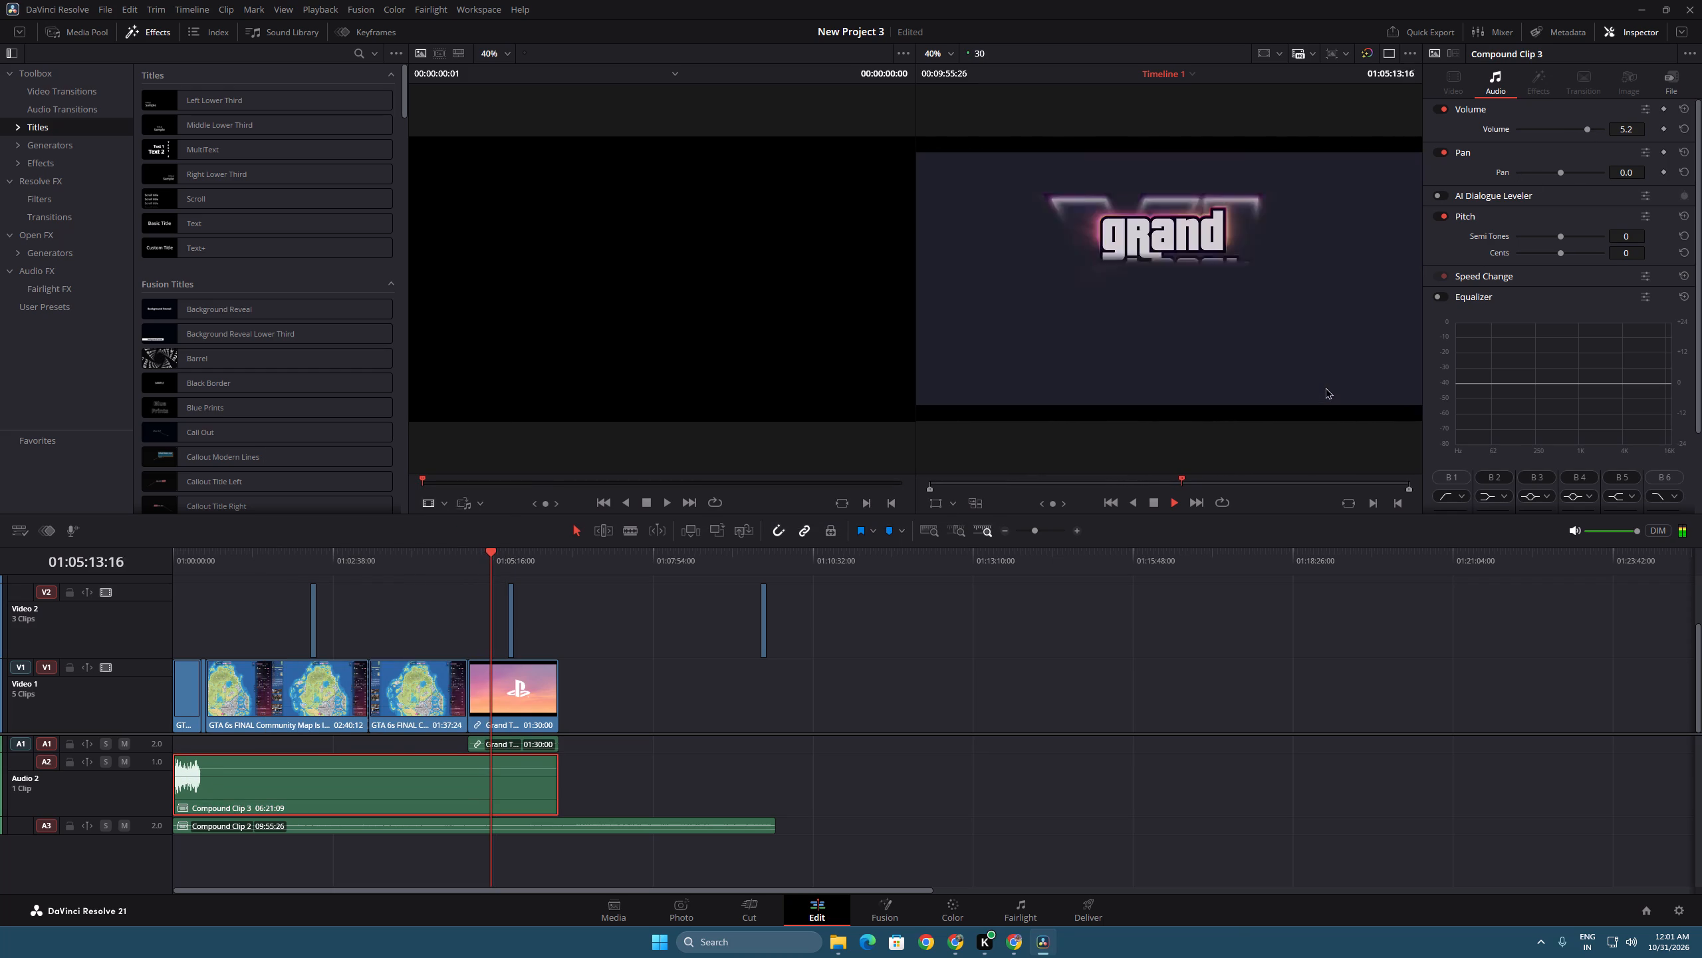
Enable the equalizer on Compound Clip 3 and slightly boost bands 3 and 5, shifting both towards lower frequencies.
left_click(1447, 297)
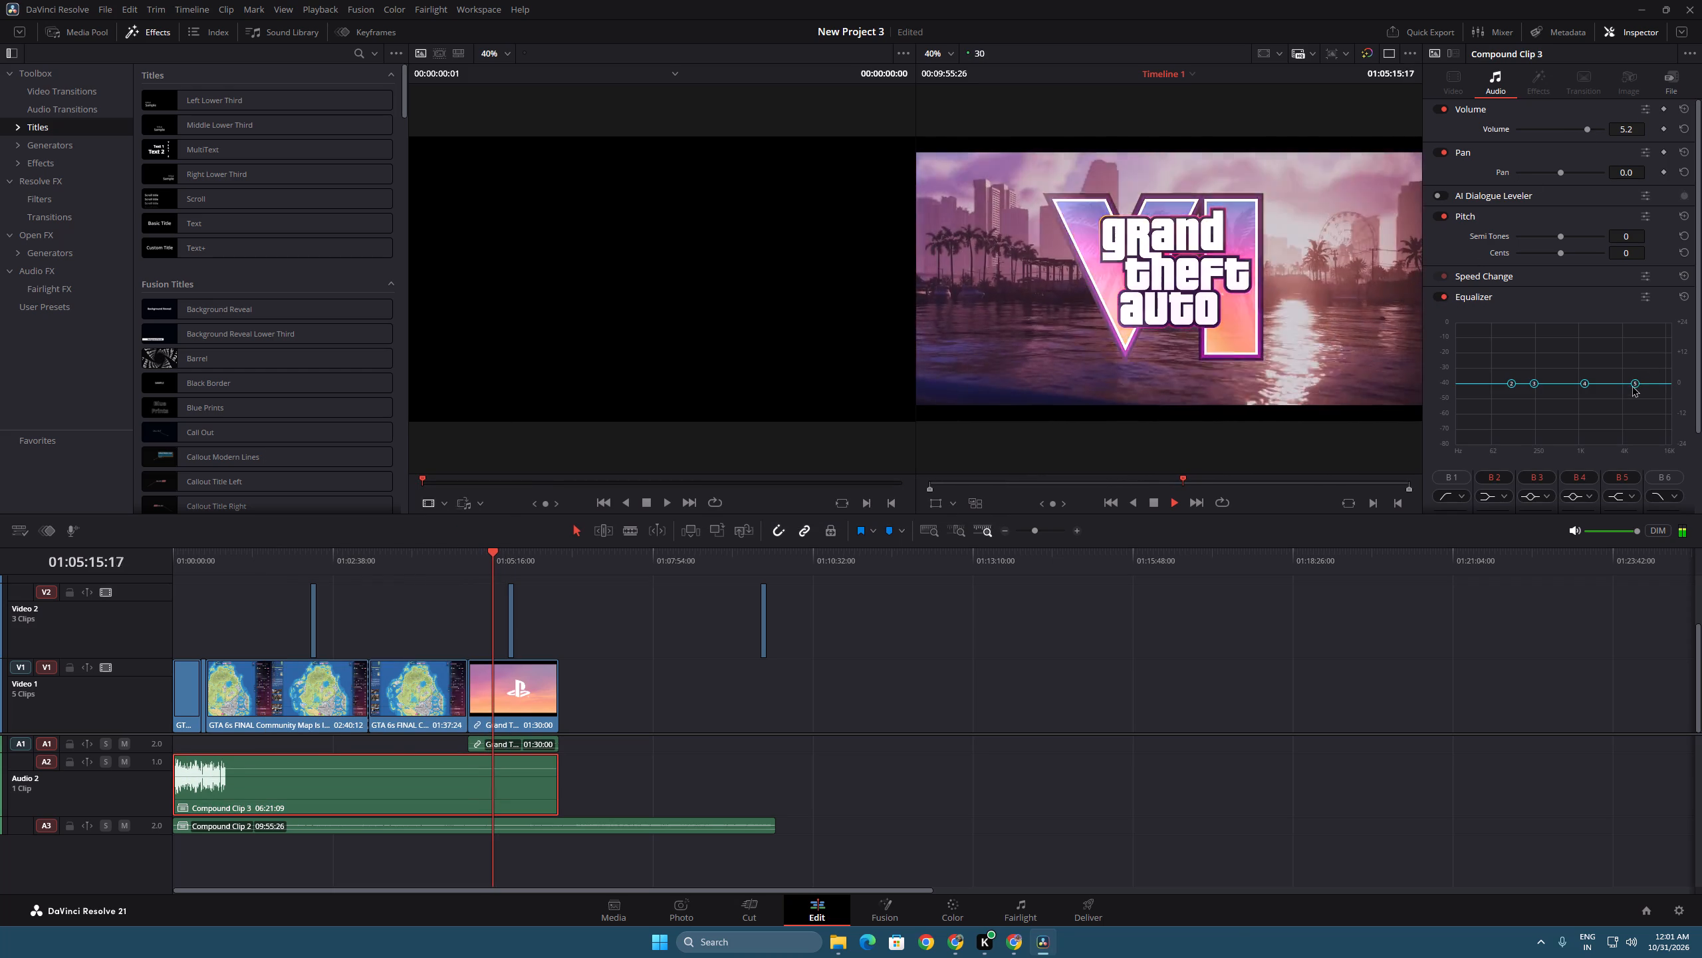
left_click_drag(1632, 385, 1593, 373)
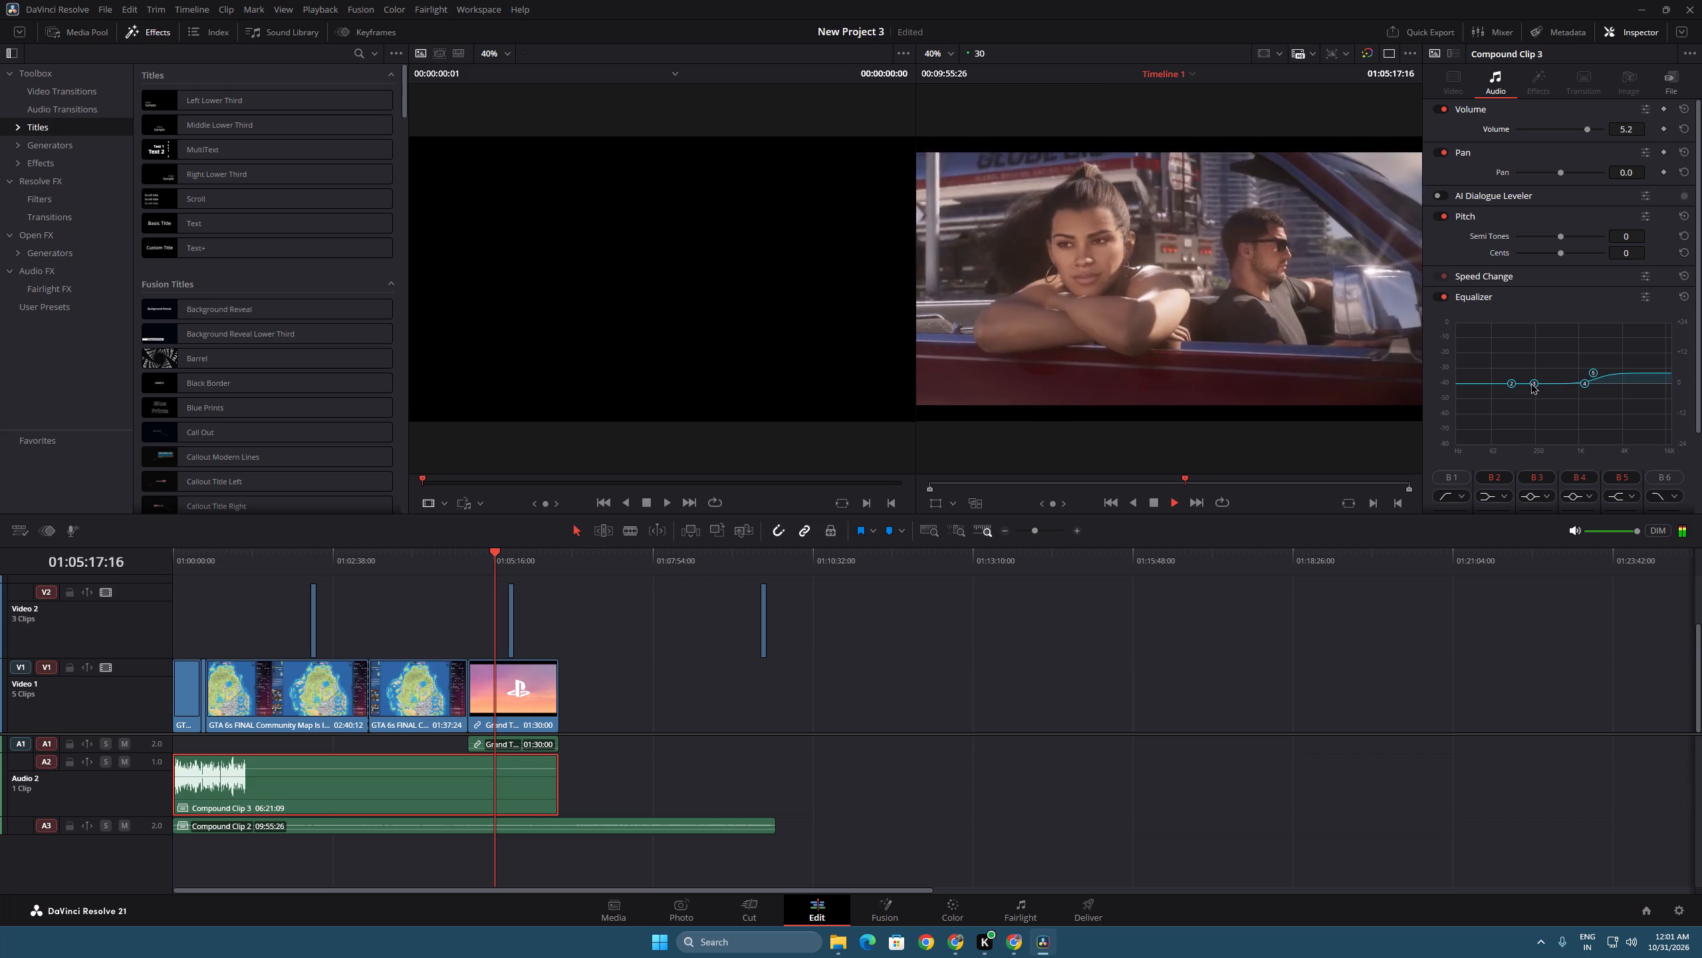
left_click_drag(1534, 384, 1511, 375)
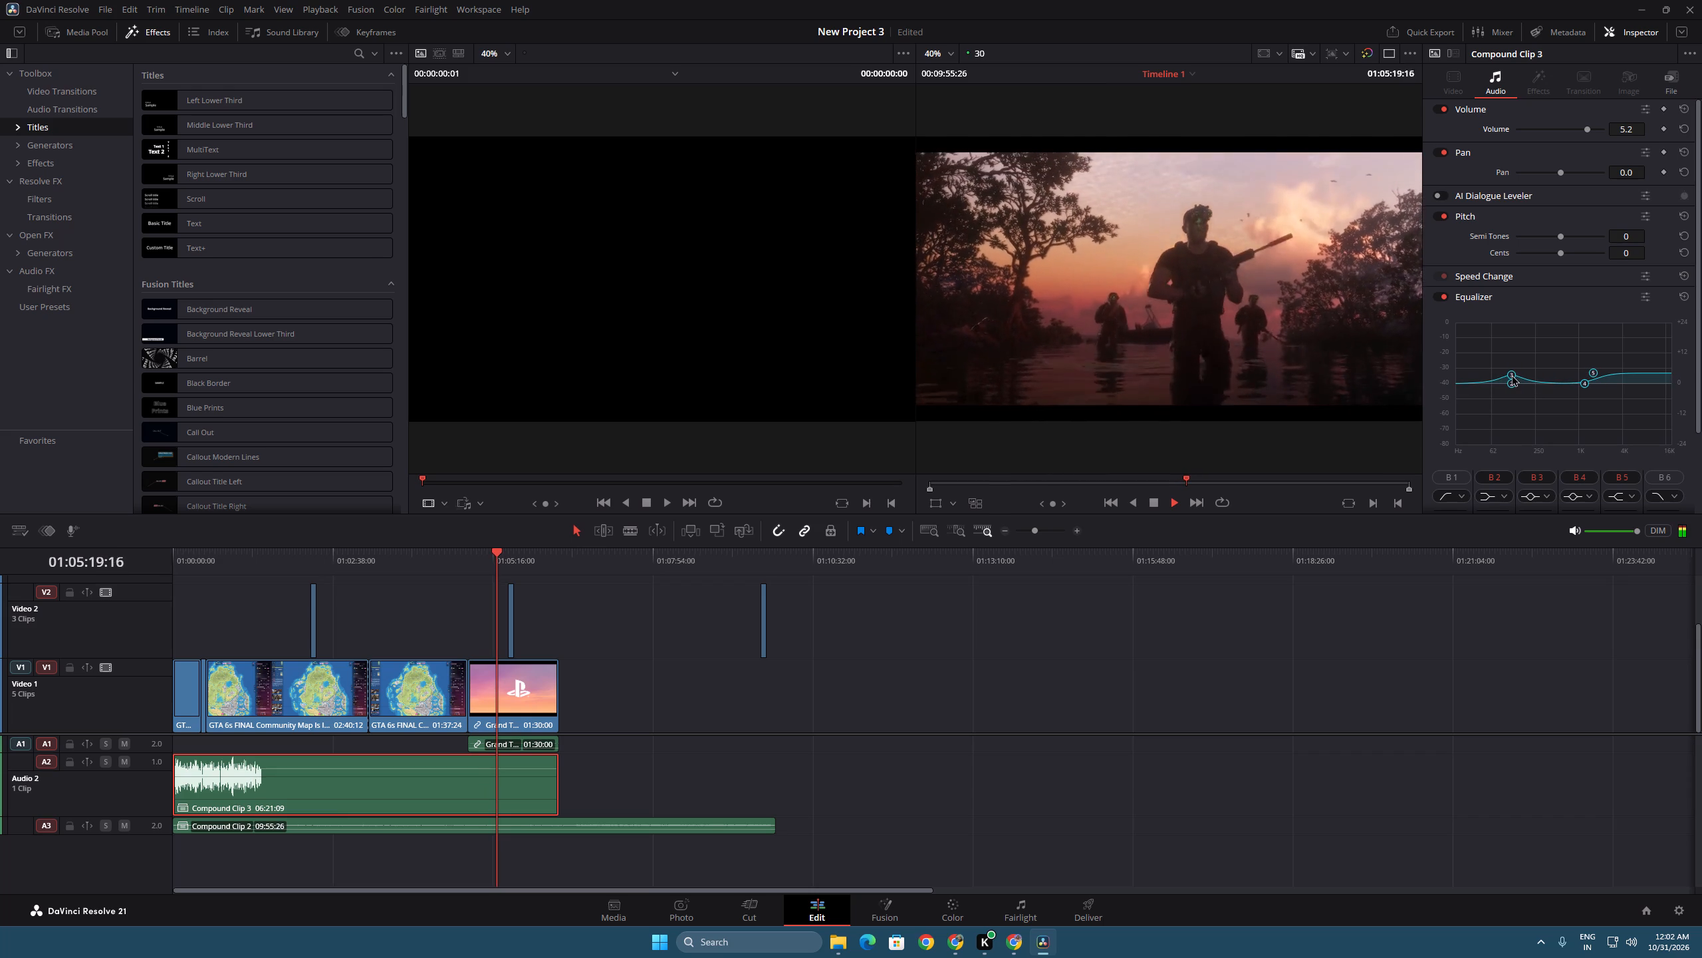
Raise the volume of Compound Clip 3 to 9.2.
left_click(1590, 128)
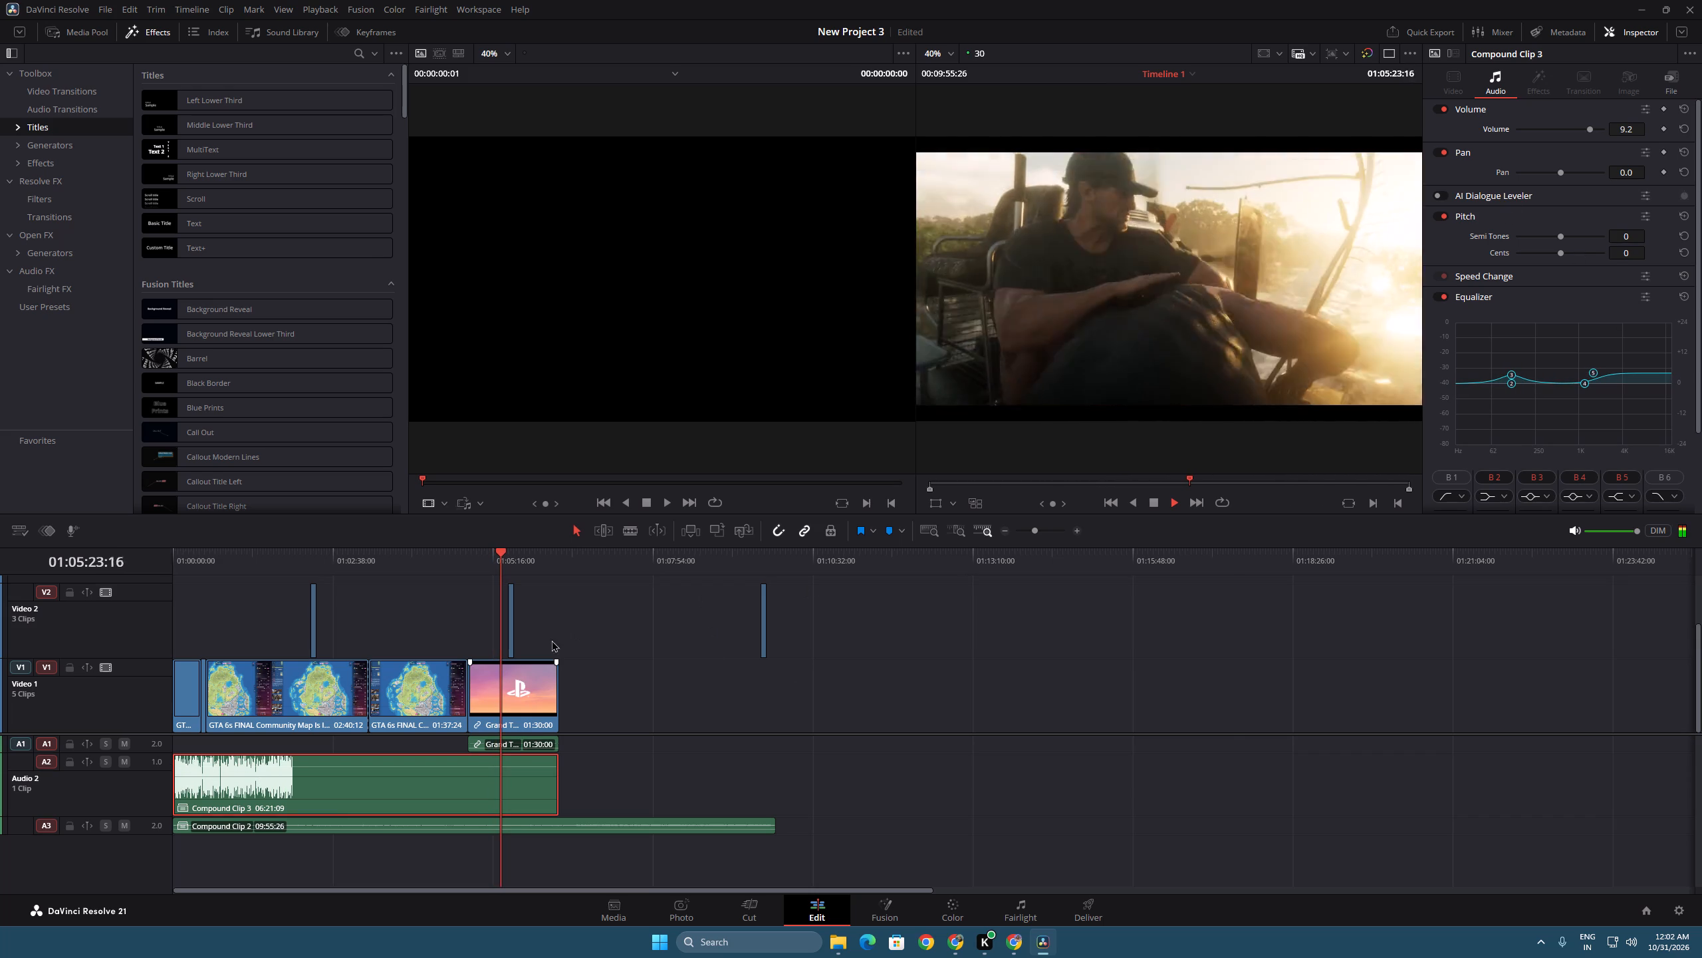
Trim the end of Compound Clip 2 on Audio 3 to 06:21:09, matching the end of Compound Clip 3.
left_click(777, 829)
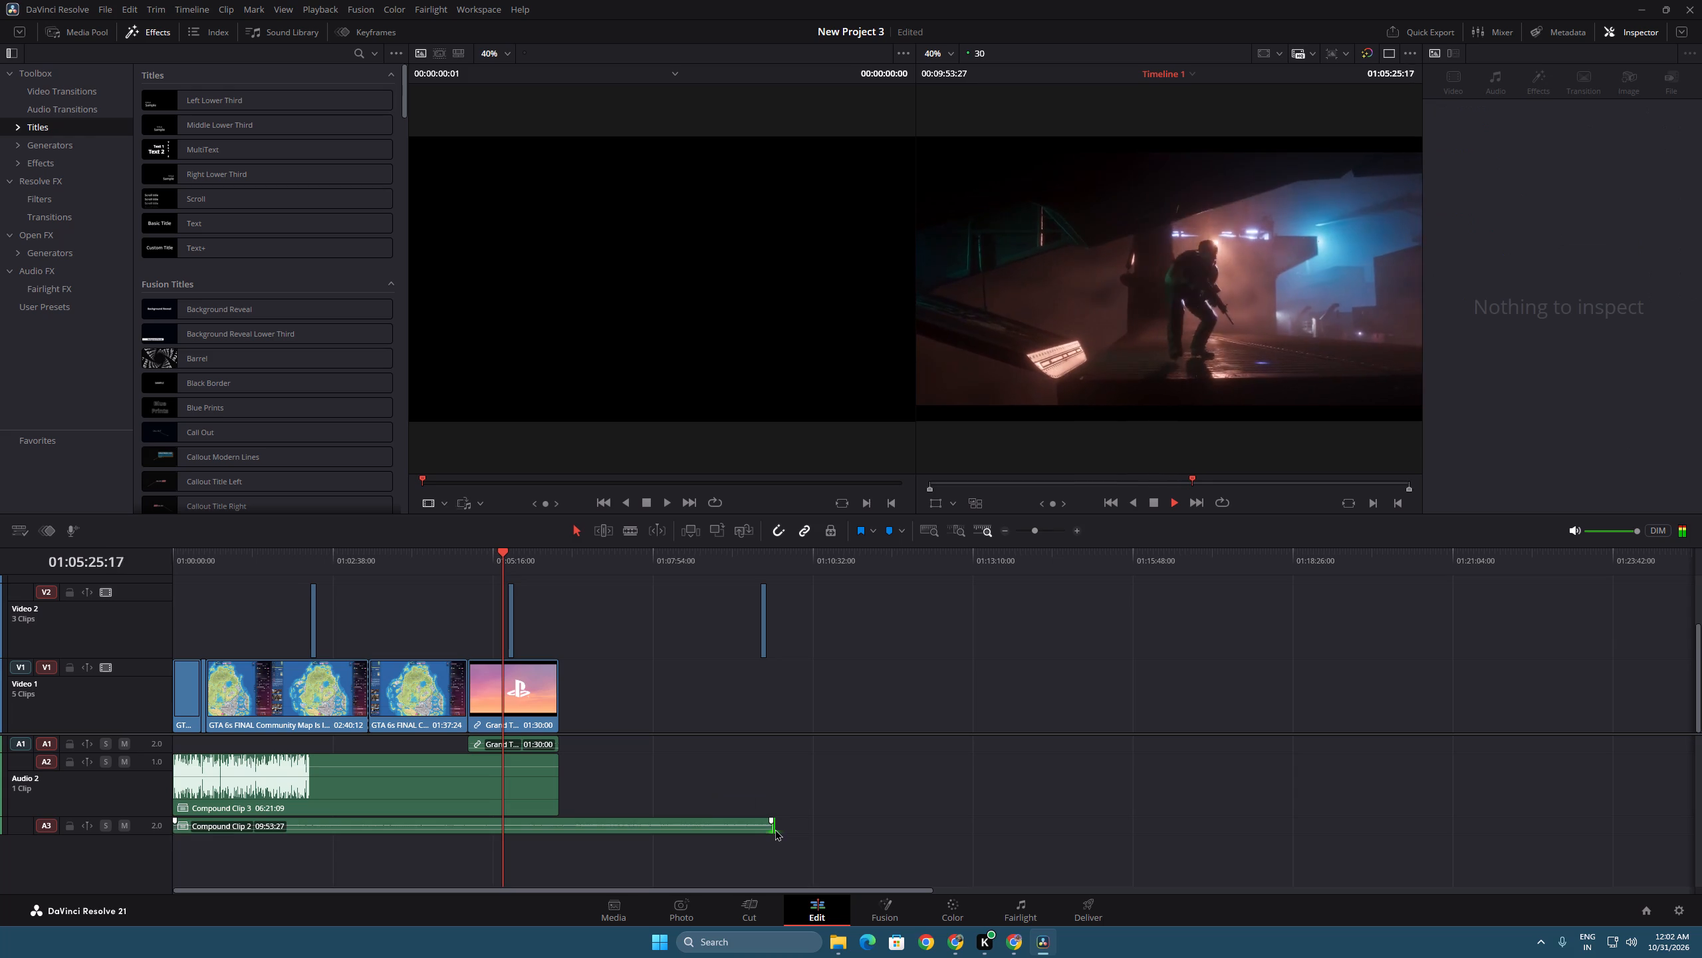
left_click(662, 854)
left_click(768, 829)
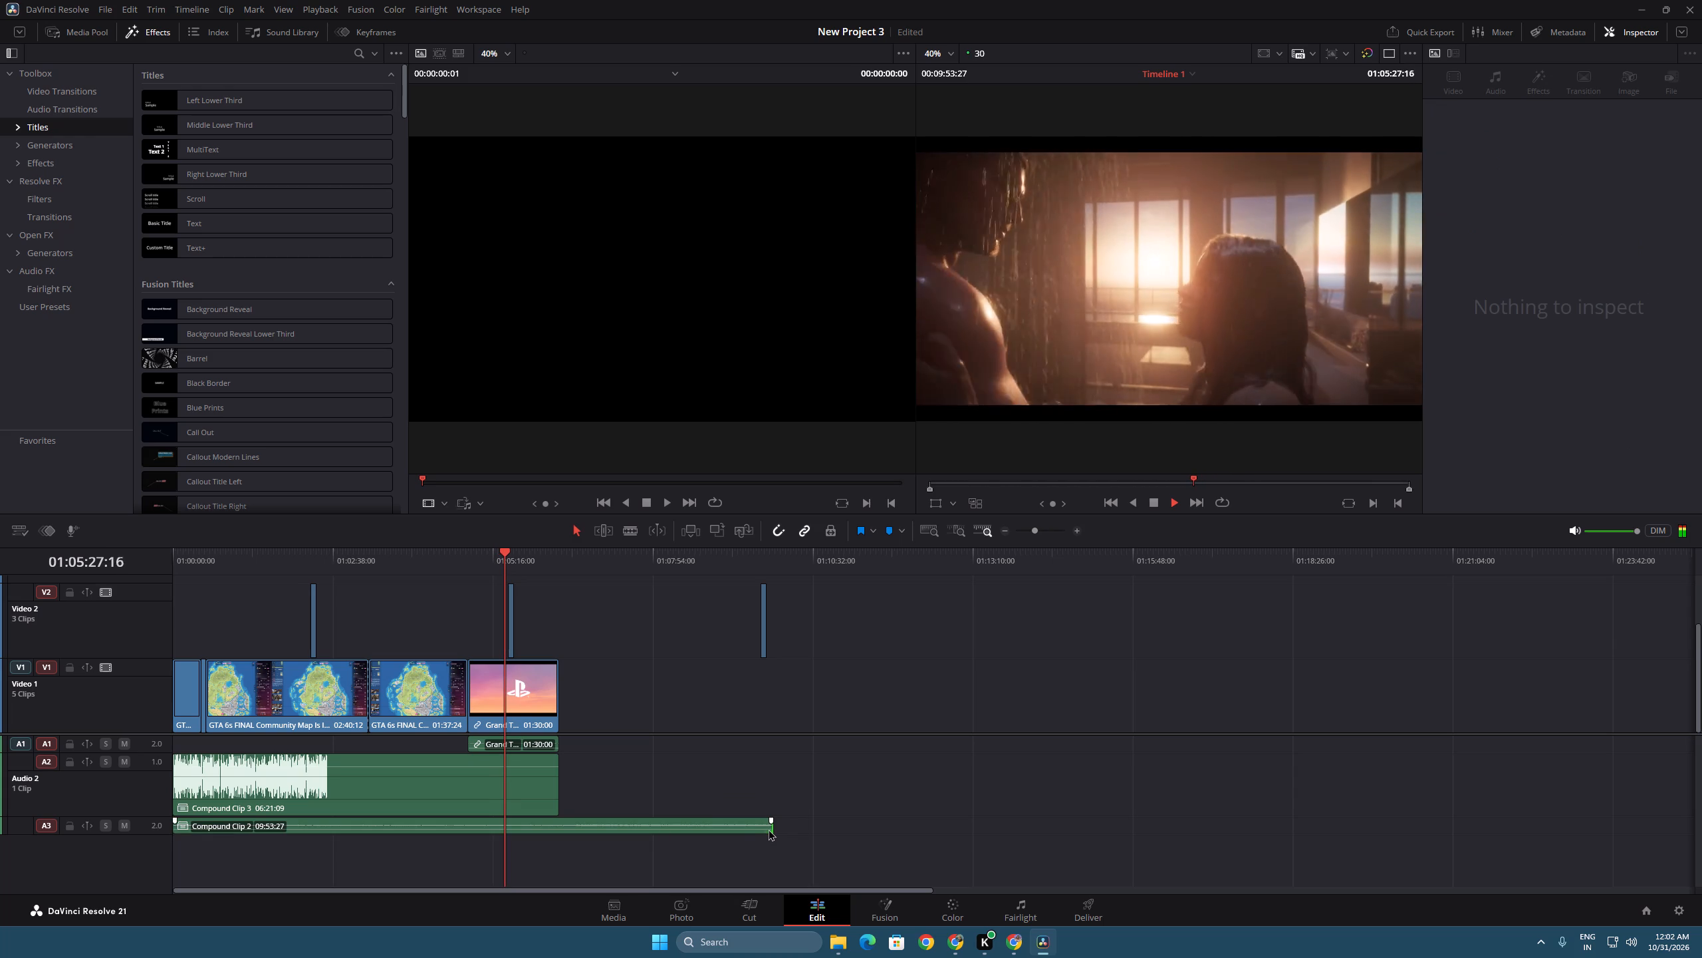
left_click_drag(776, 826, 596, 820)
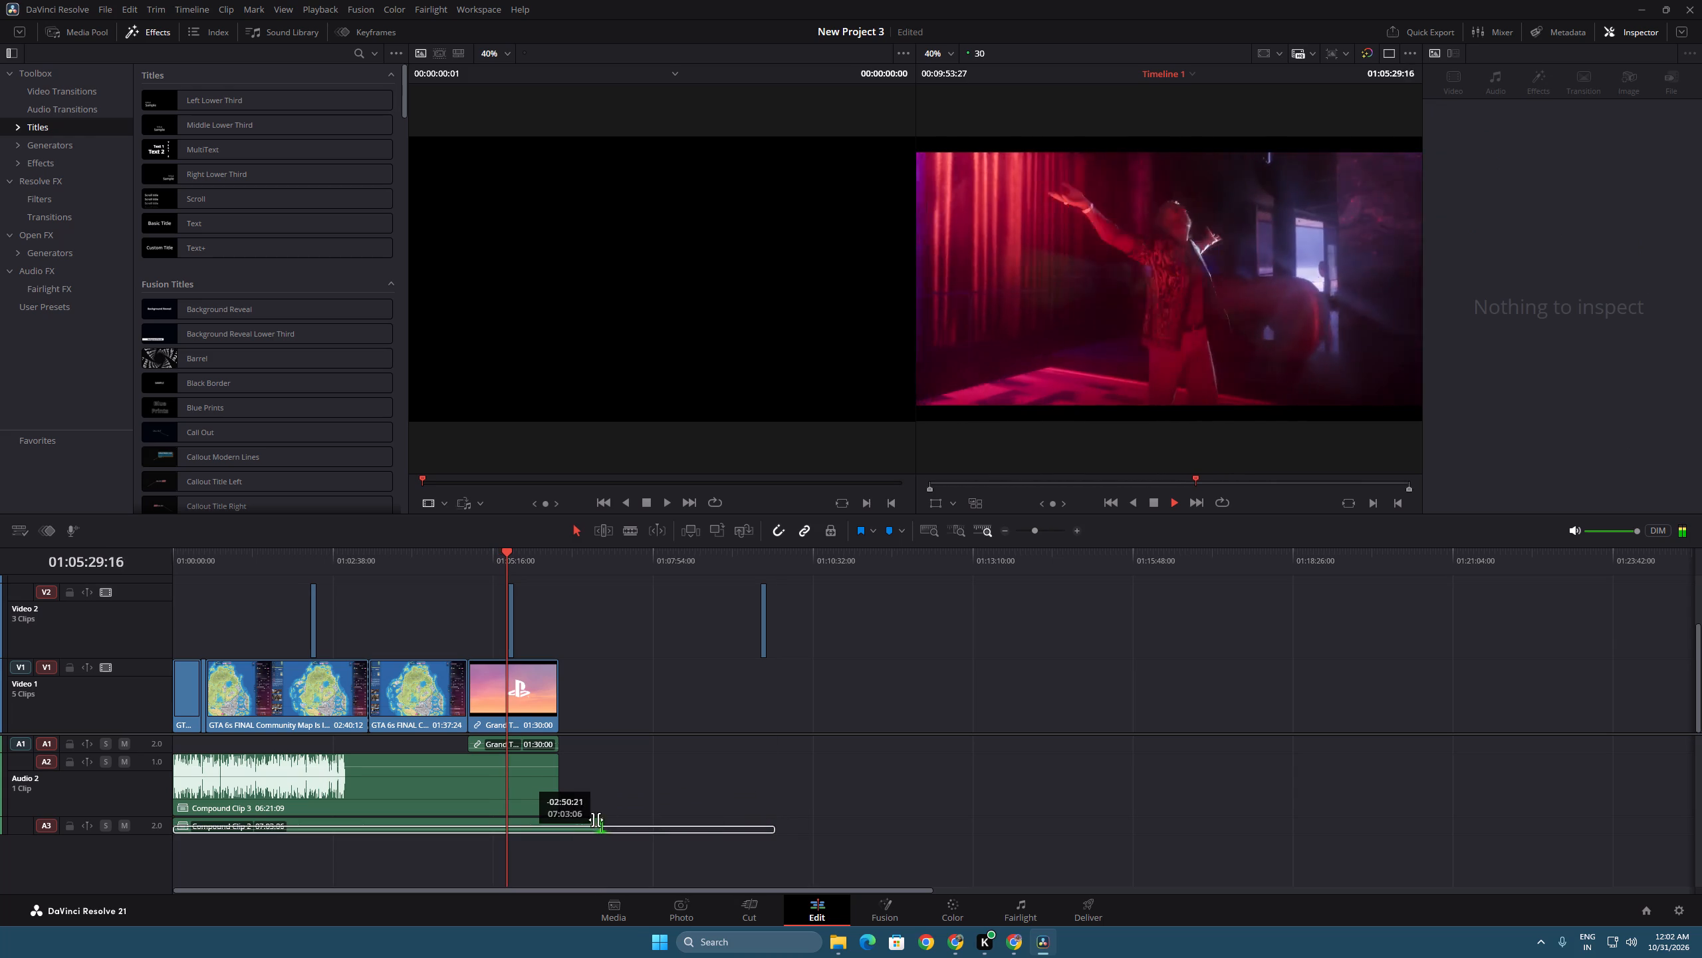
left_click_drag(596, 820, 562, 818)
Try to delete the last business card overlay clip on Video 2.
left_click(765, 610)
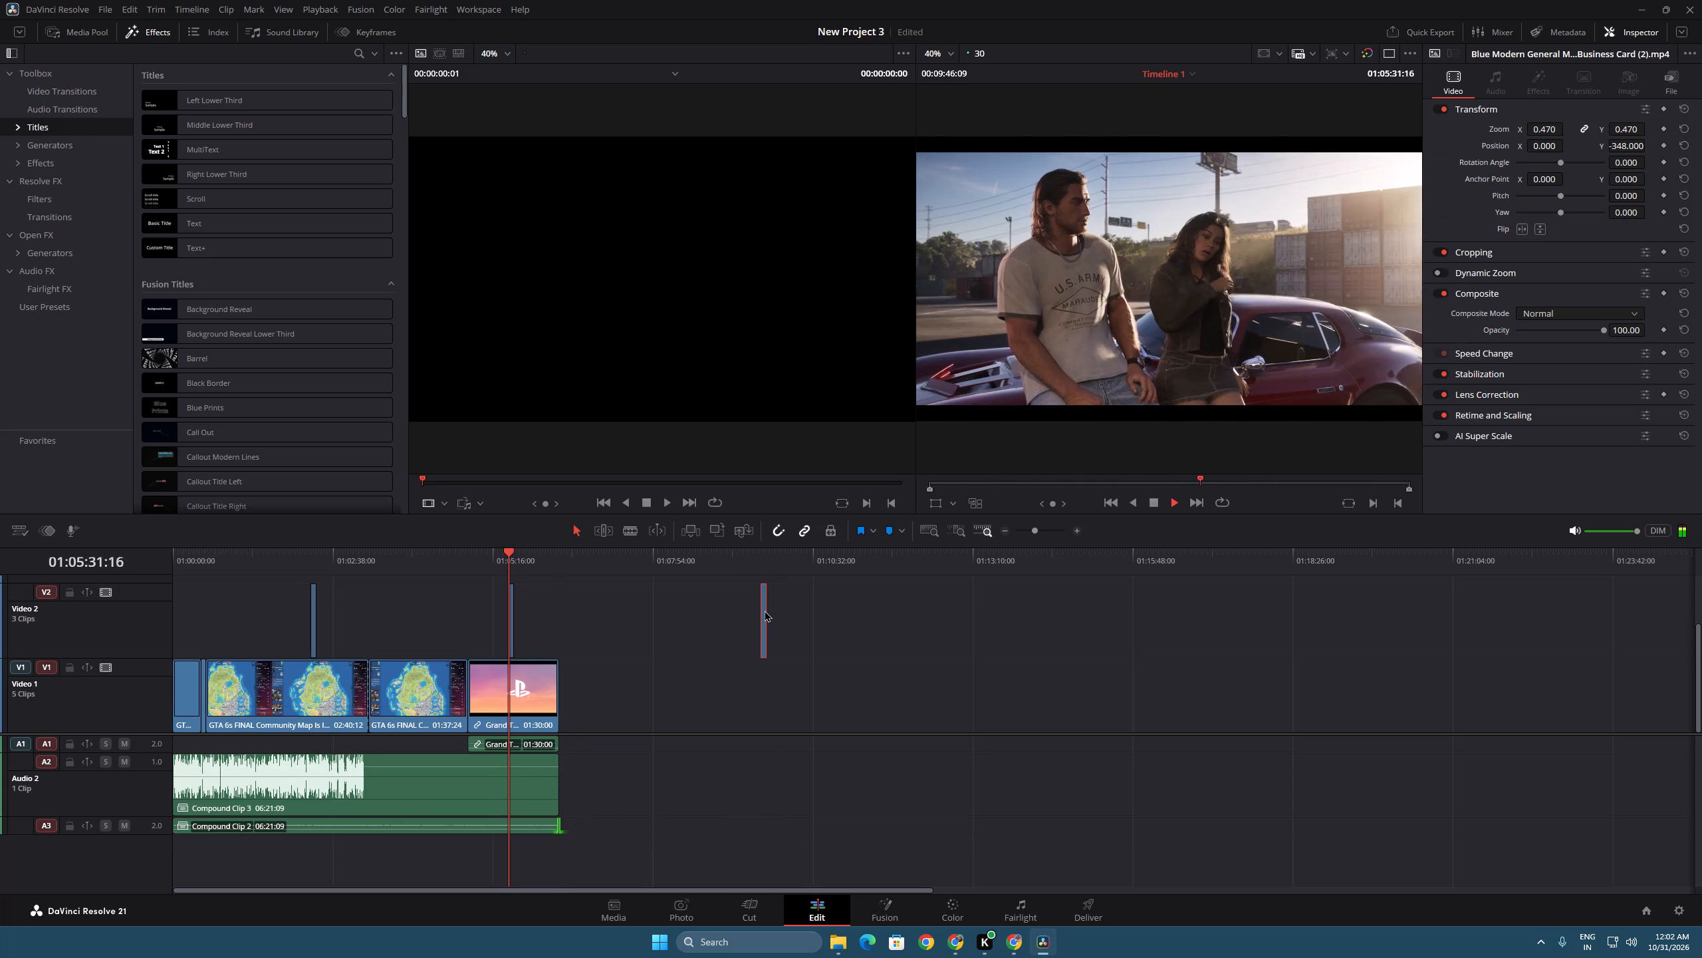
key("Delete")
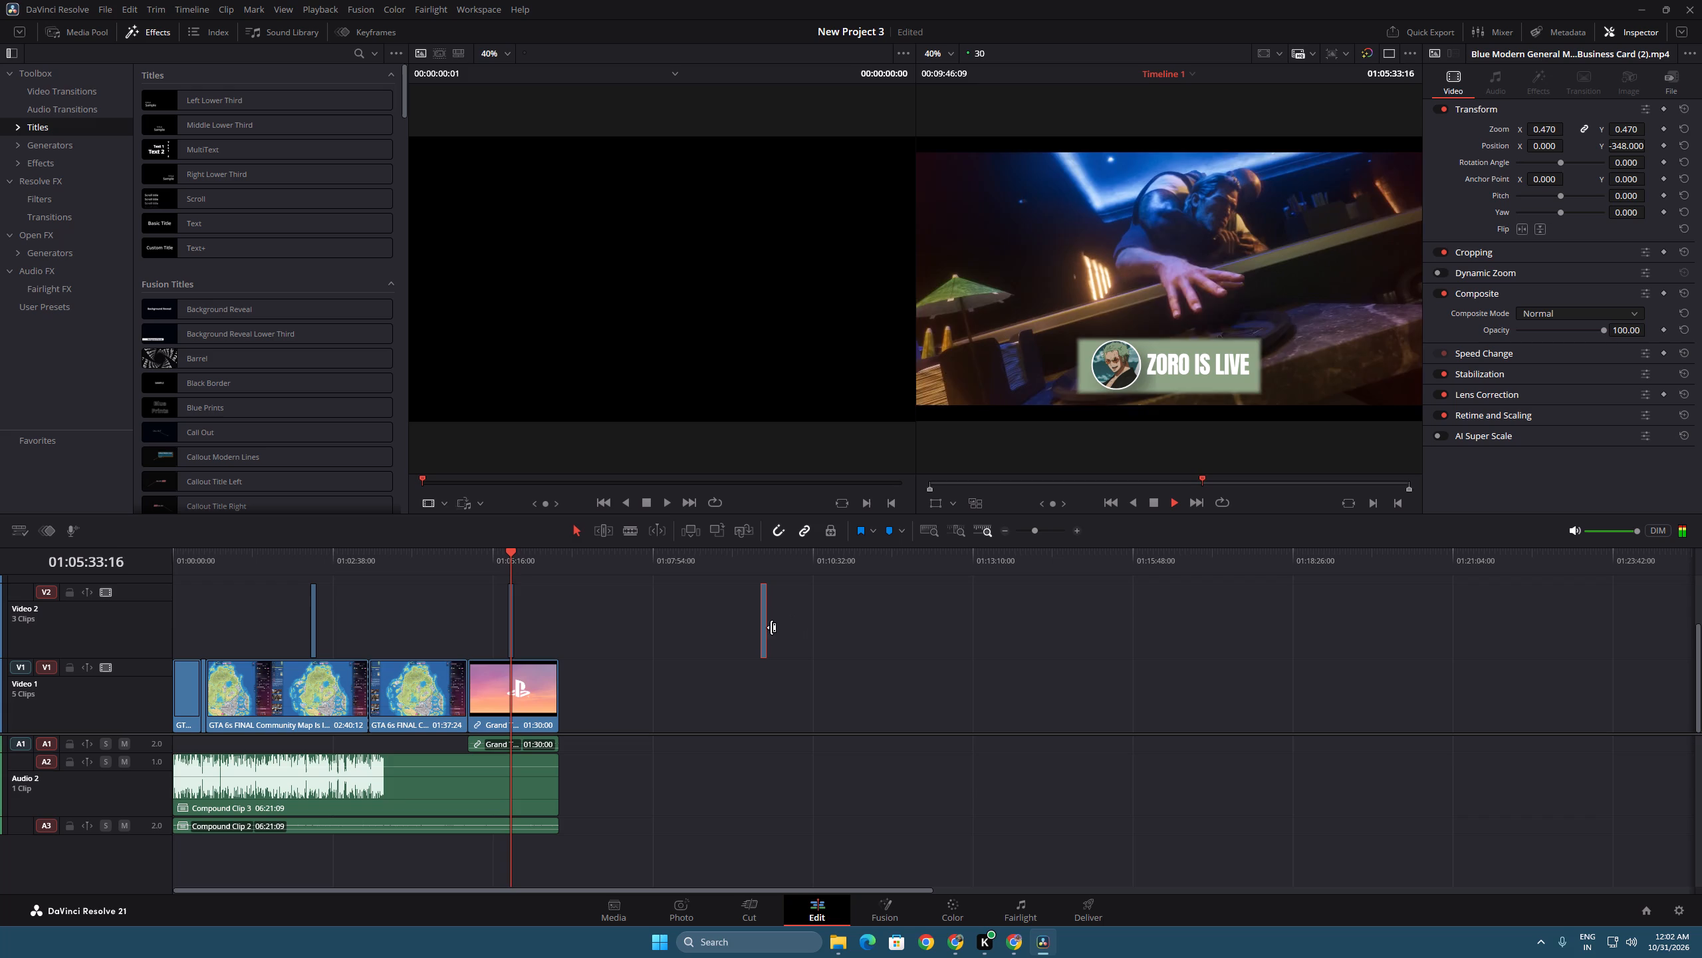
Move the last business card overlay clip on Video 2 back so it ends together with the trailer clip.
left_click(765, 624)
left_click(645, 604)
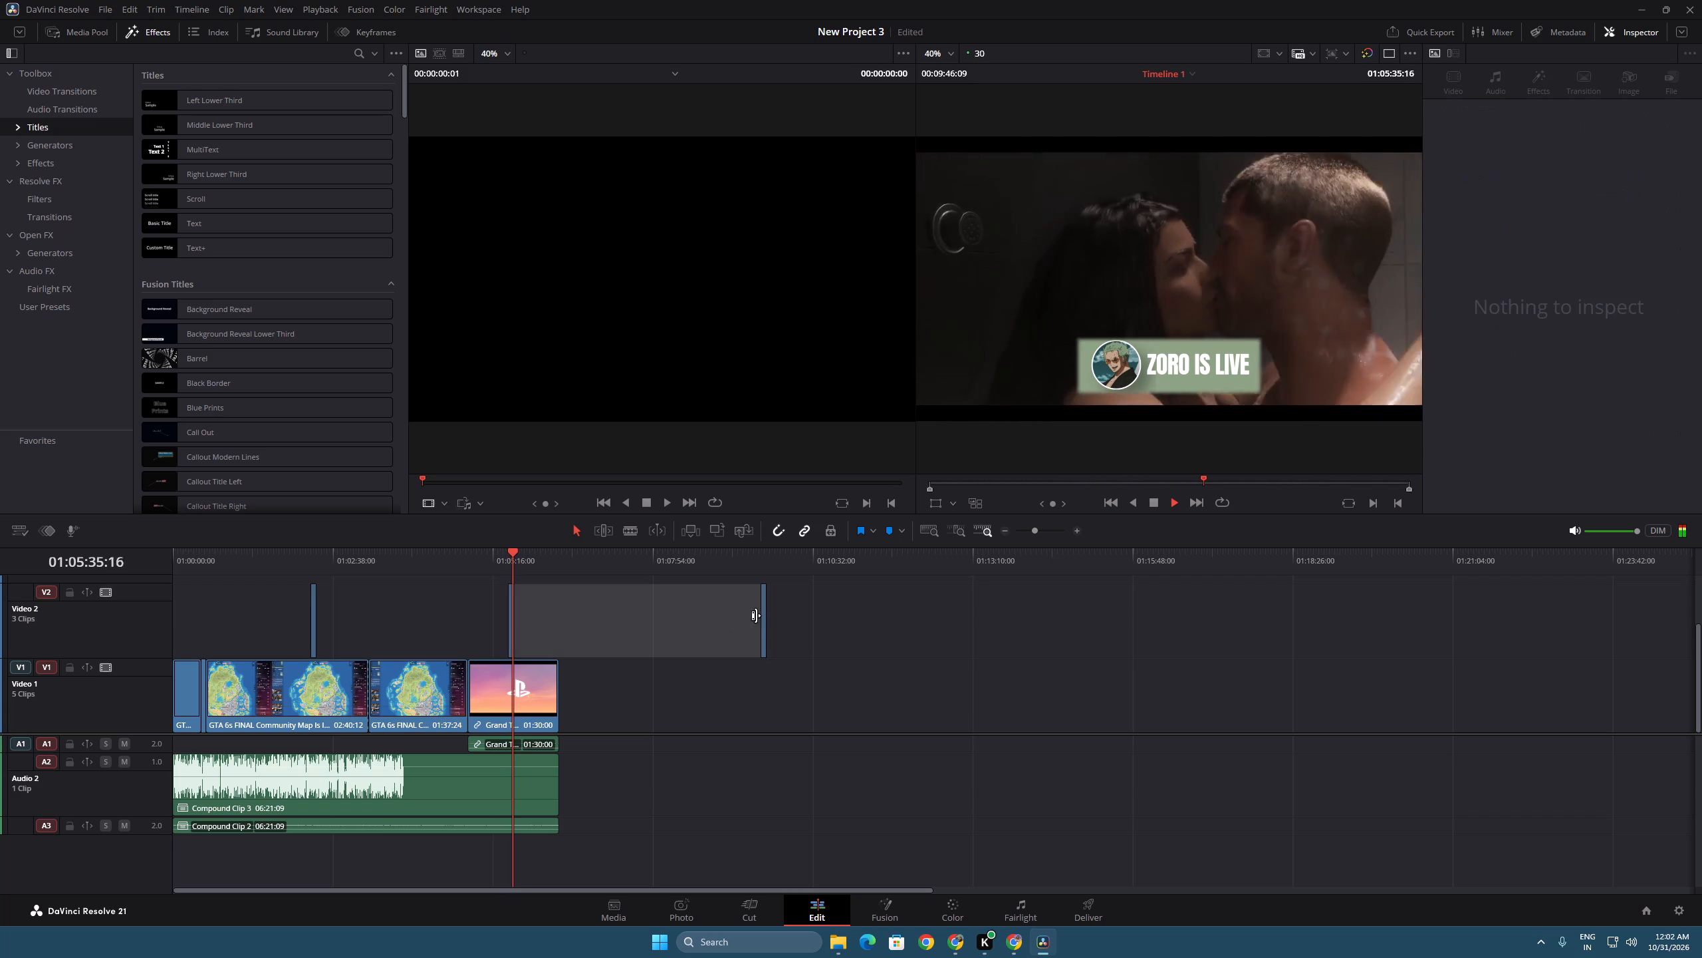
left_click(764, 617)
left_click_drag(764, 617, 677, 613)
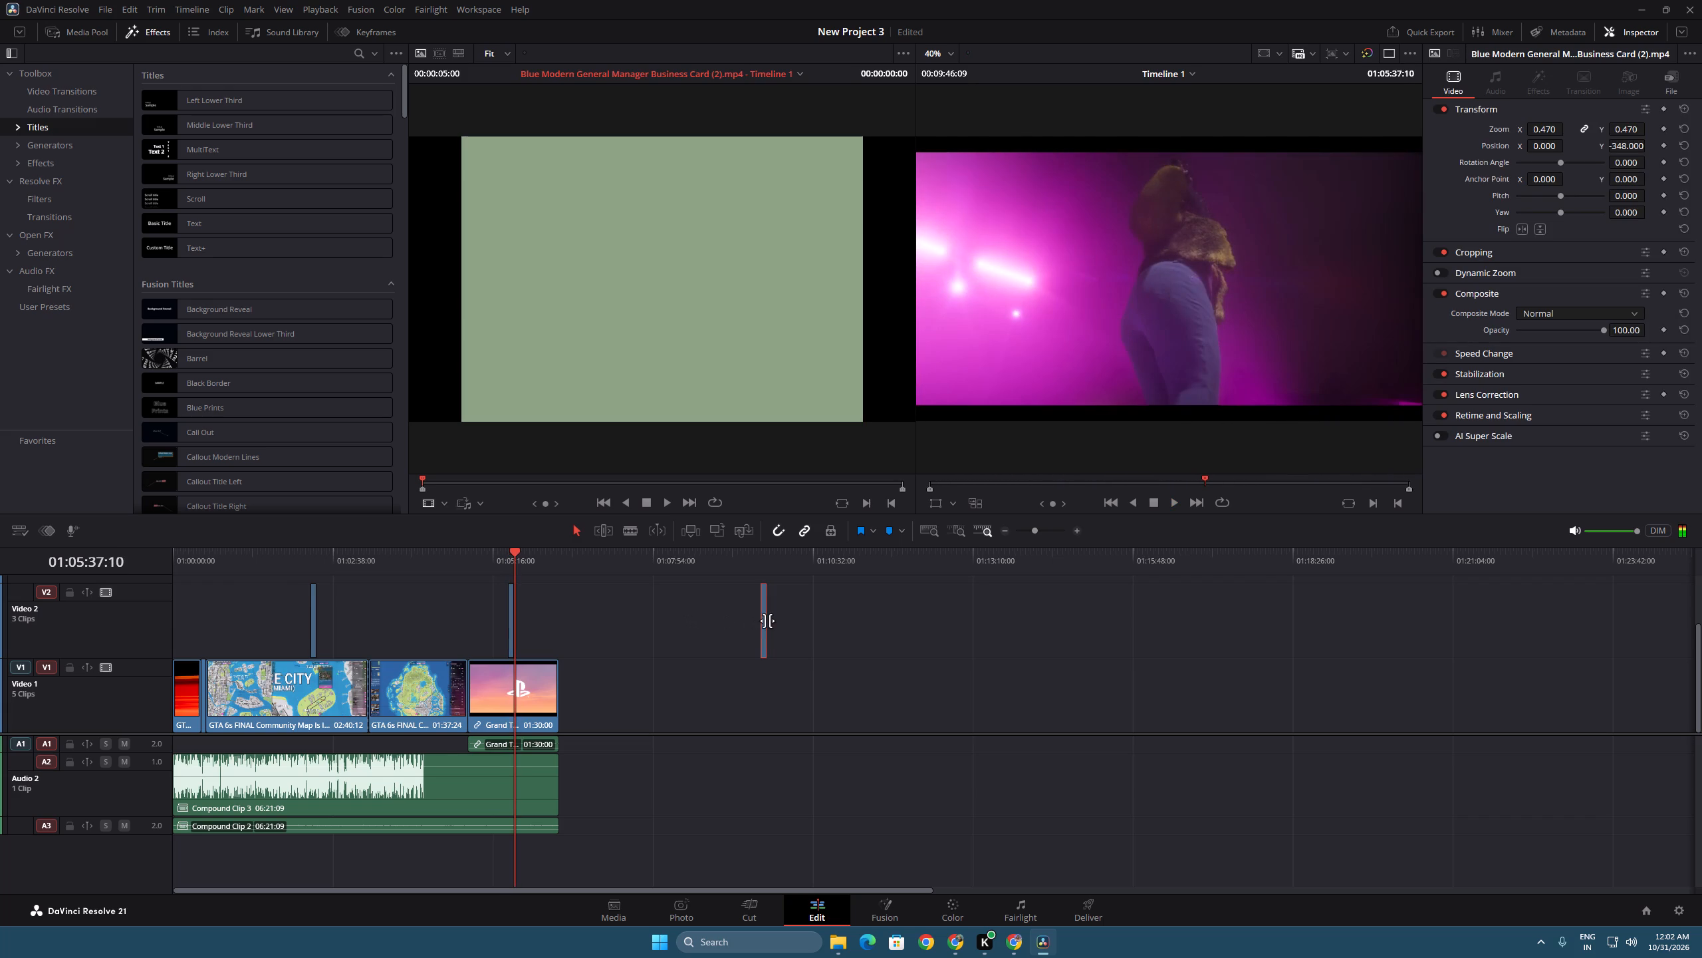
left_click_drag(764, 621, 554, 616)
left_click(554, 616)
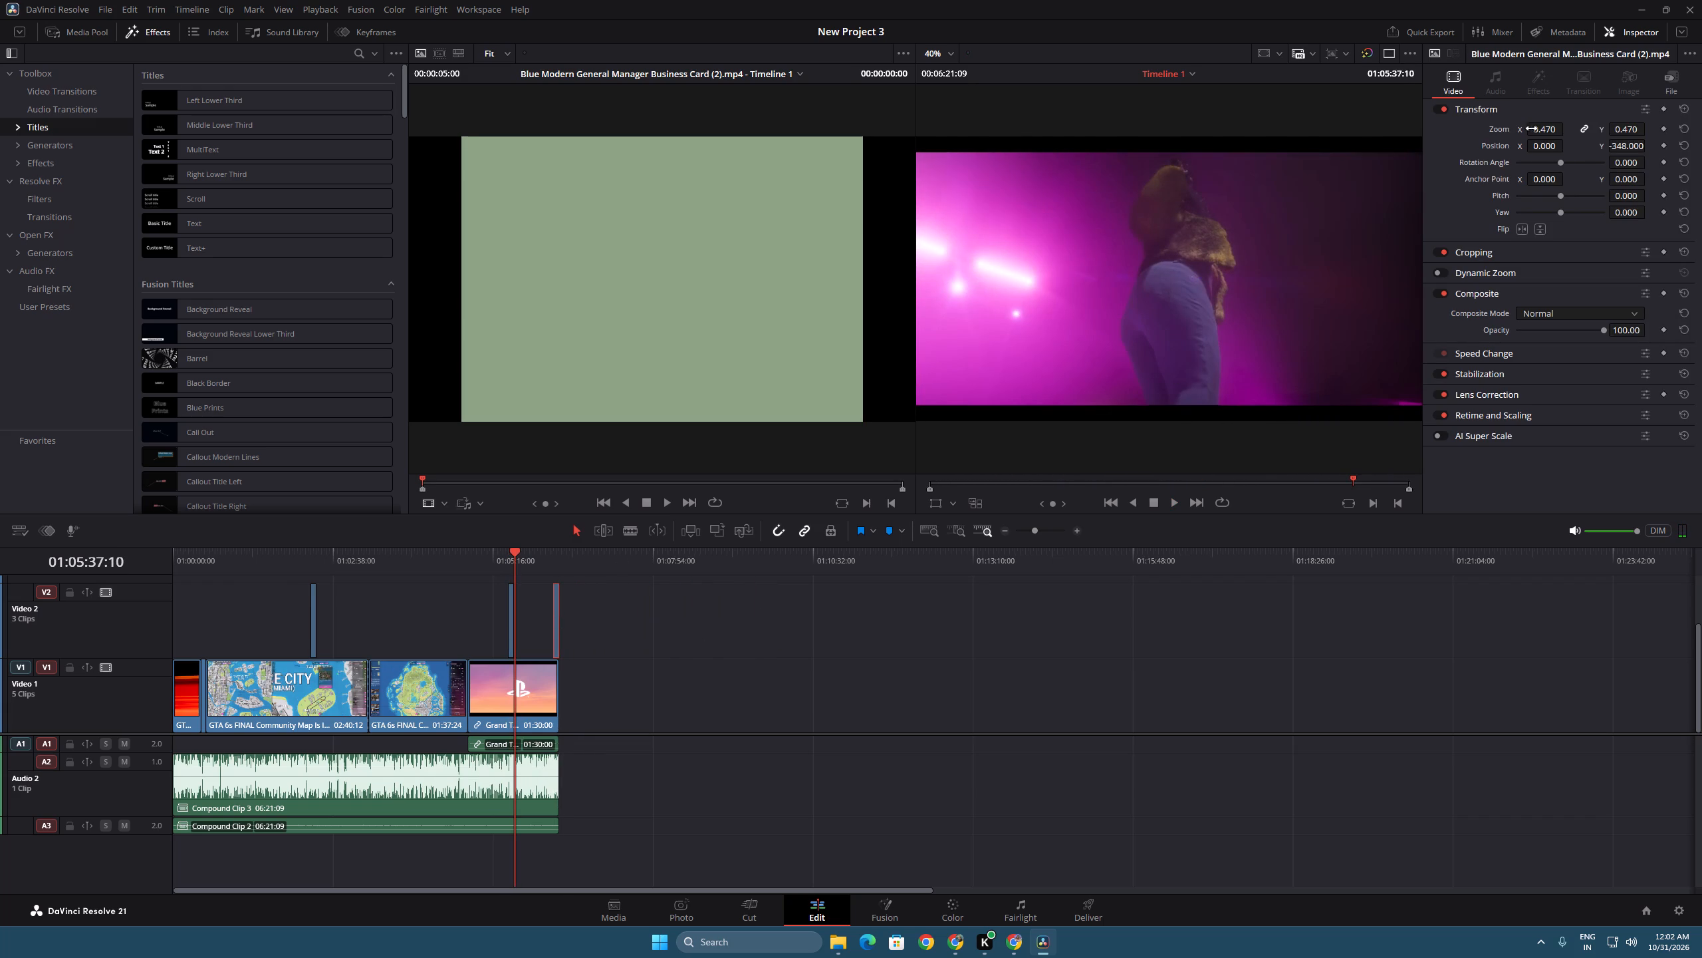
Reset the right, top and bottom crop and the softness of the last business card overlay clip.
left_click(1486, 250)
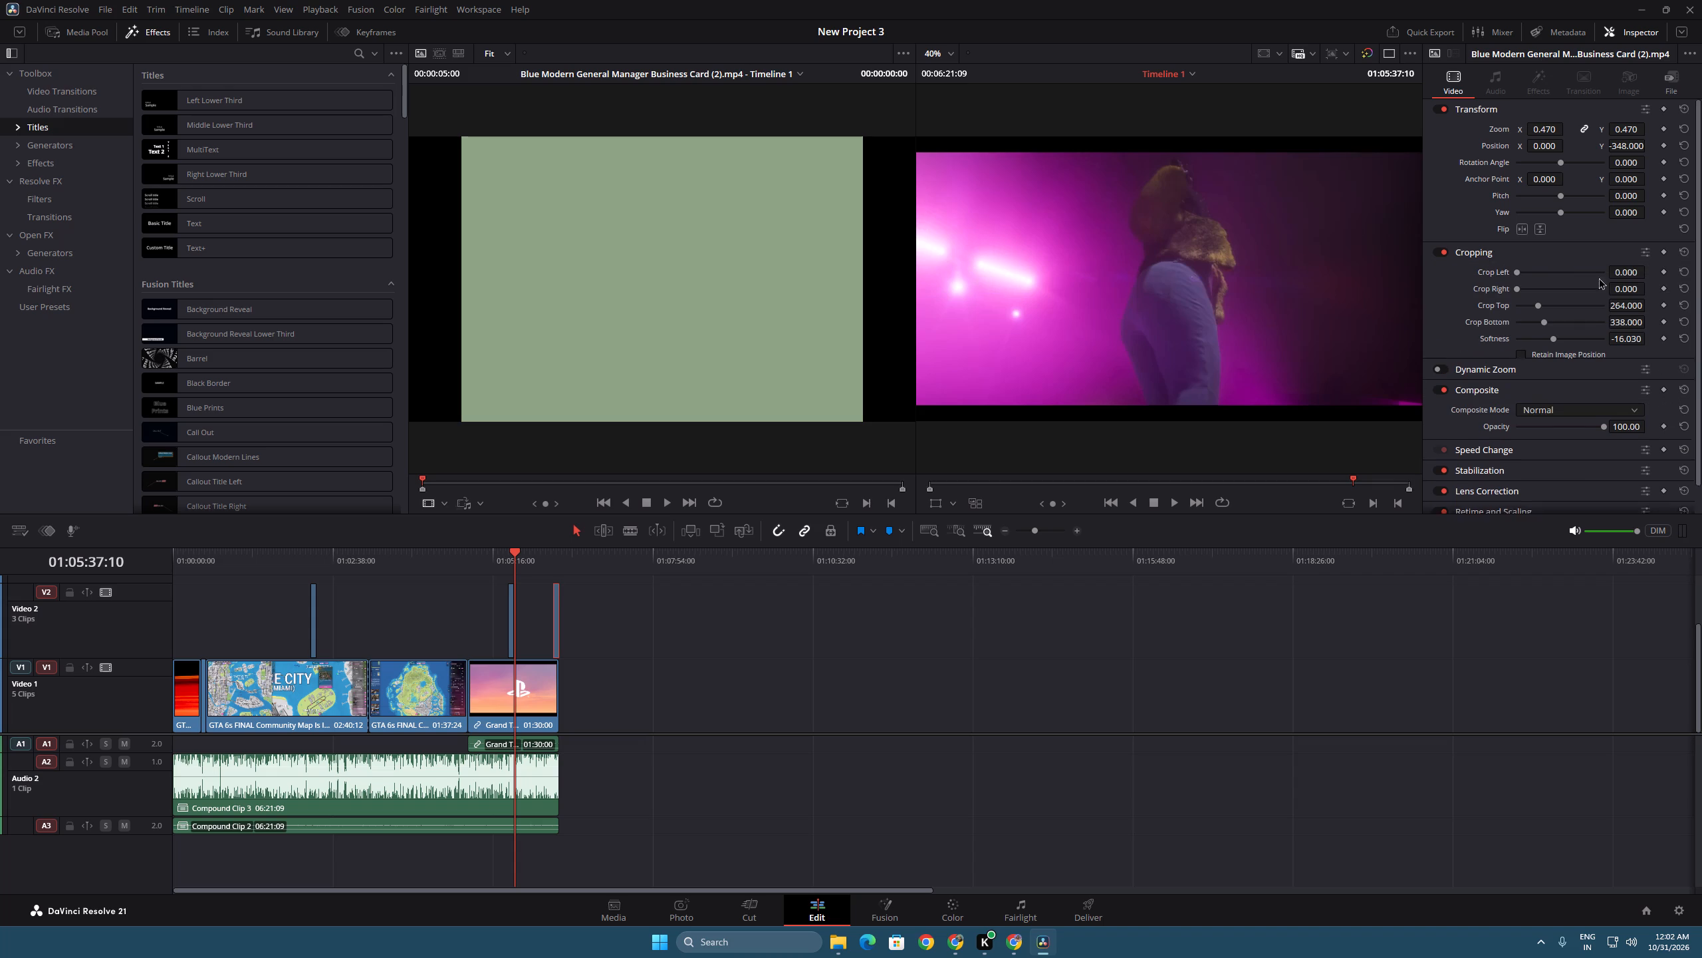
left_click(1685, 291)
left_click(1684, 309)
left_click(1683, 325)
left_click(1684, 338)
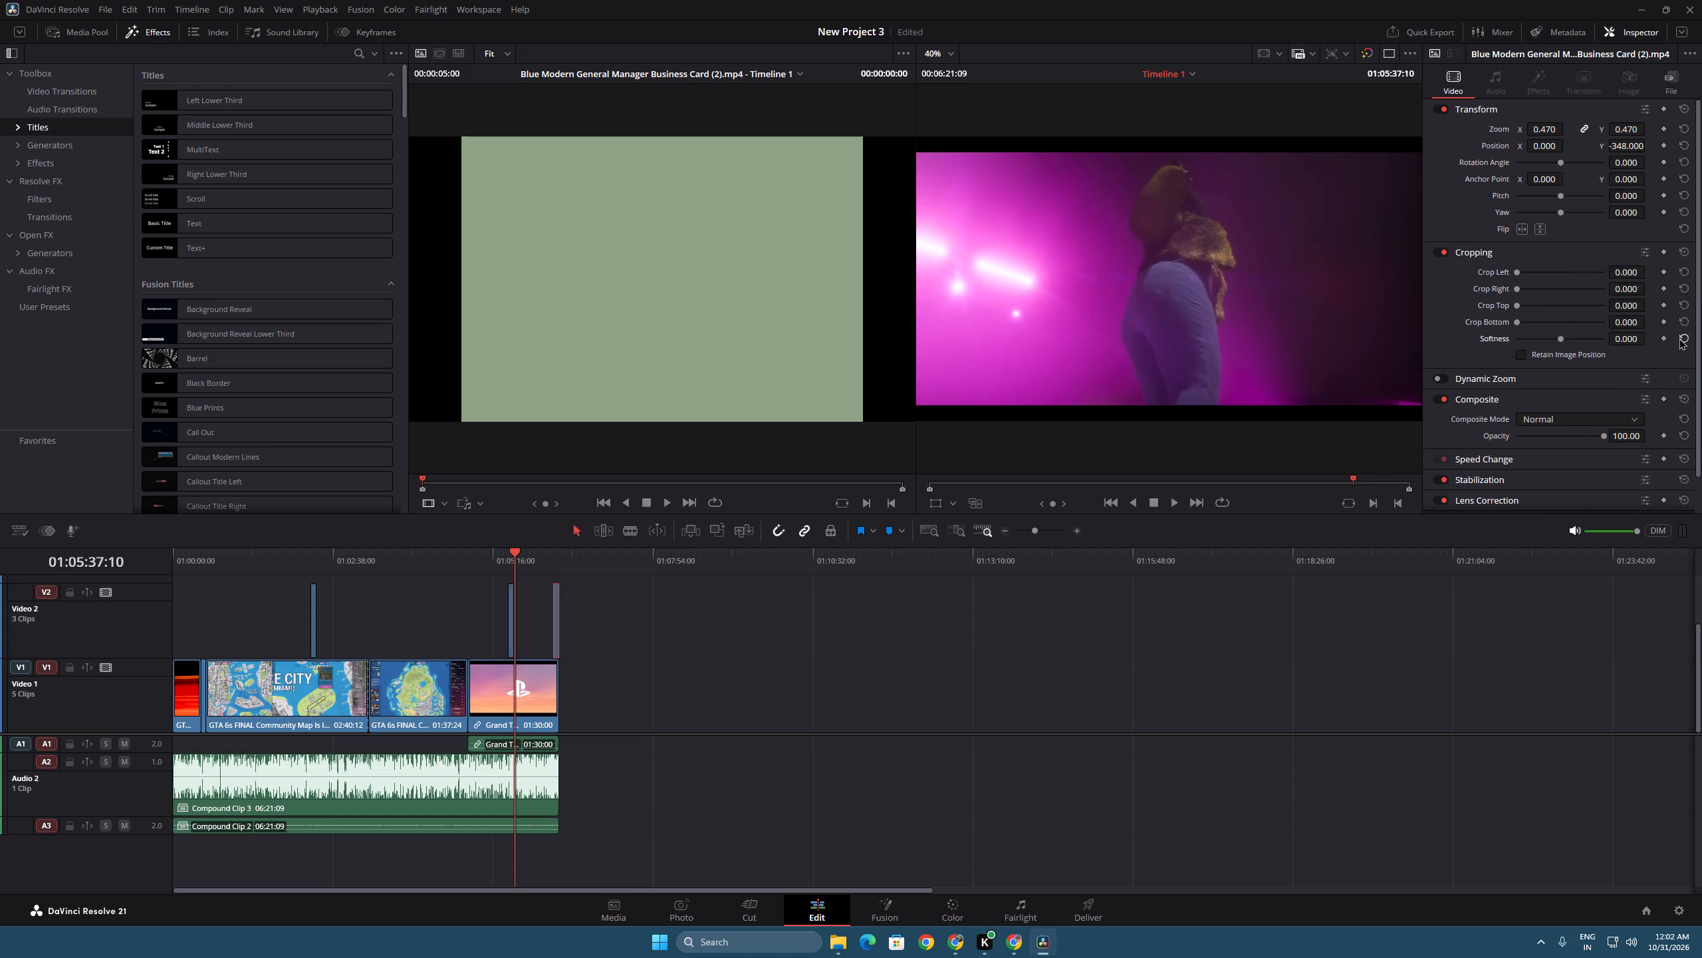
Reset the last overlay clip's position and enlarge its zoom to 1.410 so it fills the frame.
key("space")
left_click(559, 548)
left_click(554, 550)
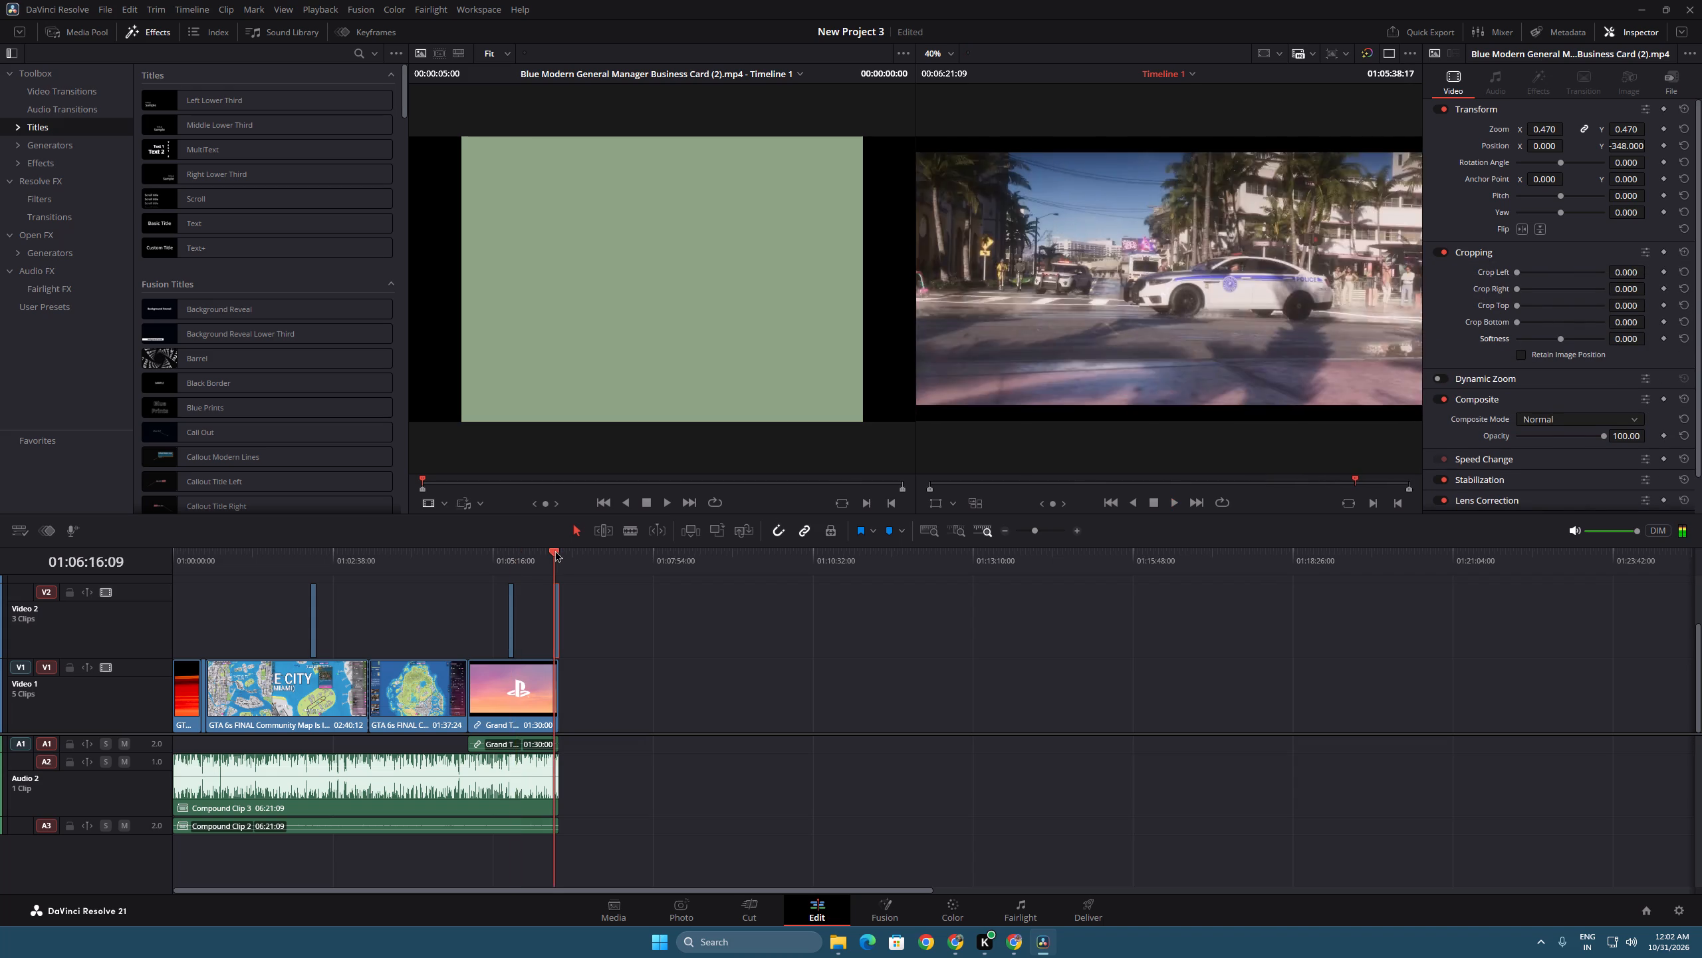
key("space")
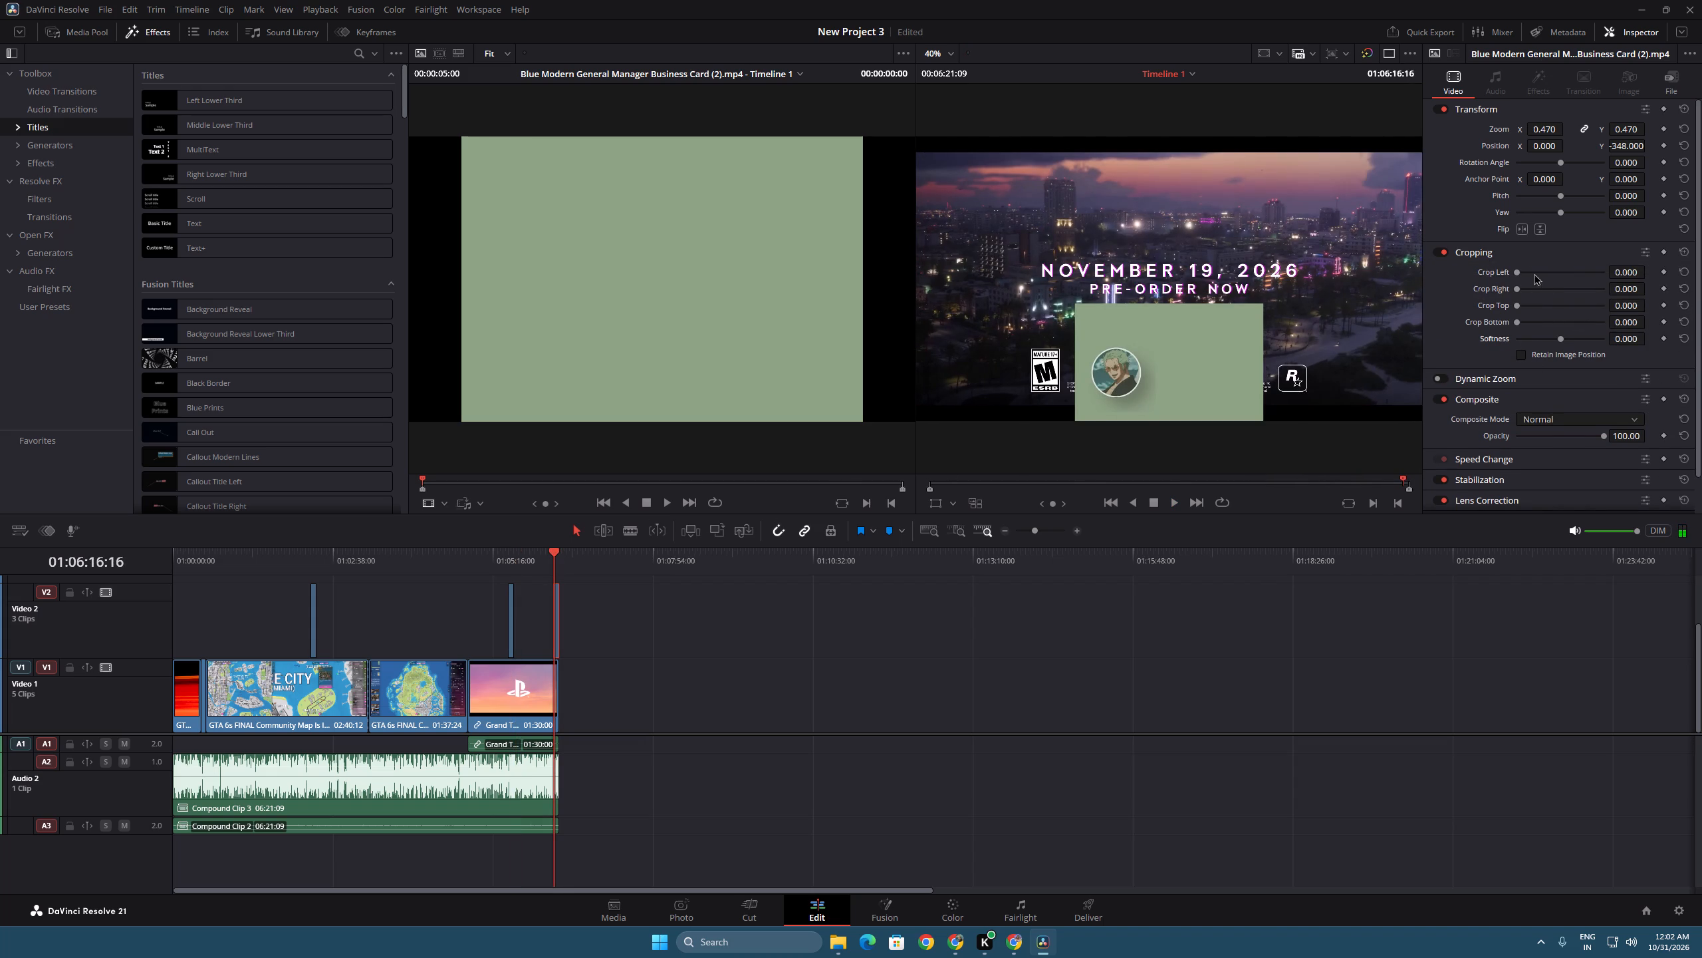
left_click(1685, 125)
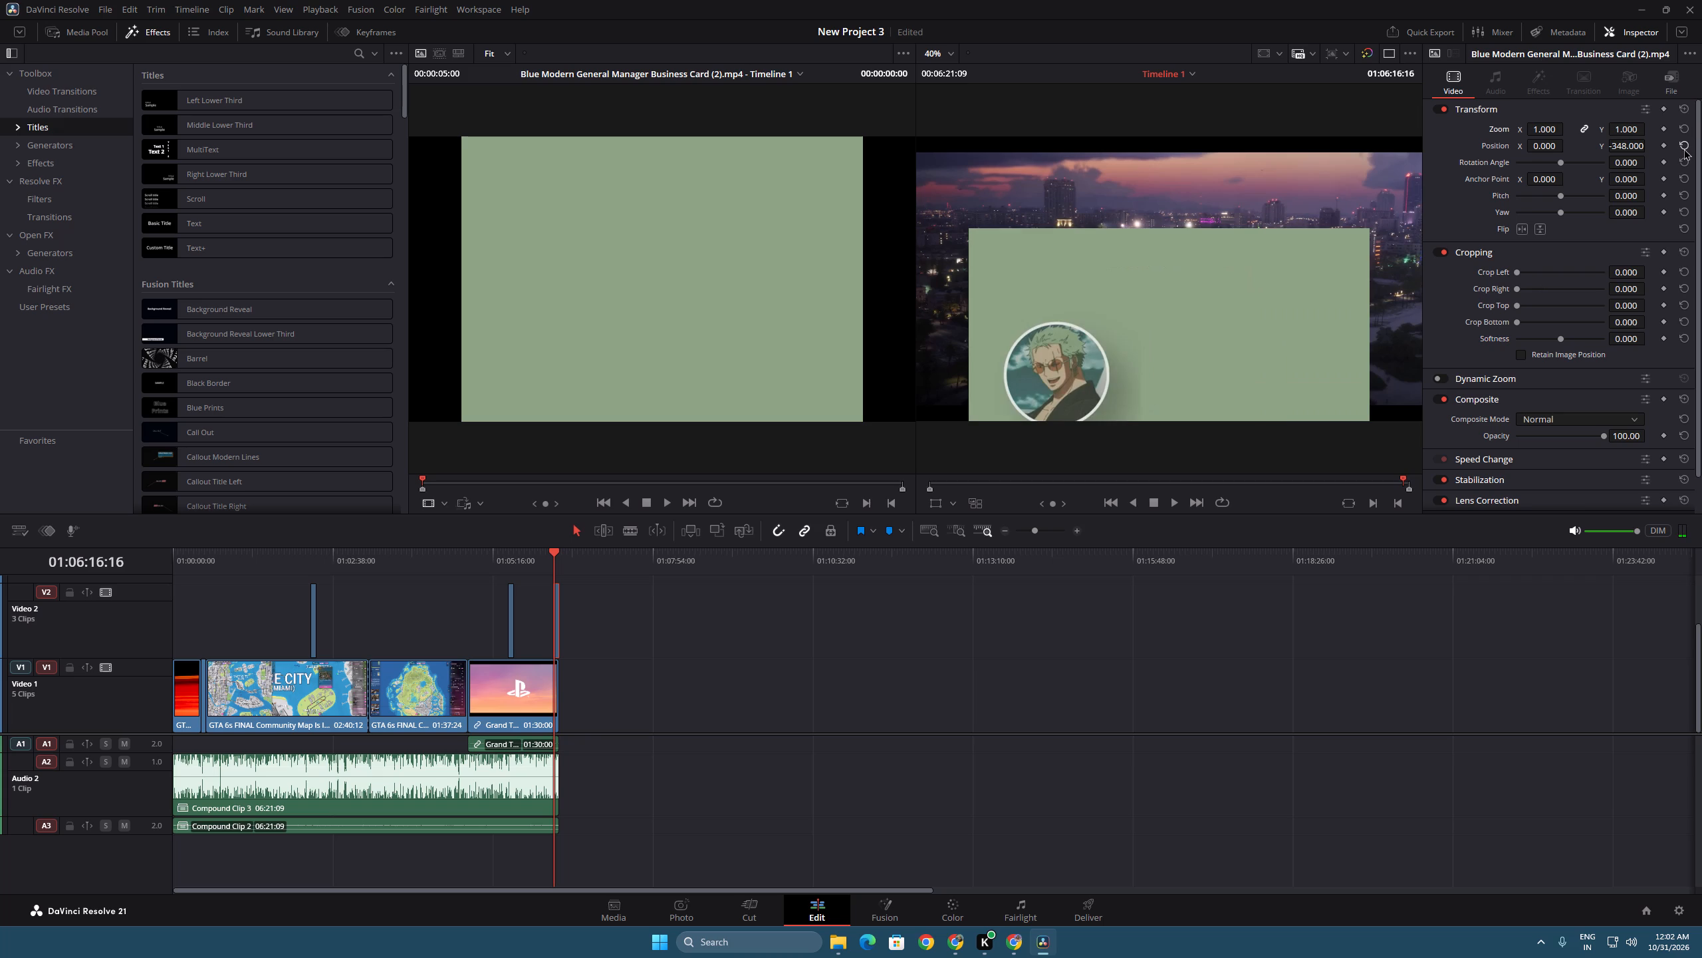
left_click(1683, 148)
left_click_drag(1540, 134, 1546, 134)
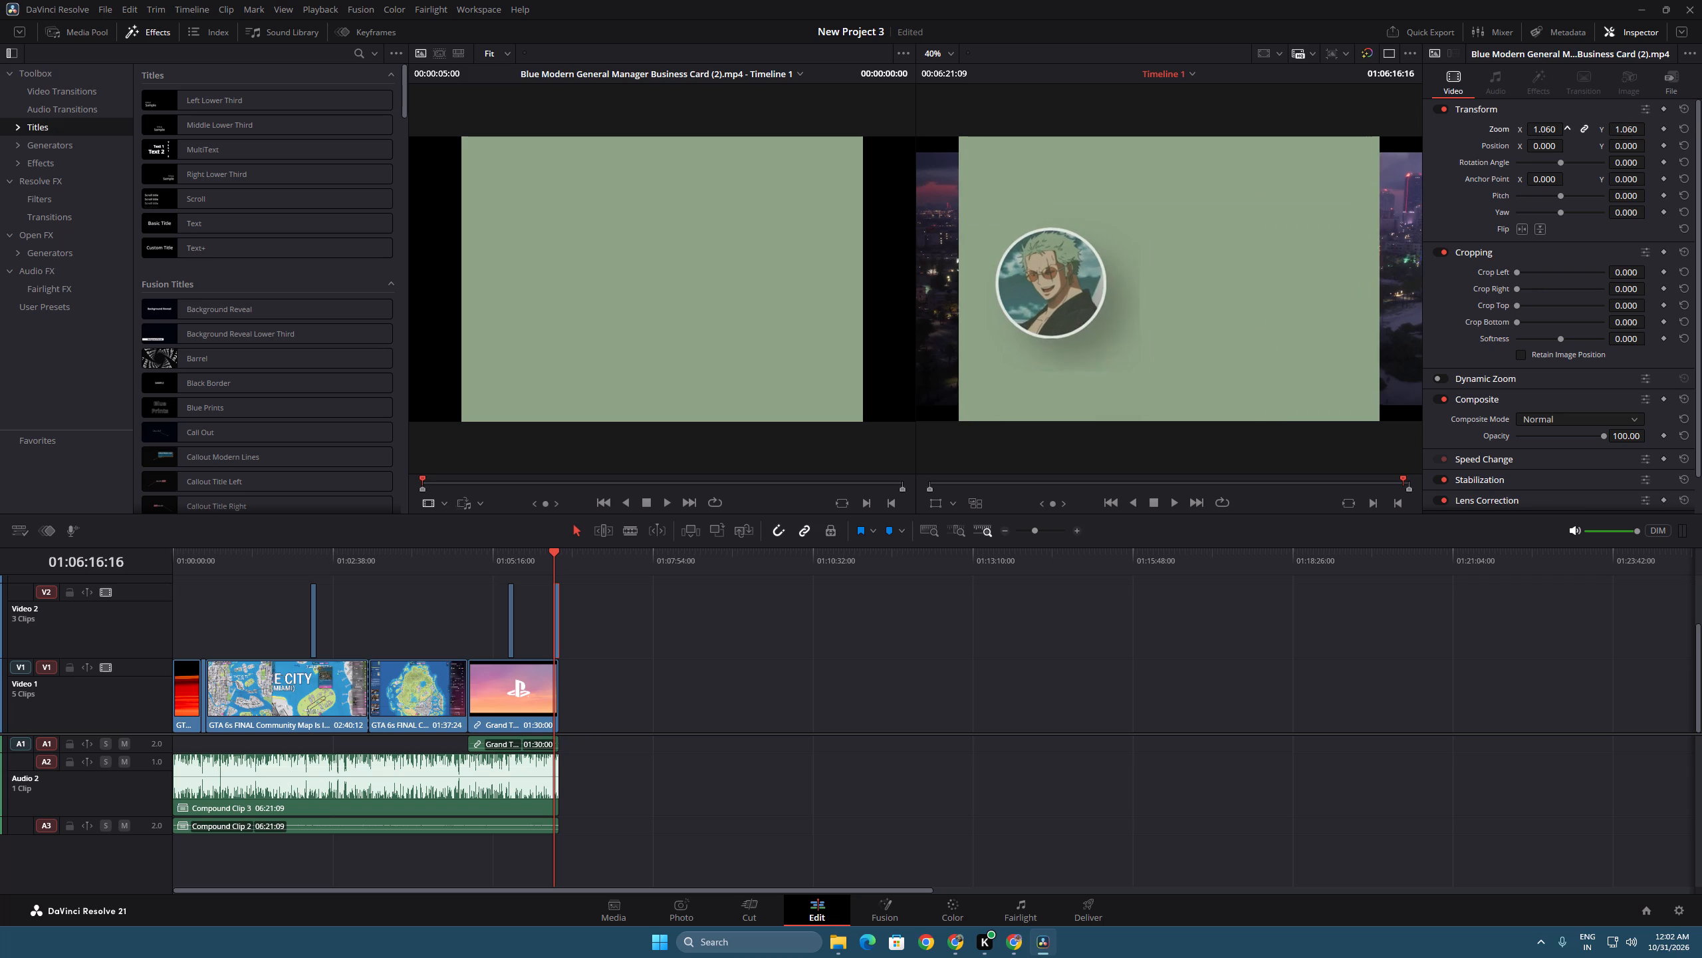
left_click_drag(1546, 134, 1568, 136)
Play the enlarged overlay to the end of the timeline and replay the edit from its start.
key("space")
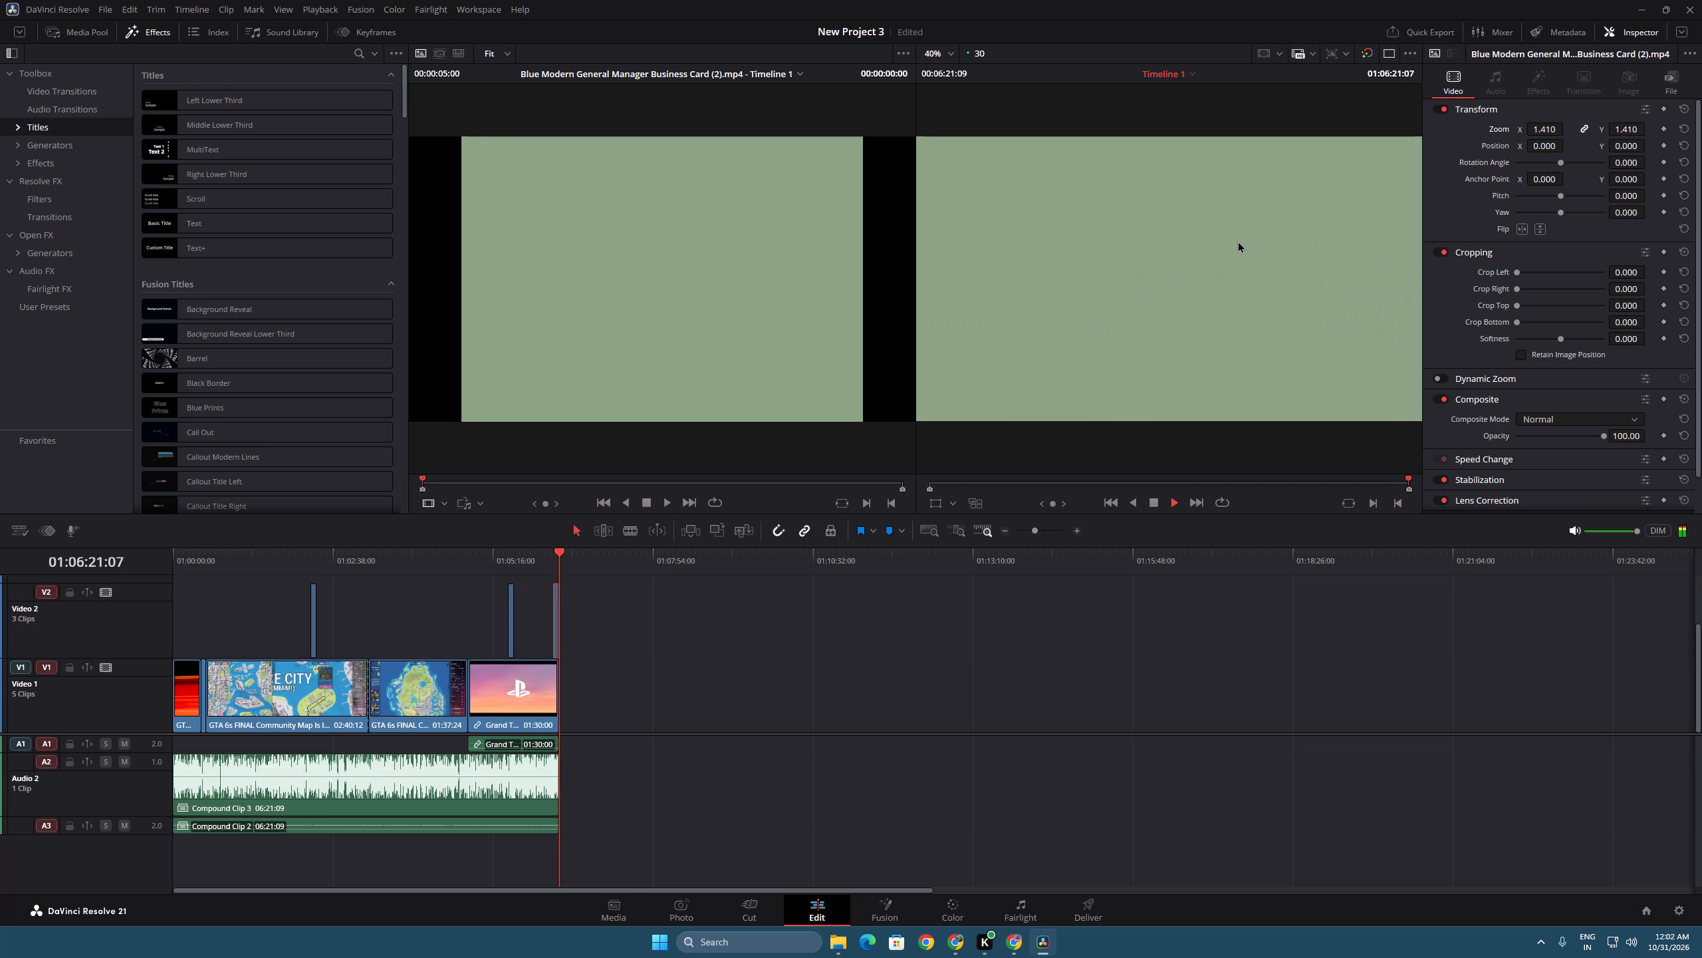
left_click_drag(477, 558, 177, 593)
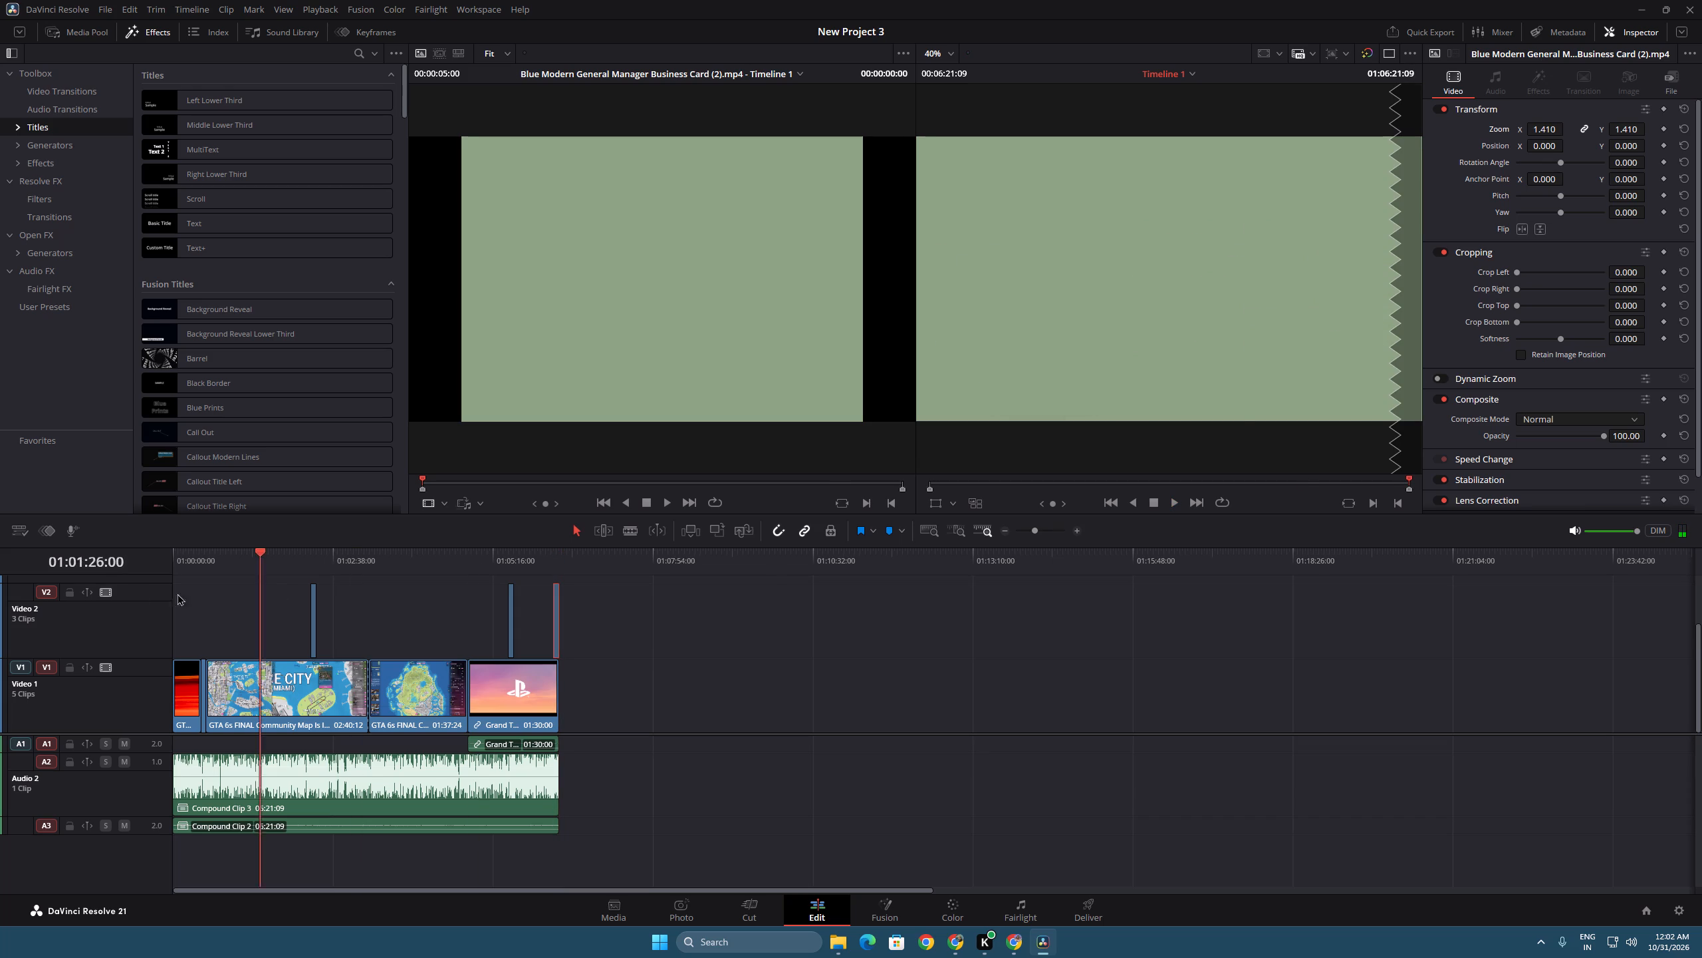
left_click_drag(177, 593, 39, 604)
key("space")
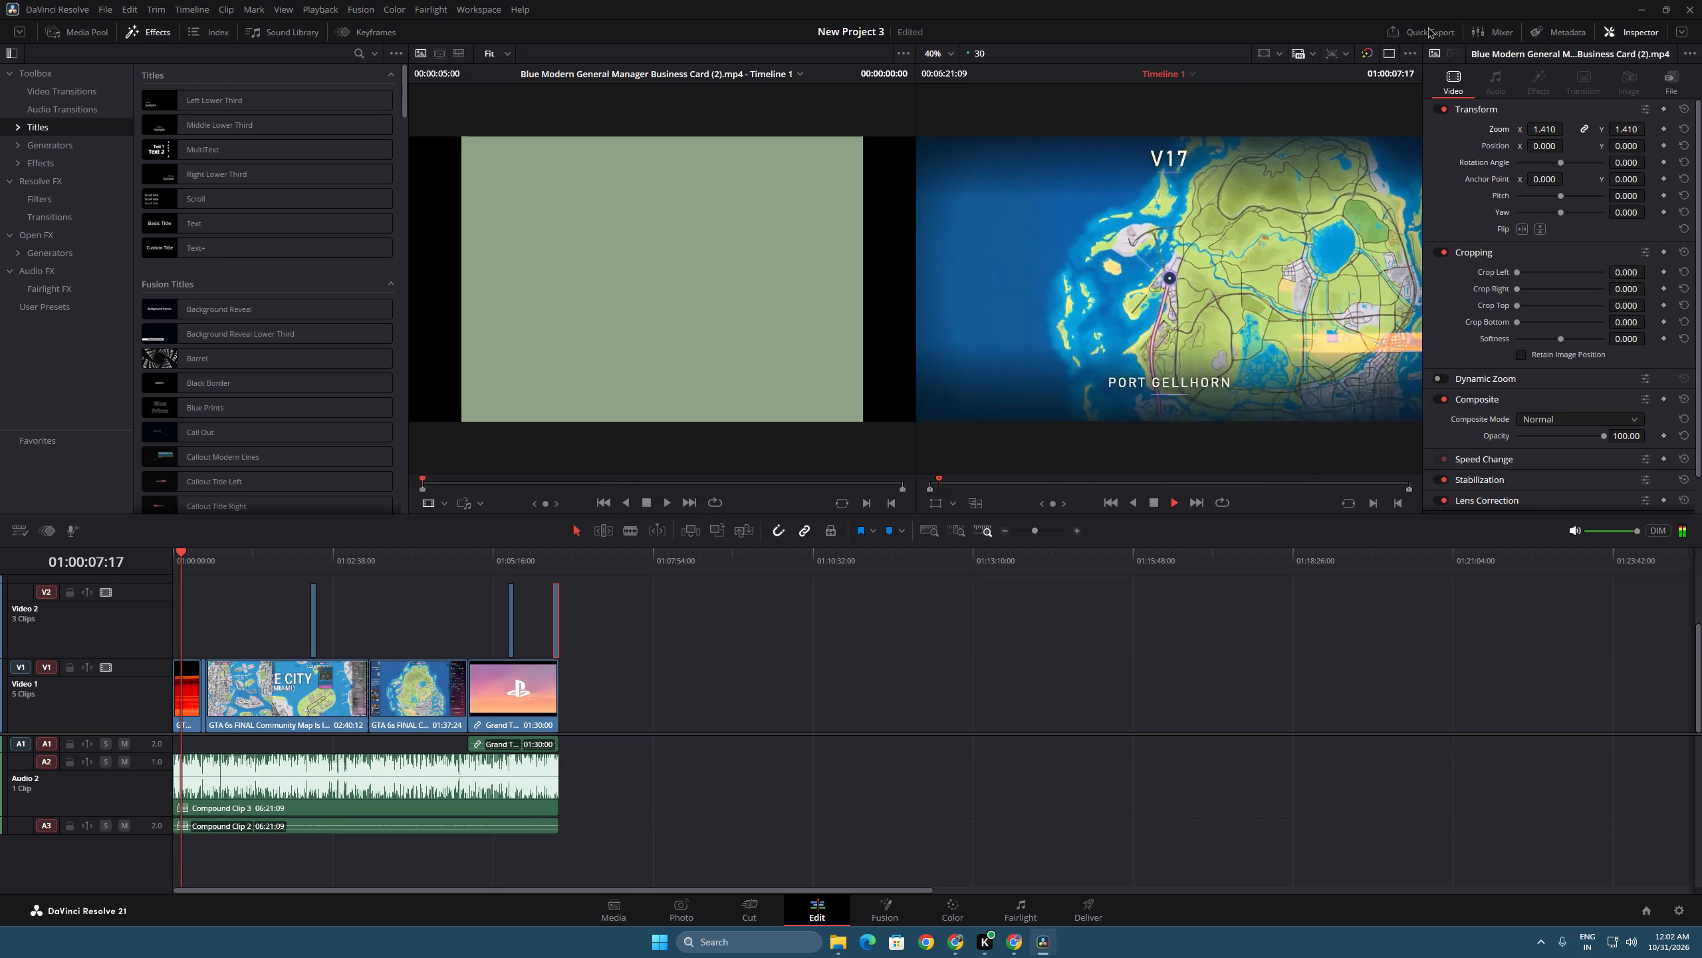
Stop playback, open the Deliver page, load the H.264 Master render preset and switch to Custom Export with its settings.
left_click(1107, 921)
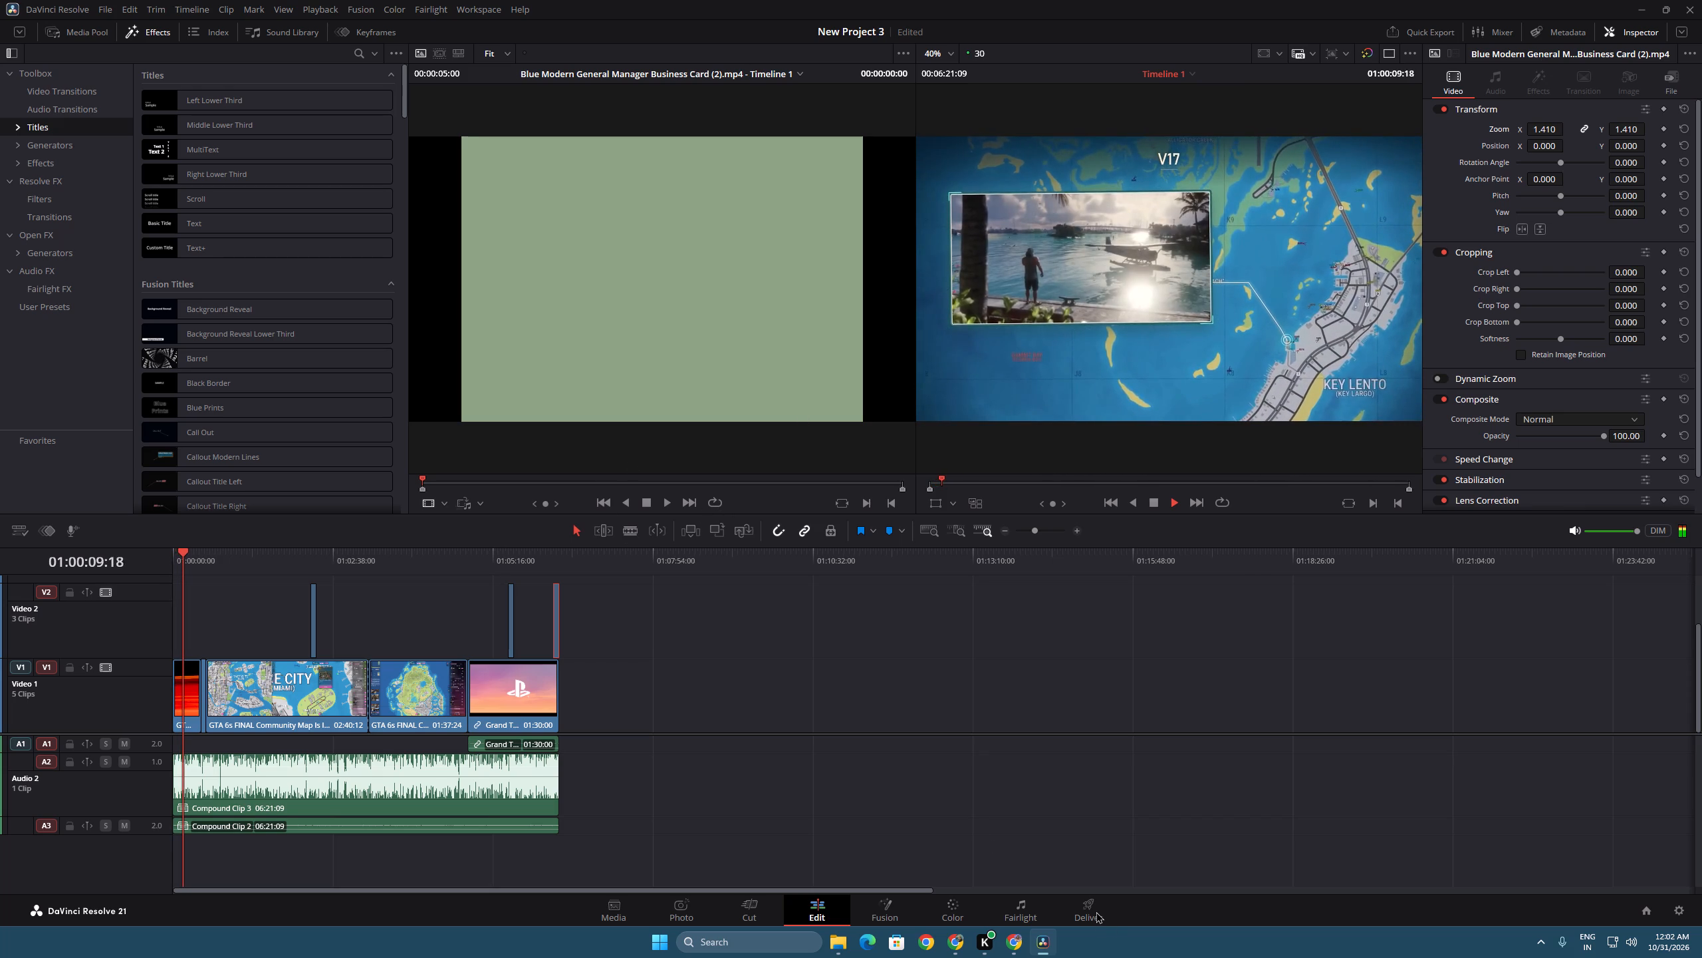
key("space")
left_click(1096, 911)
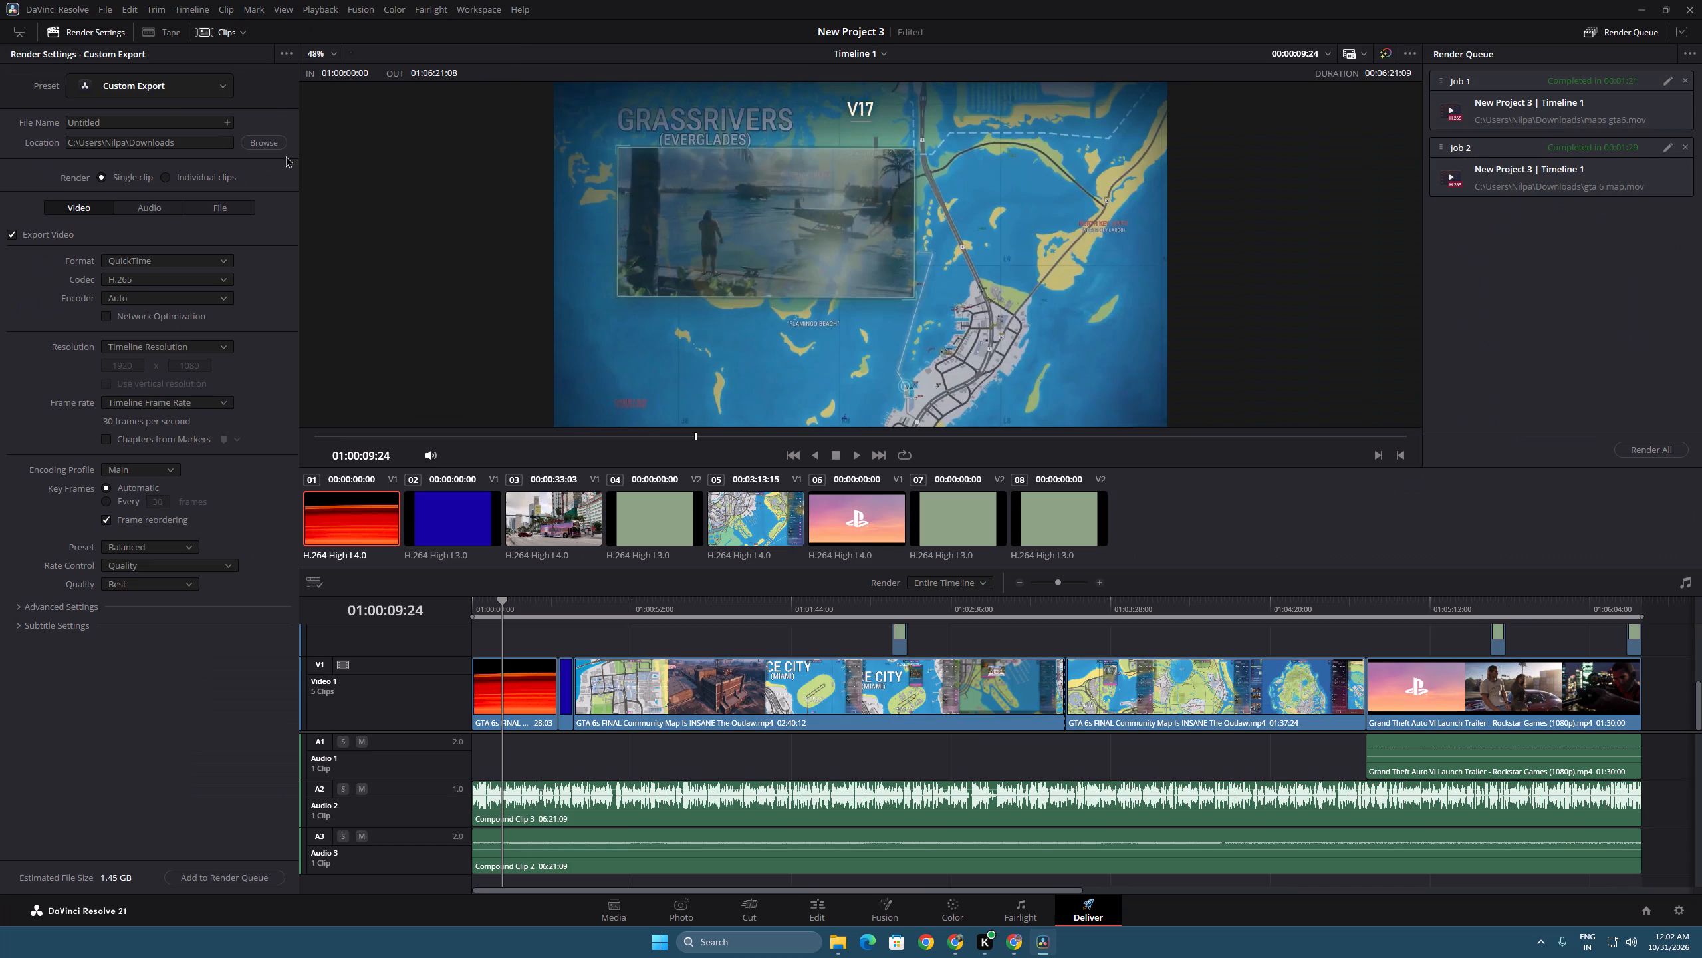
left_click(160, 86)
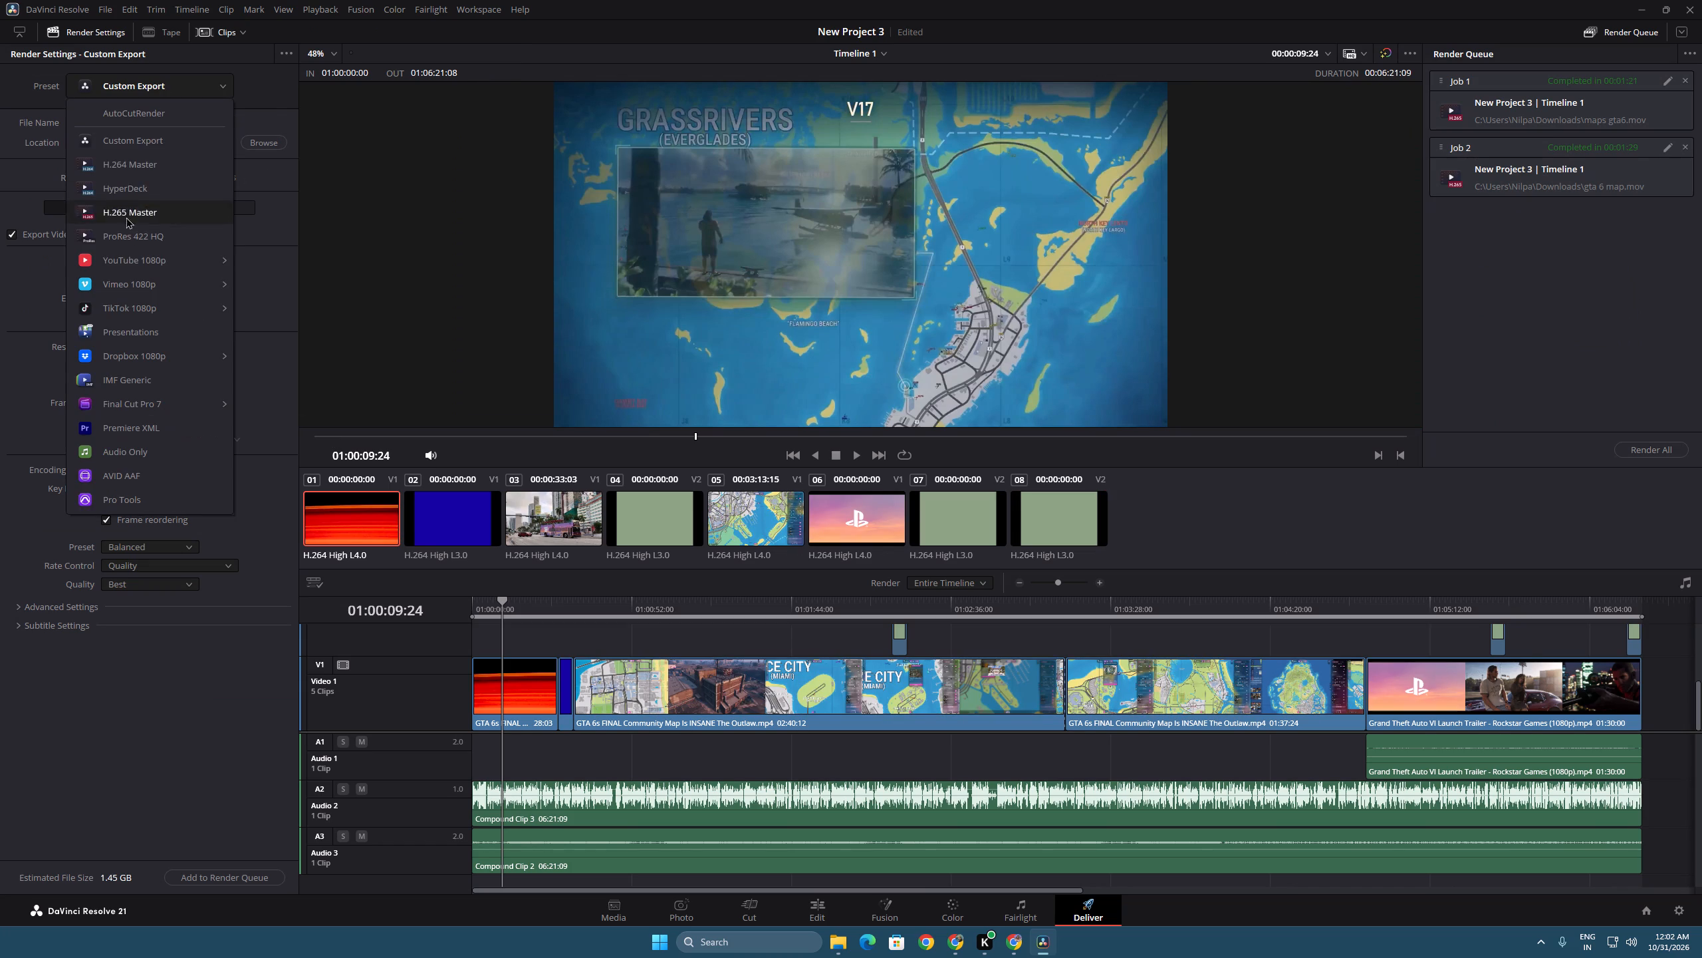
left_click(171, 166)
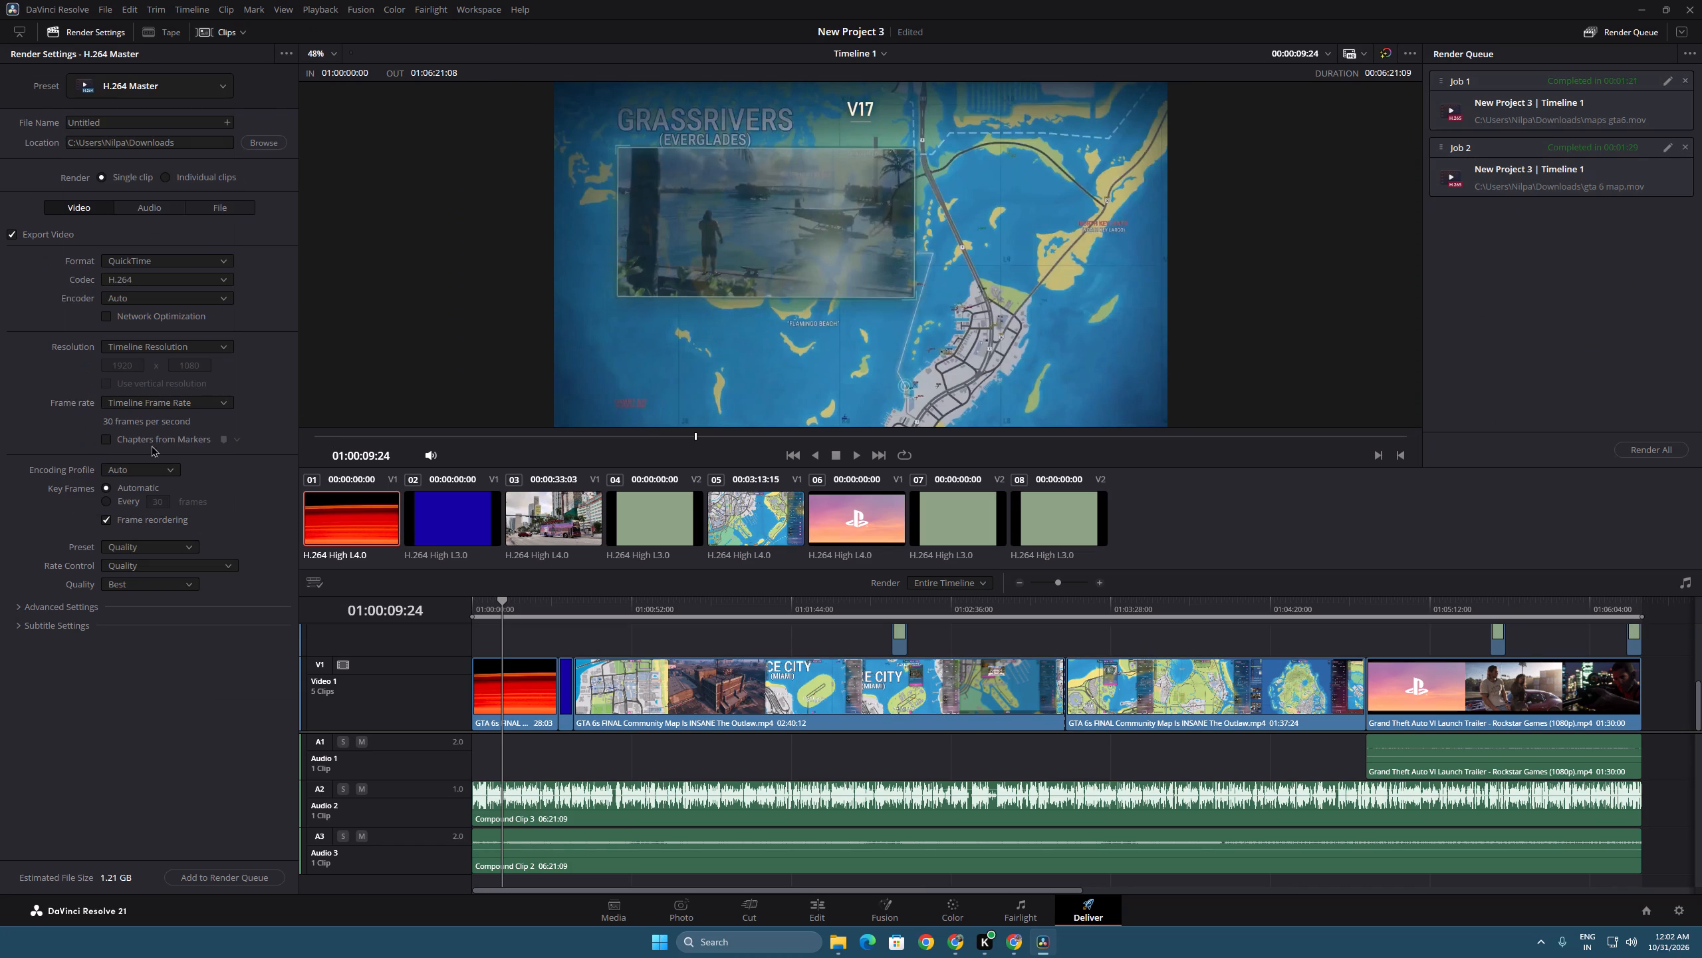
left_click(181, 80)
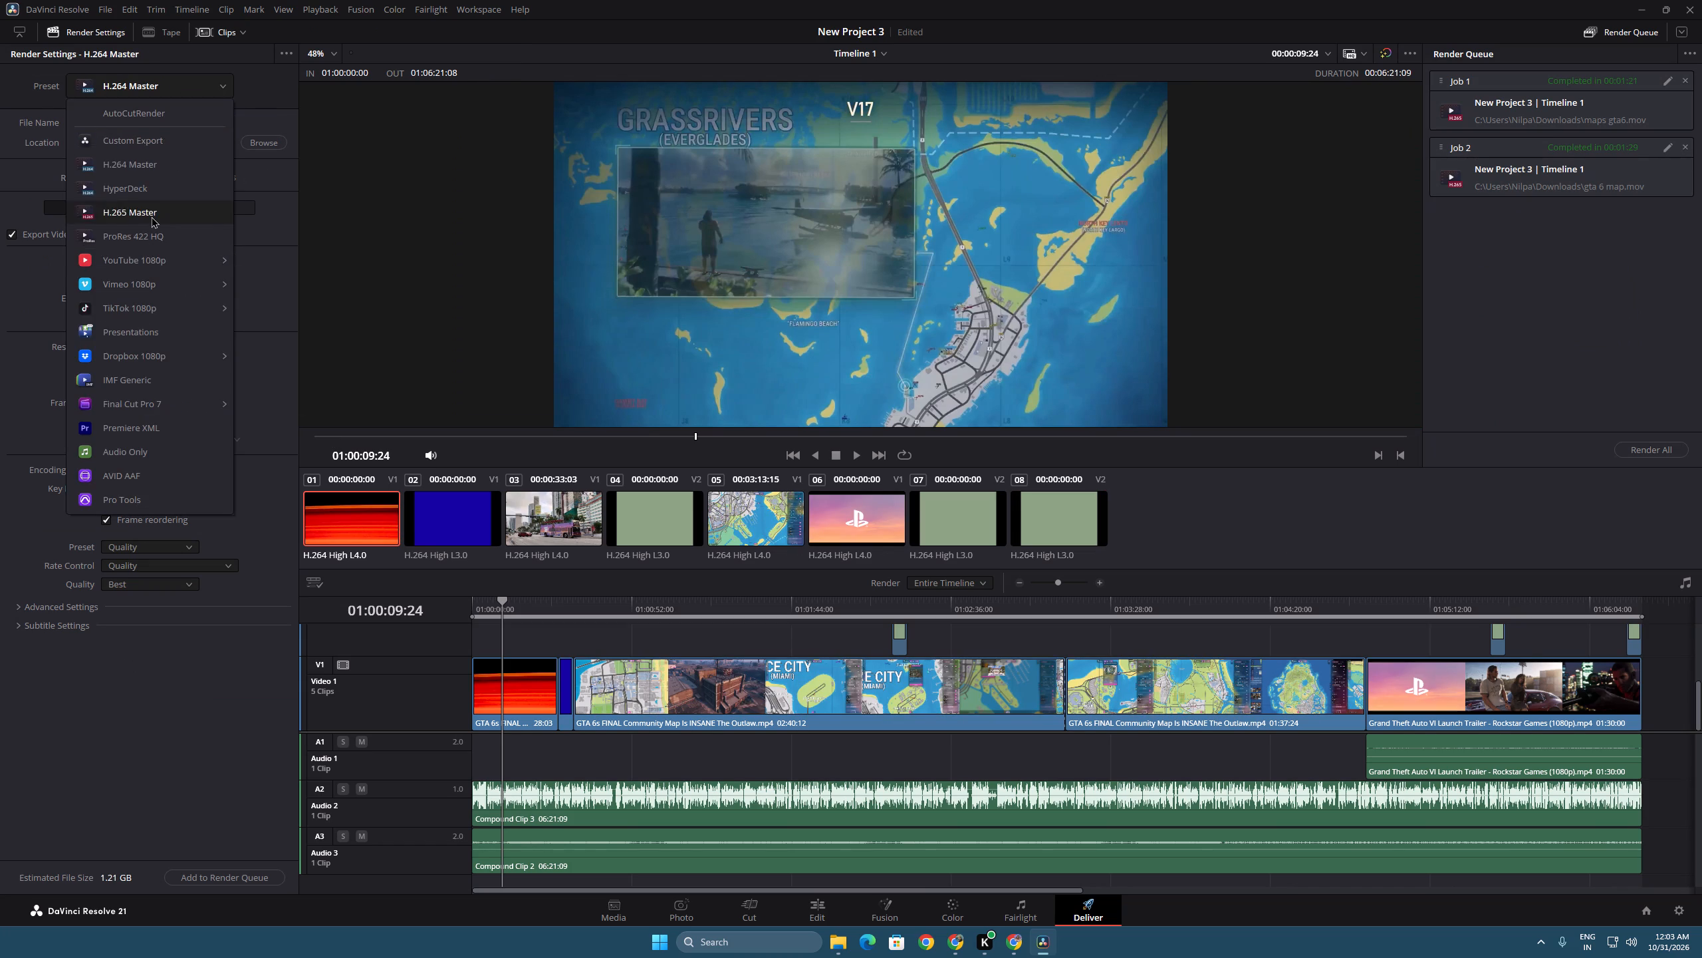
left_click(151, 216)
left_click(171, 93)
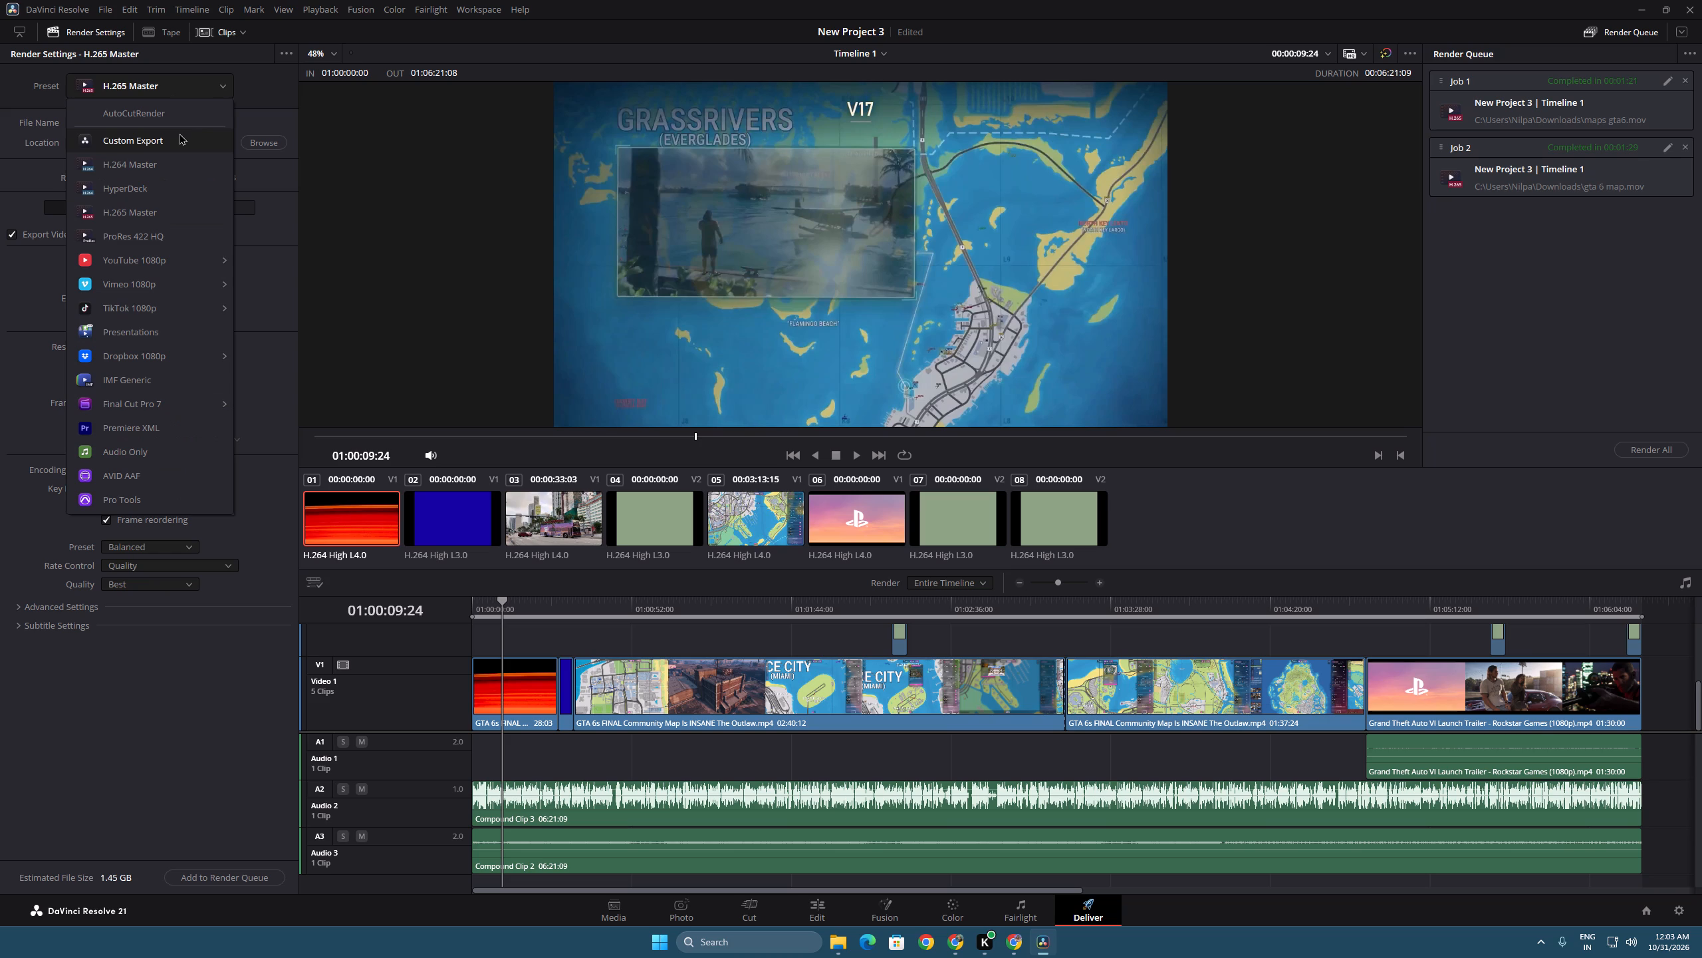
left_click(181, 152)
left_click(178, 90)
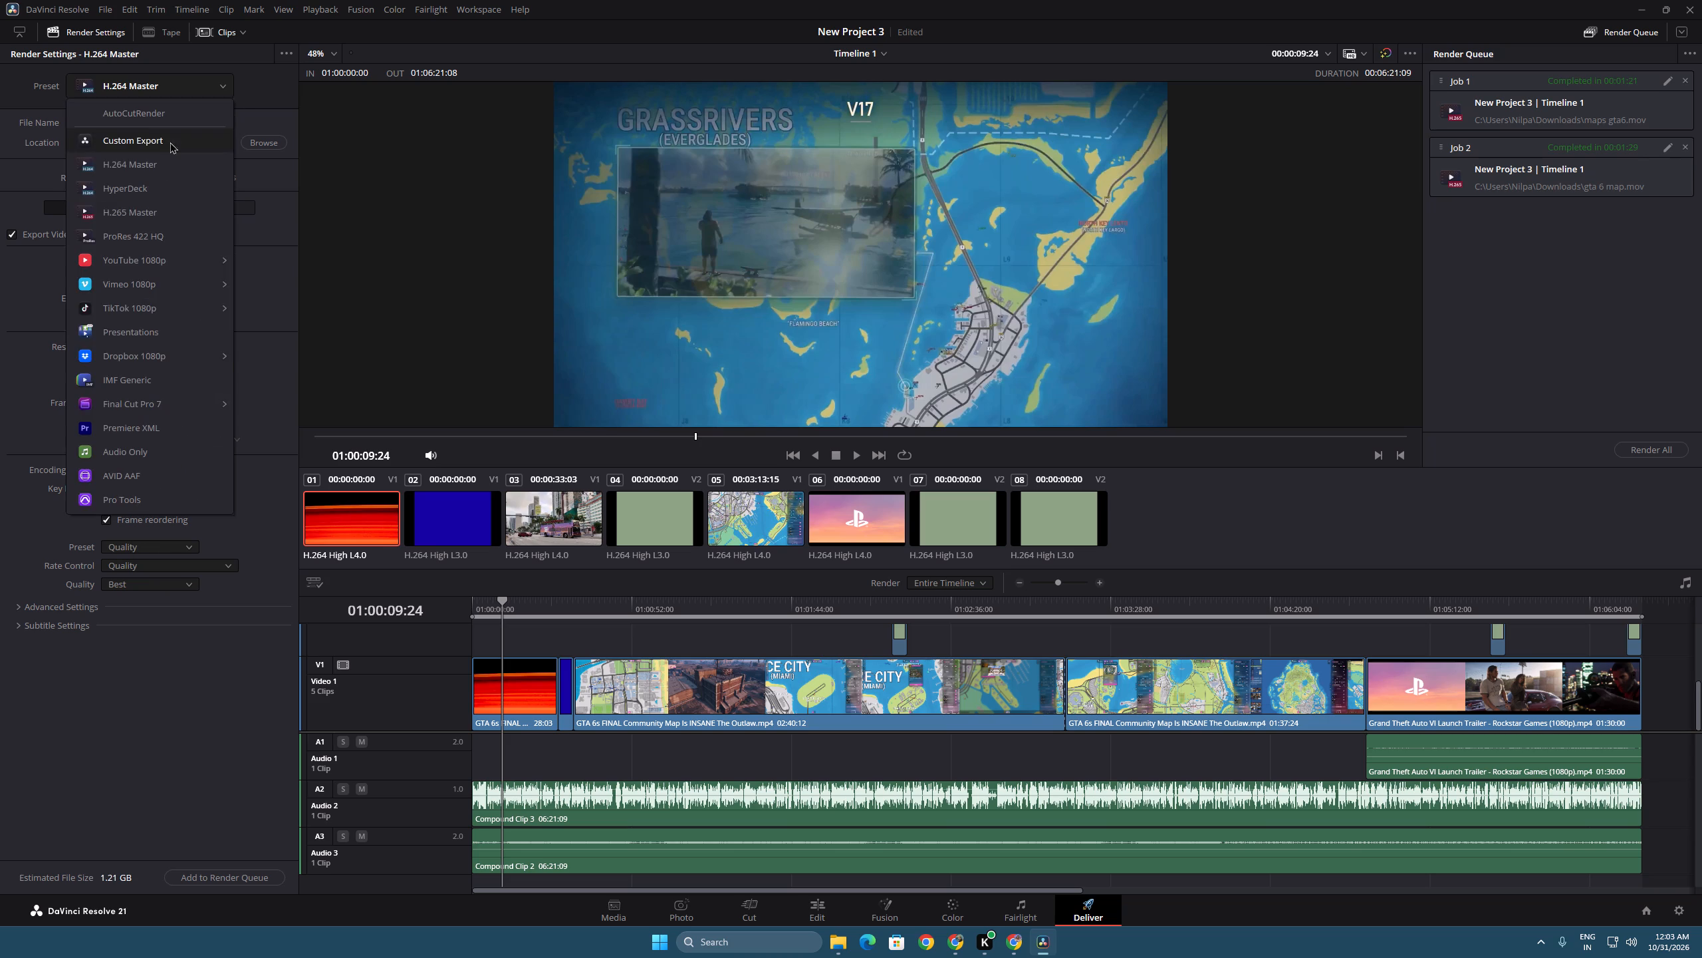
left_click(166, 148)
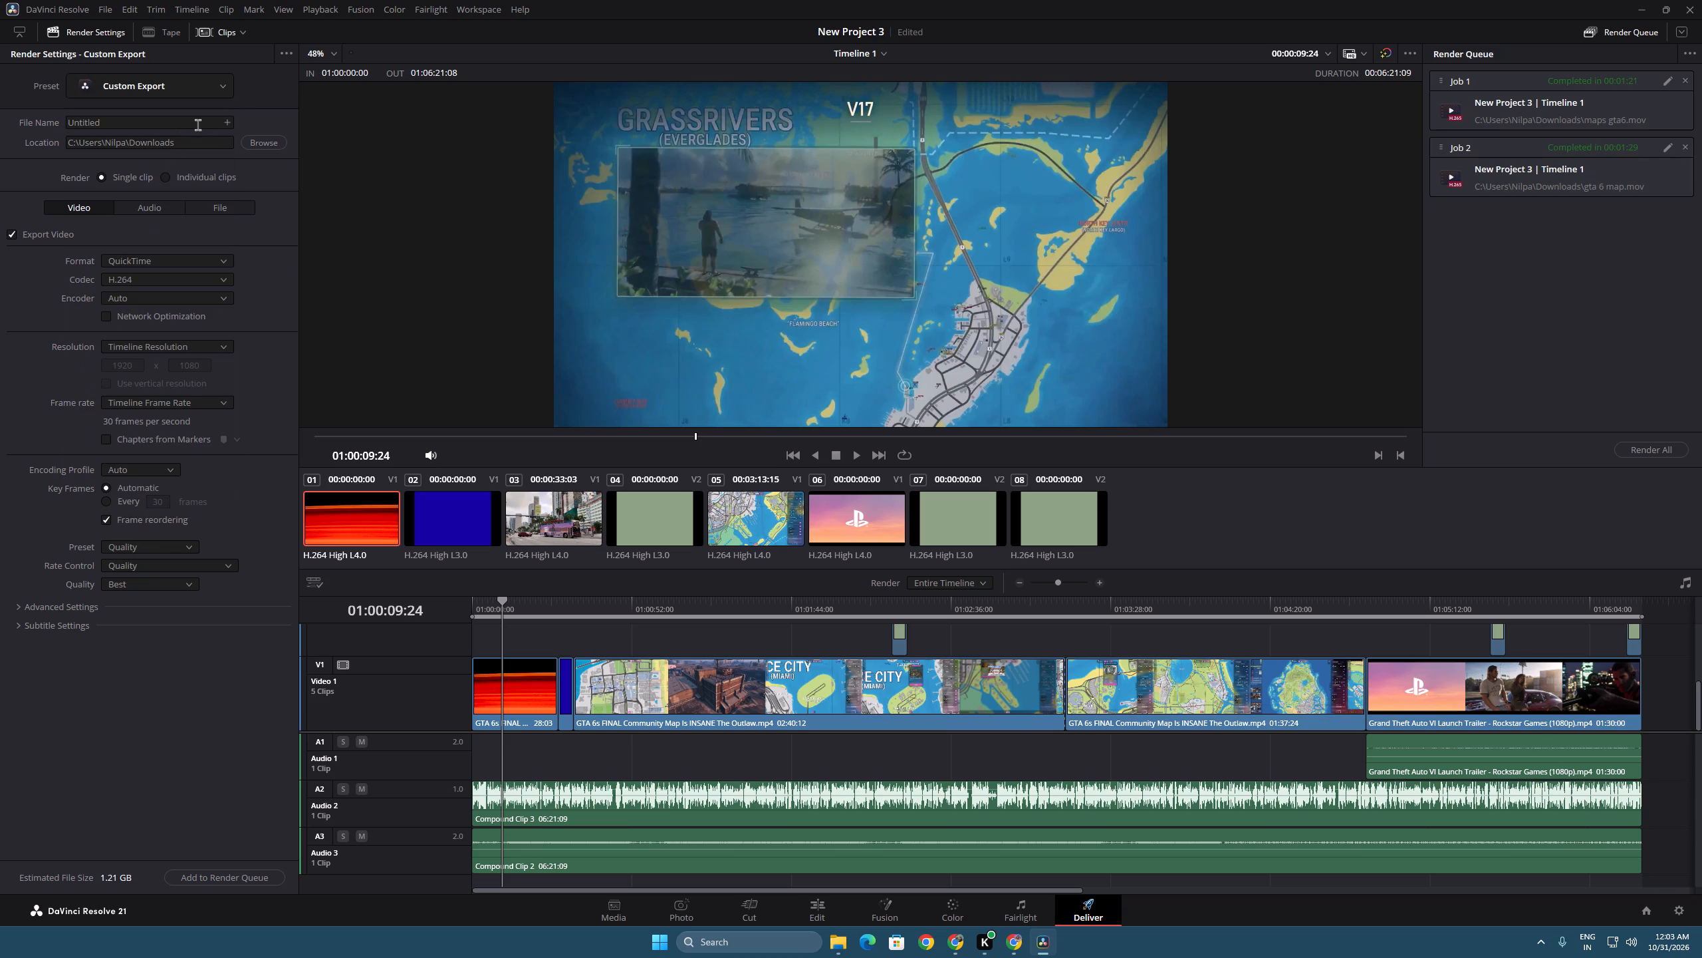
Keep the export codec at H.264, set the encoder to Native and enable Network Optimization.
left_click(142, 278)
scroll(163, 402, "down", 5)
scroll(163, 402, "up", 3)
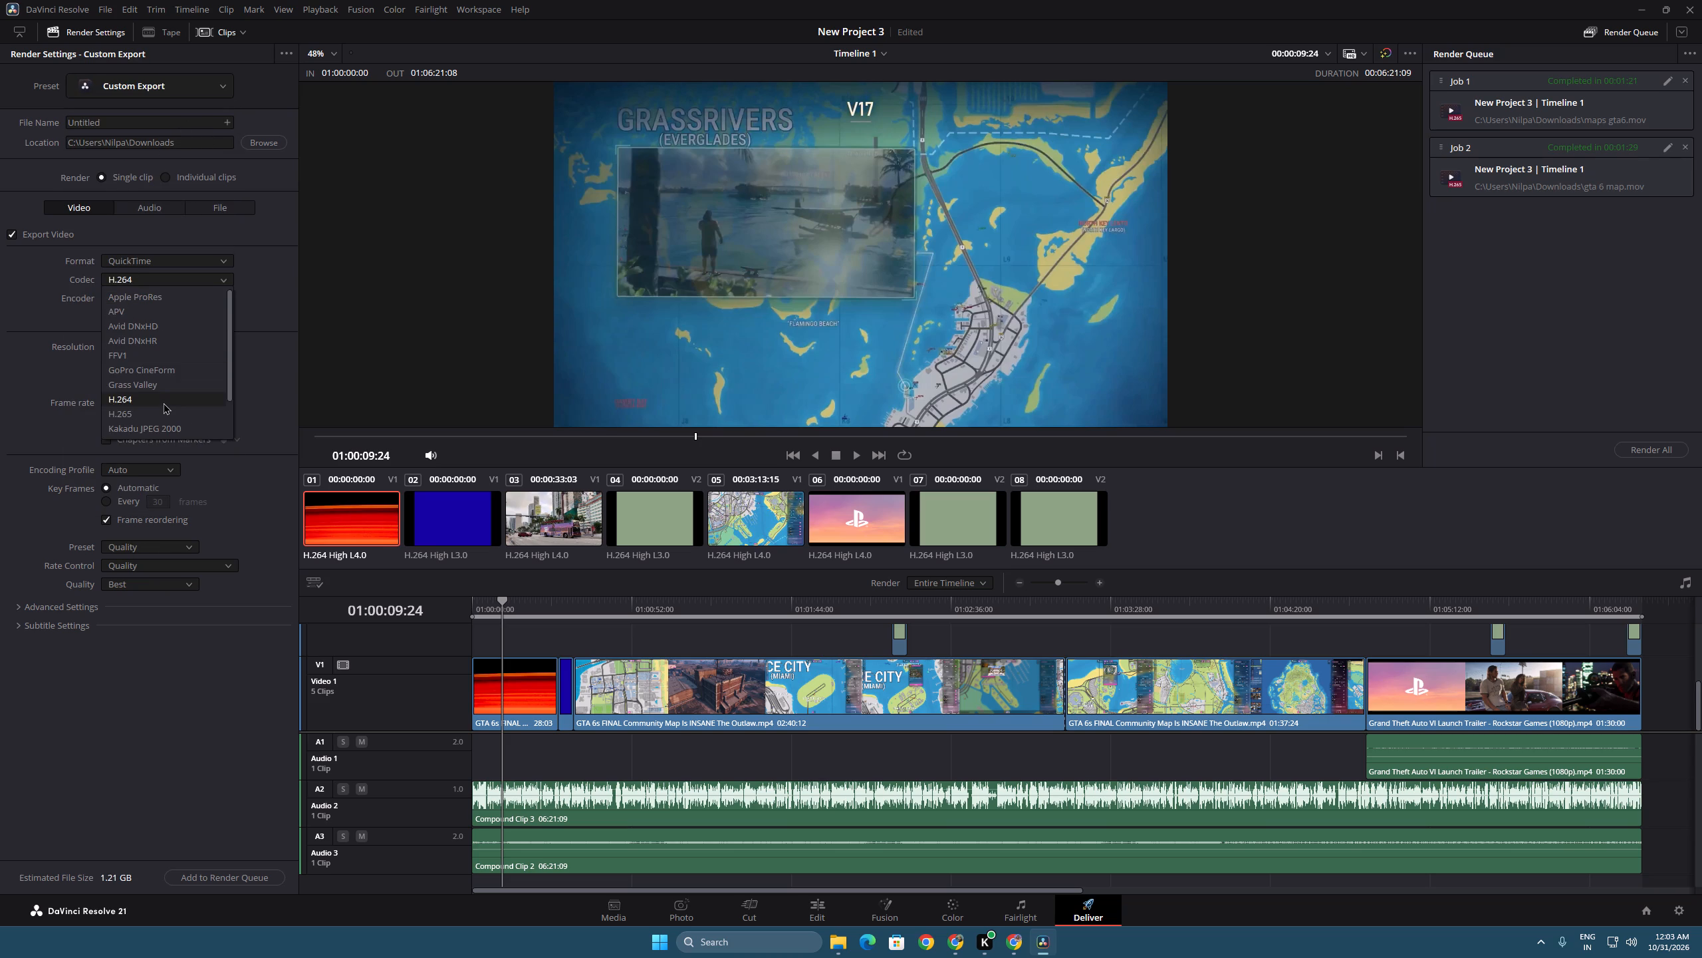
scroll(163, 402, "up", 3)
scroll(163, 402, "down", 2)
left_click(128, 355)
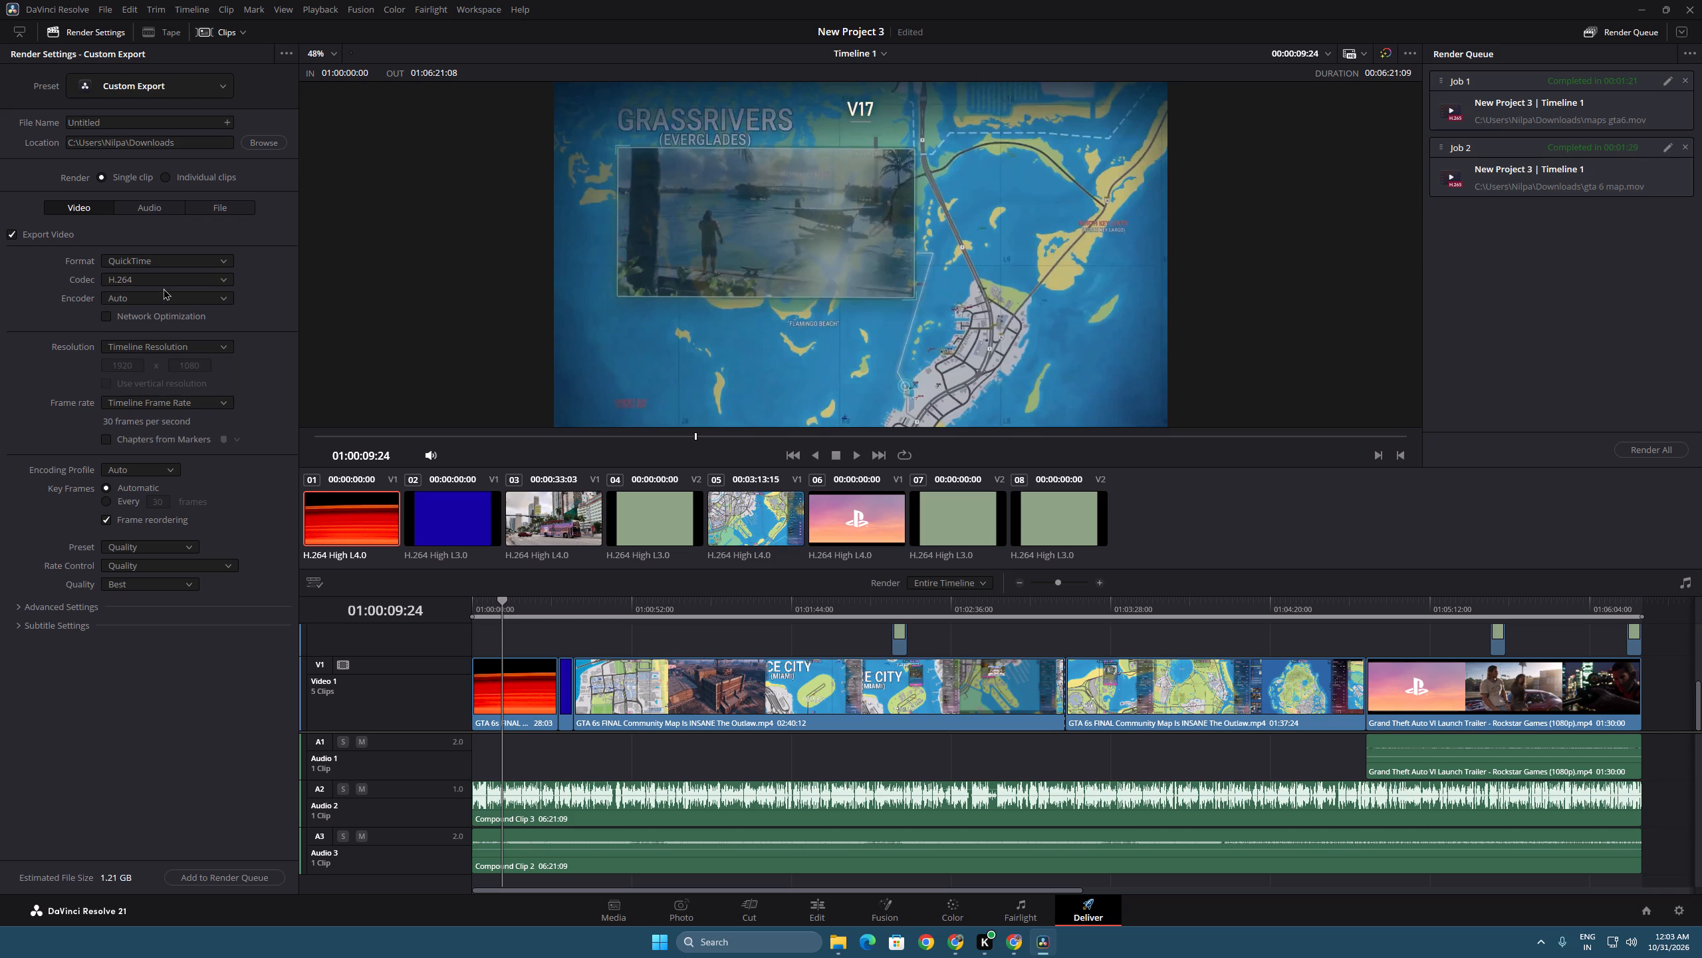
left_click(174, 302)
left_click(174, 328)
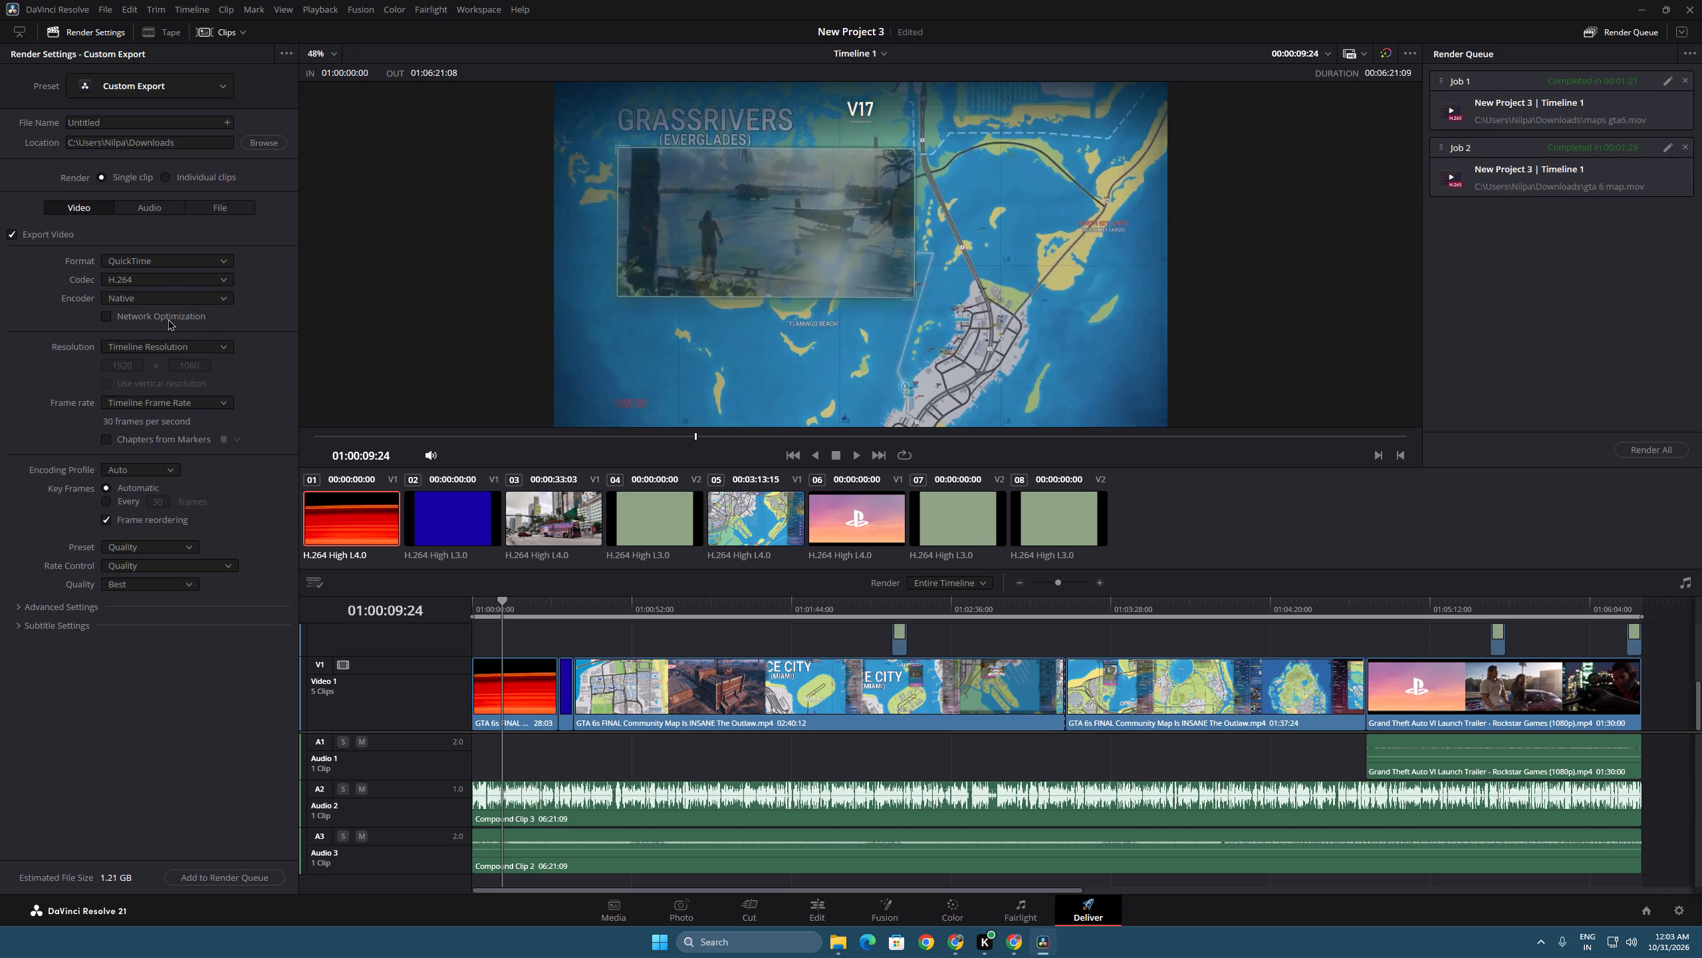
left_click(168, 319)
Review the available export resolutions, then expand the advanced video settings and check the data burn-in options.
left_click(163, 353)
scroll(179, 480, "down", 2)
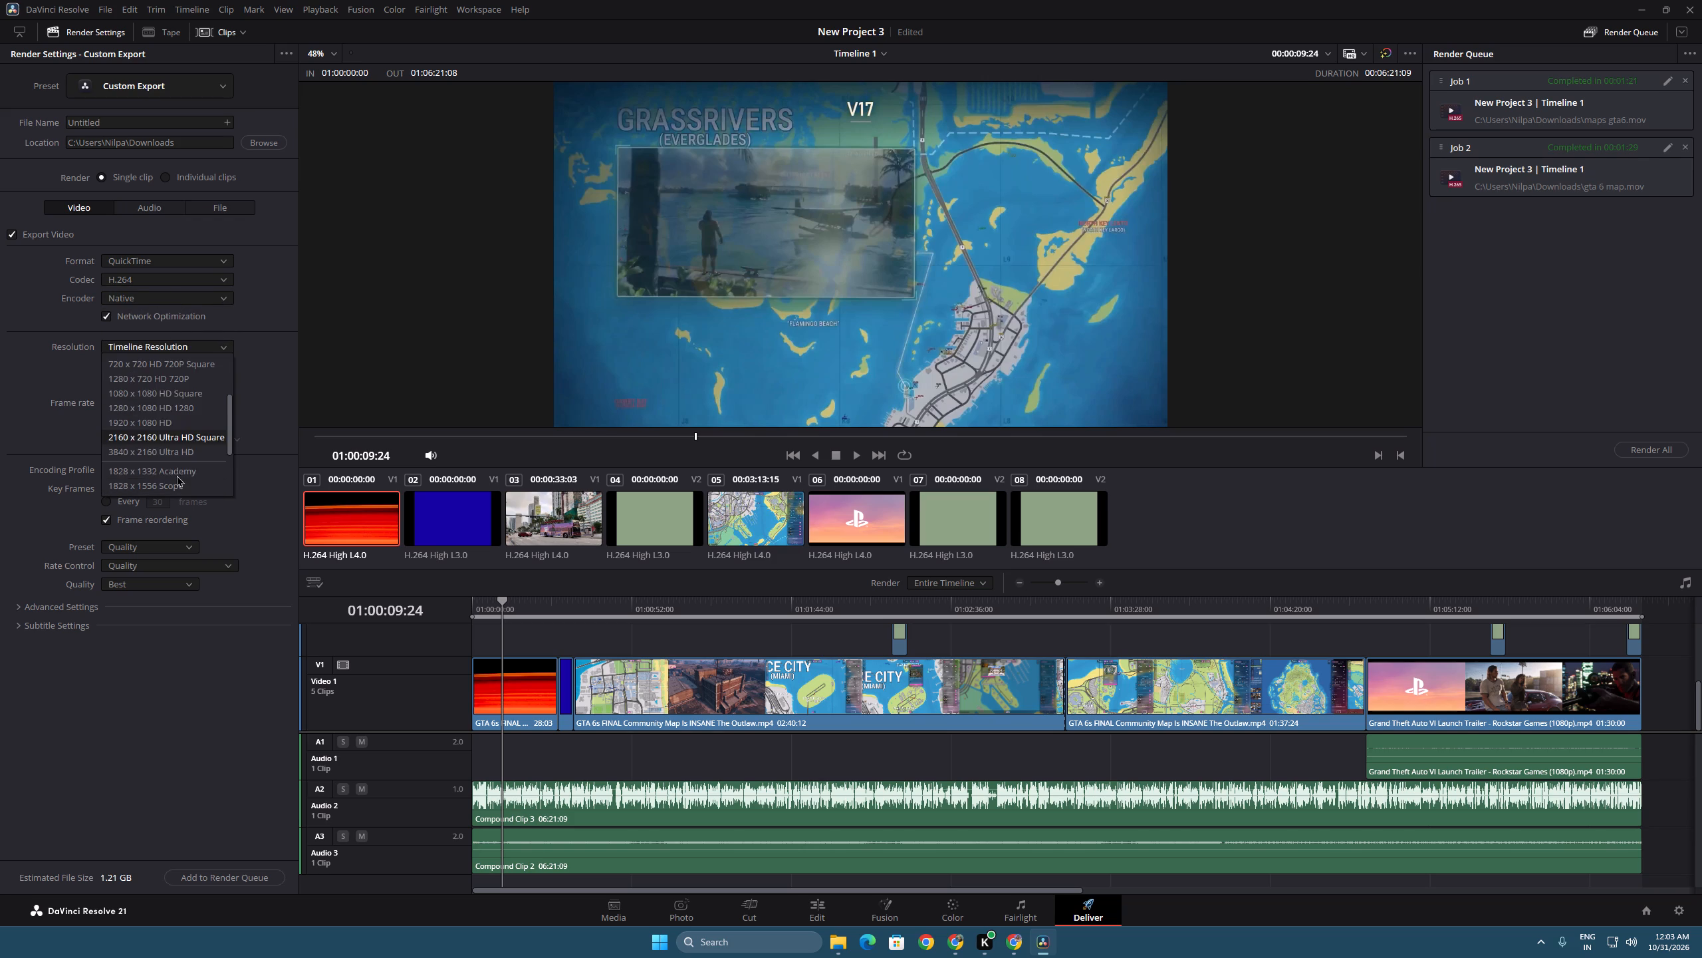
scroll(176, 461, "down", 7)
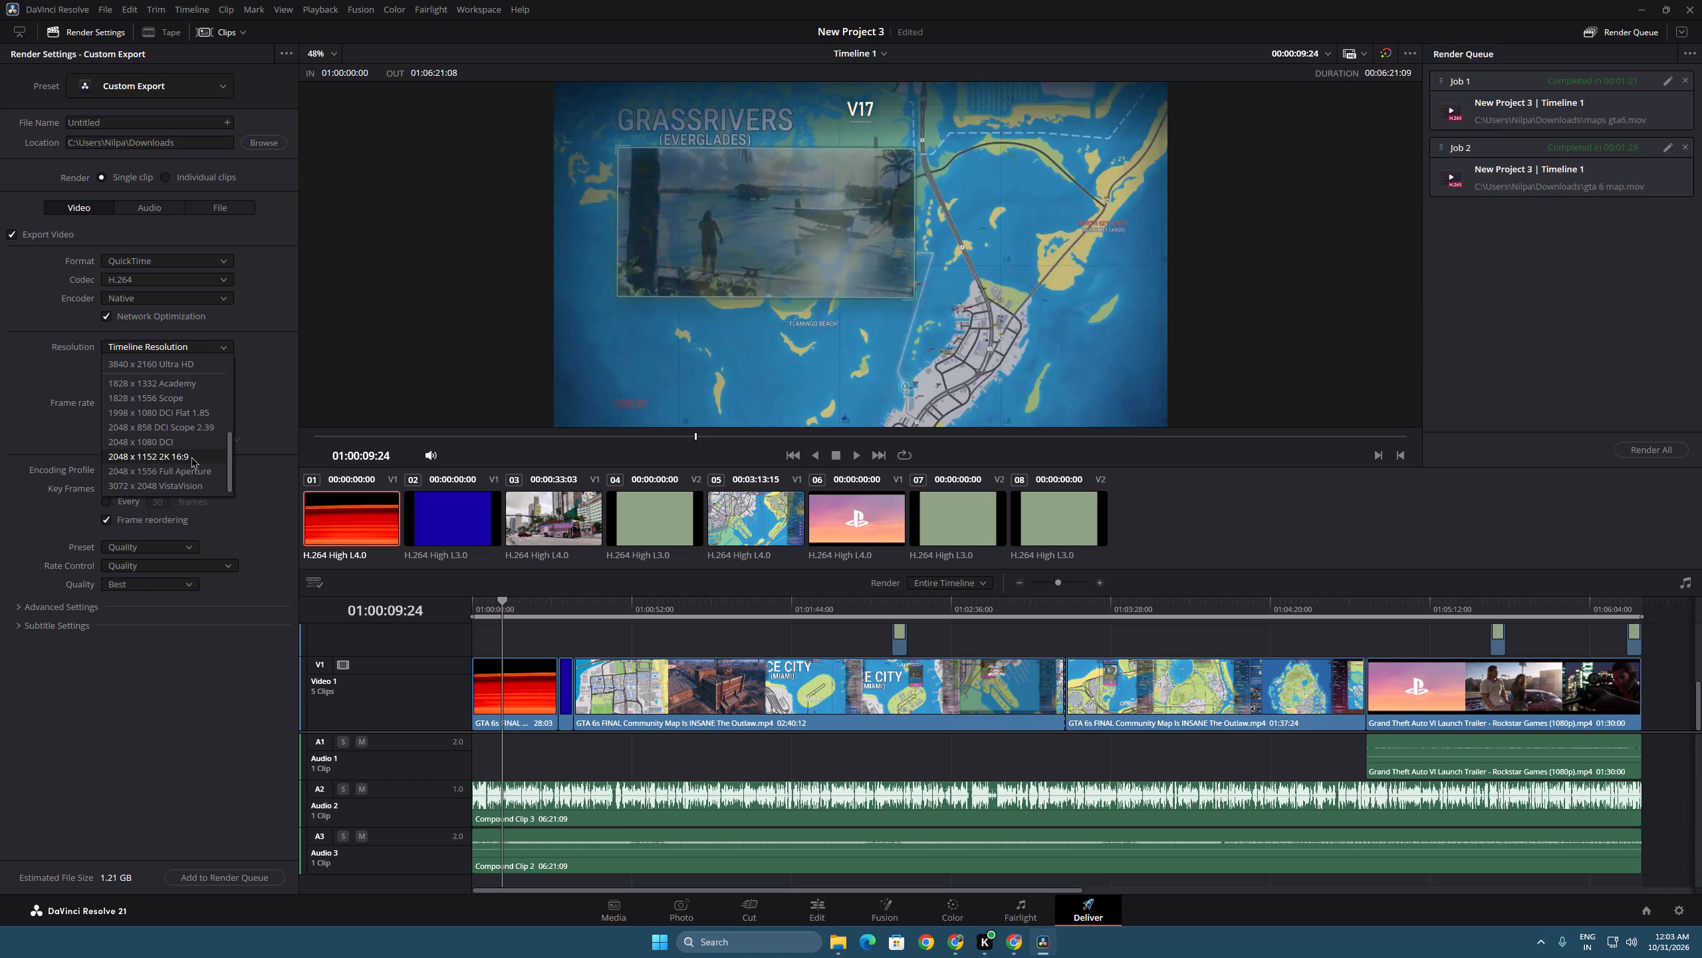
scroll(175, 436, "up", 5)
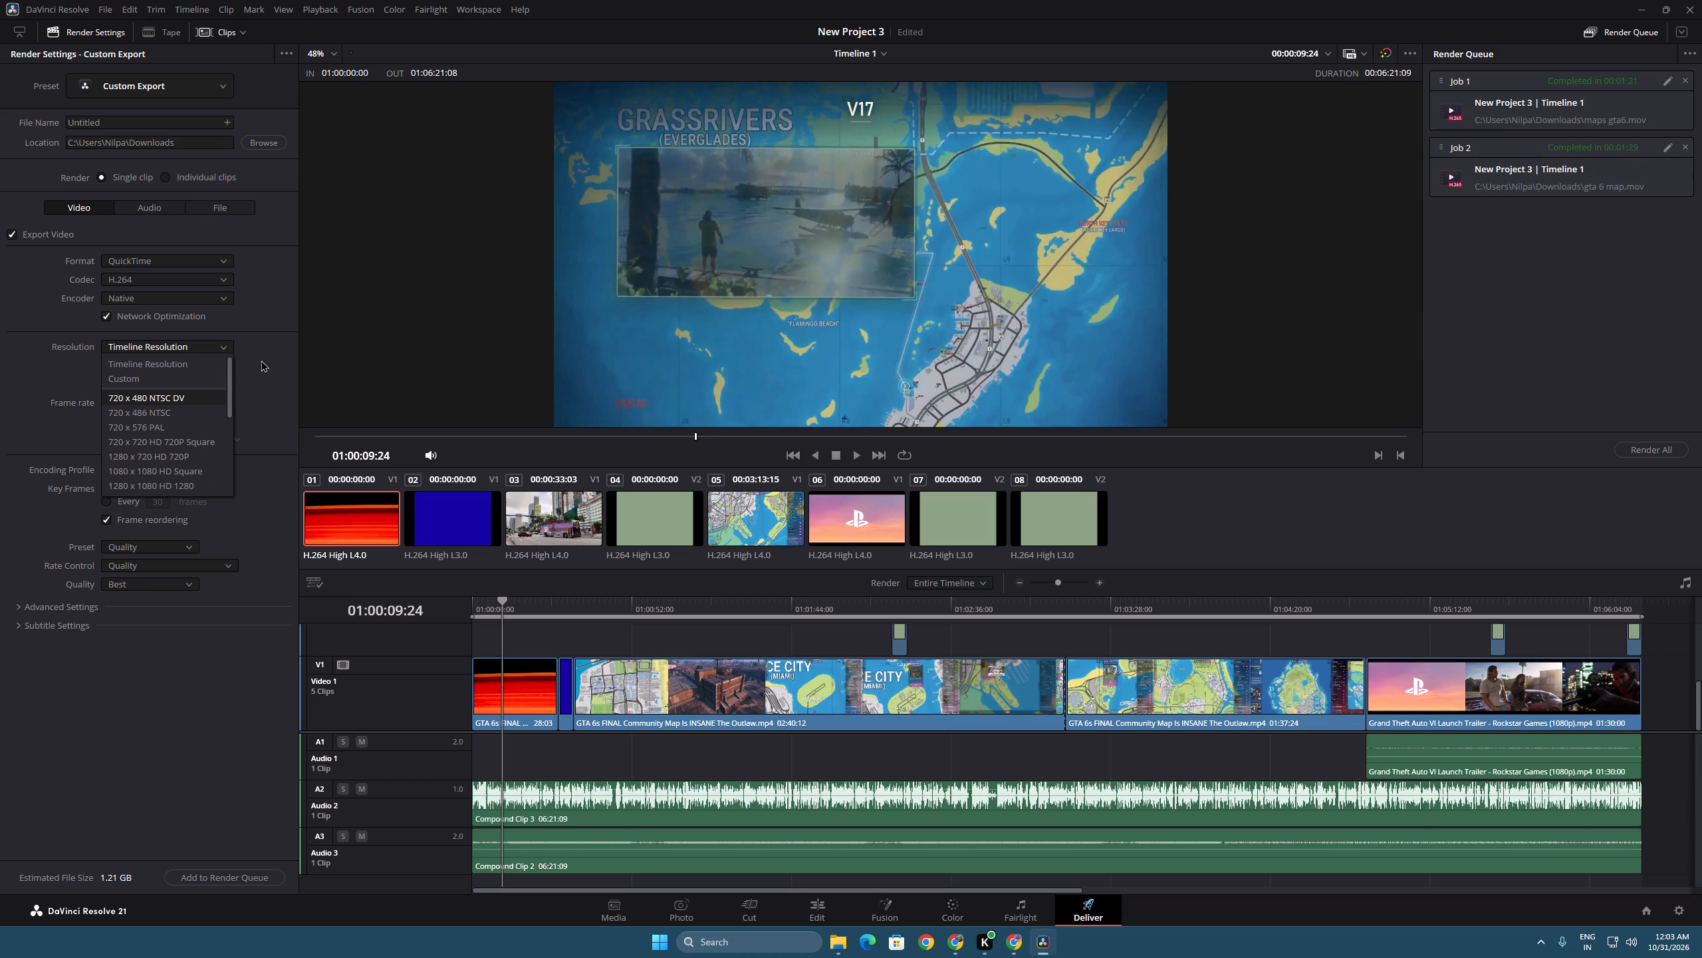
left_click(261, 360)
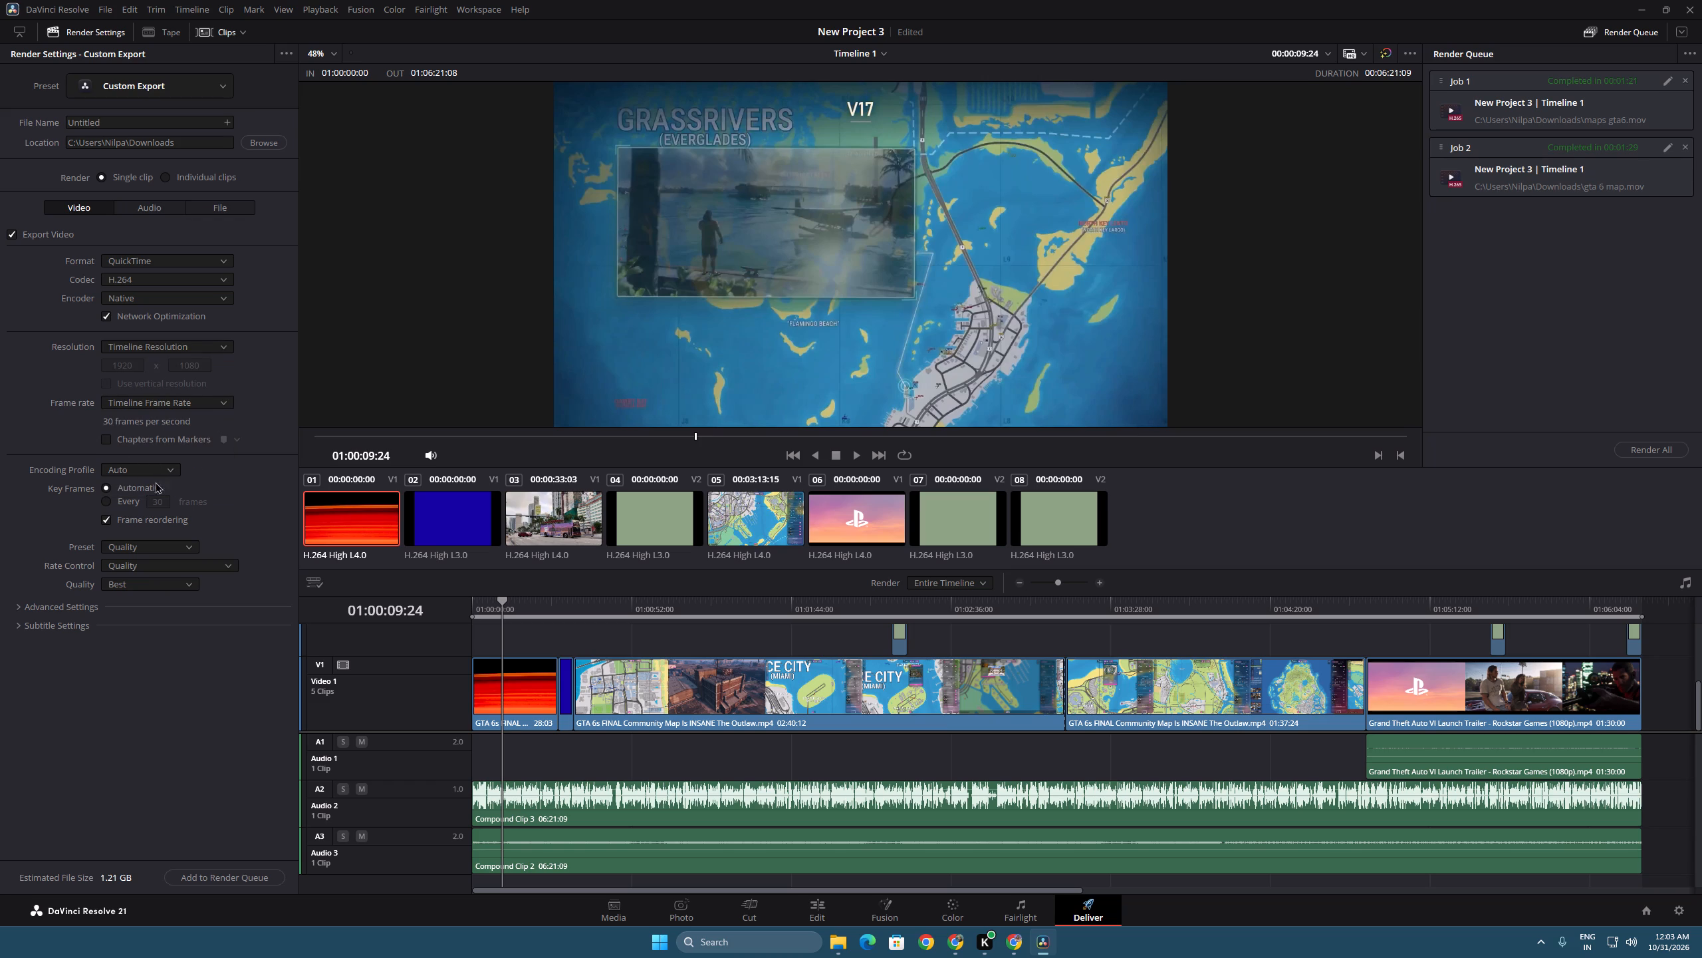
scroll(148, 499, "down", 2)
left_click(130, 610)
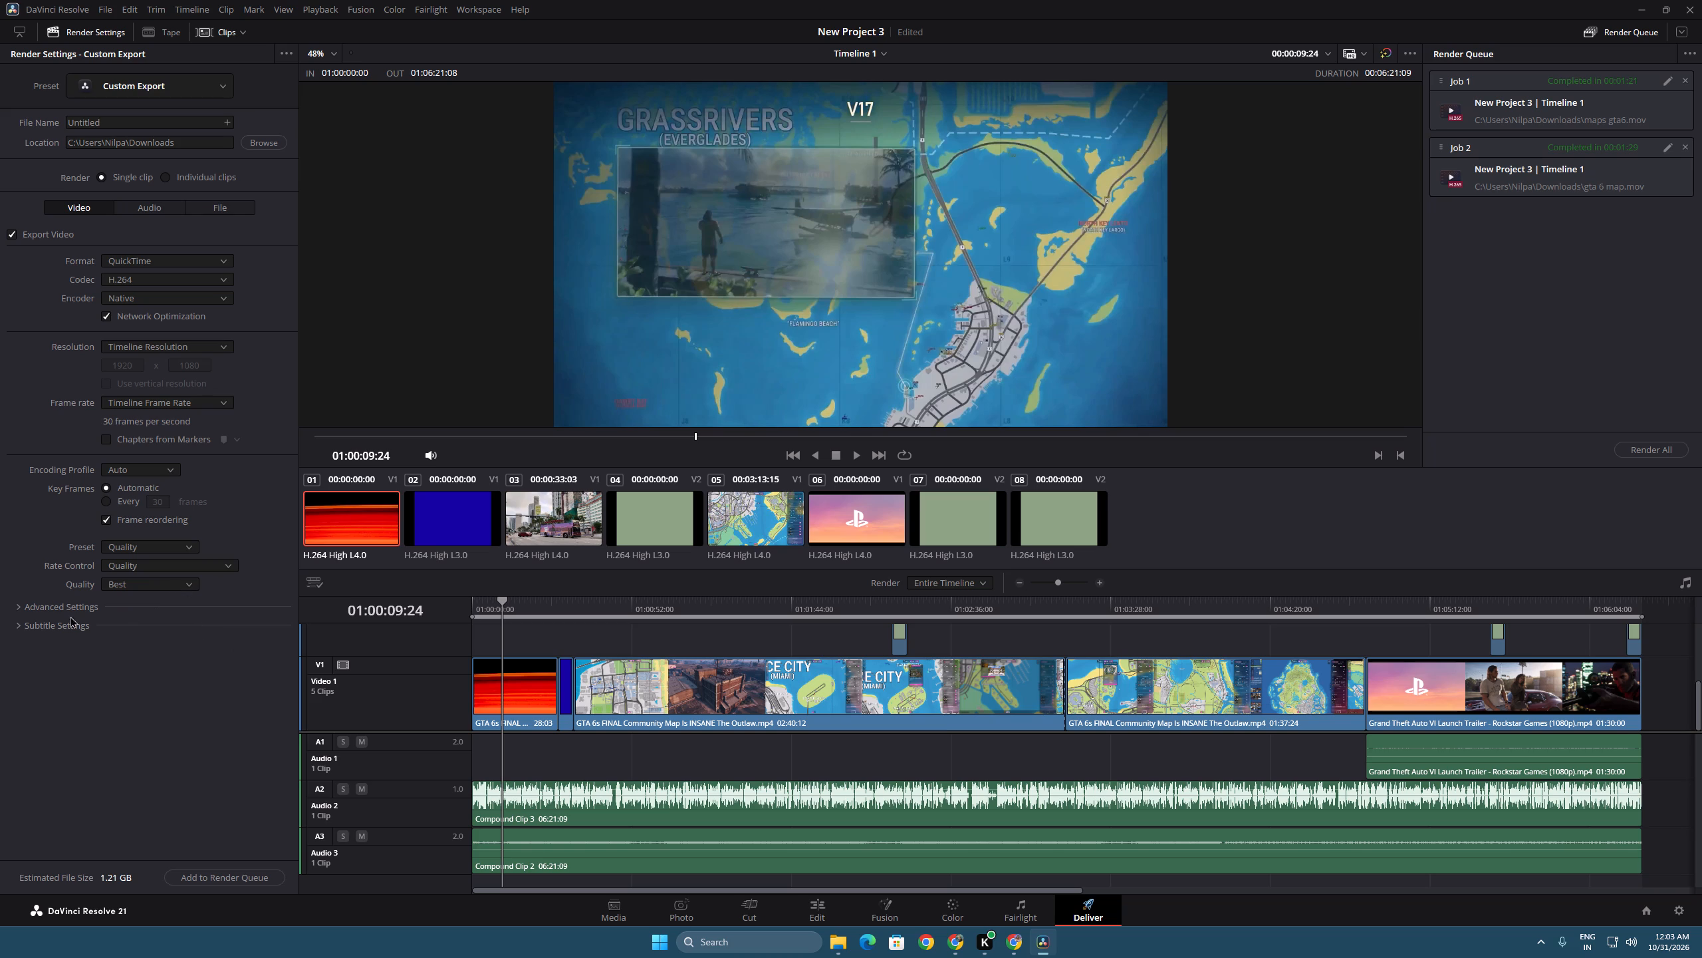
left_click(72, 603)
left_click(171, 762)
left_click(171, 762)
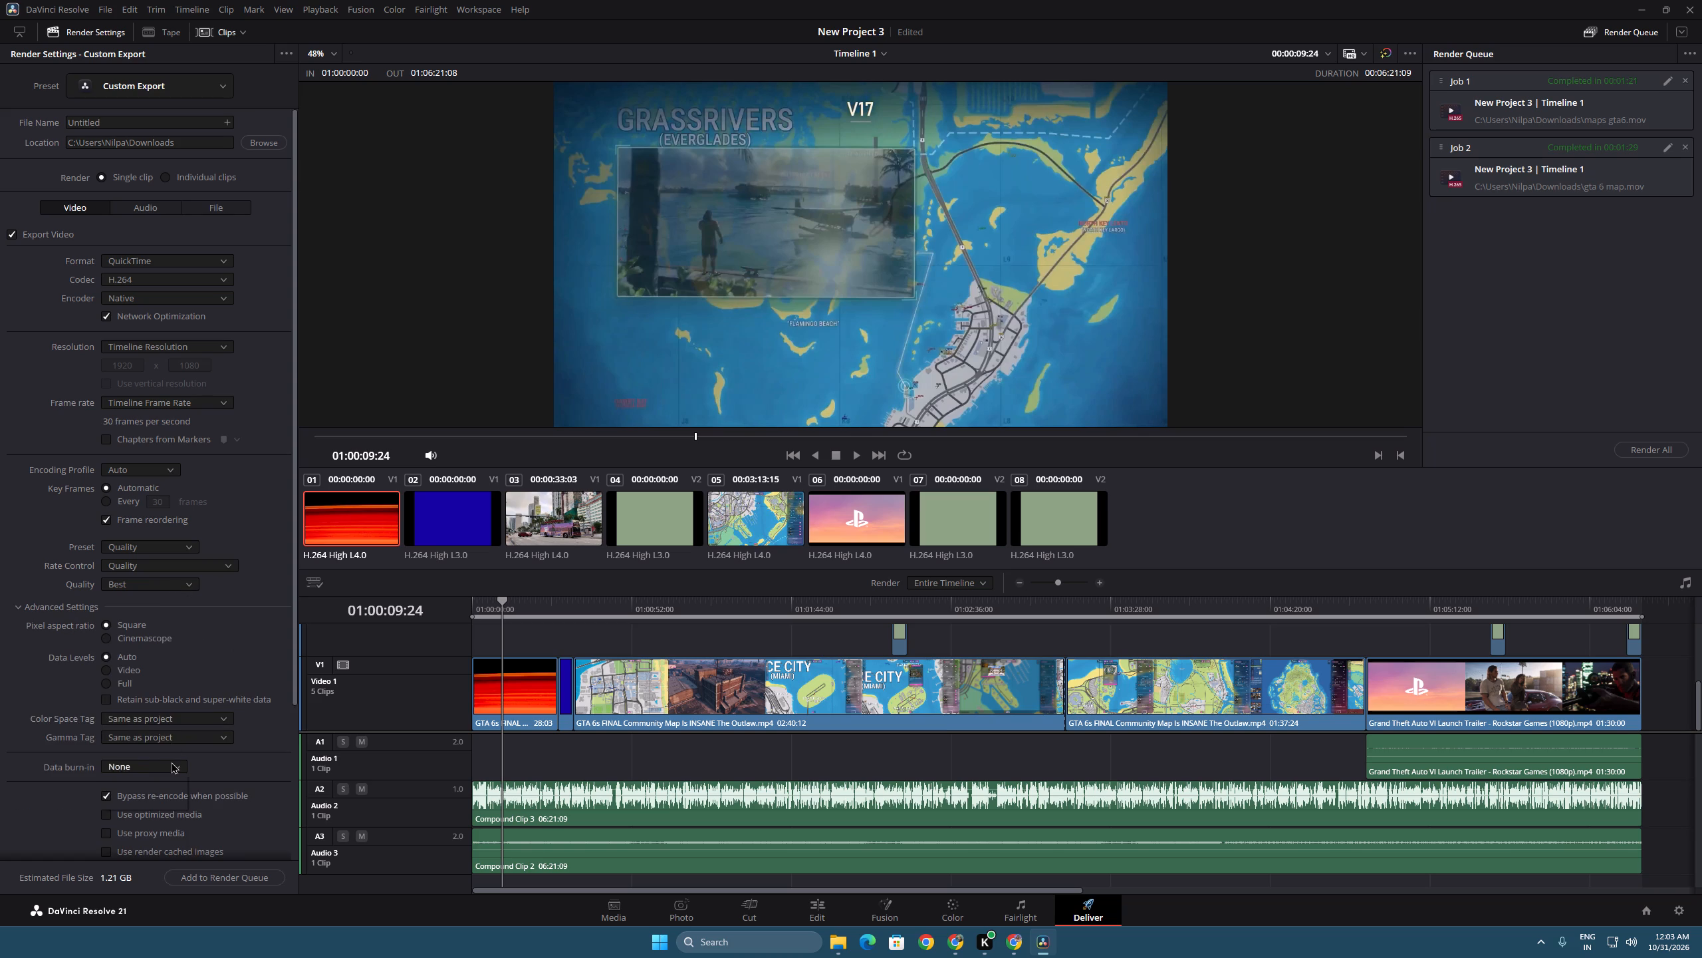
scroll(246, 752, "down", 6)
scroll(245, 847, "down", 13)
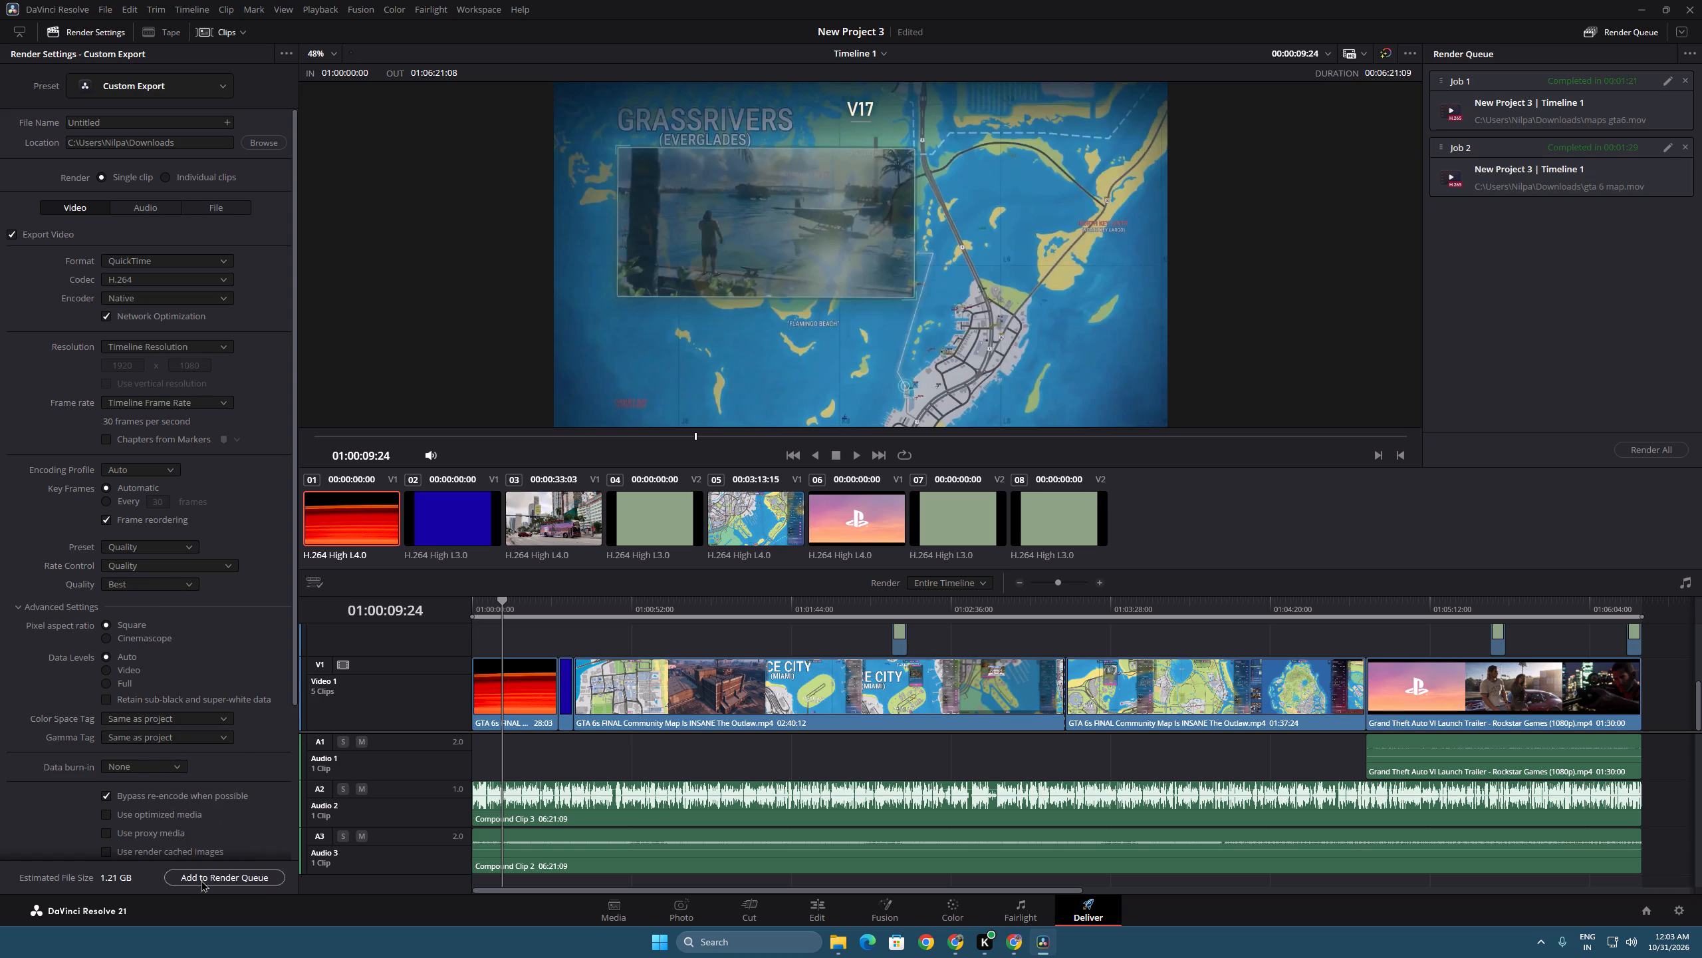
Add Timeline 1 to the render queue with the current custom export settings.
left_click(201, 879)
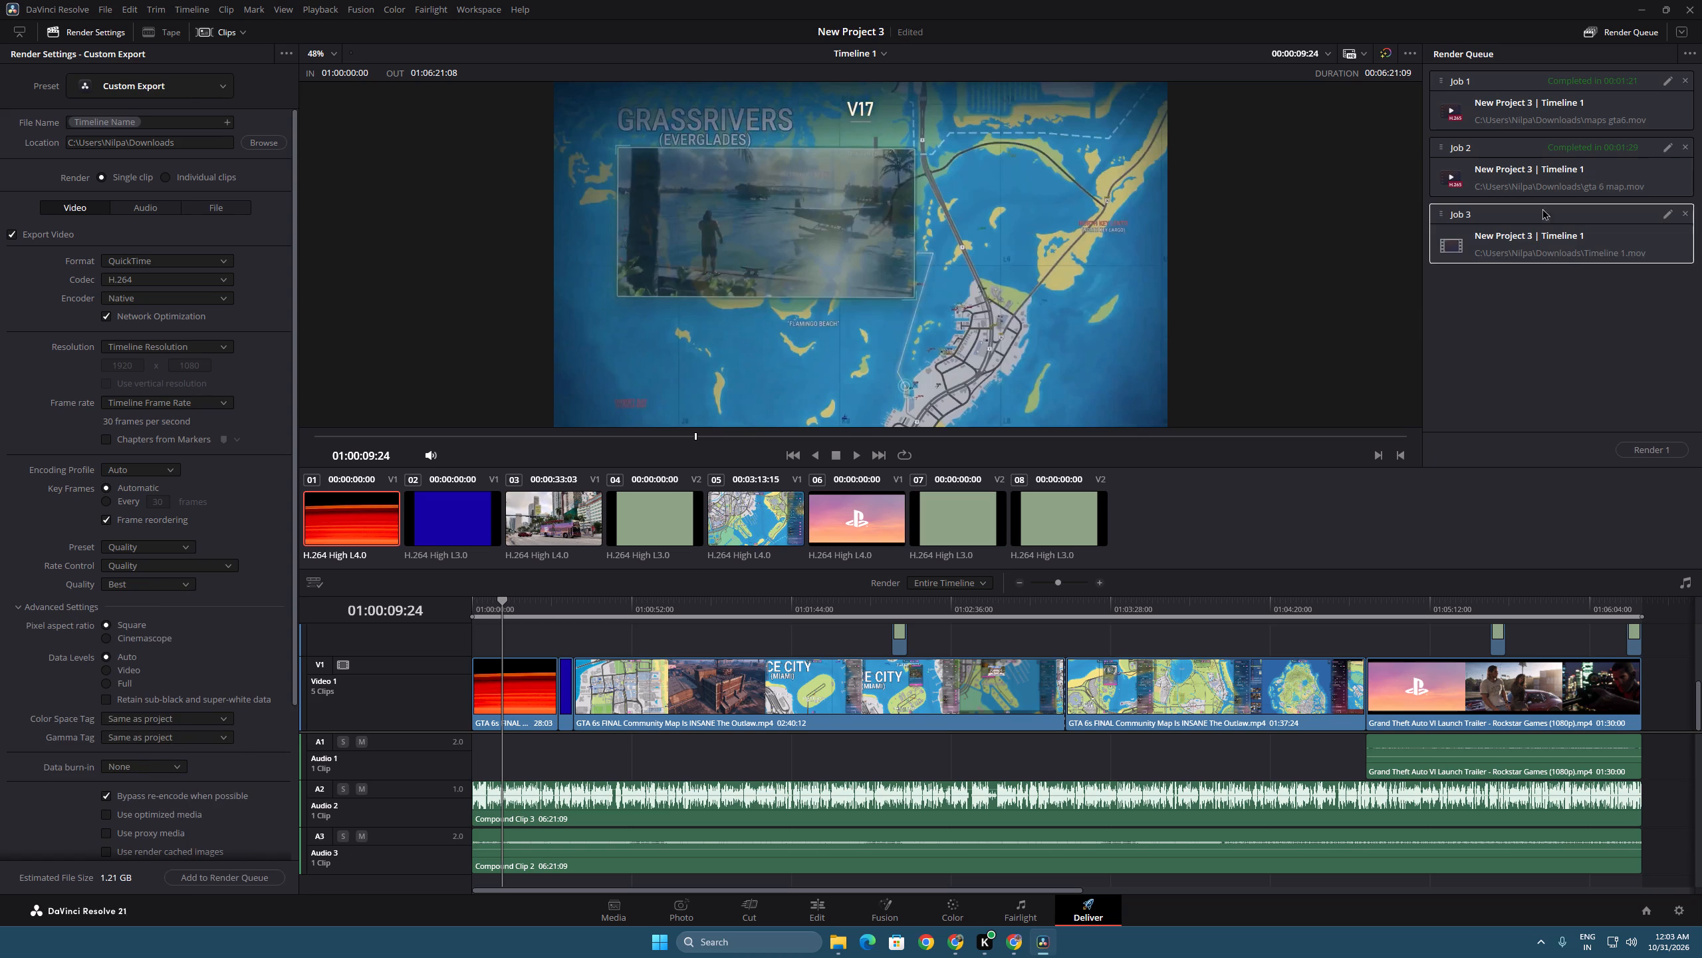
Remove the two old completed jobs from the render queue and start rendering the new Timeline 1 job.
triple_click(1689, 77)
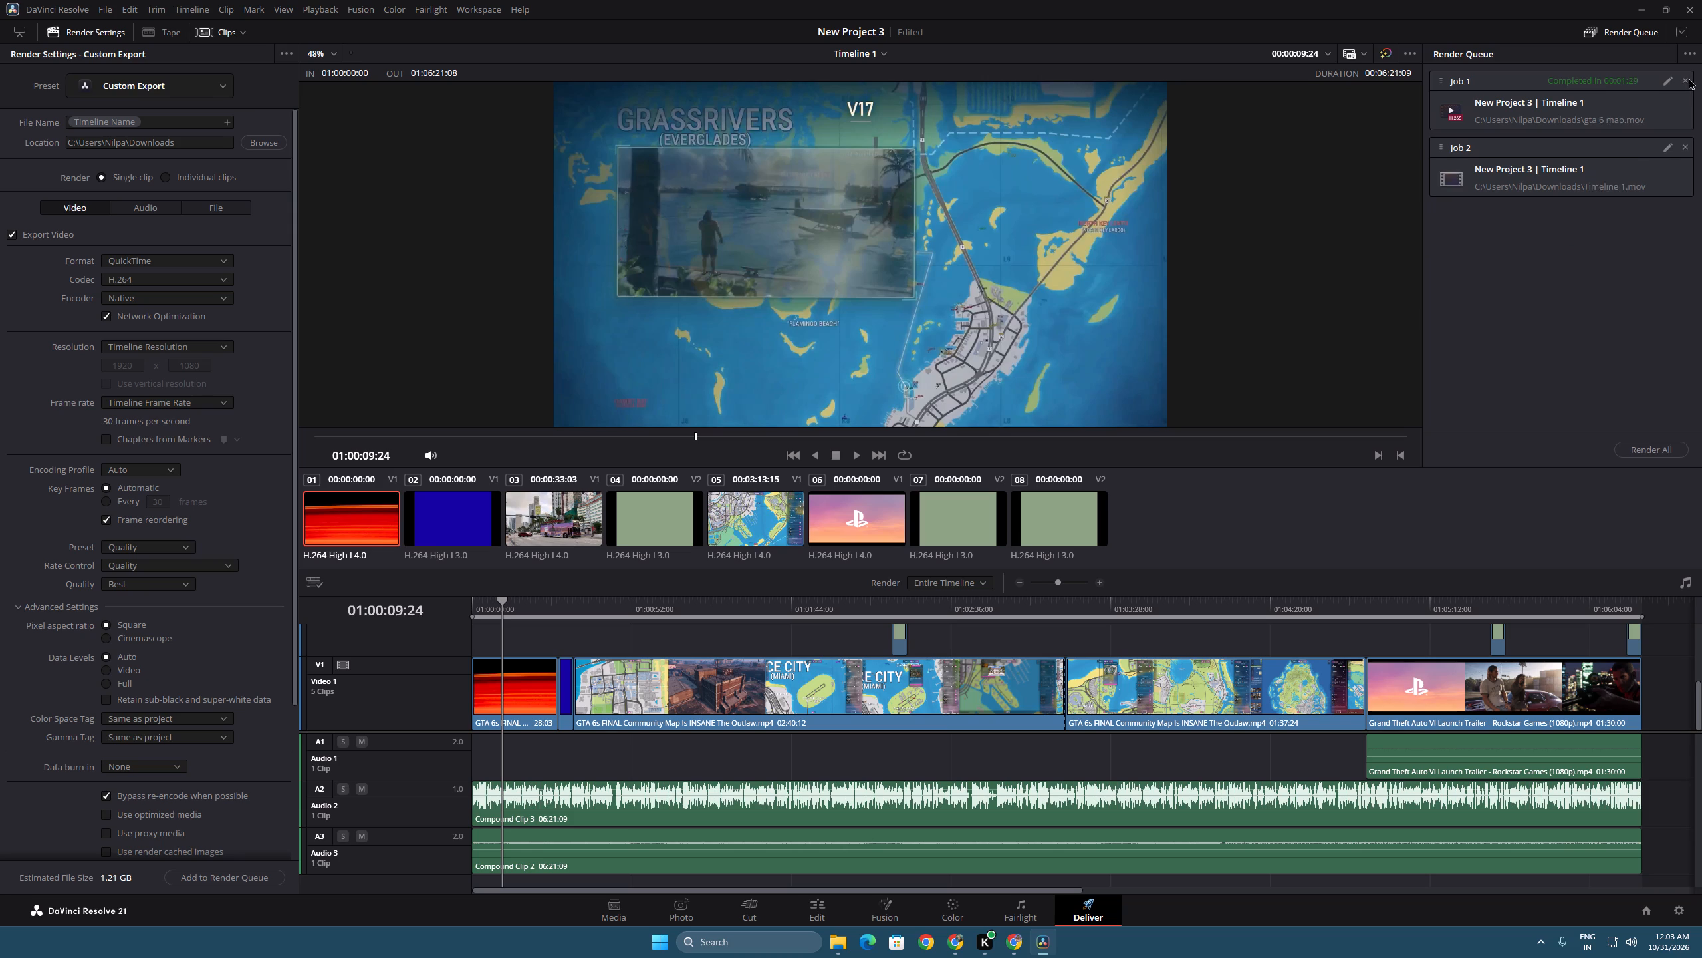
left_click(1663, 444)
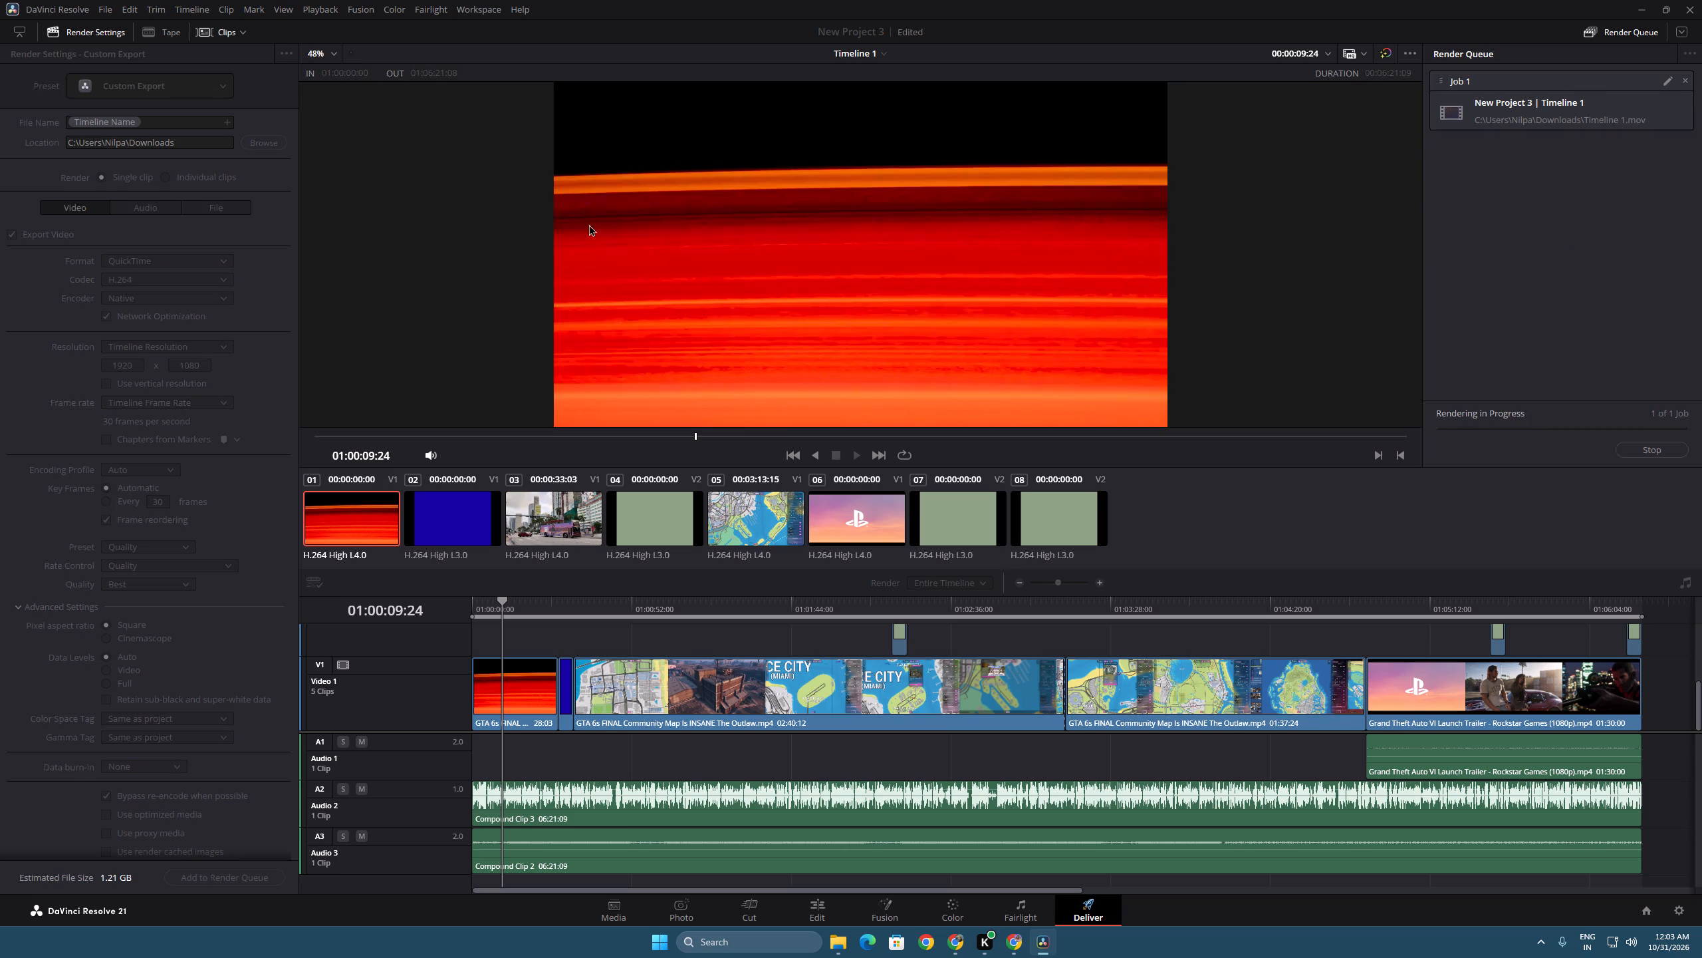
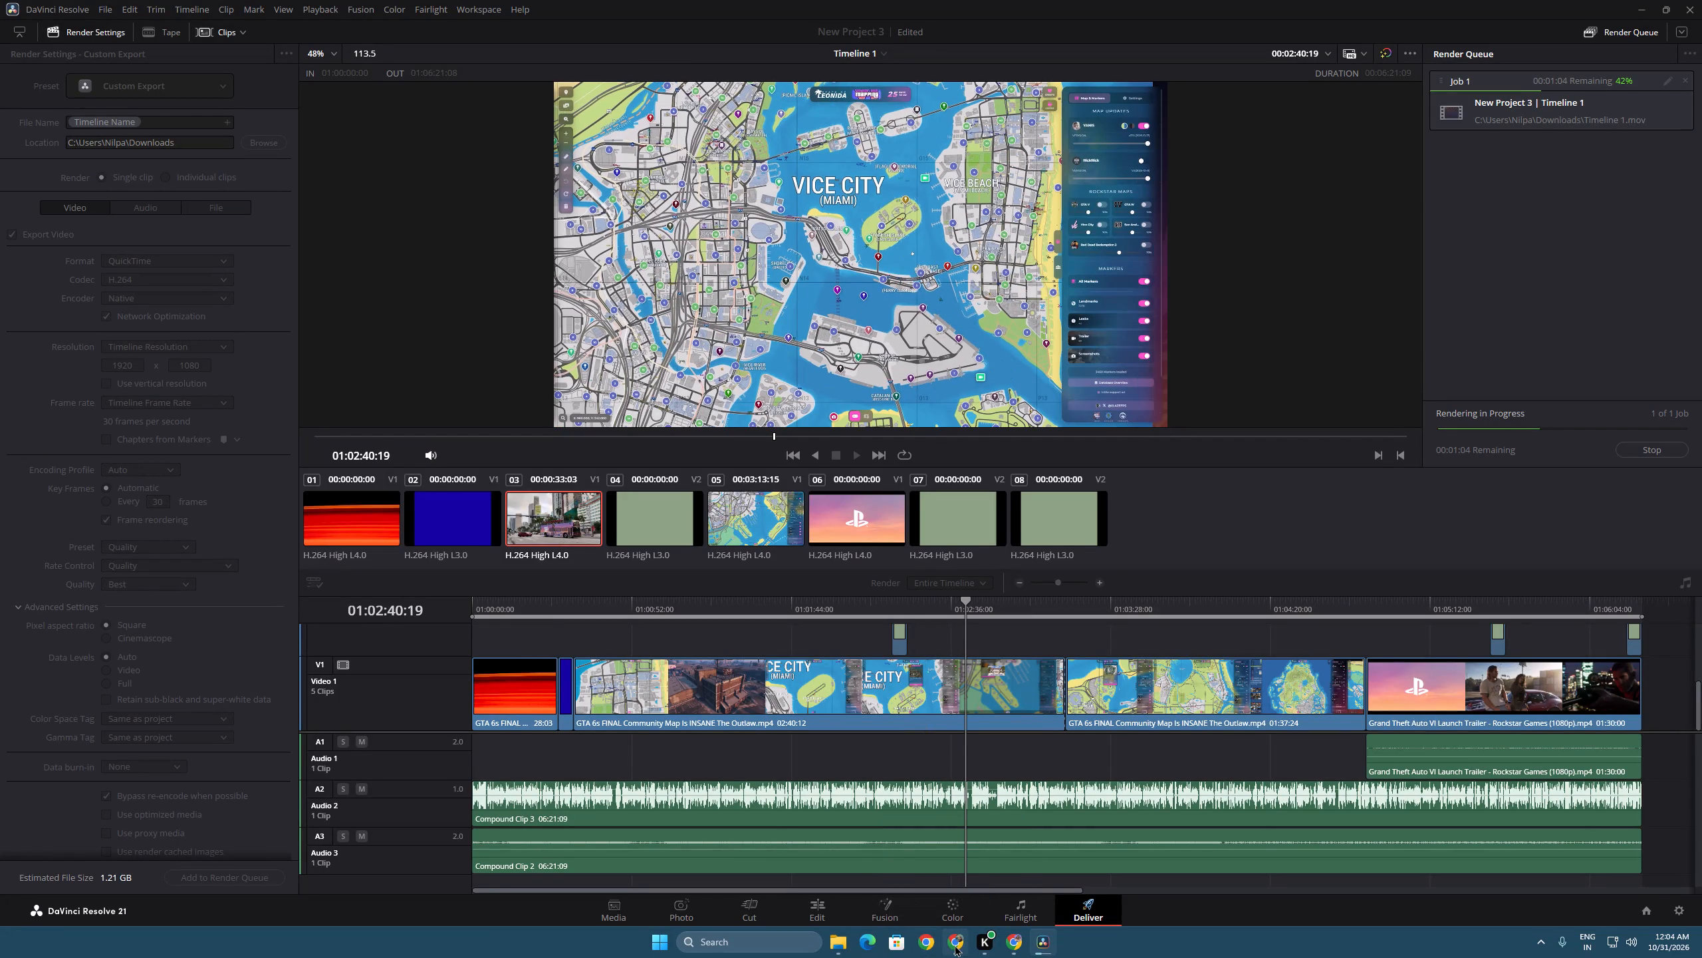
Switch to Google Chrome with a personal profile, dismiss the offer to restore pages, and open github.com.
left_click(927, 947)
left_click(1039, 464)
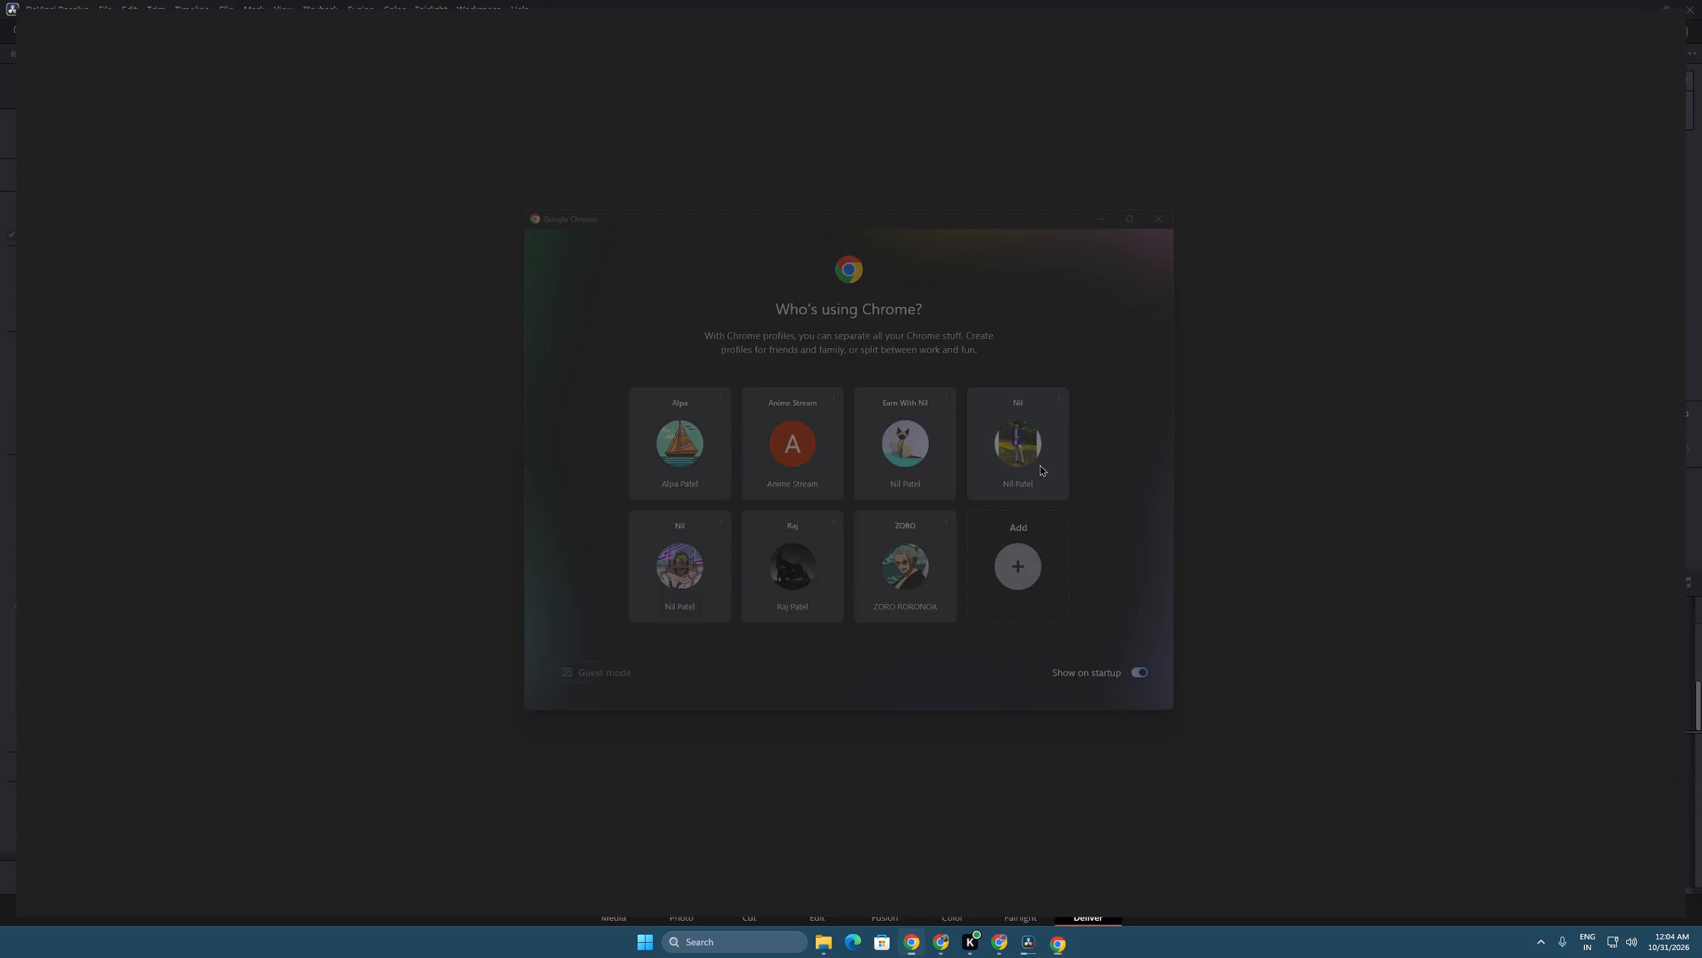
type("gith")
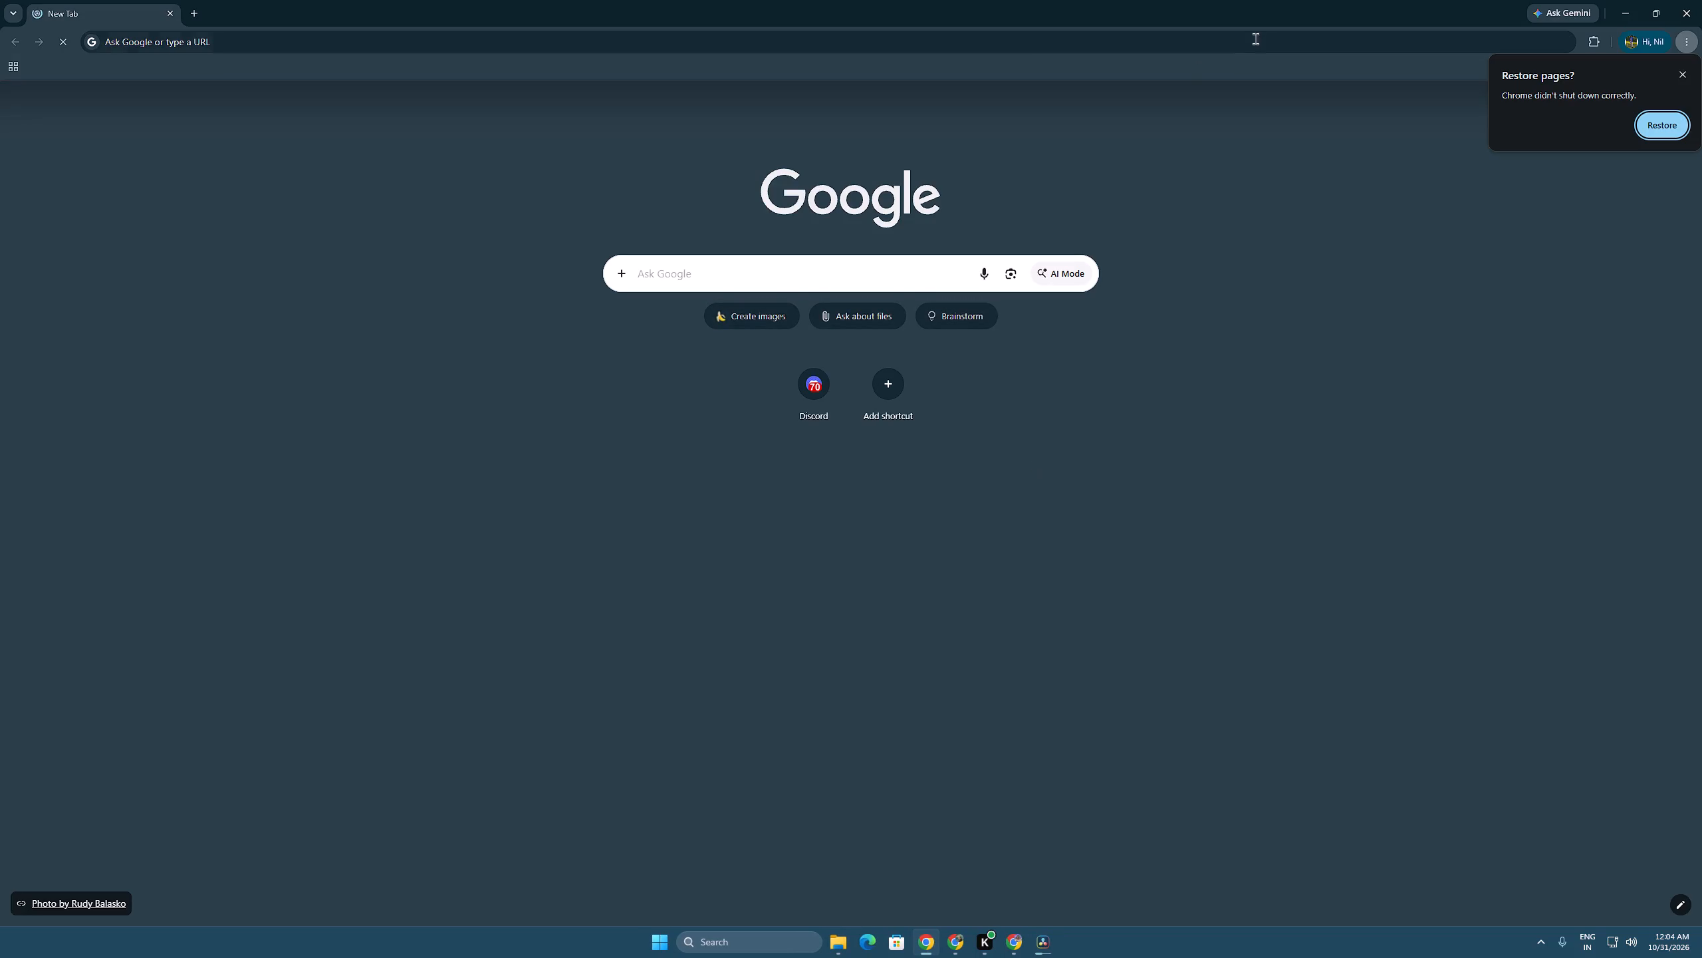
left_click(1682, 74)
left_click(1215, 35)
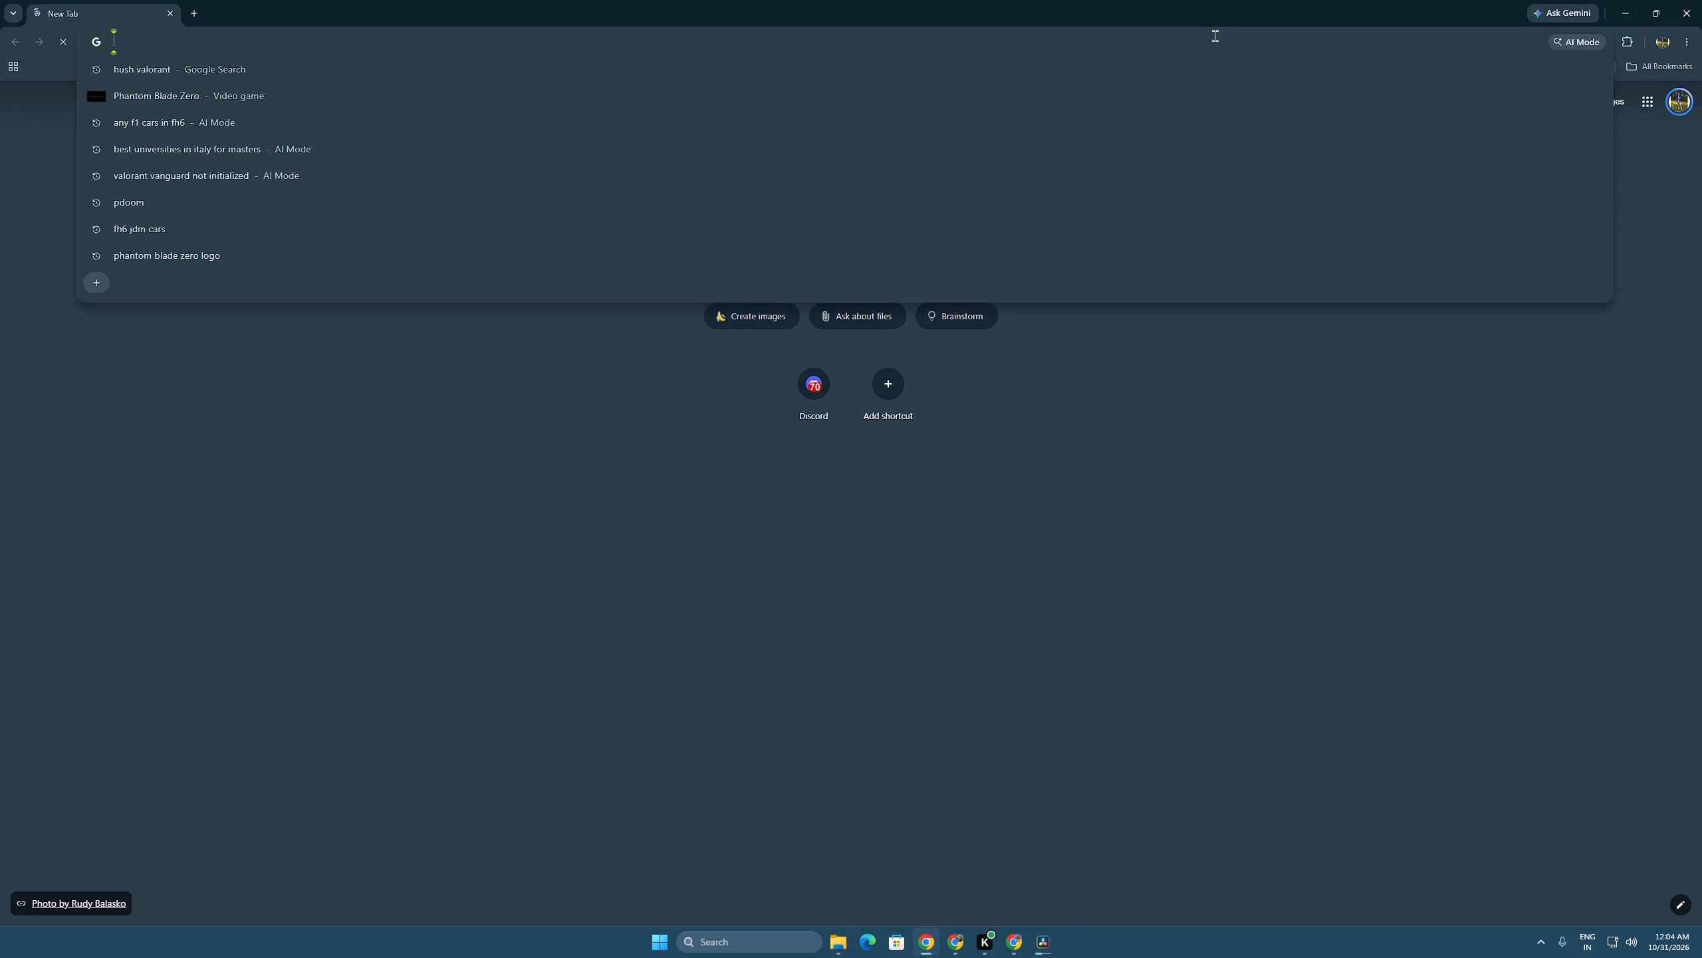
type("git")
key("Return")
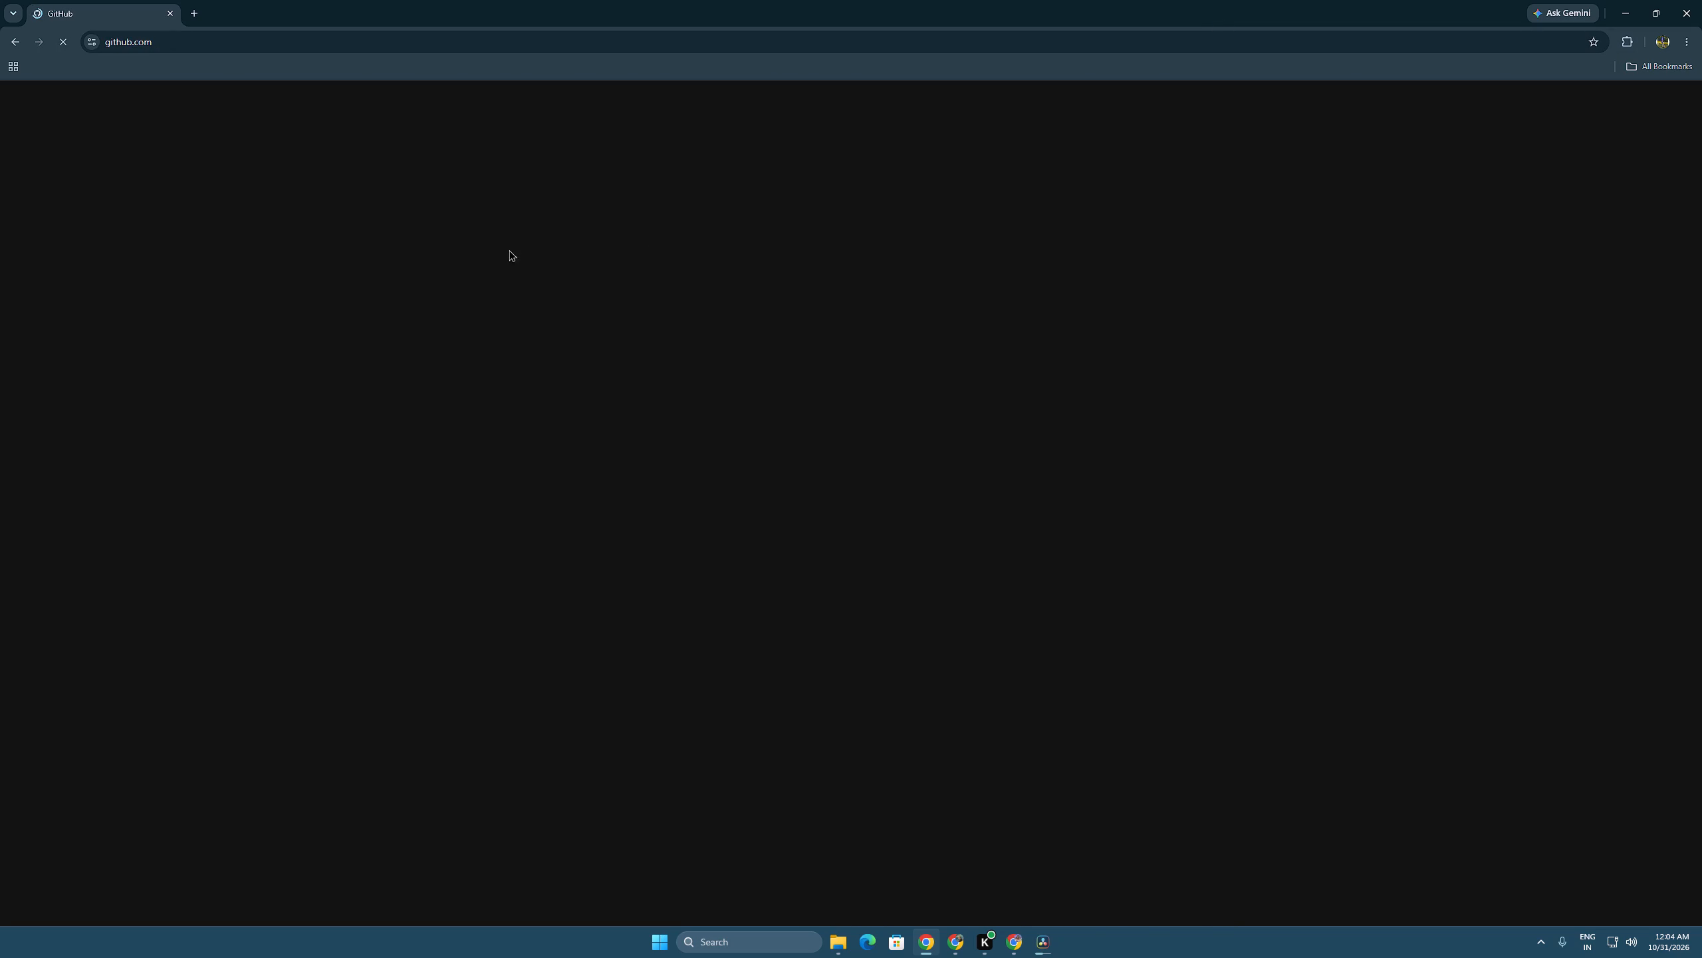
Return to DaVinci Resolve during the render and show the hidden system tray icons.
key("alt+Tab")
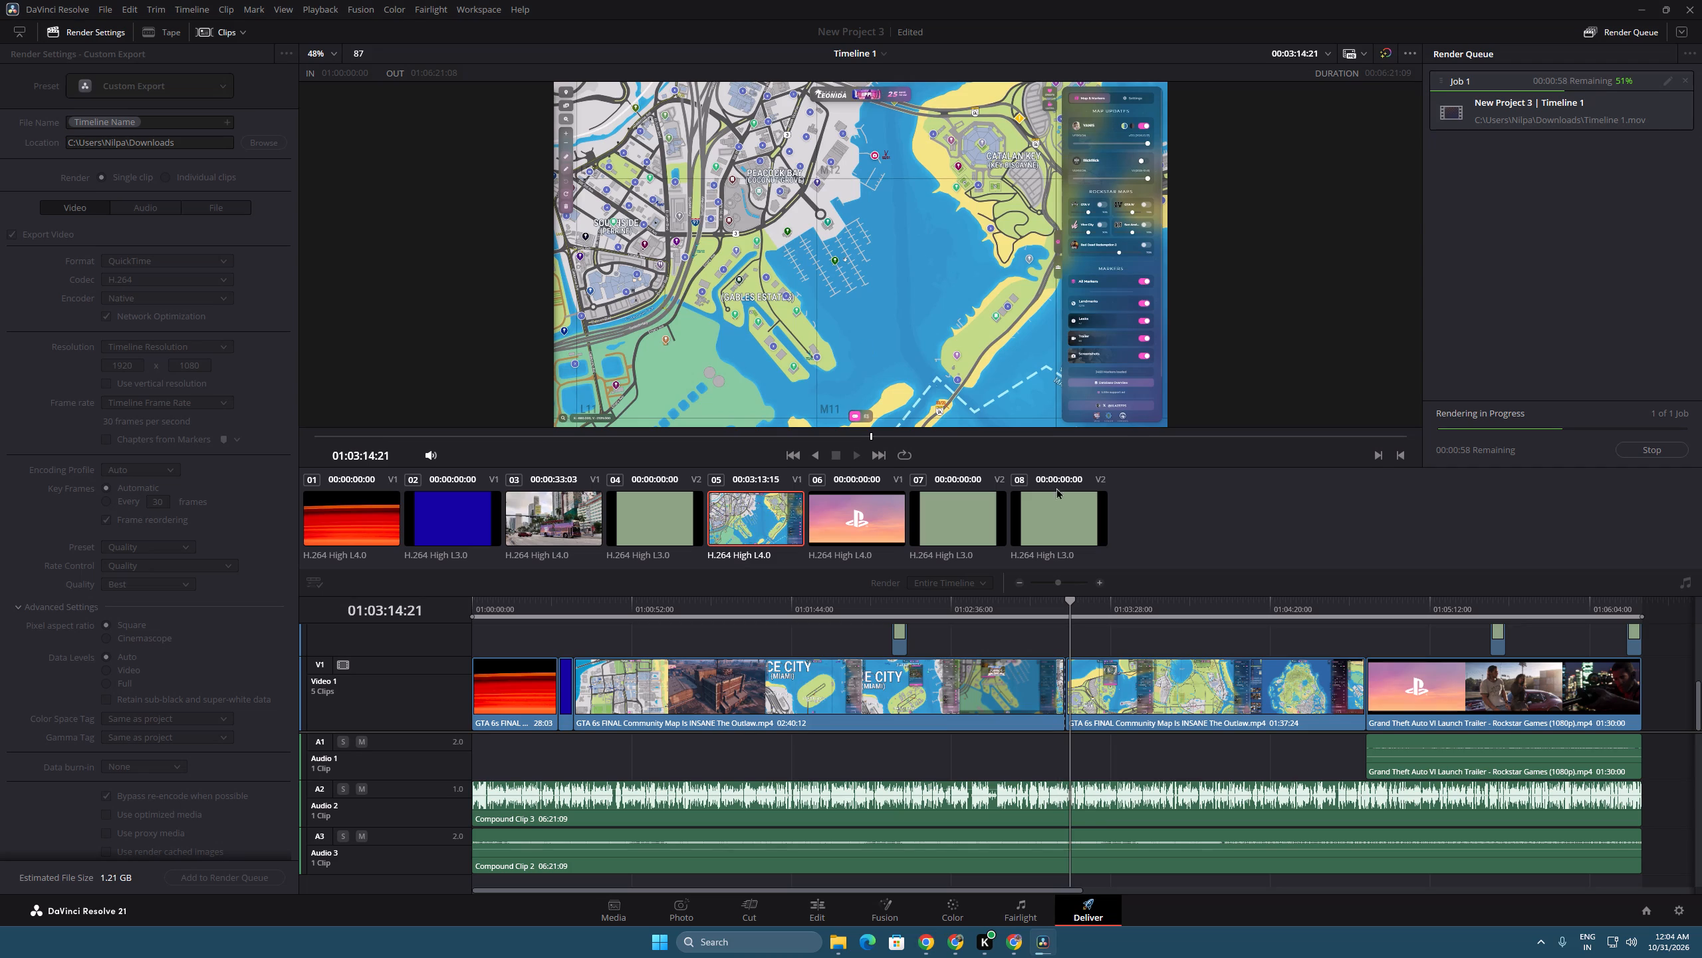
left_click(1537, 943)
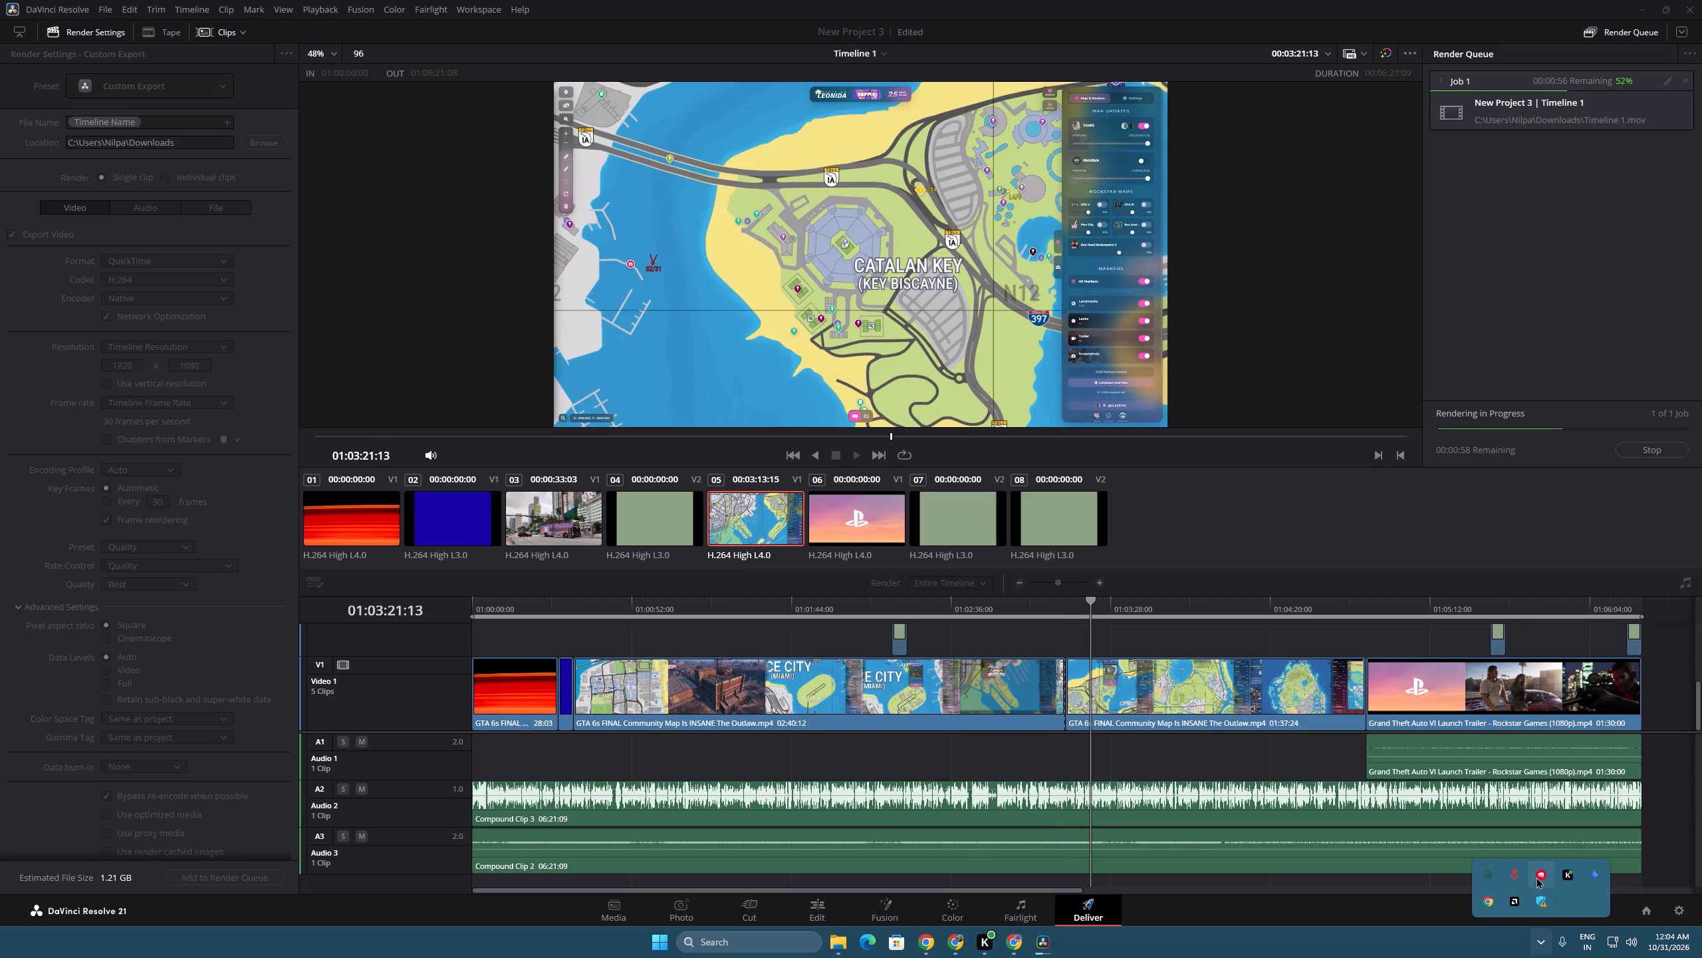
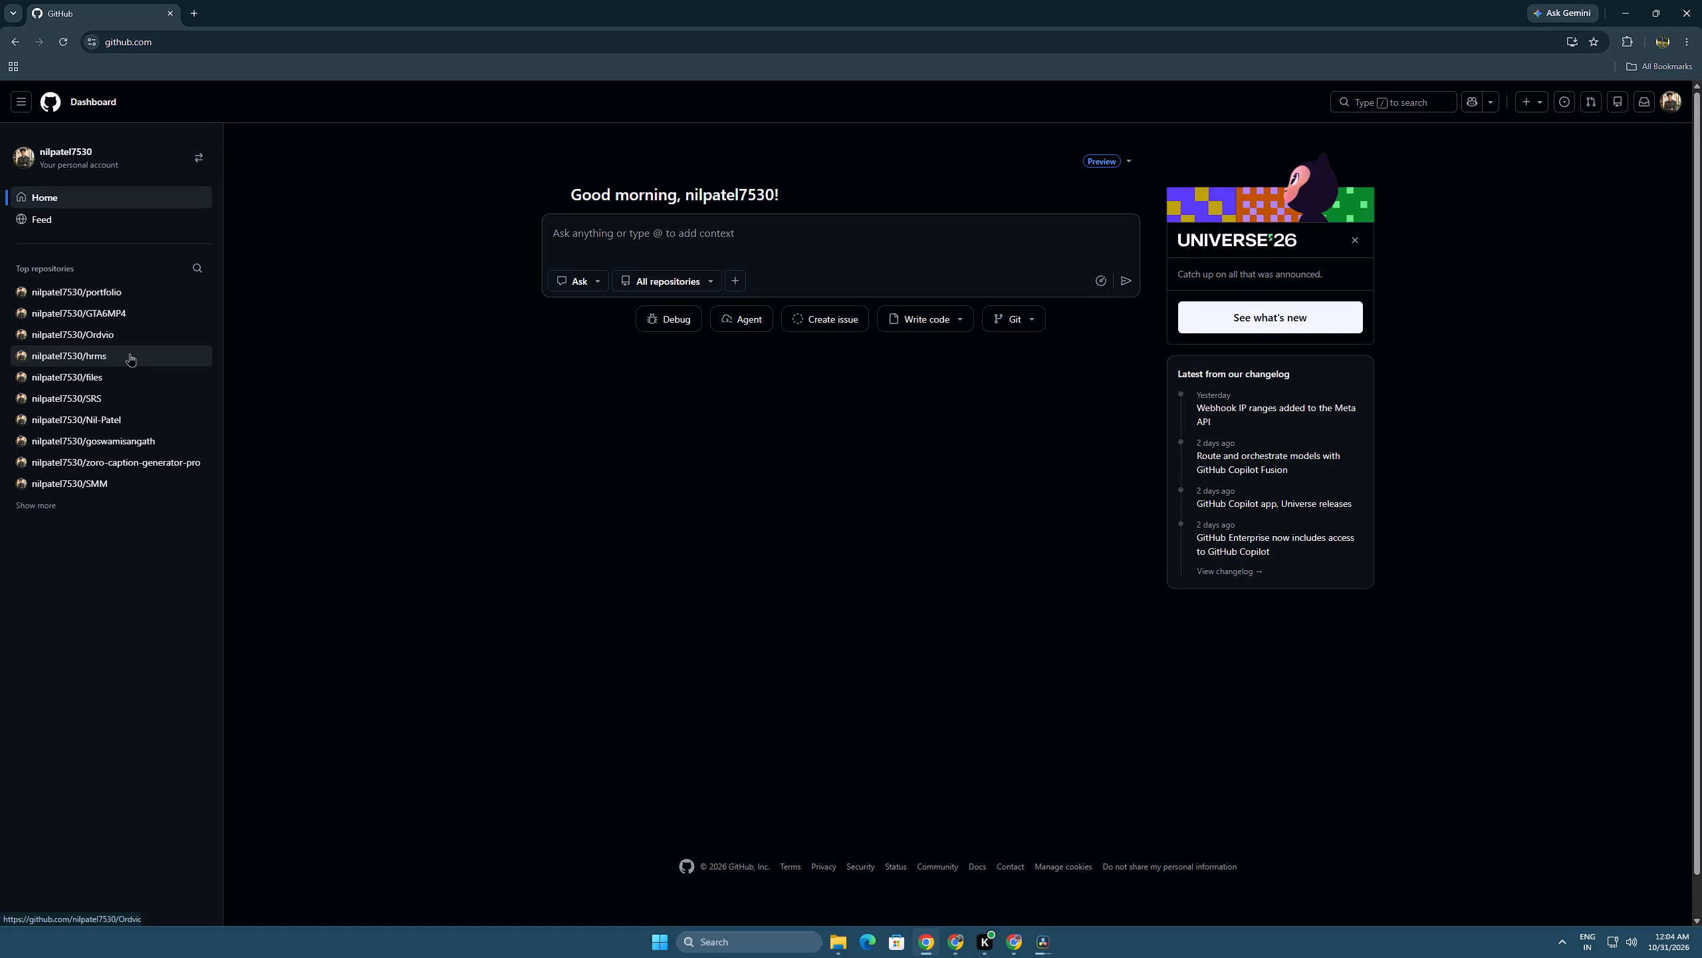
Open the zoro-caption-generator-pro repository on GitHub, skim its README and download the source as a ZIP.
left_click(130, 470)
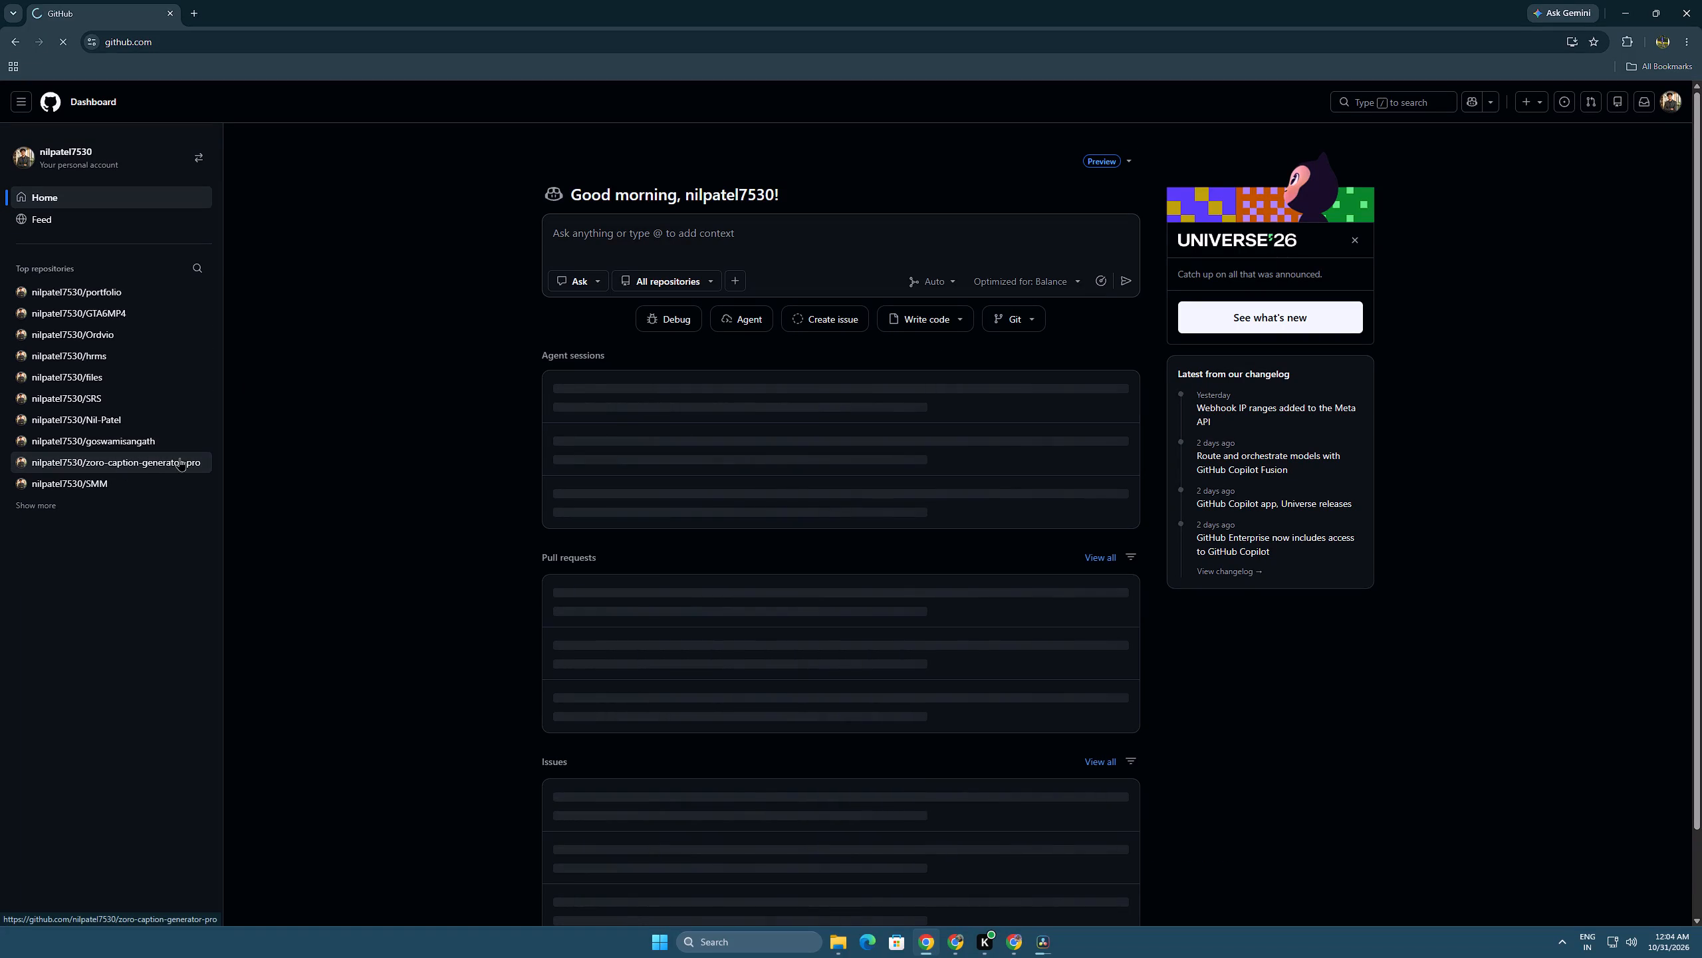
left_click(146, 456)
scroll(1028, 356, "down", 20)
scroll(1028, 356, "down", 9)
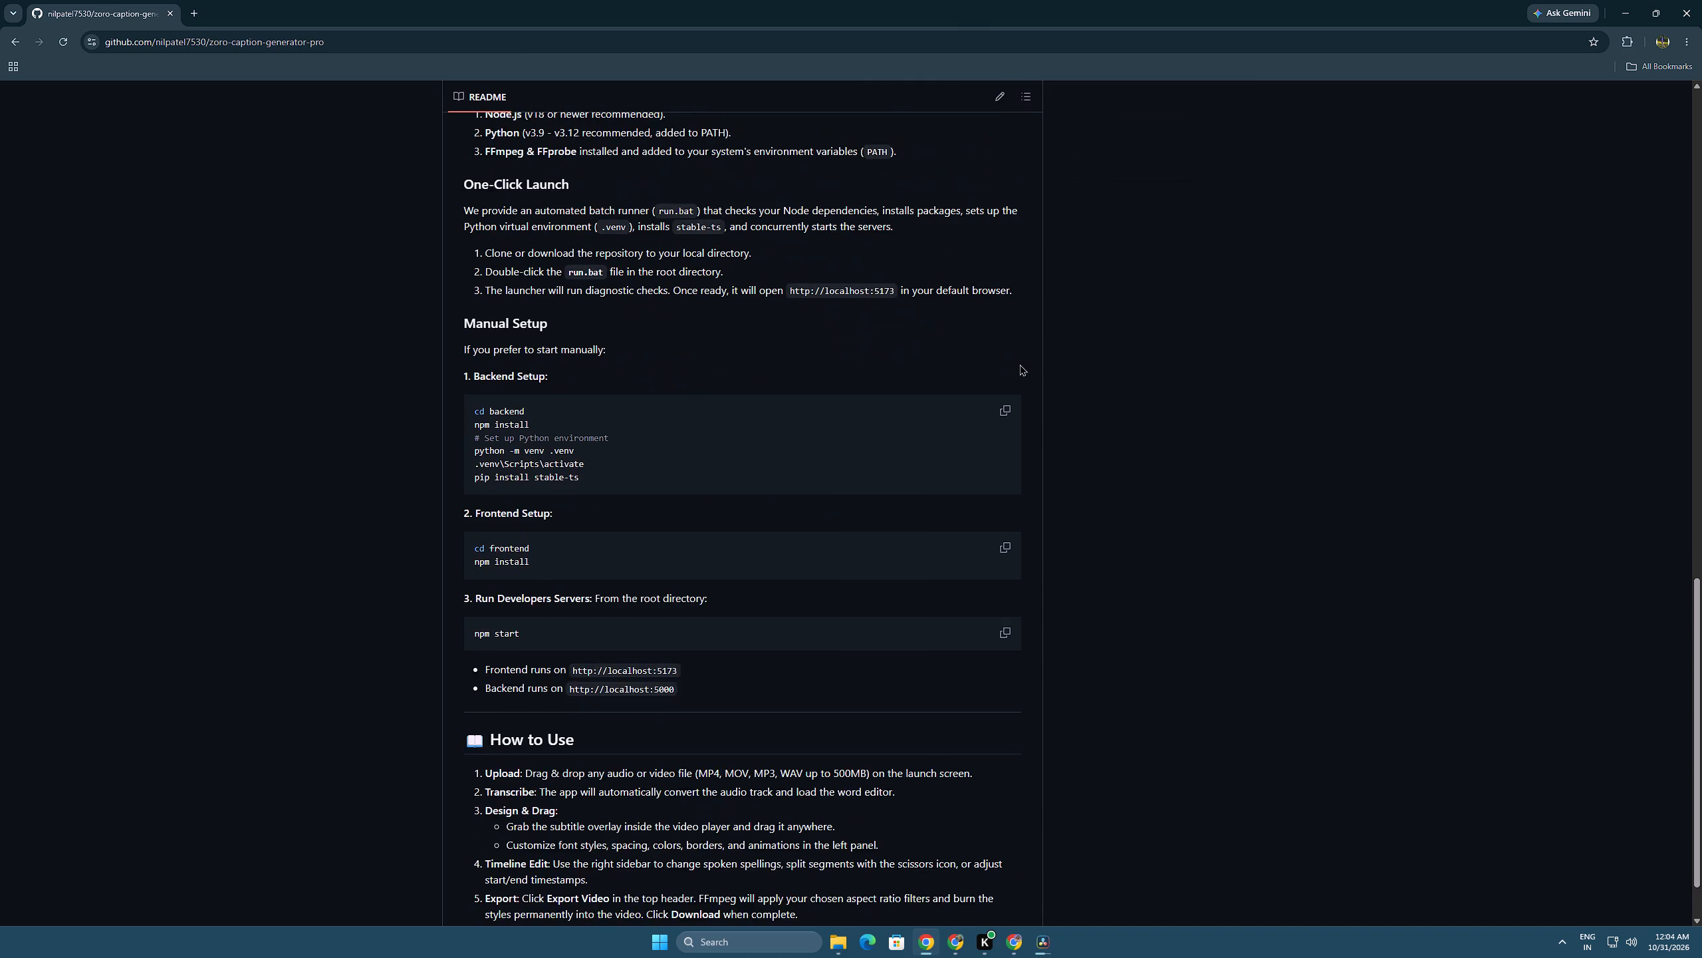
scroll(1019, 364, "down", 15)
scroll(1018, 363, "up", 20)
scroll(1018, 363, "up", 8)
left_click(999, 224)
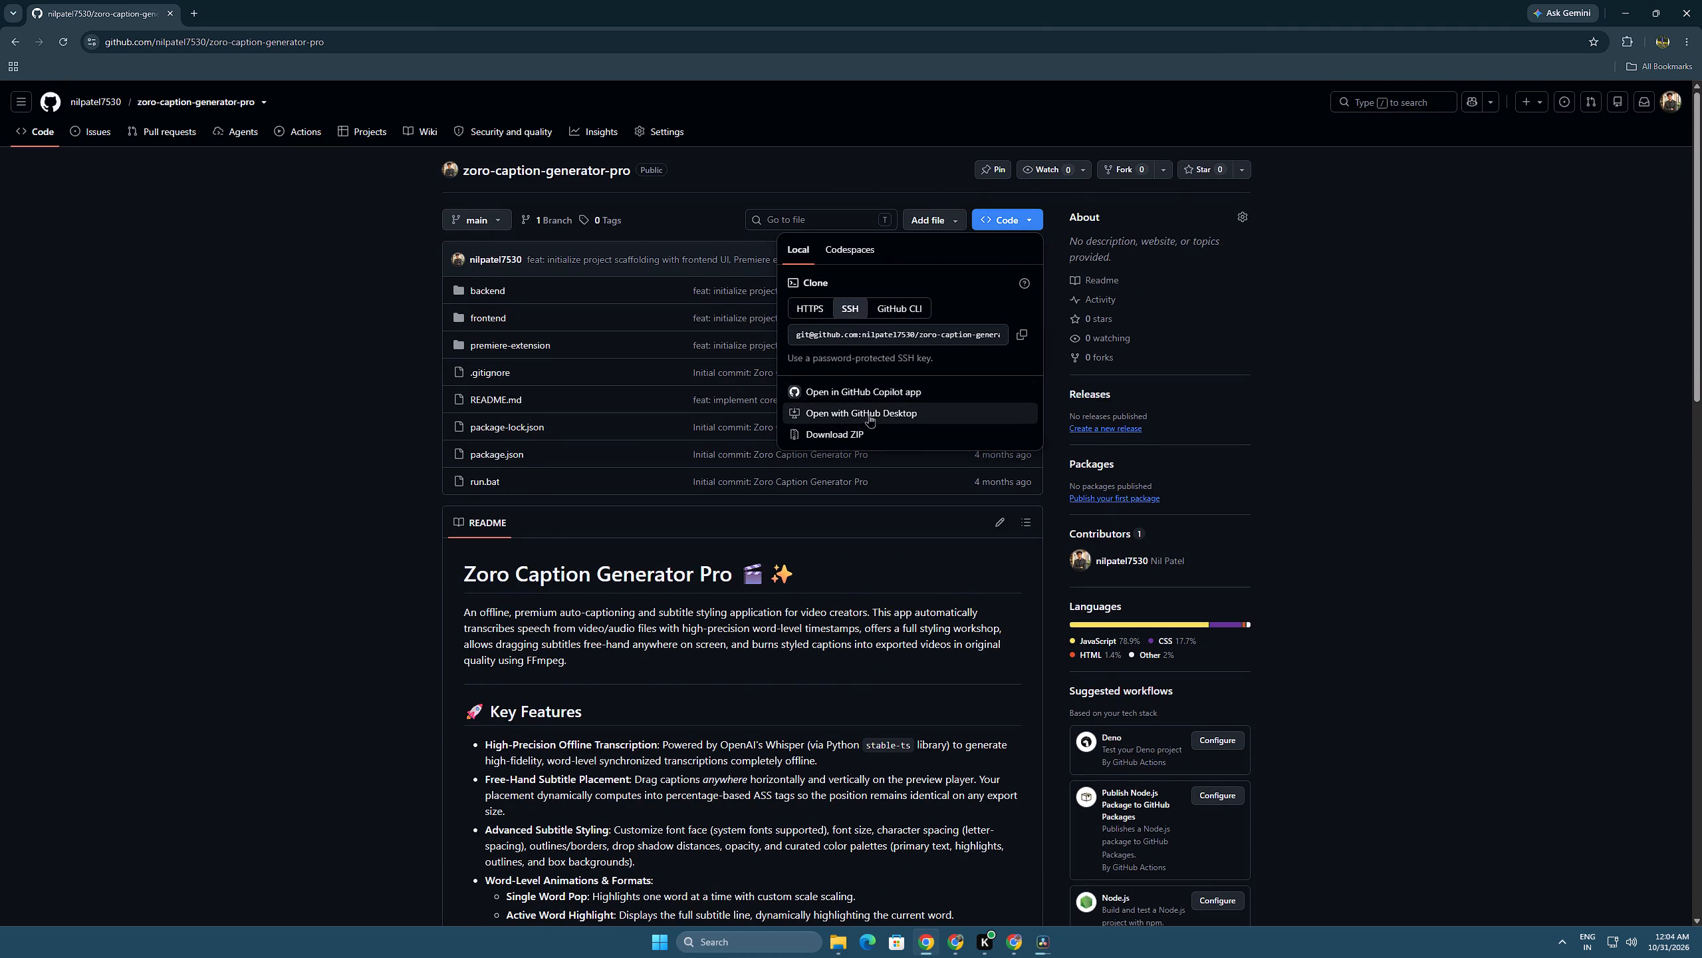
left_click(862, 432)
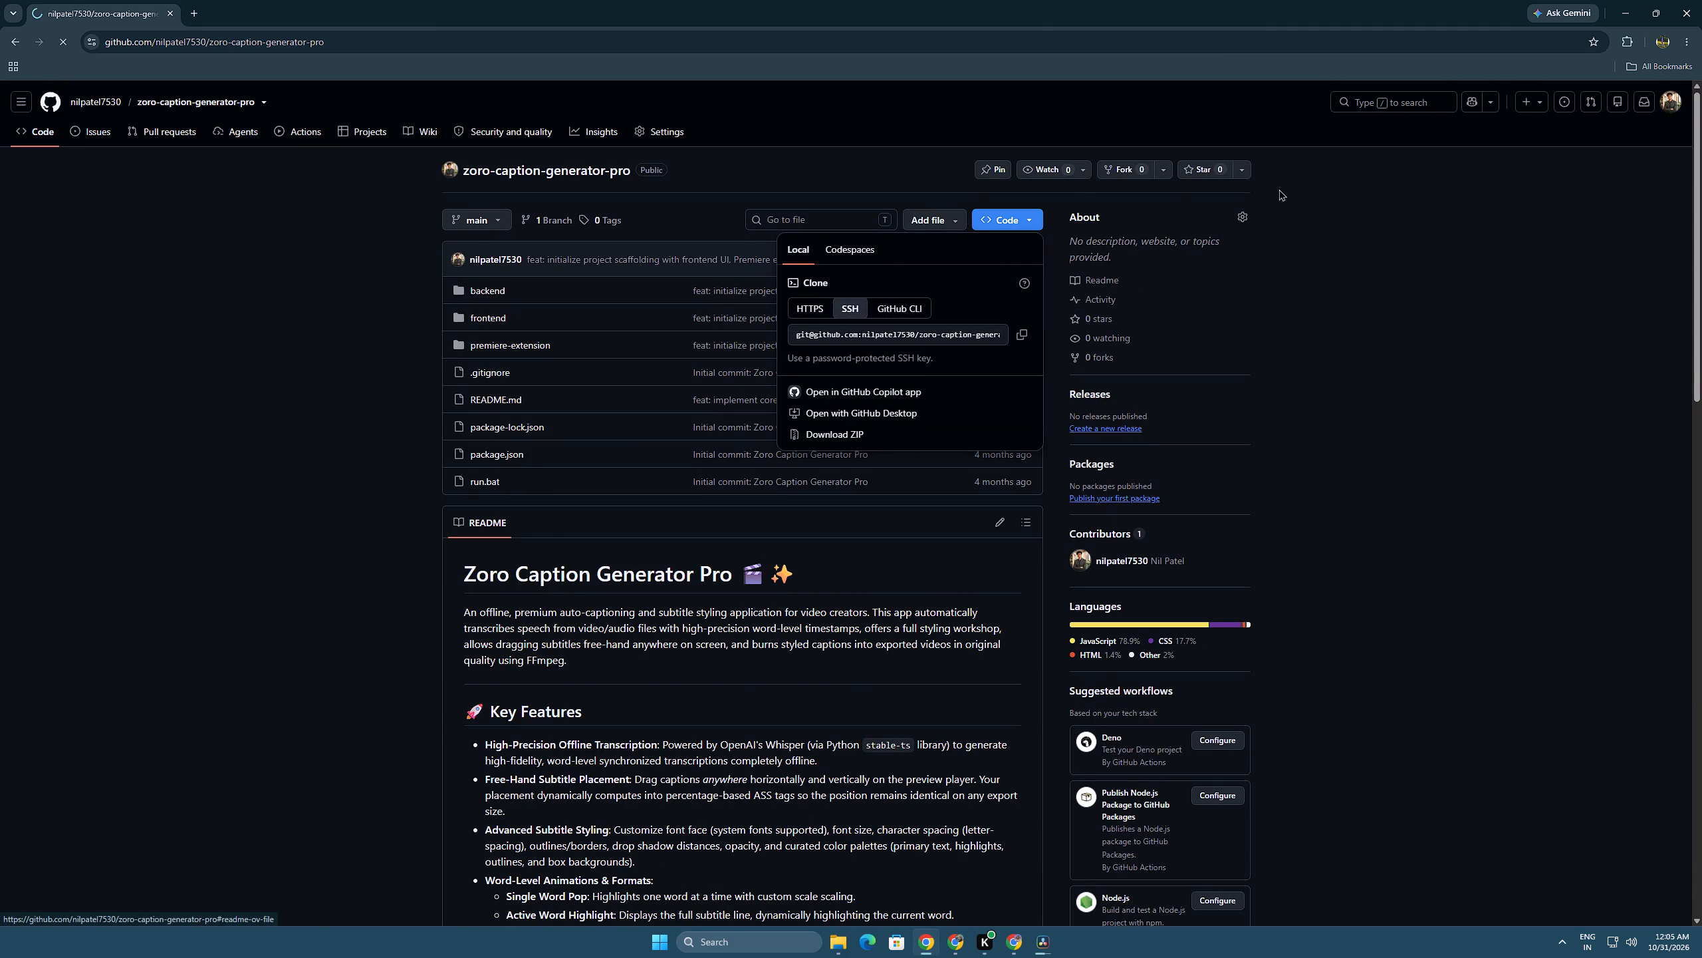
Show the downloaded zoro-caption-generator-pro ZIP in its folder and extract it with WinRAR into a folder of the same name.
left_click(1636, 44)
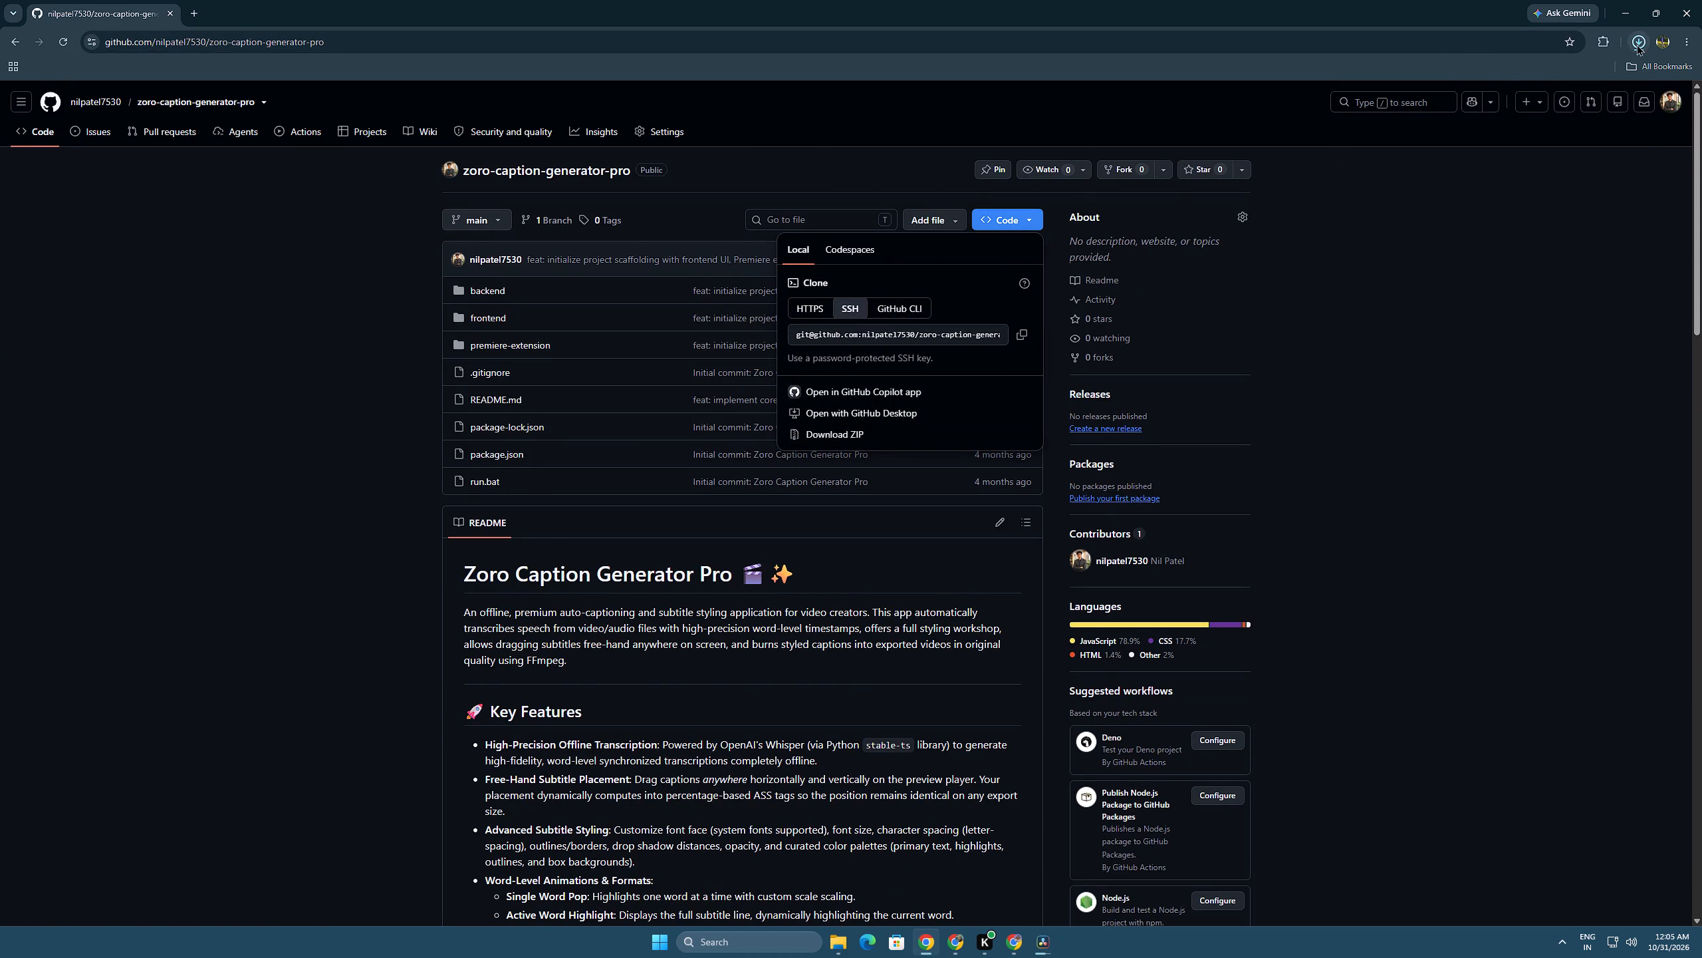
left_click(1586, 98)
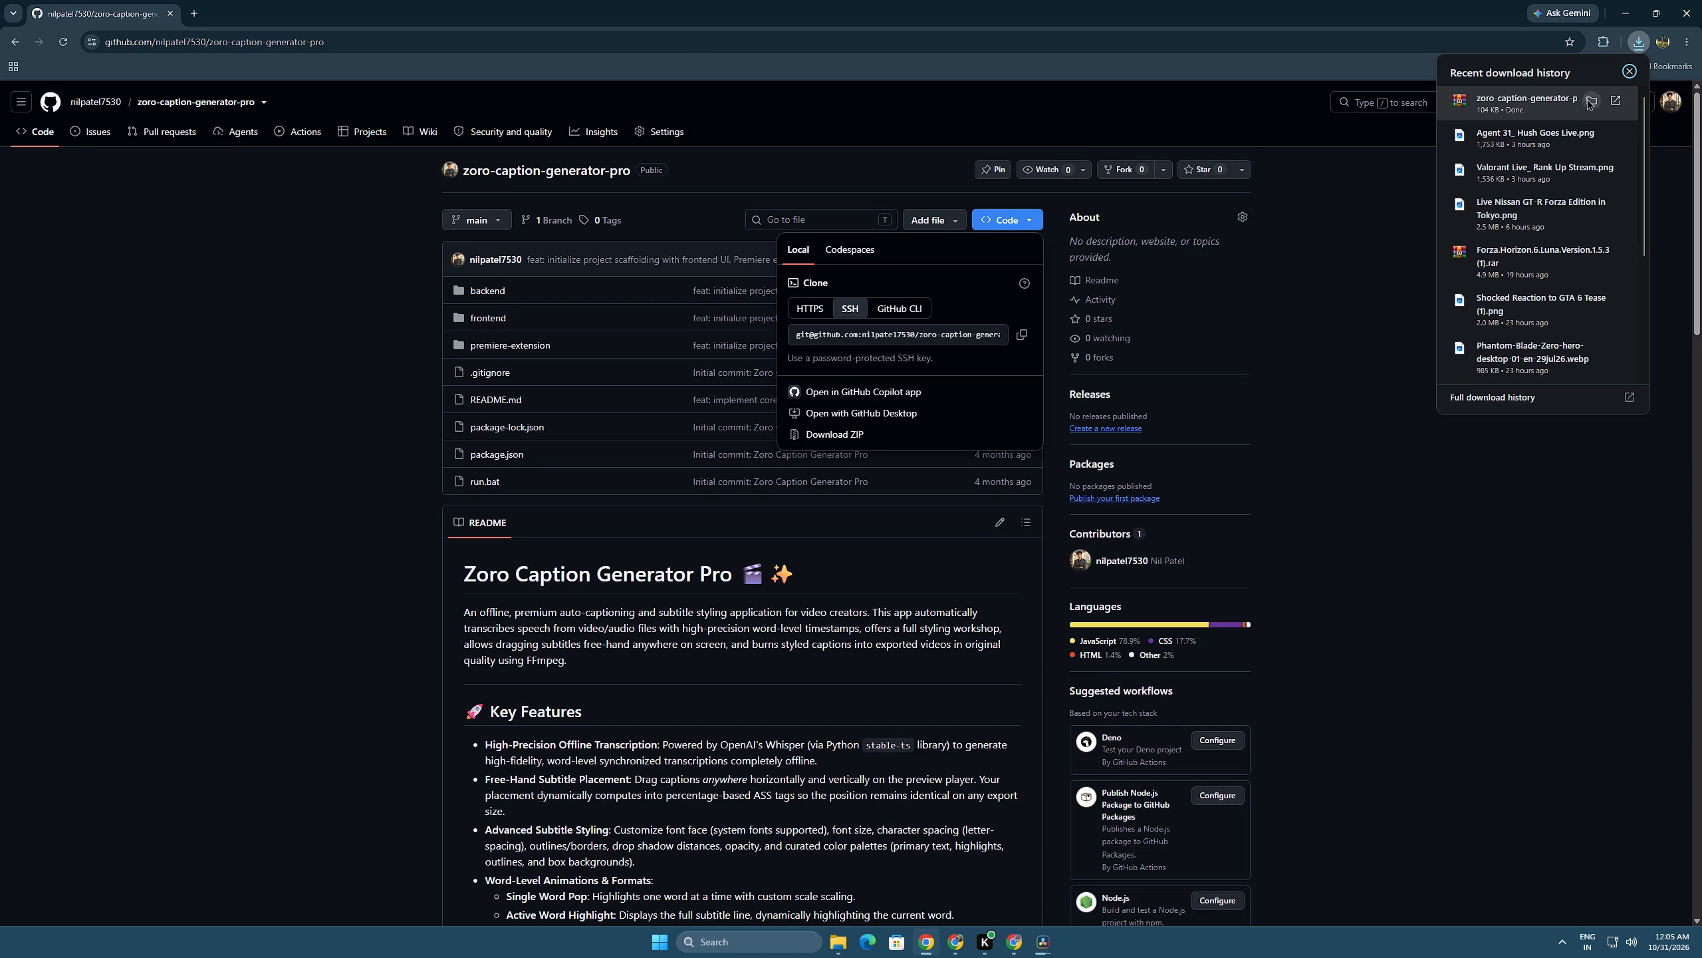
right_click(163, 158)
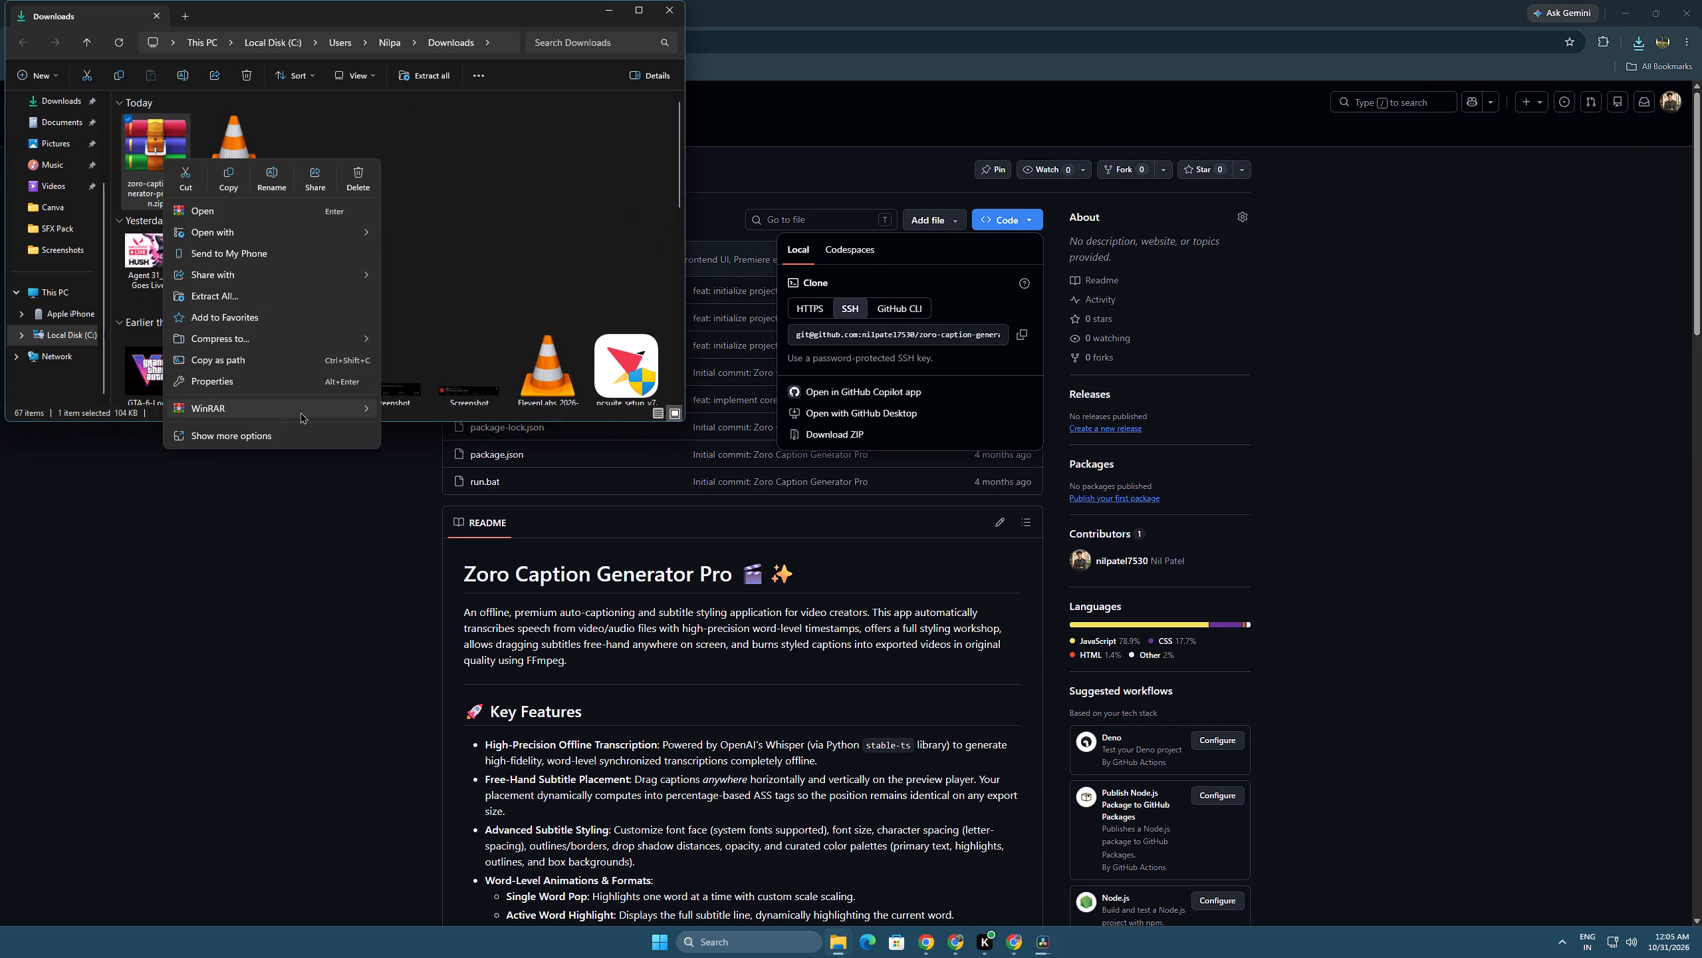
left_click(490, 454)
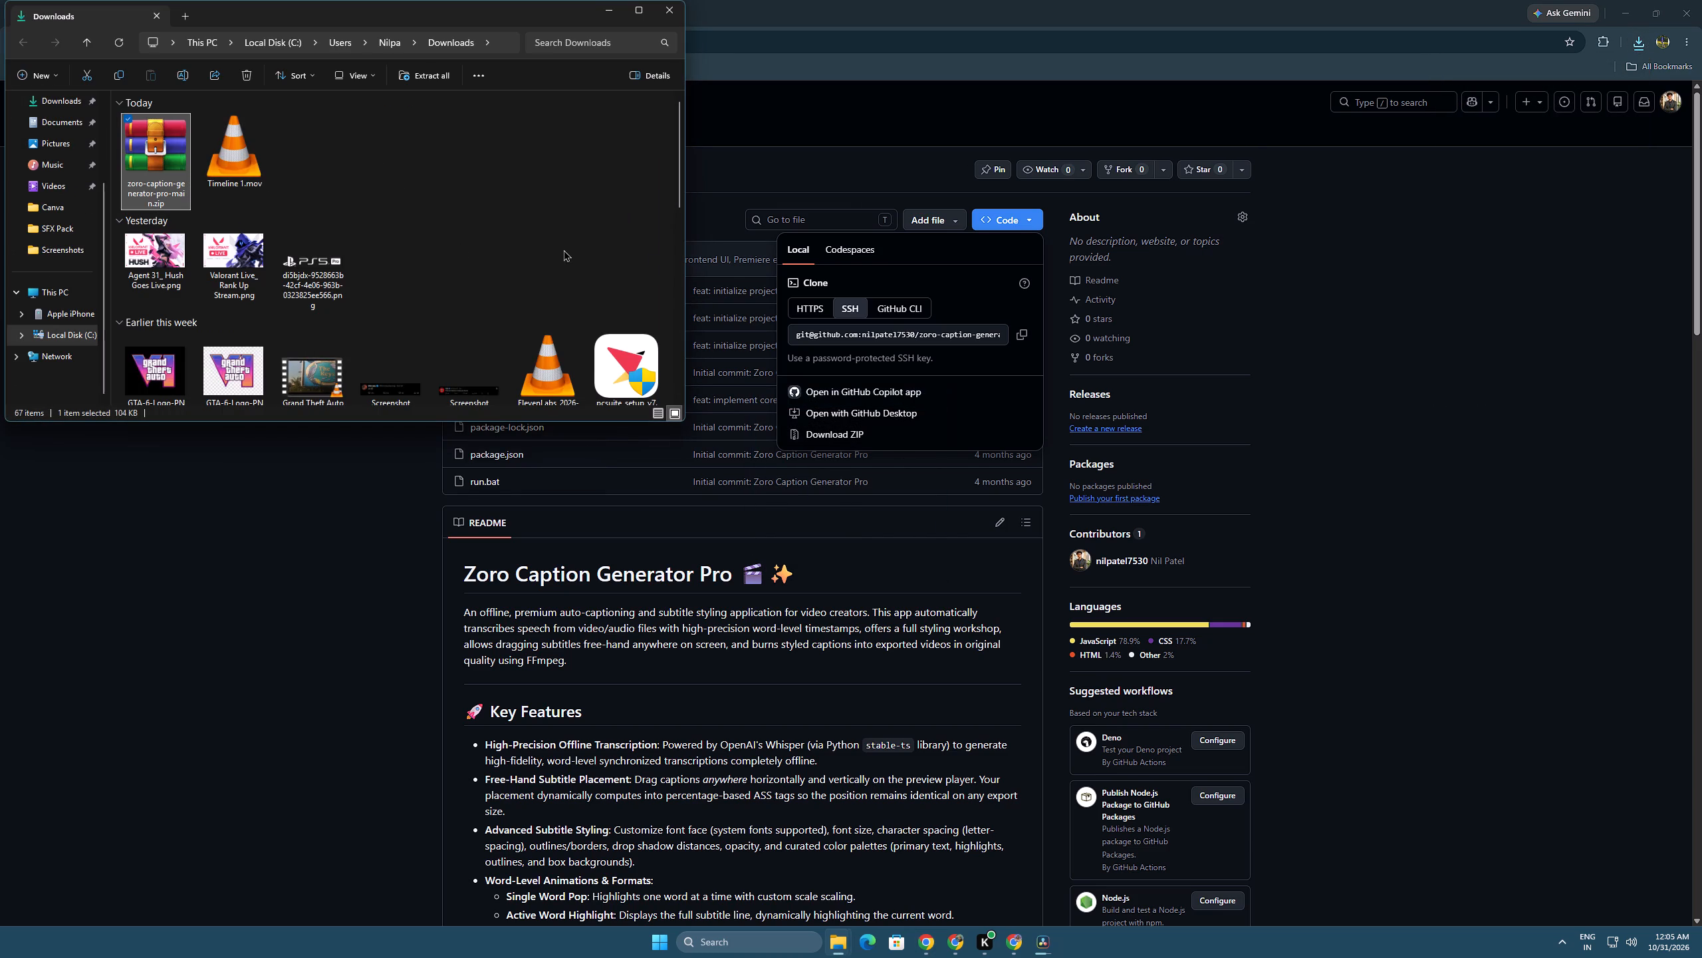
Go into the extracted inner zoro-caption-generator-pro-main folder, launch run.bat and allow it to run.
double_click(325, 147)
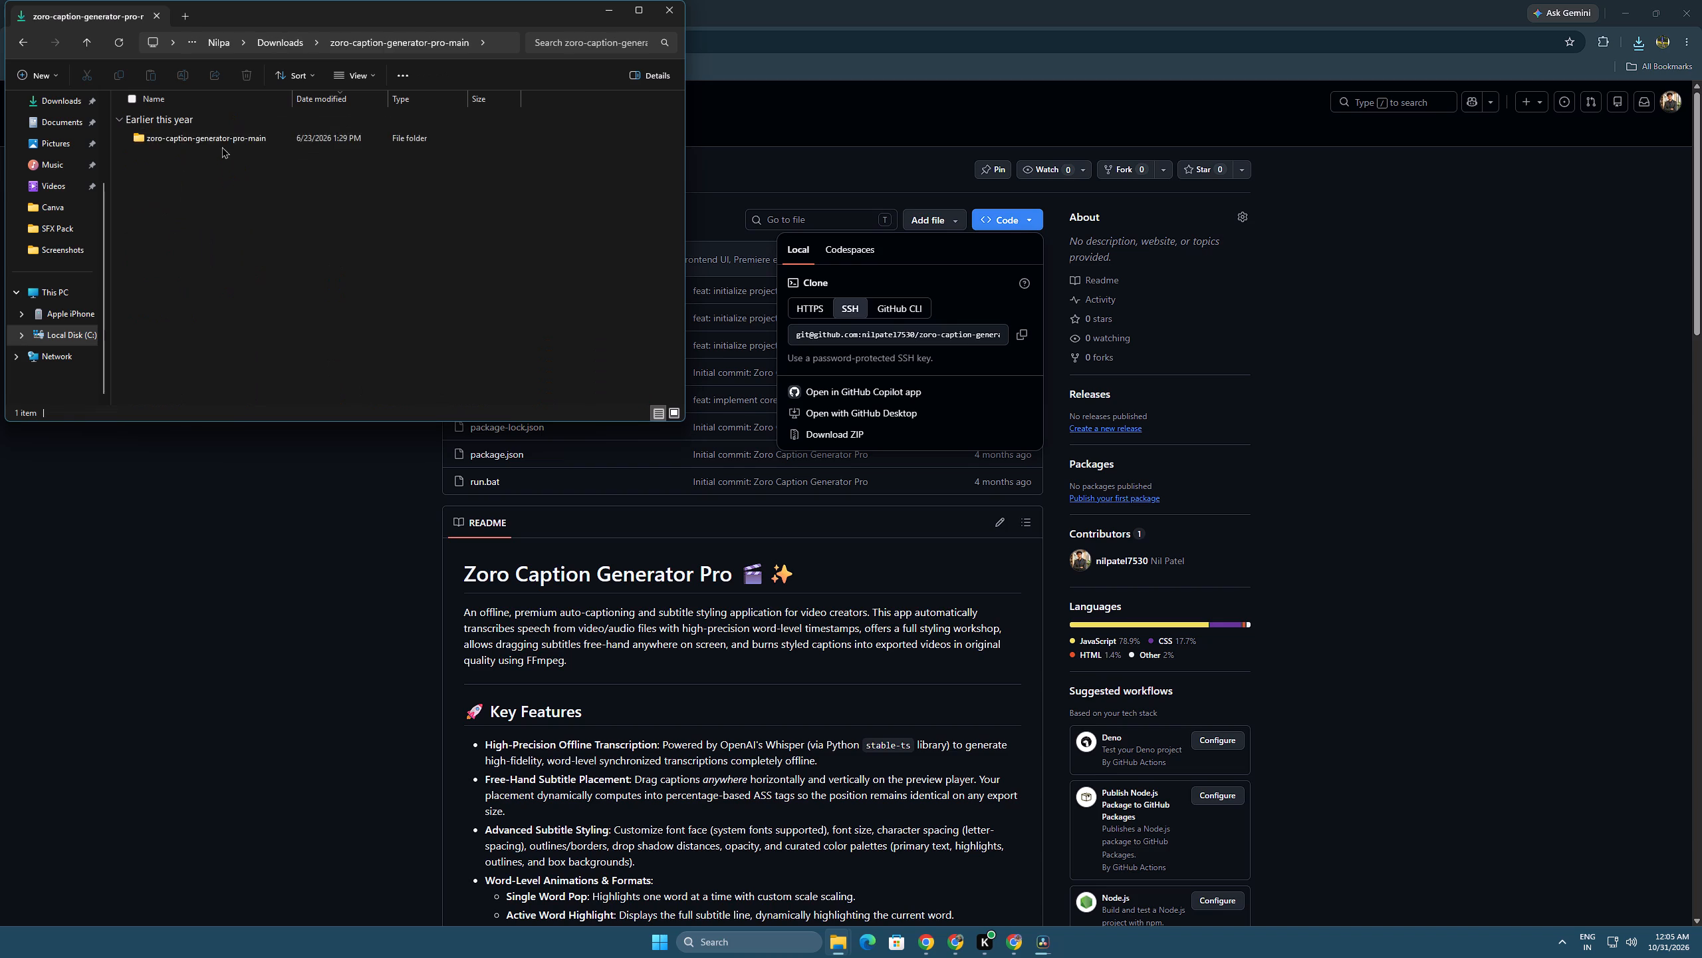
double_click(225, 141)
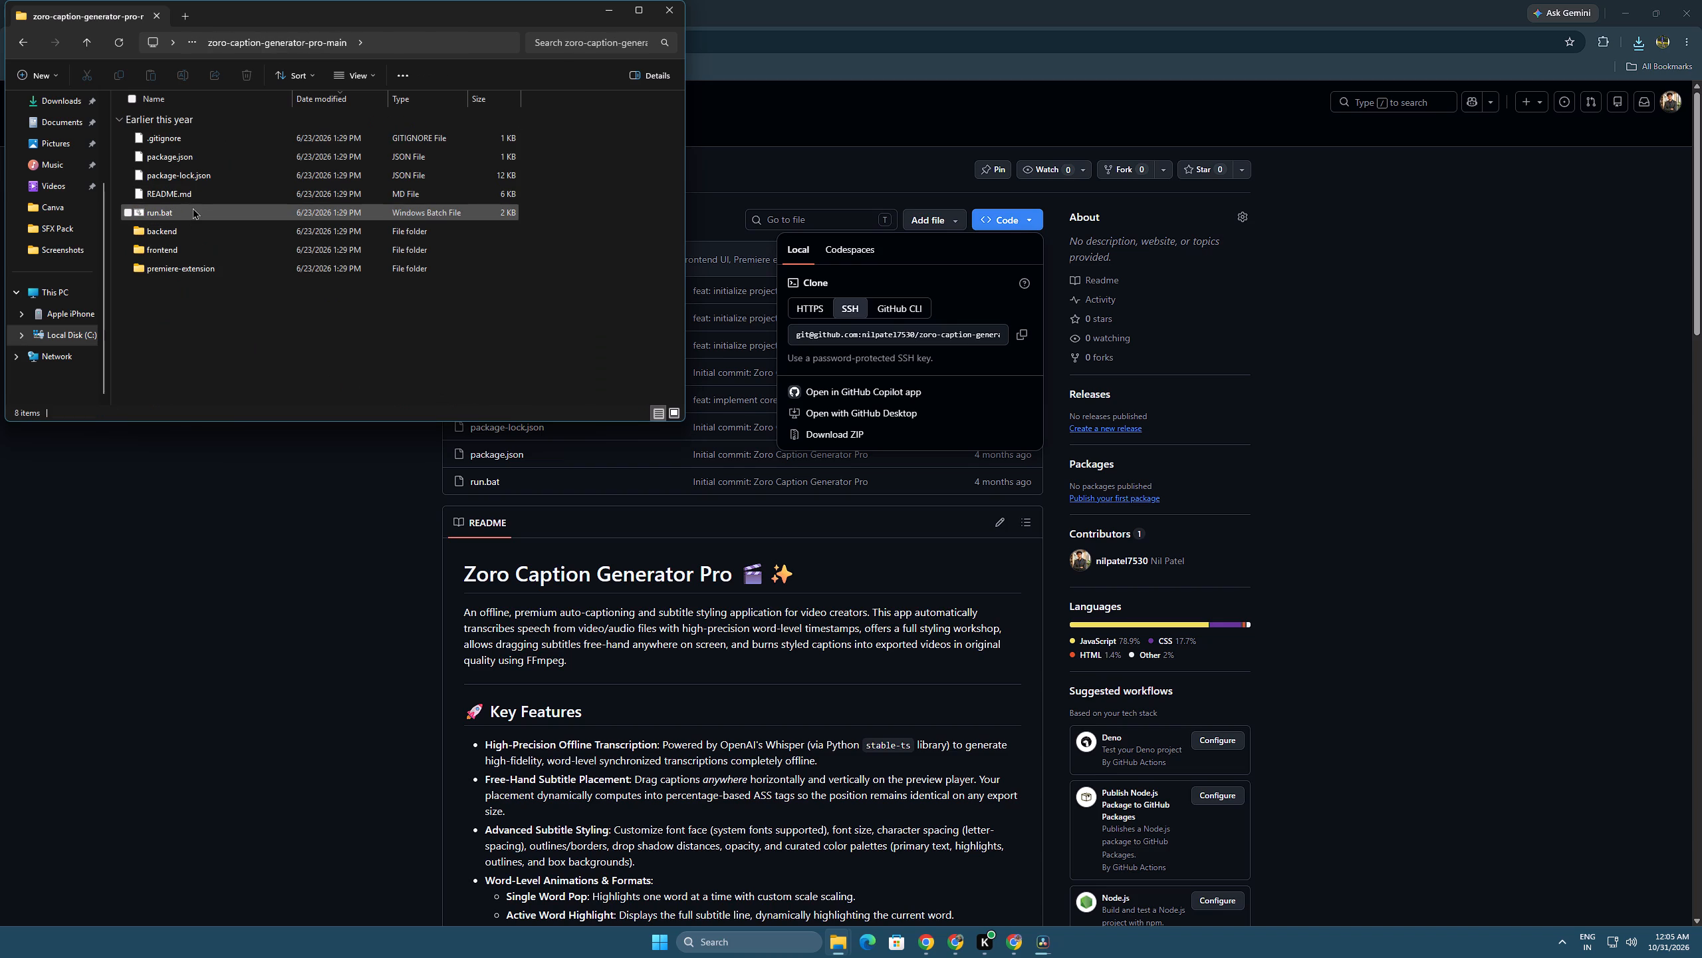
double_click(192, 208)
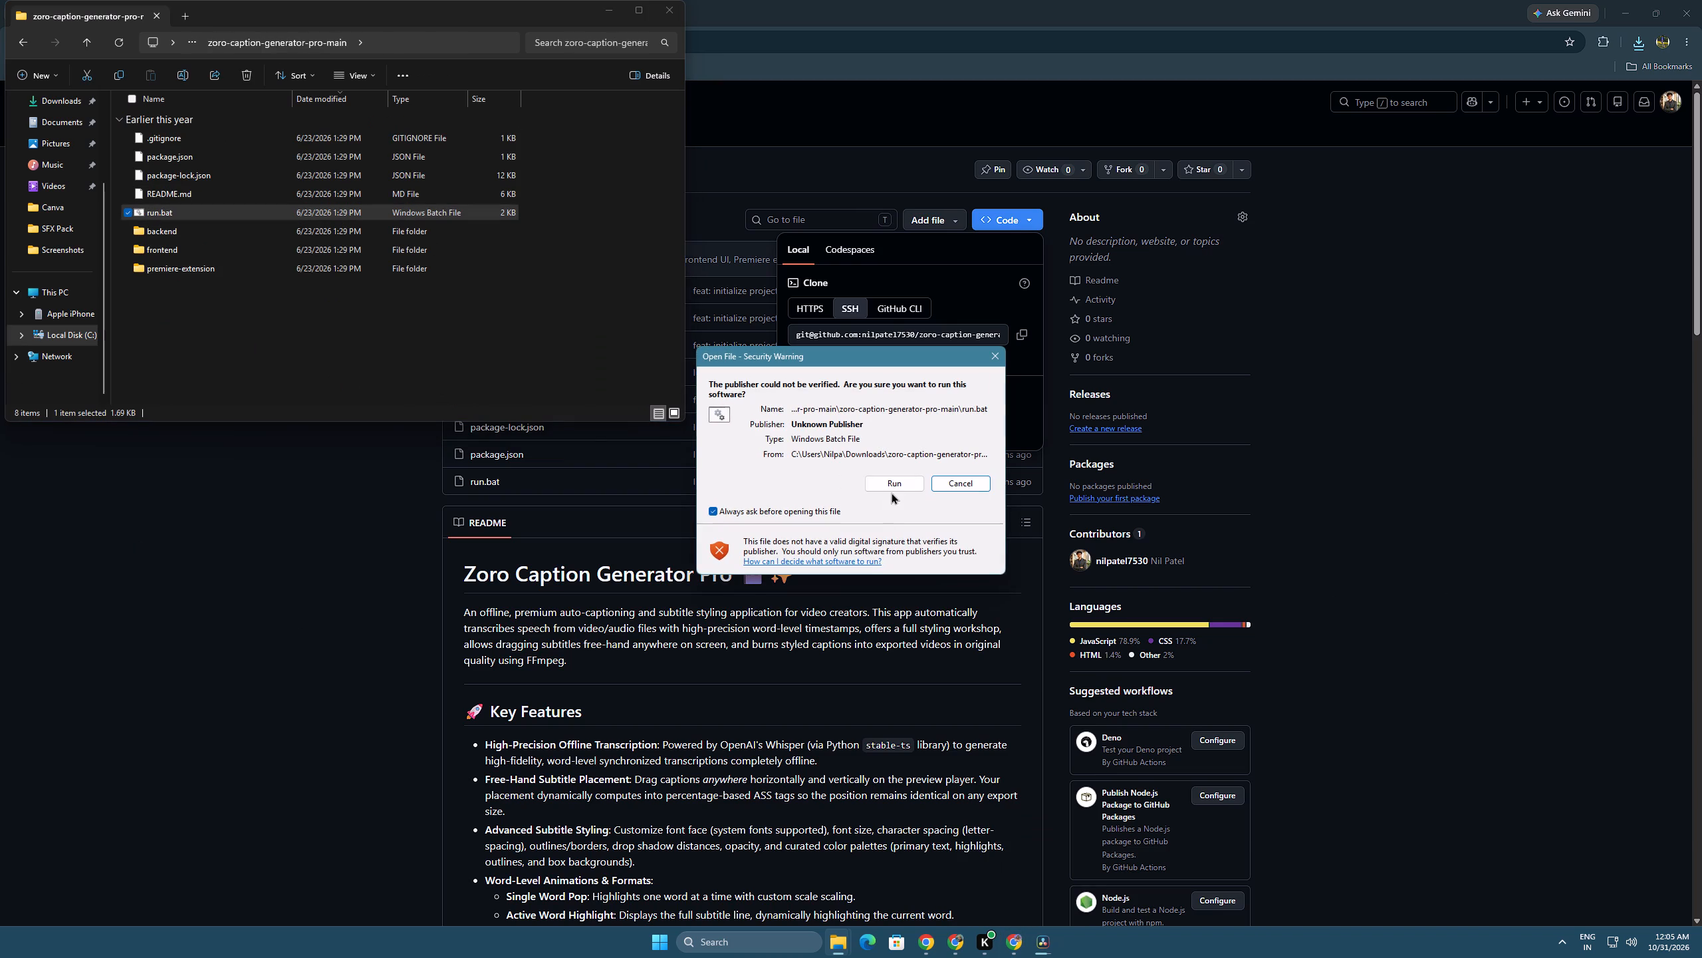
left_click(897, 483)
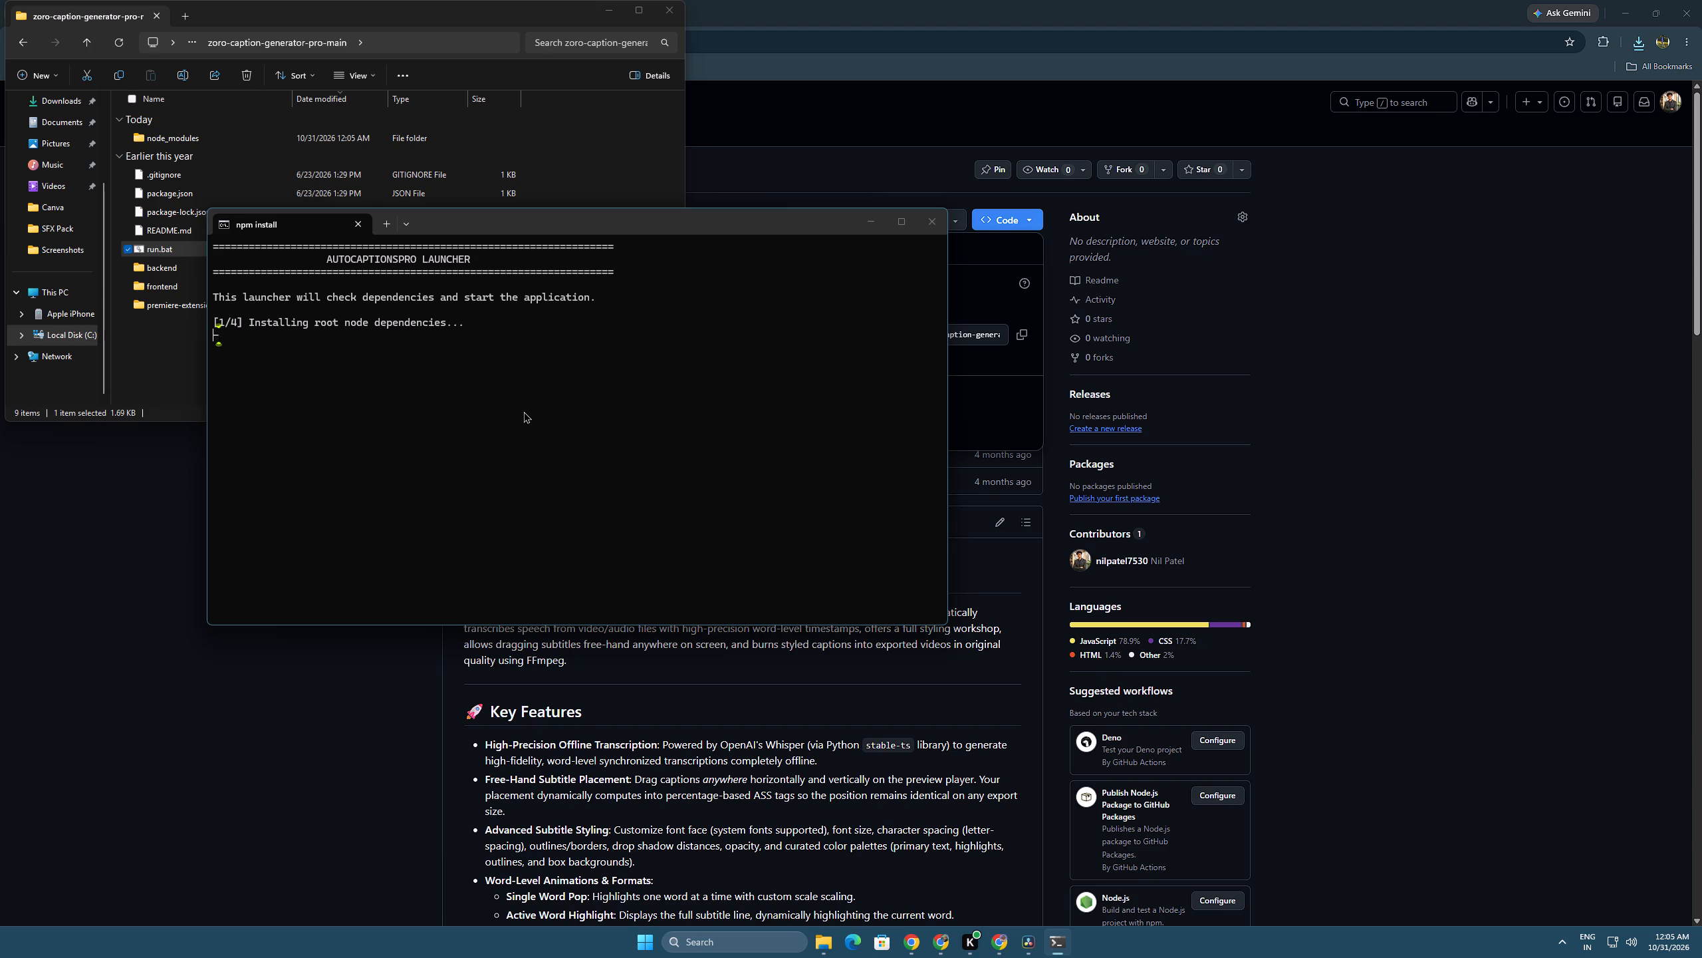
Search Windows for "logg", open Loggy3, start a recording session and minimize its window.
type("logg")
key("Return")
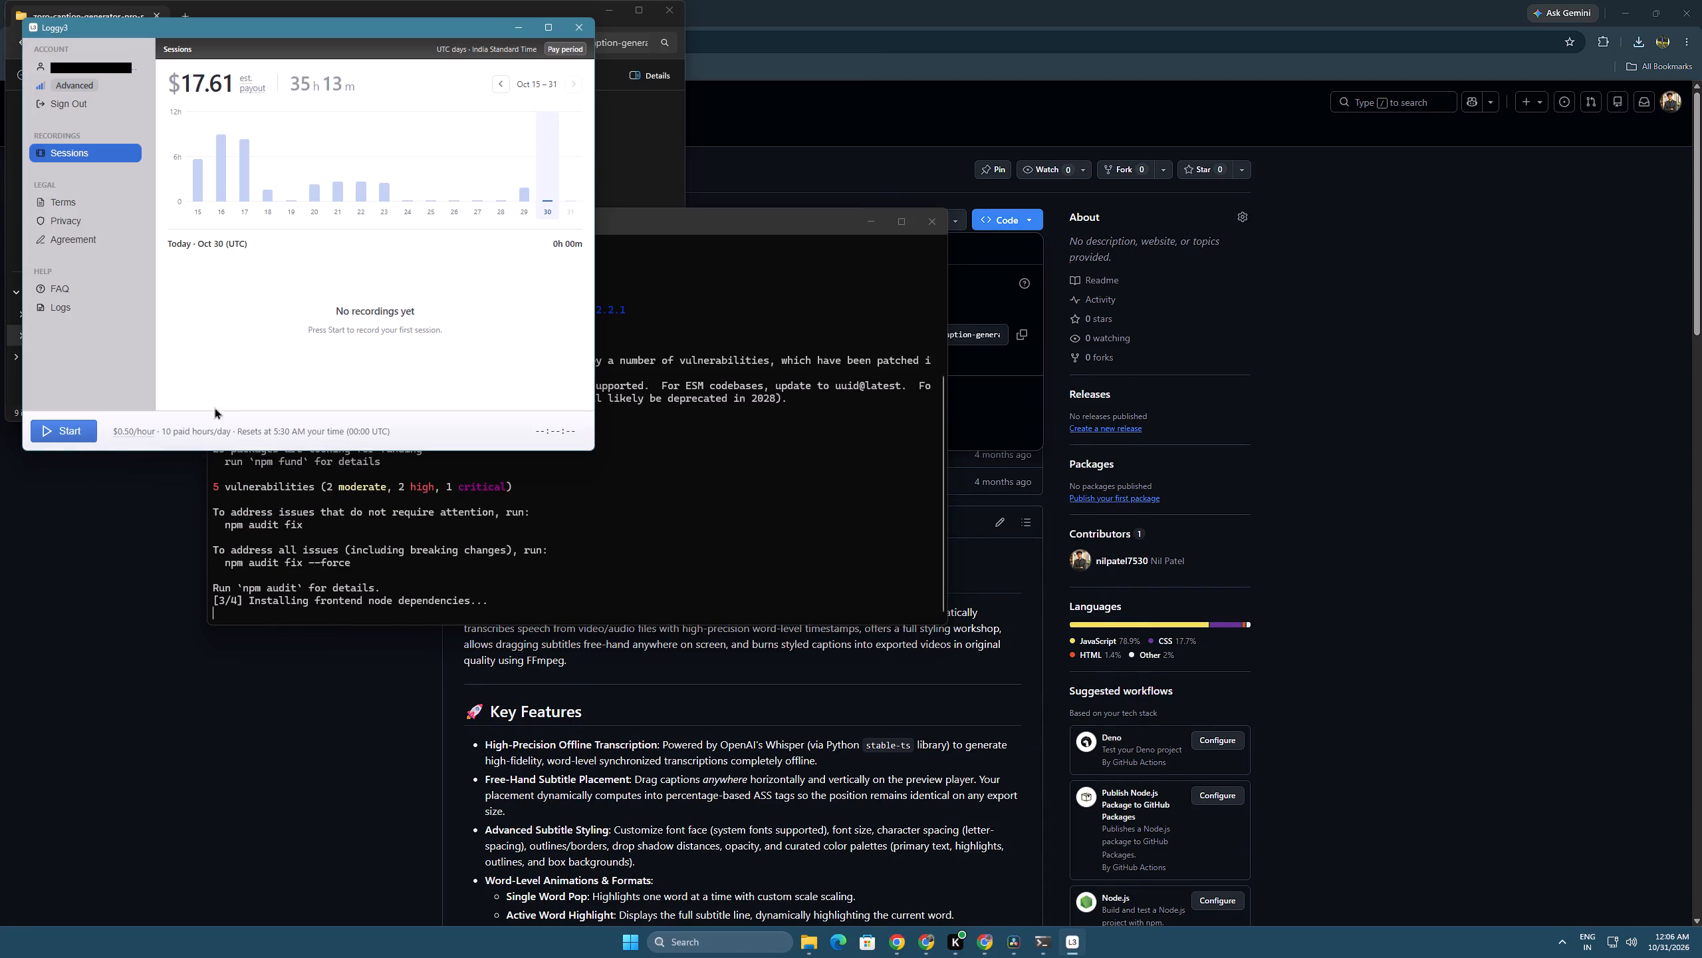
left_click(72, 423)
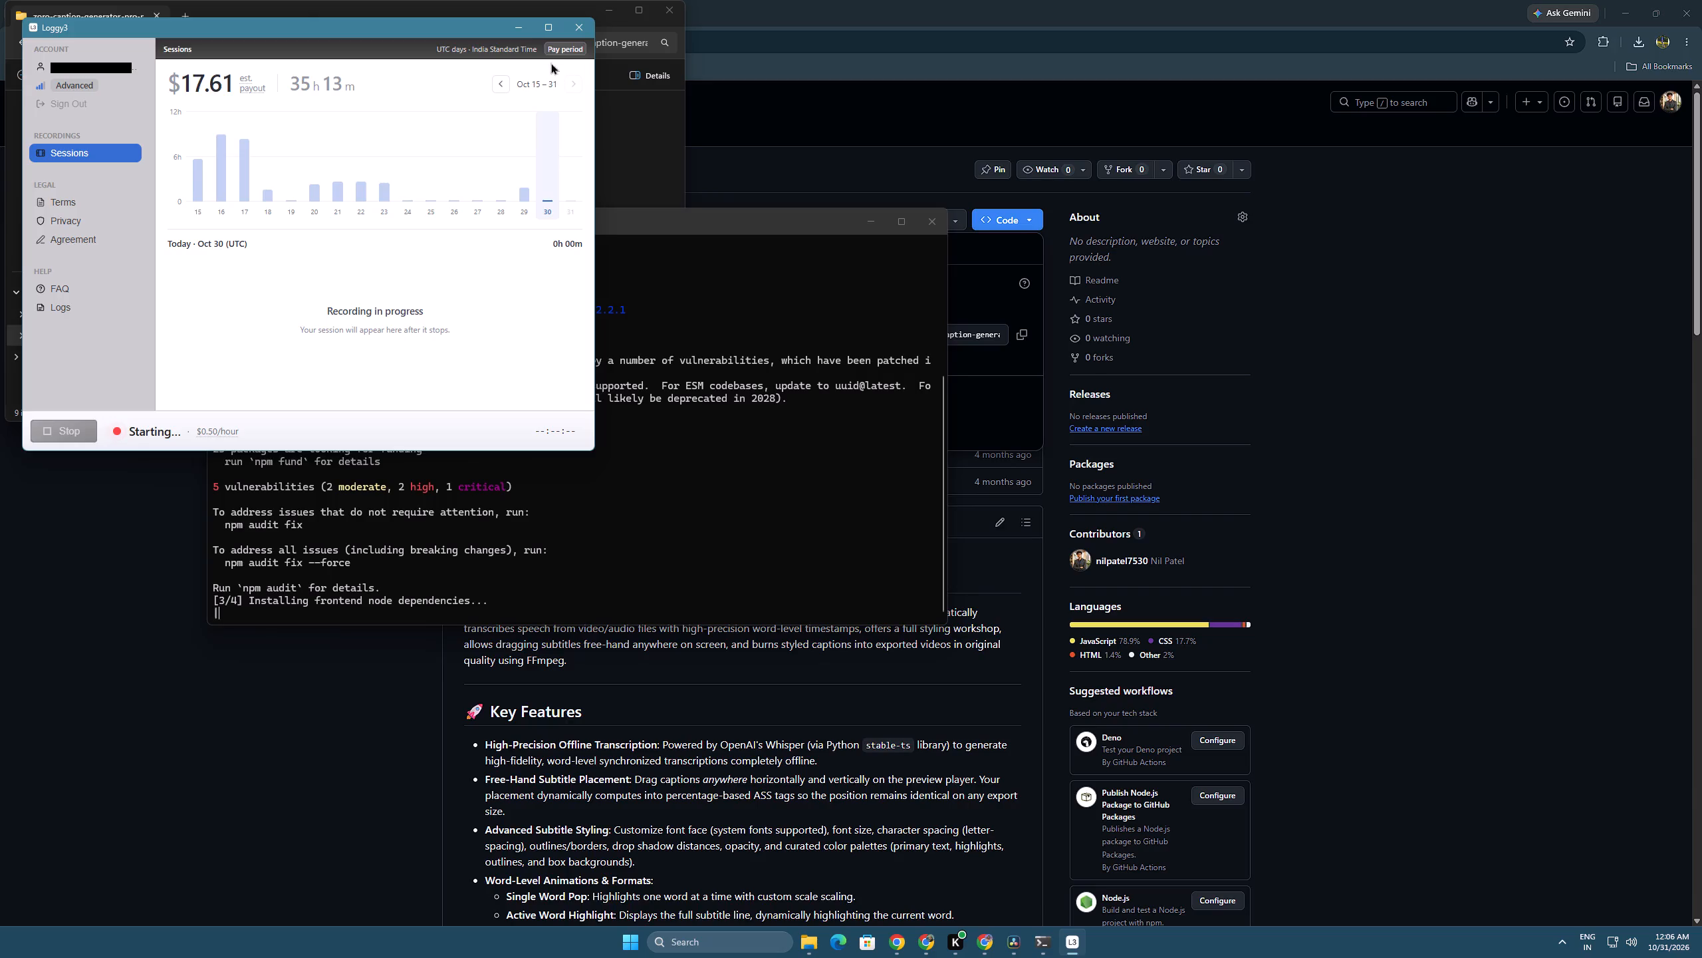
left_click(524, 27)
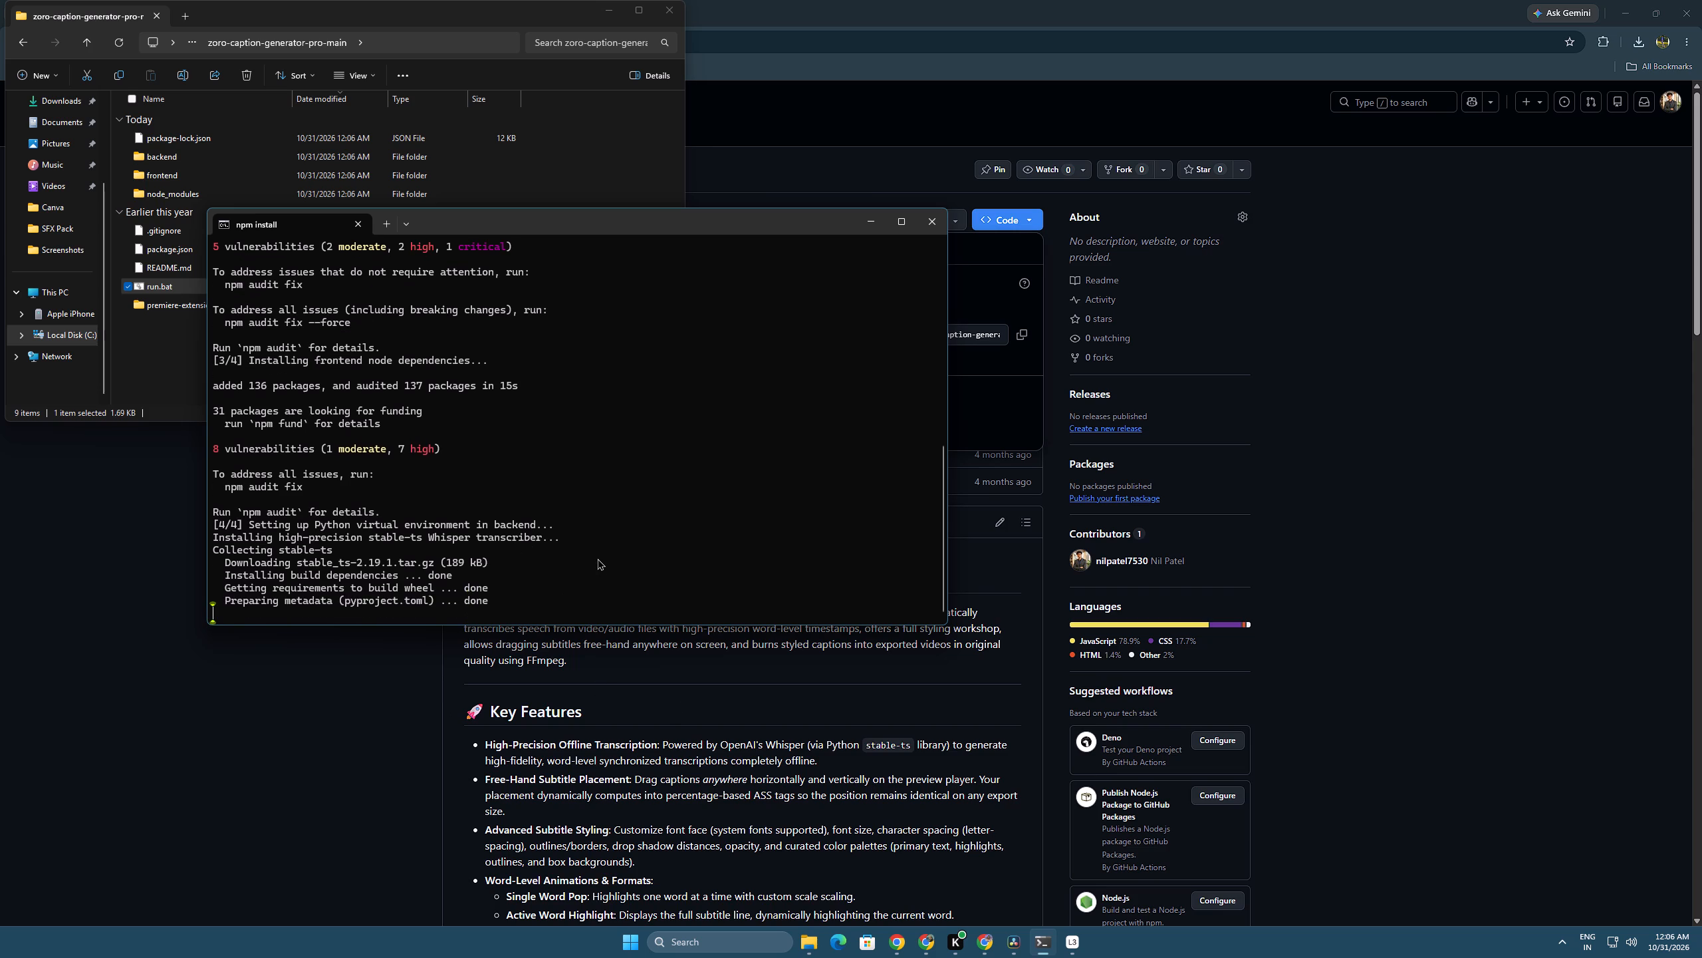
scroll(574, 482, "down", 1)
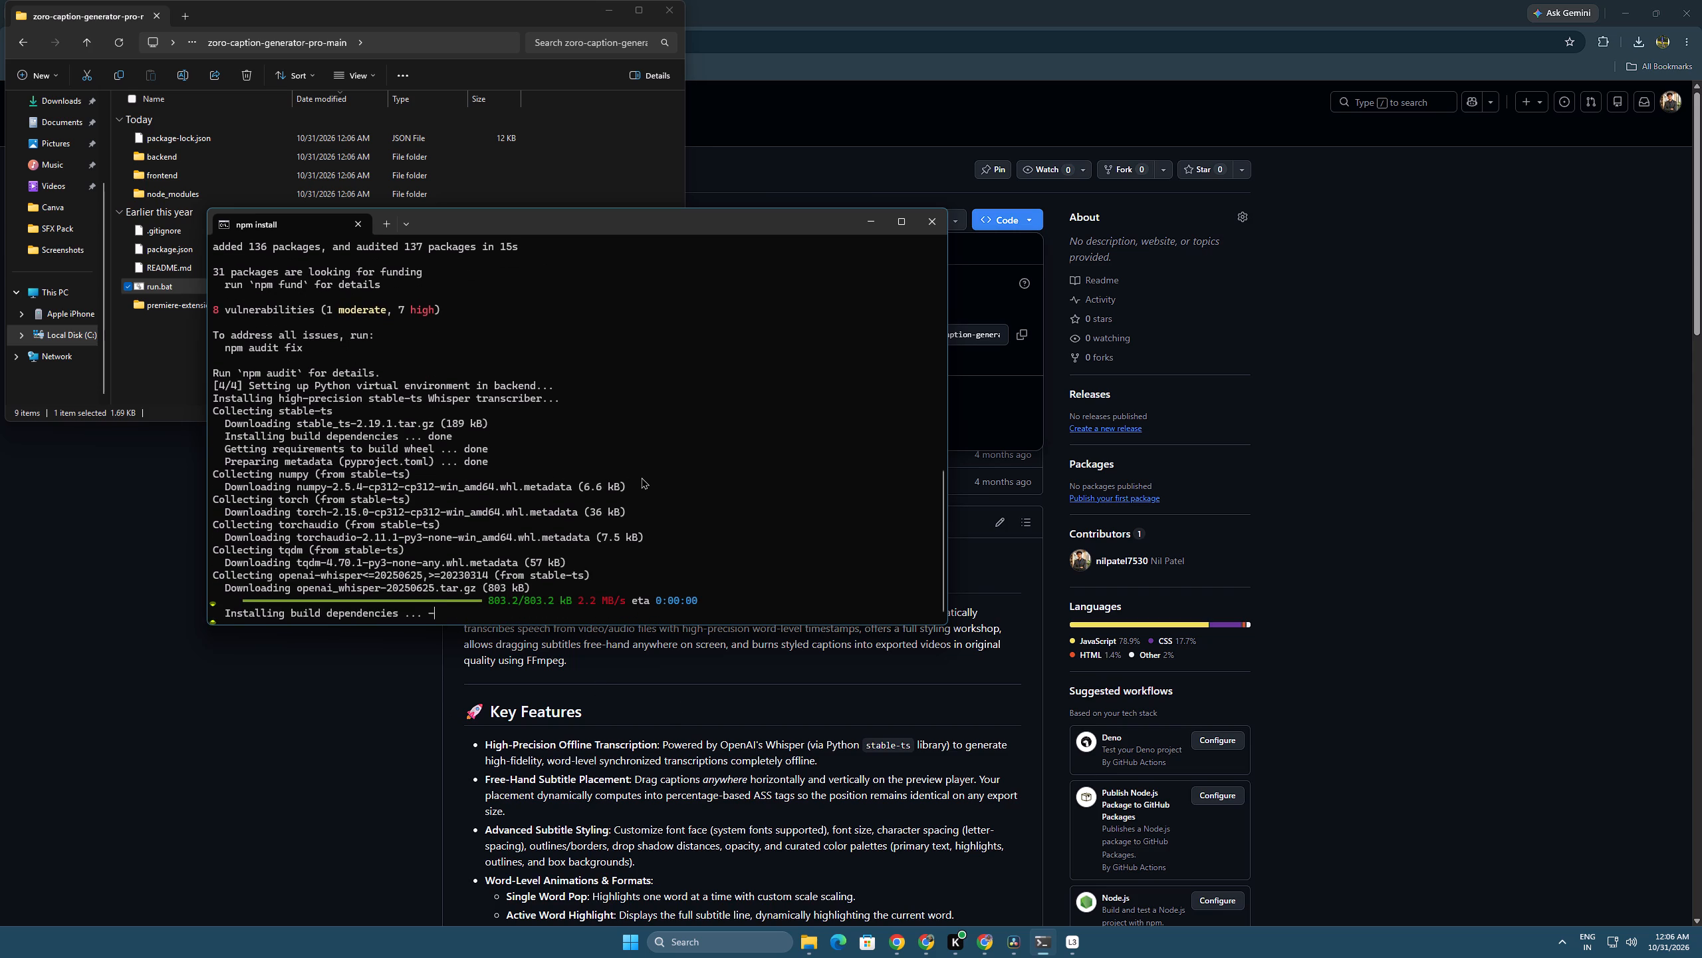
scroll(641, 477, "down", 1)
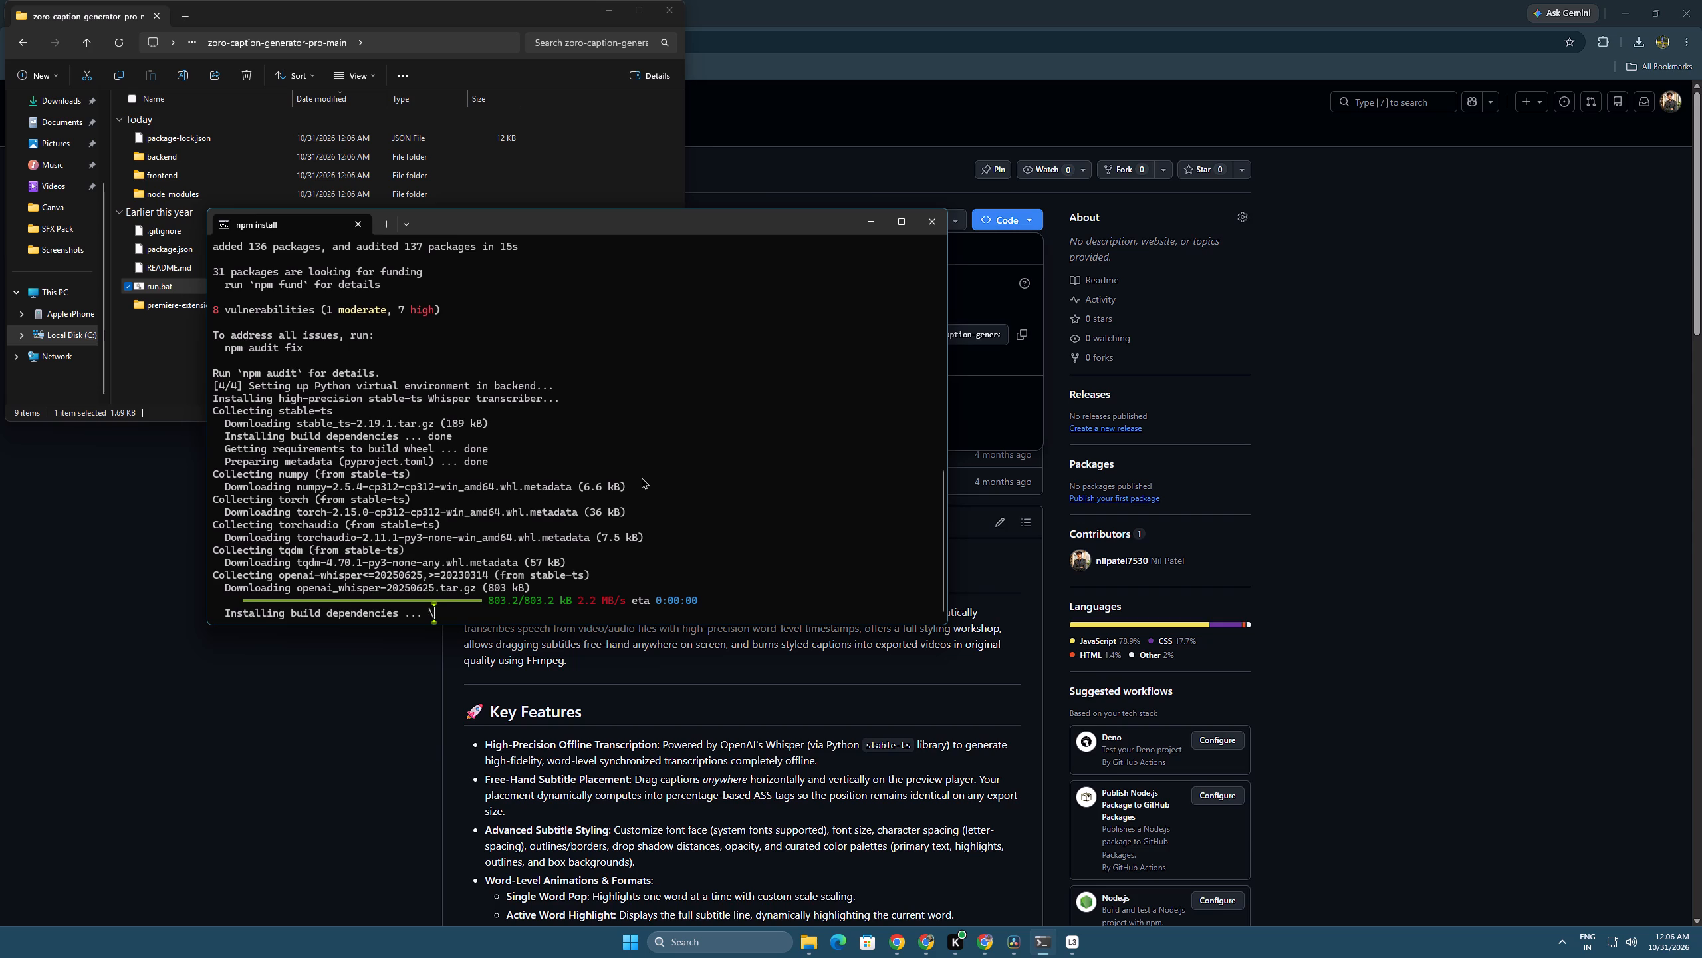
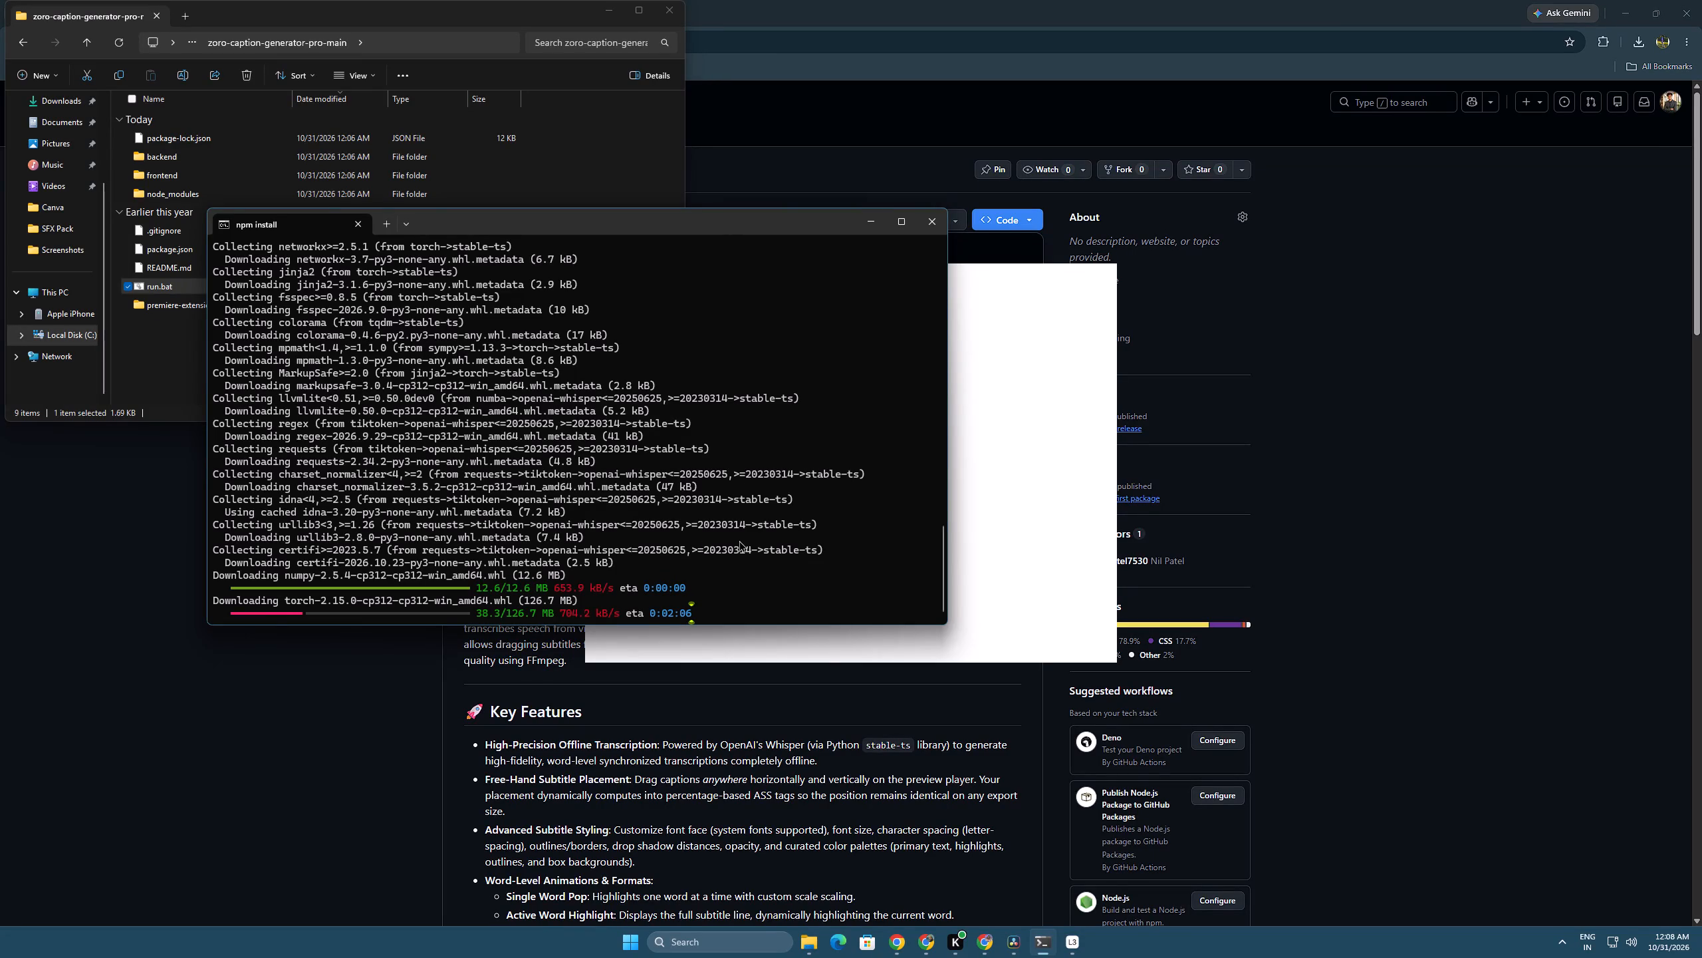
Browse the YouTube home feed and skim through the inline preview of the Call of Duty: Modern Warfare 4 RTX 5090 video.
left_click(906, 945)
left_click(984, 942)
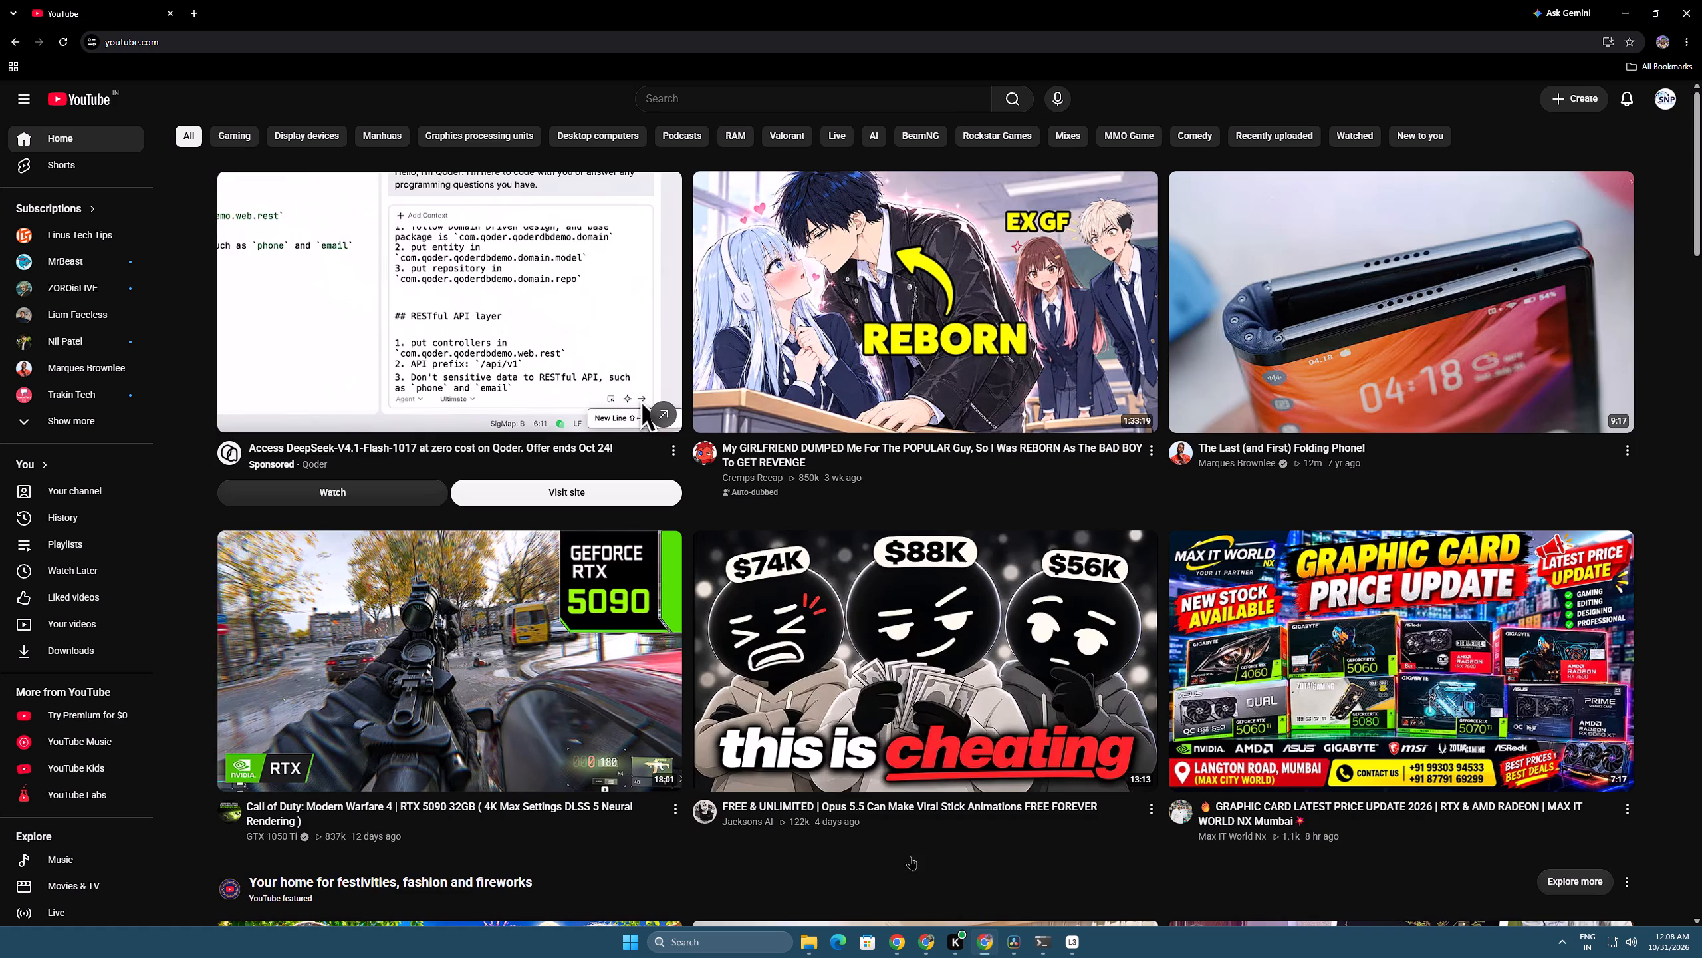
scroll(664, 570, "down", 5)
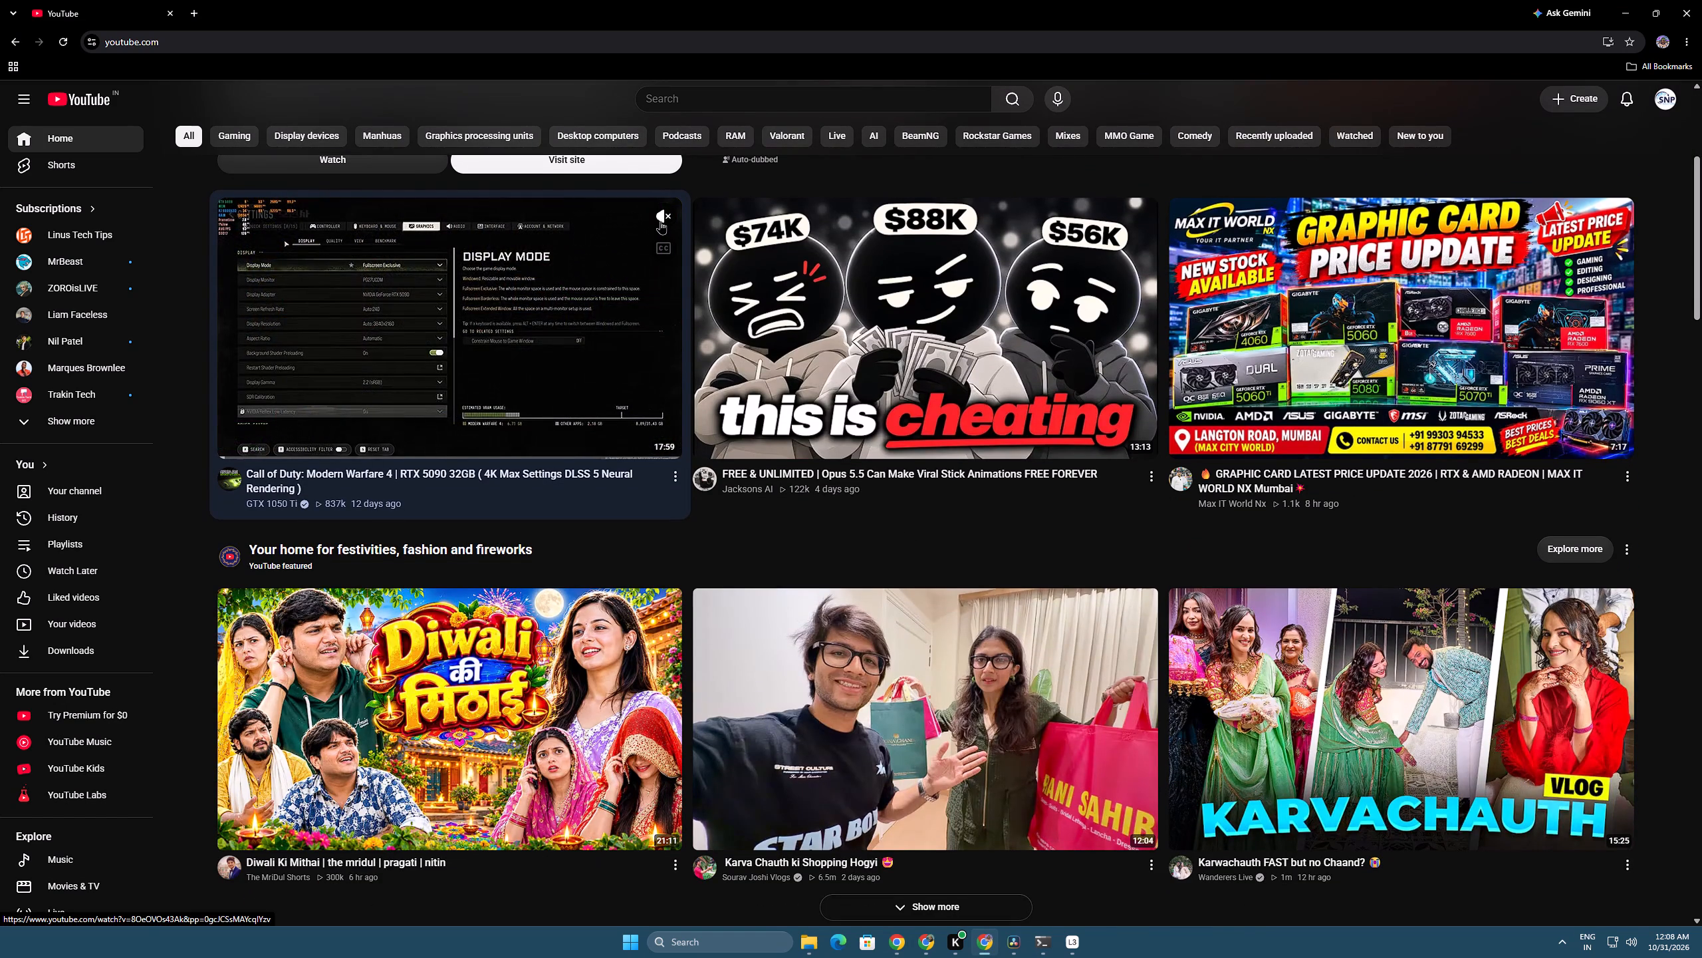
left_click(661, 220)
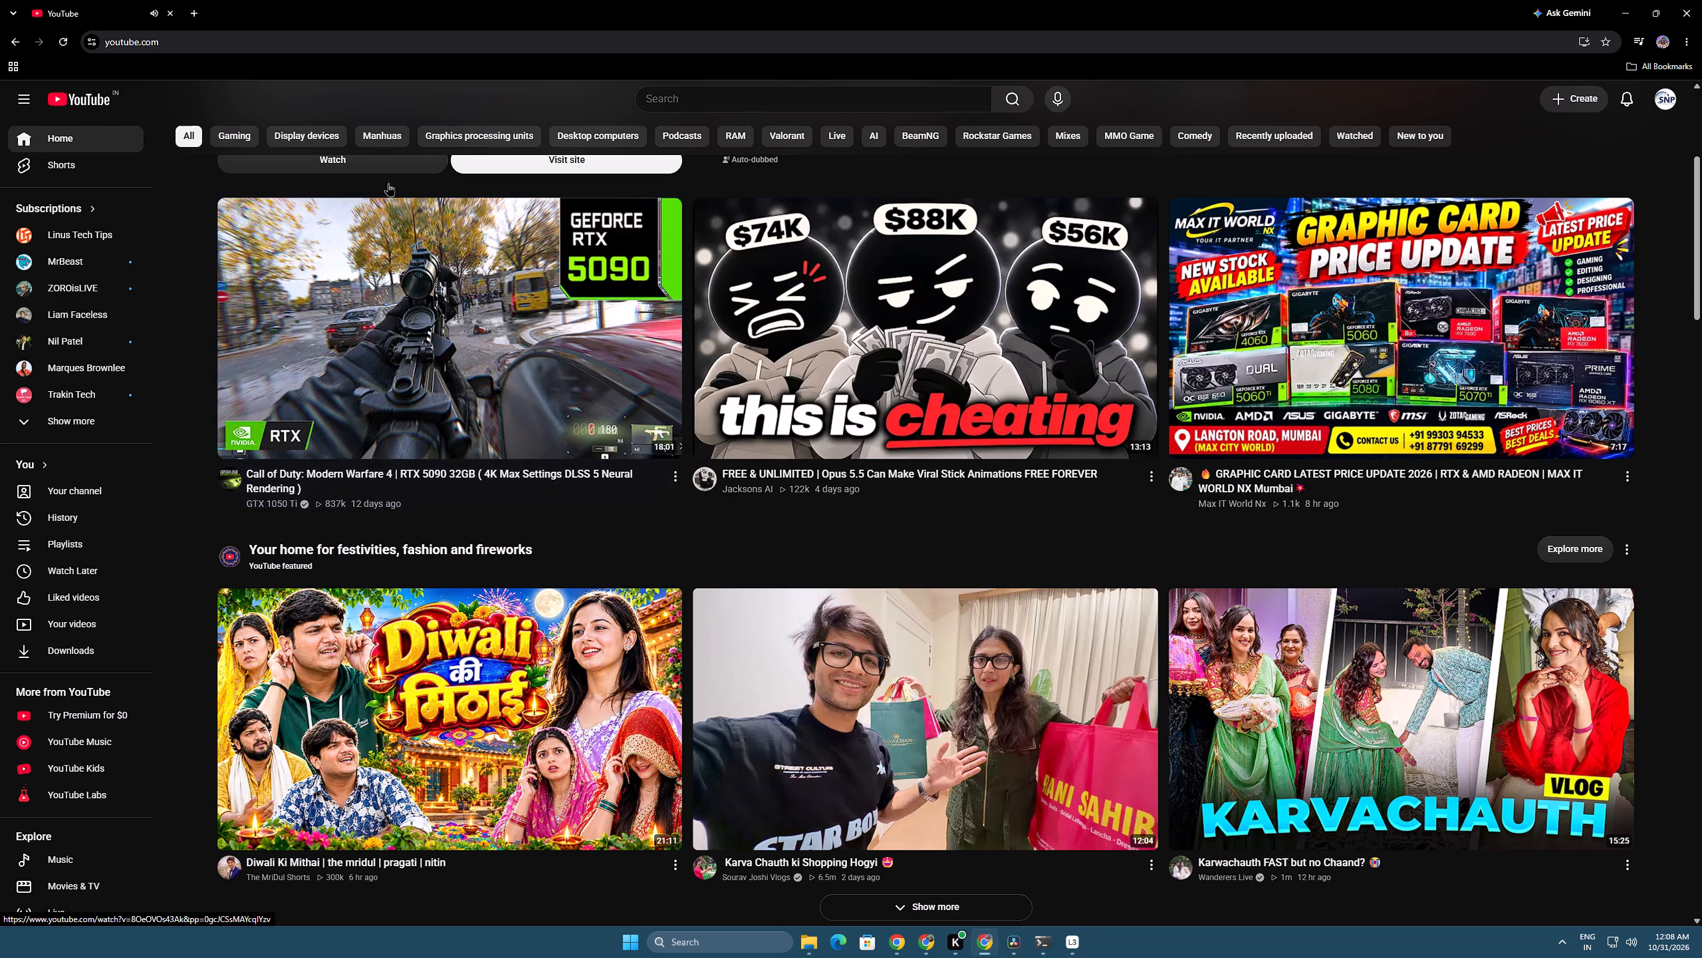
left_click(286, 454)
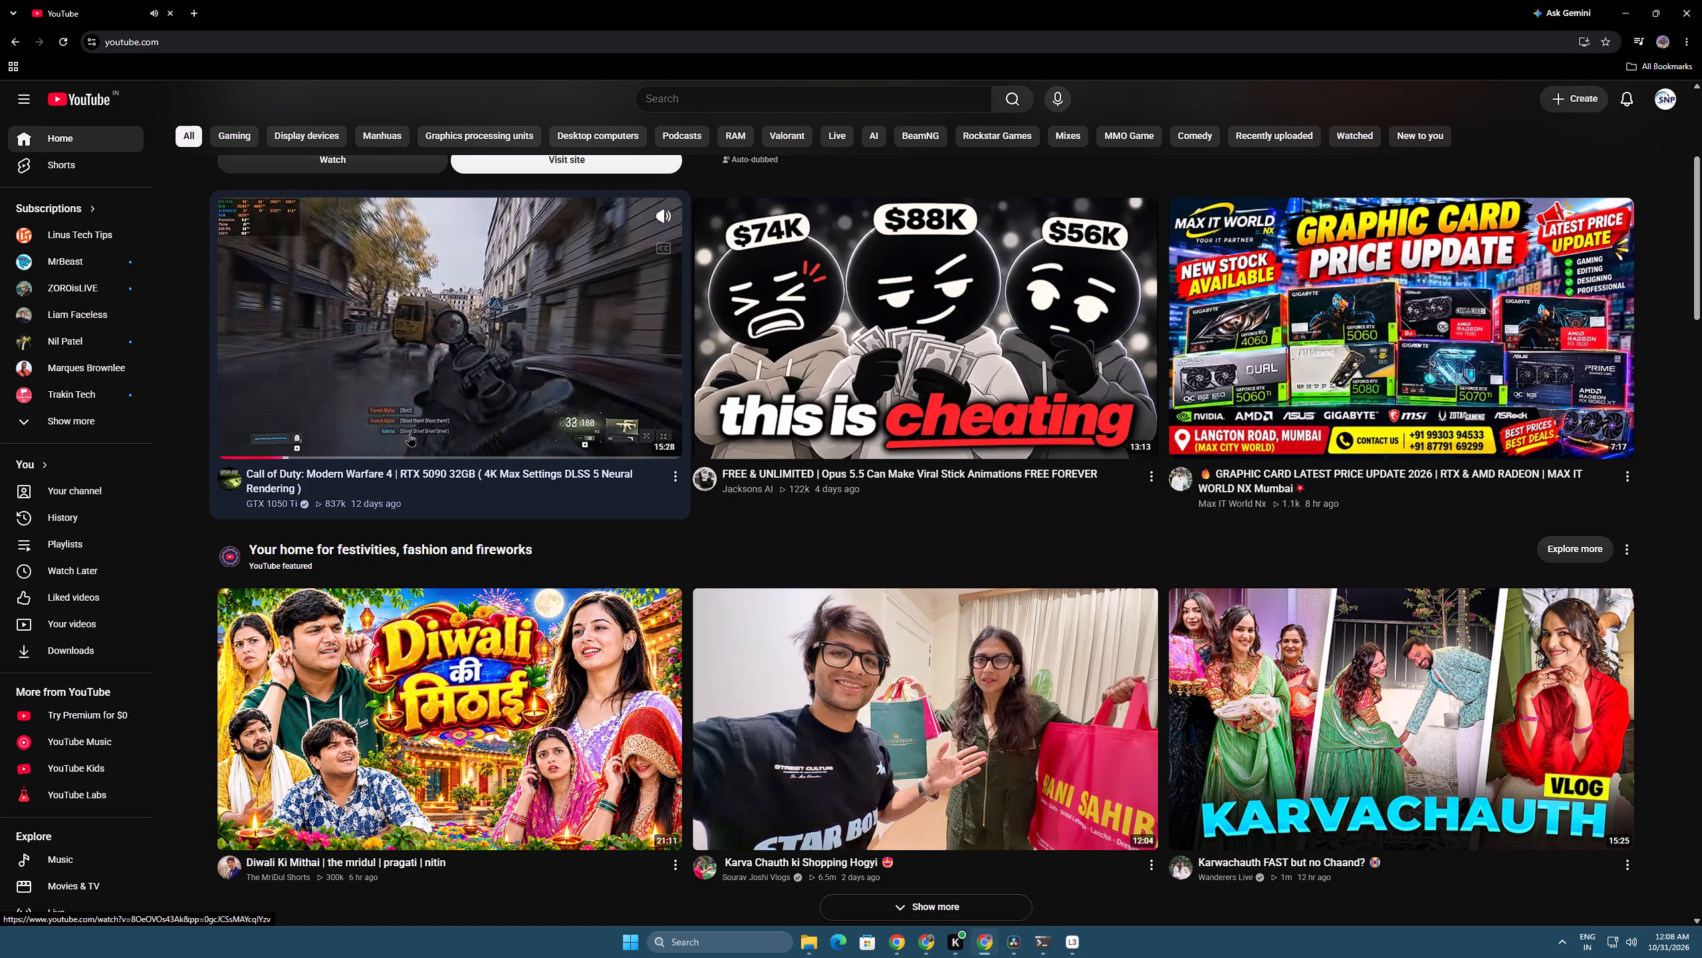
left_click(387, 449)
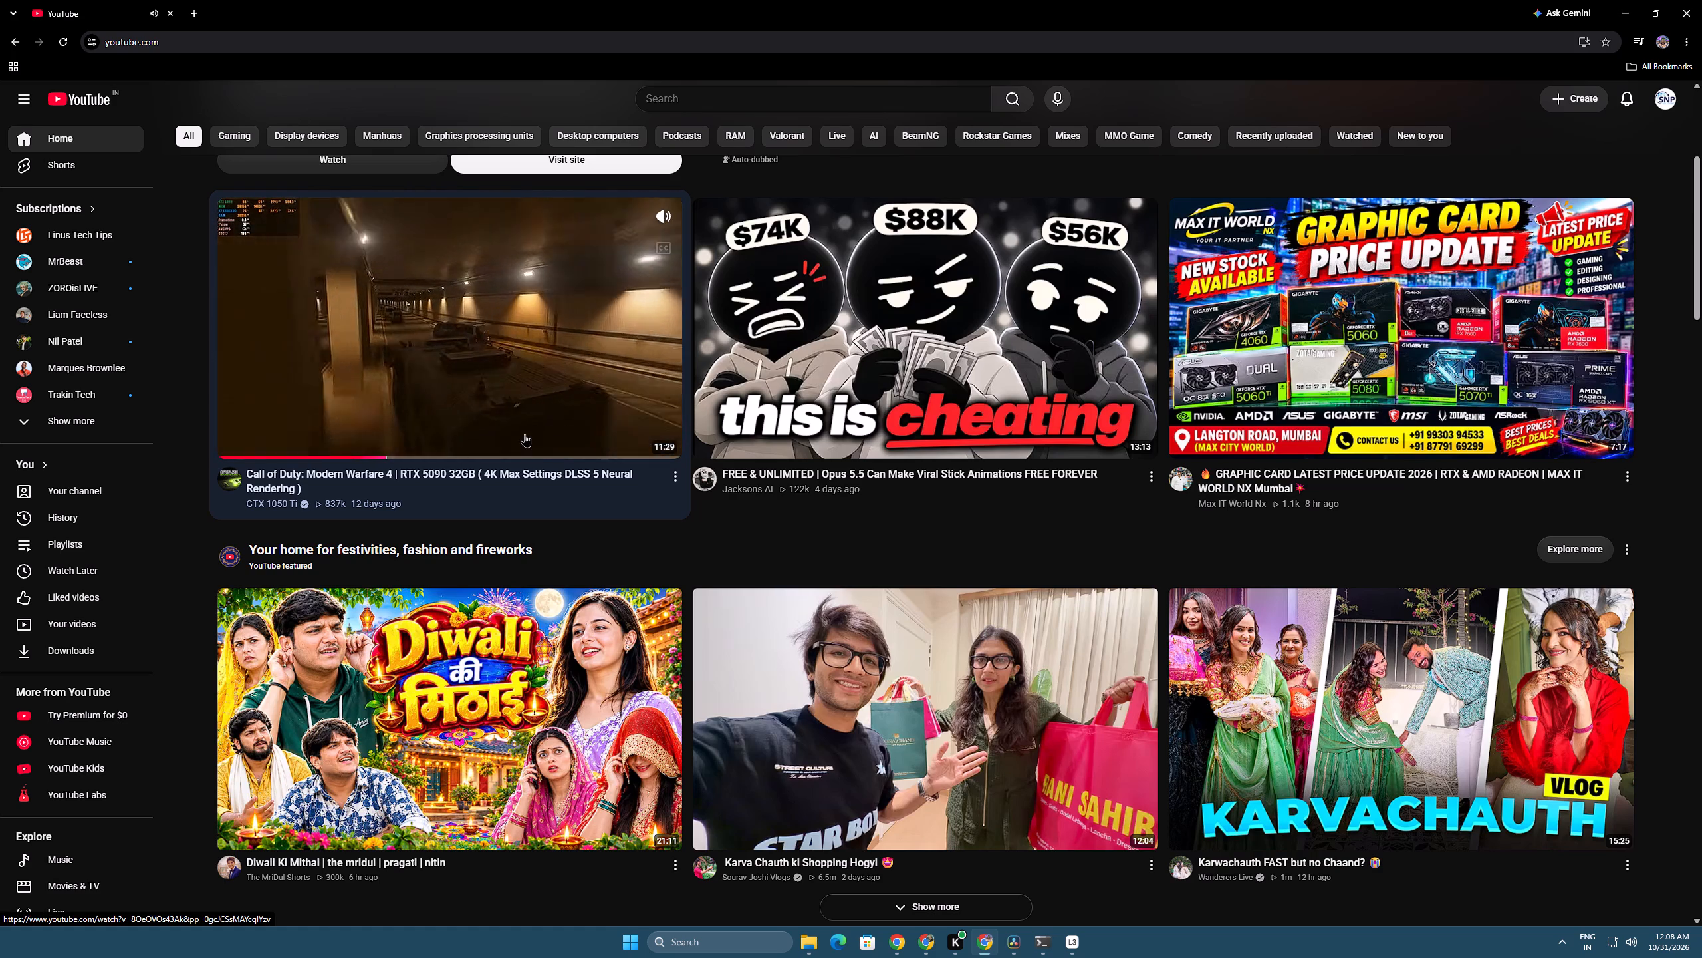
left_click(527, 456)
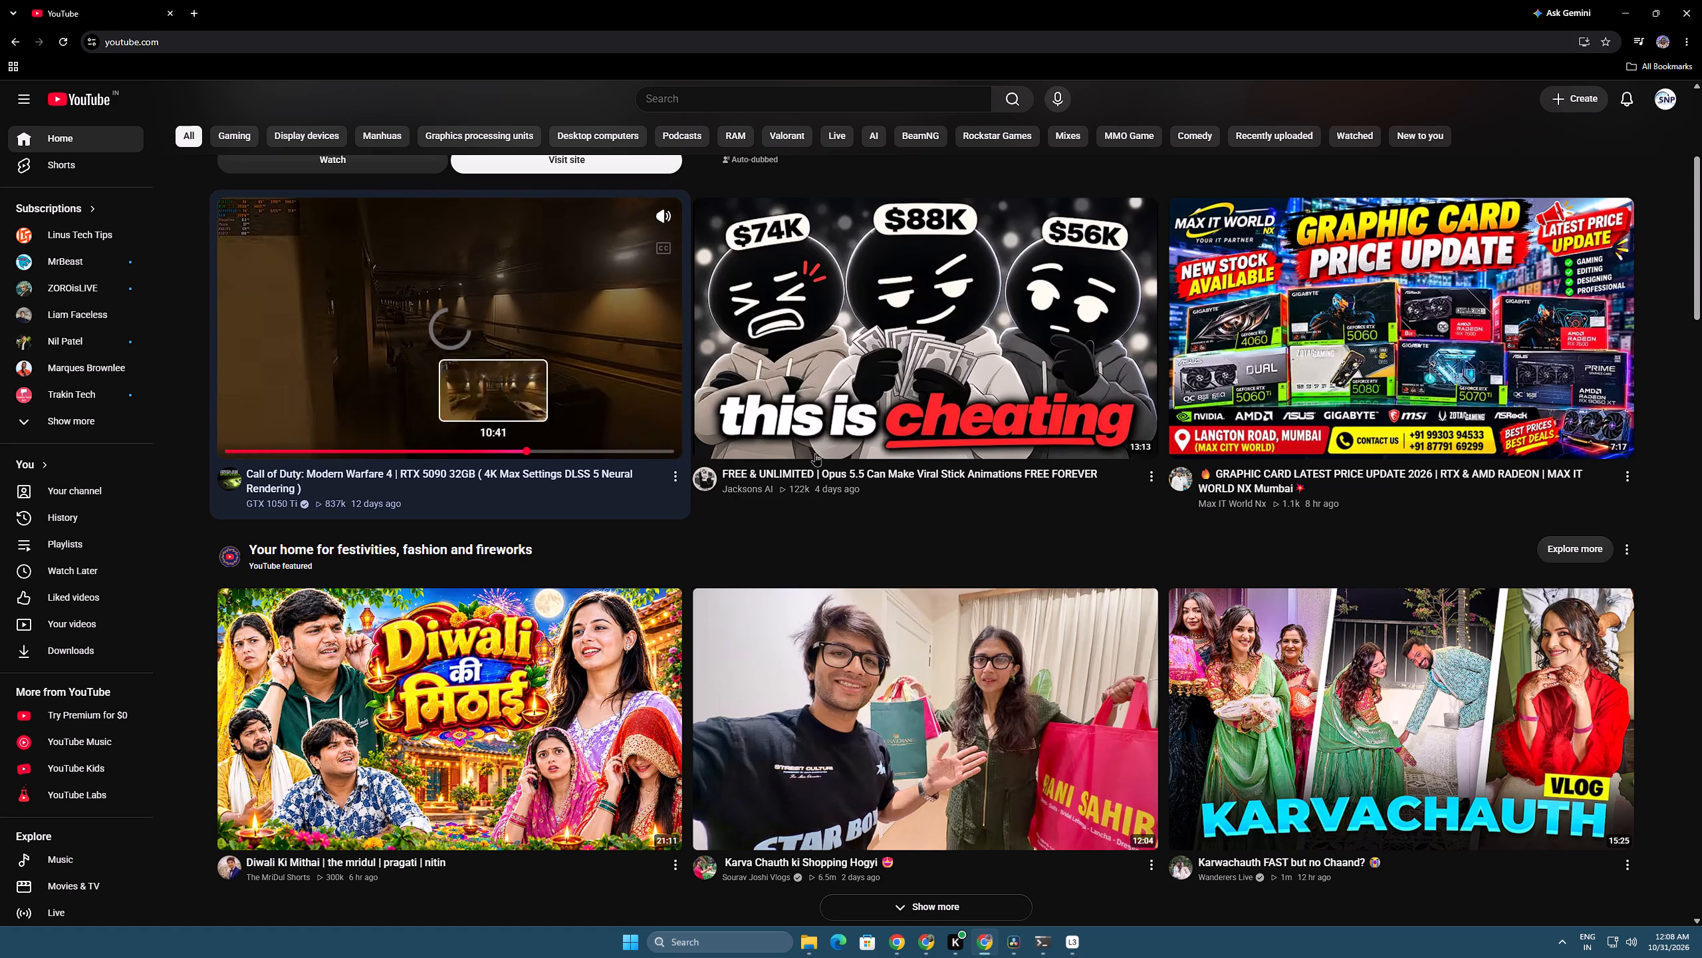
scroll(1409, 517, "down", 8)
scroll(566, 468, "down", 7)
scroll(550, 486, "up", 5)
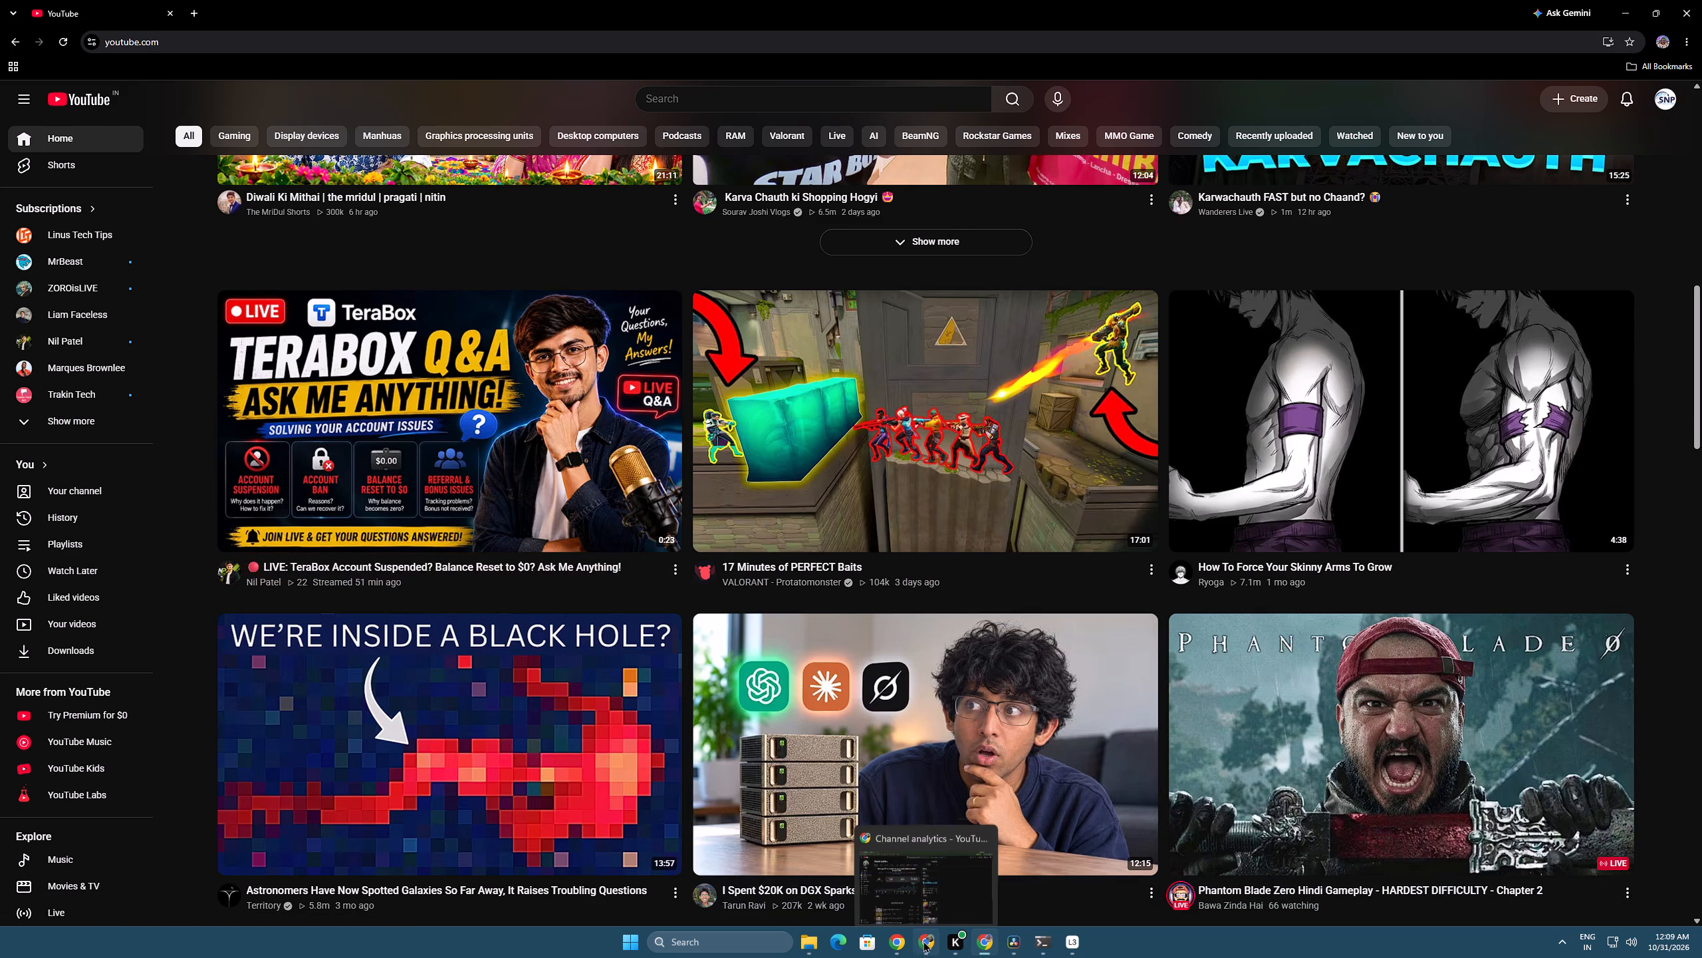
Open a new Chrome window under another profile and load the YT STUDIO shortcut in its New Tab page.
left_click(898, 939)
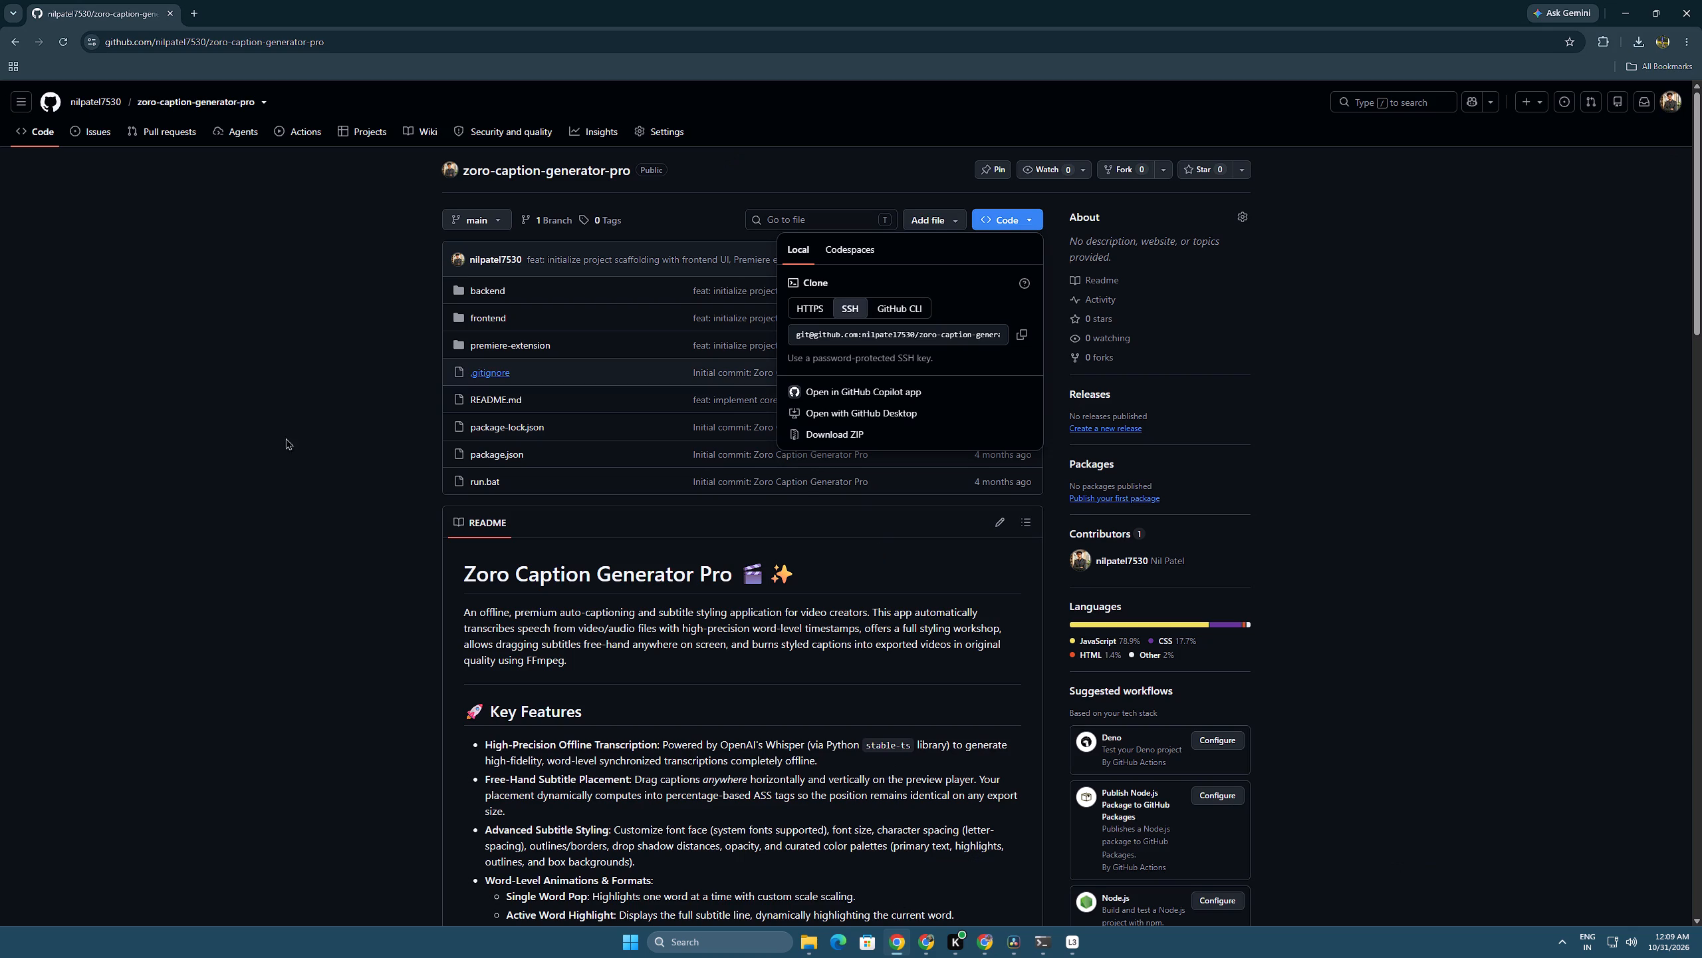
right_click(892, 945)
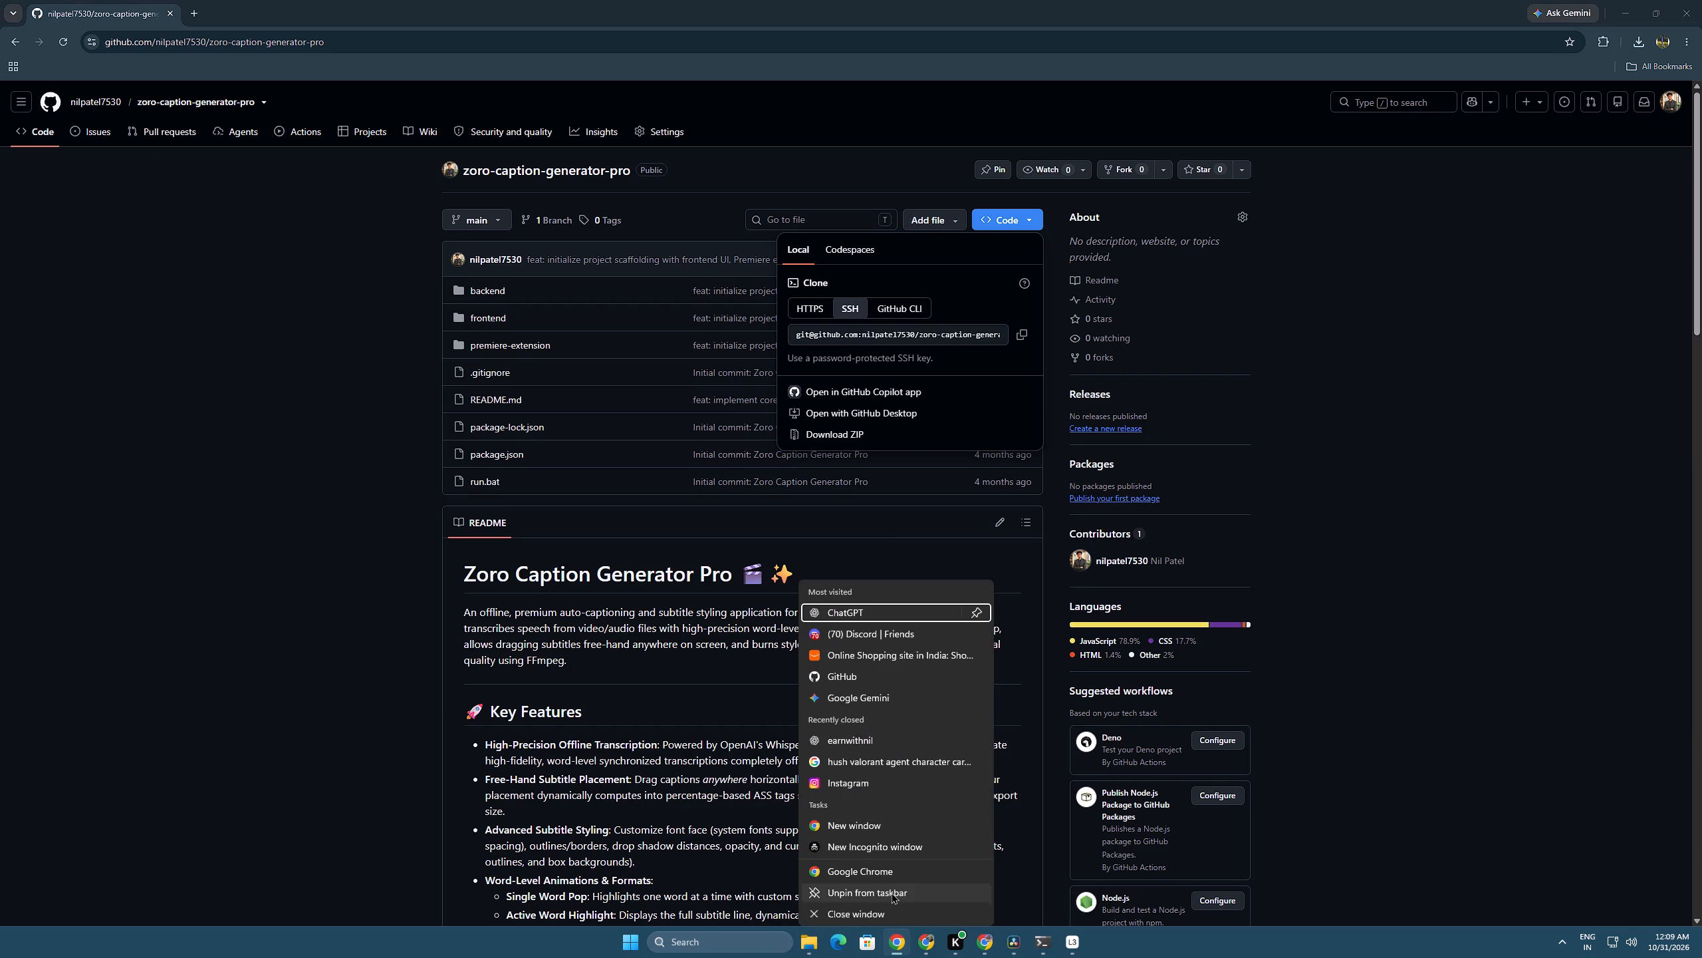
left_click(891, 865)
left_click(943, 444)
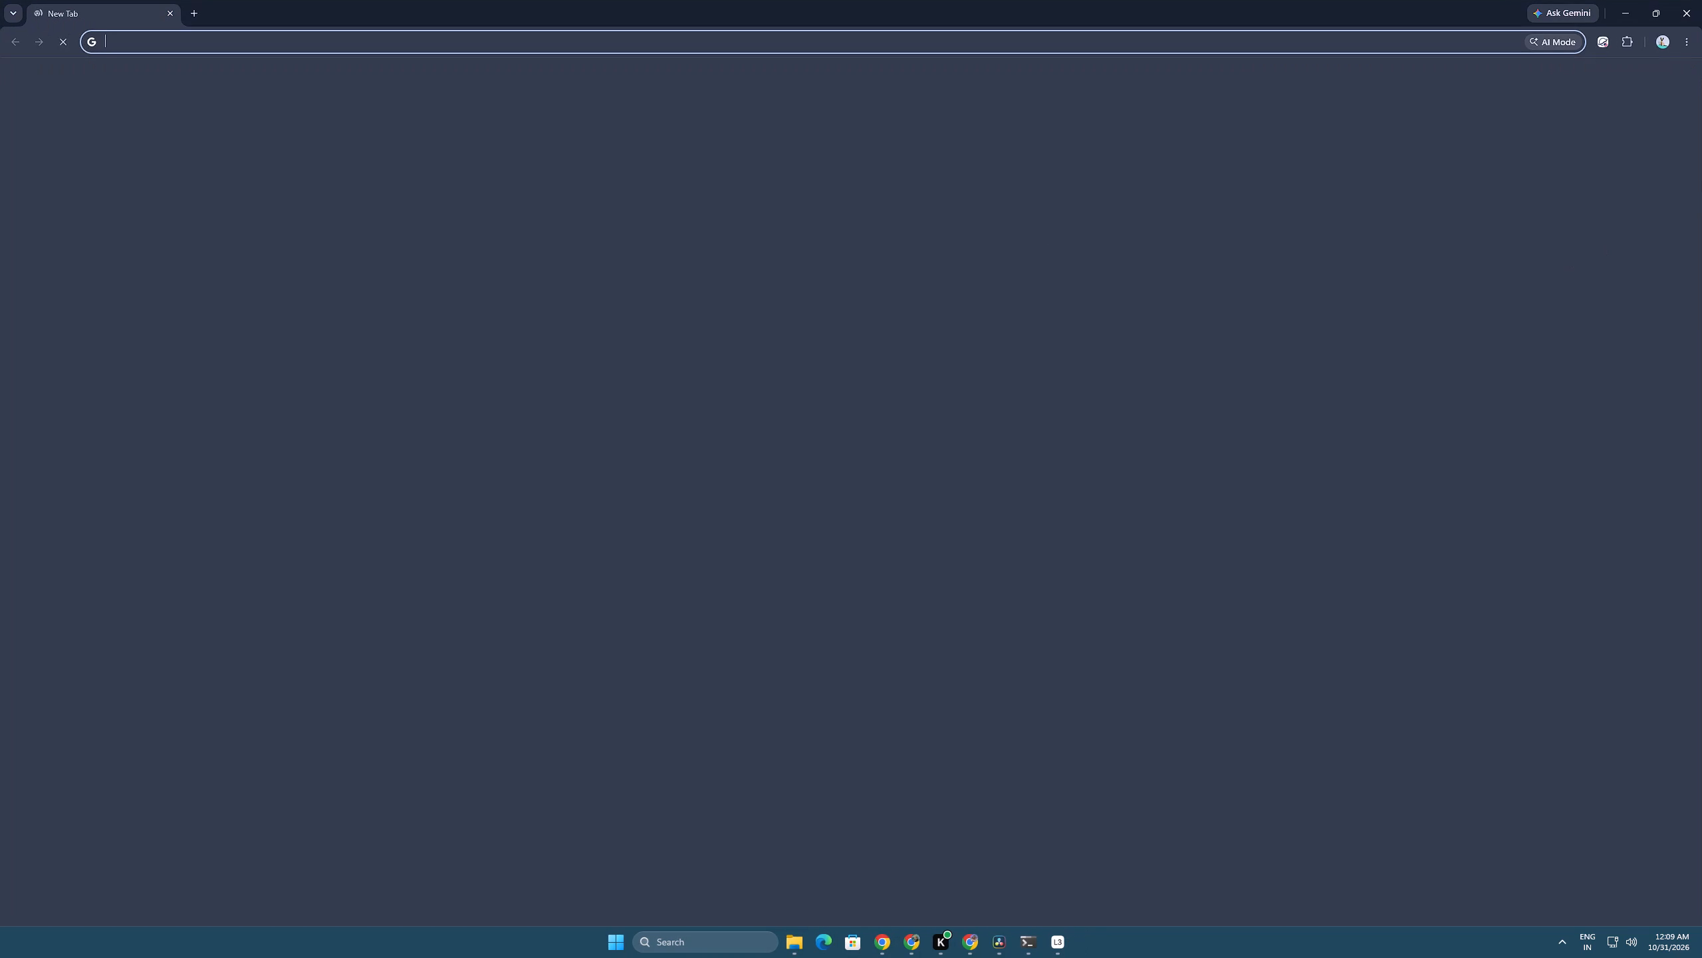
left_click(826, 380)
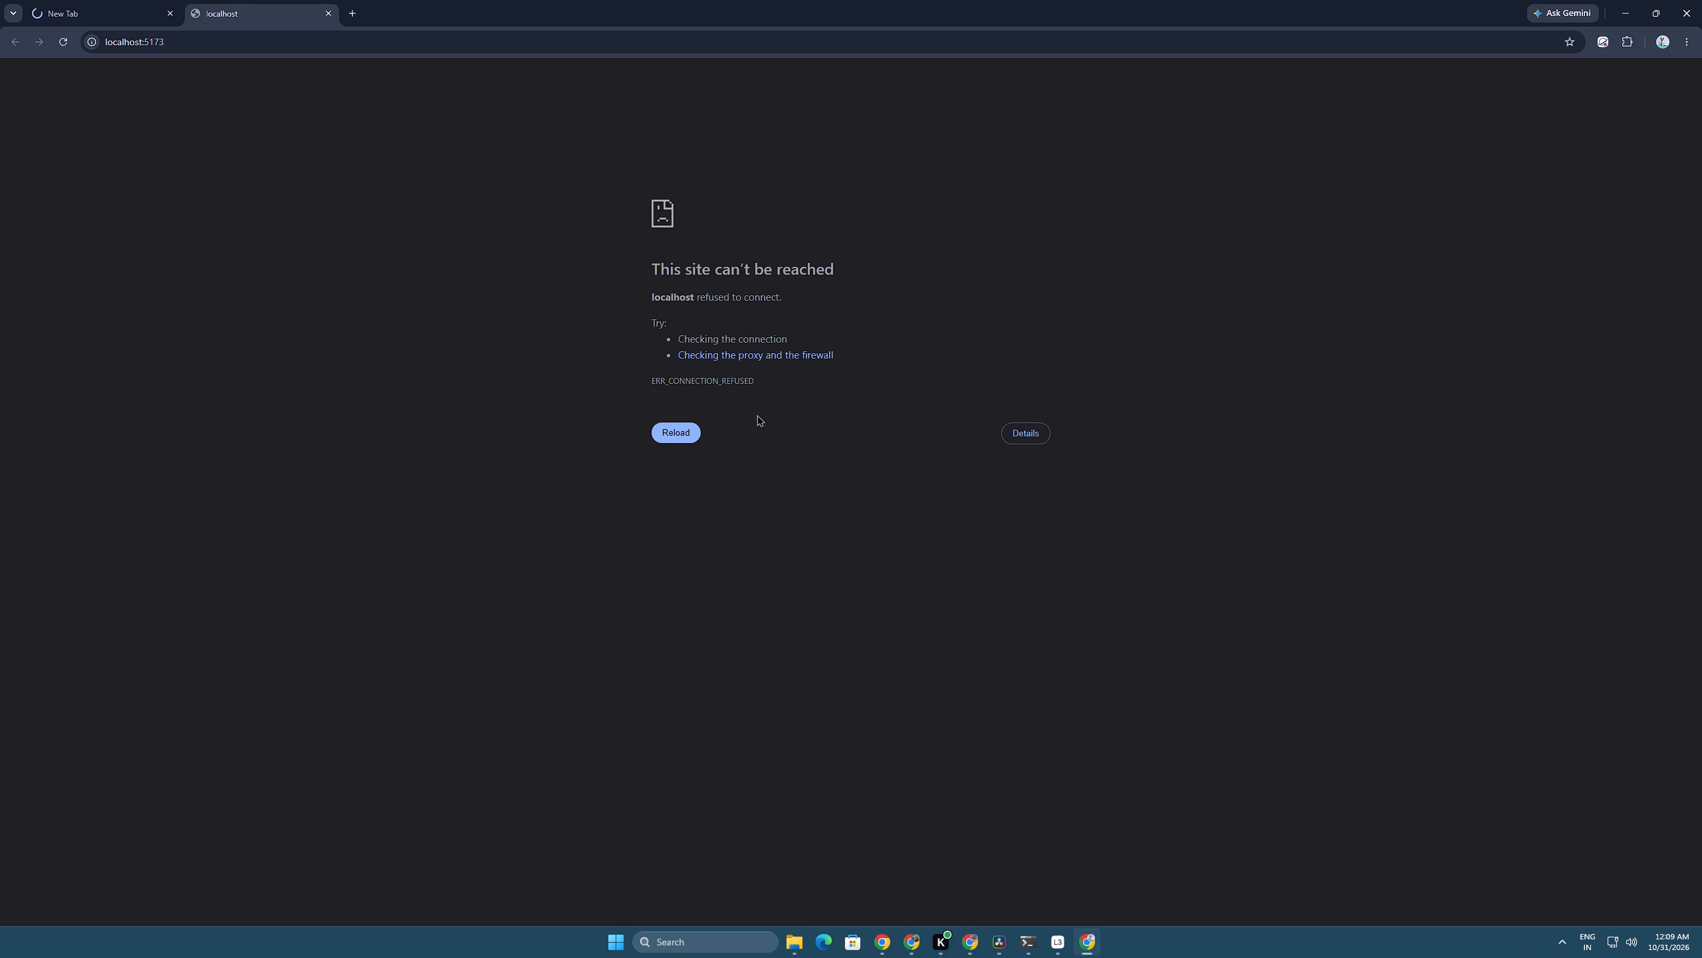
left_click(112, 0)
left_click(297, 0)
left_click(102, 0)
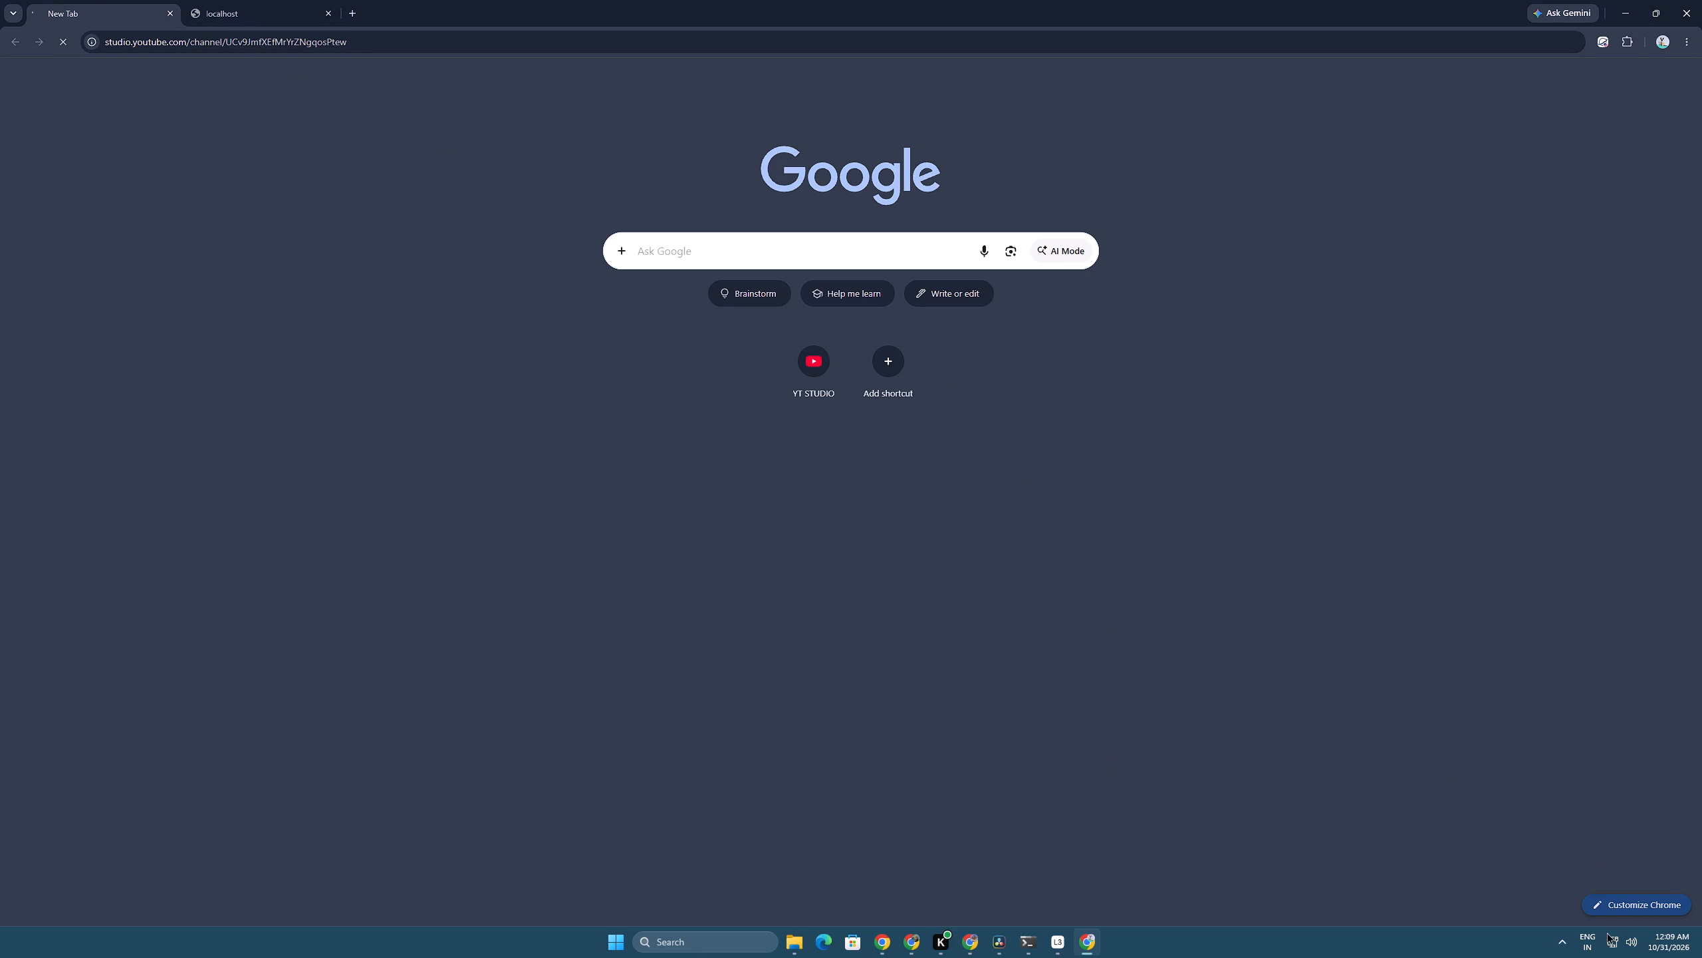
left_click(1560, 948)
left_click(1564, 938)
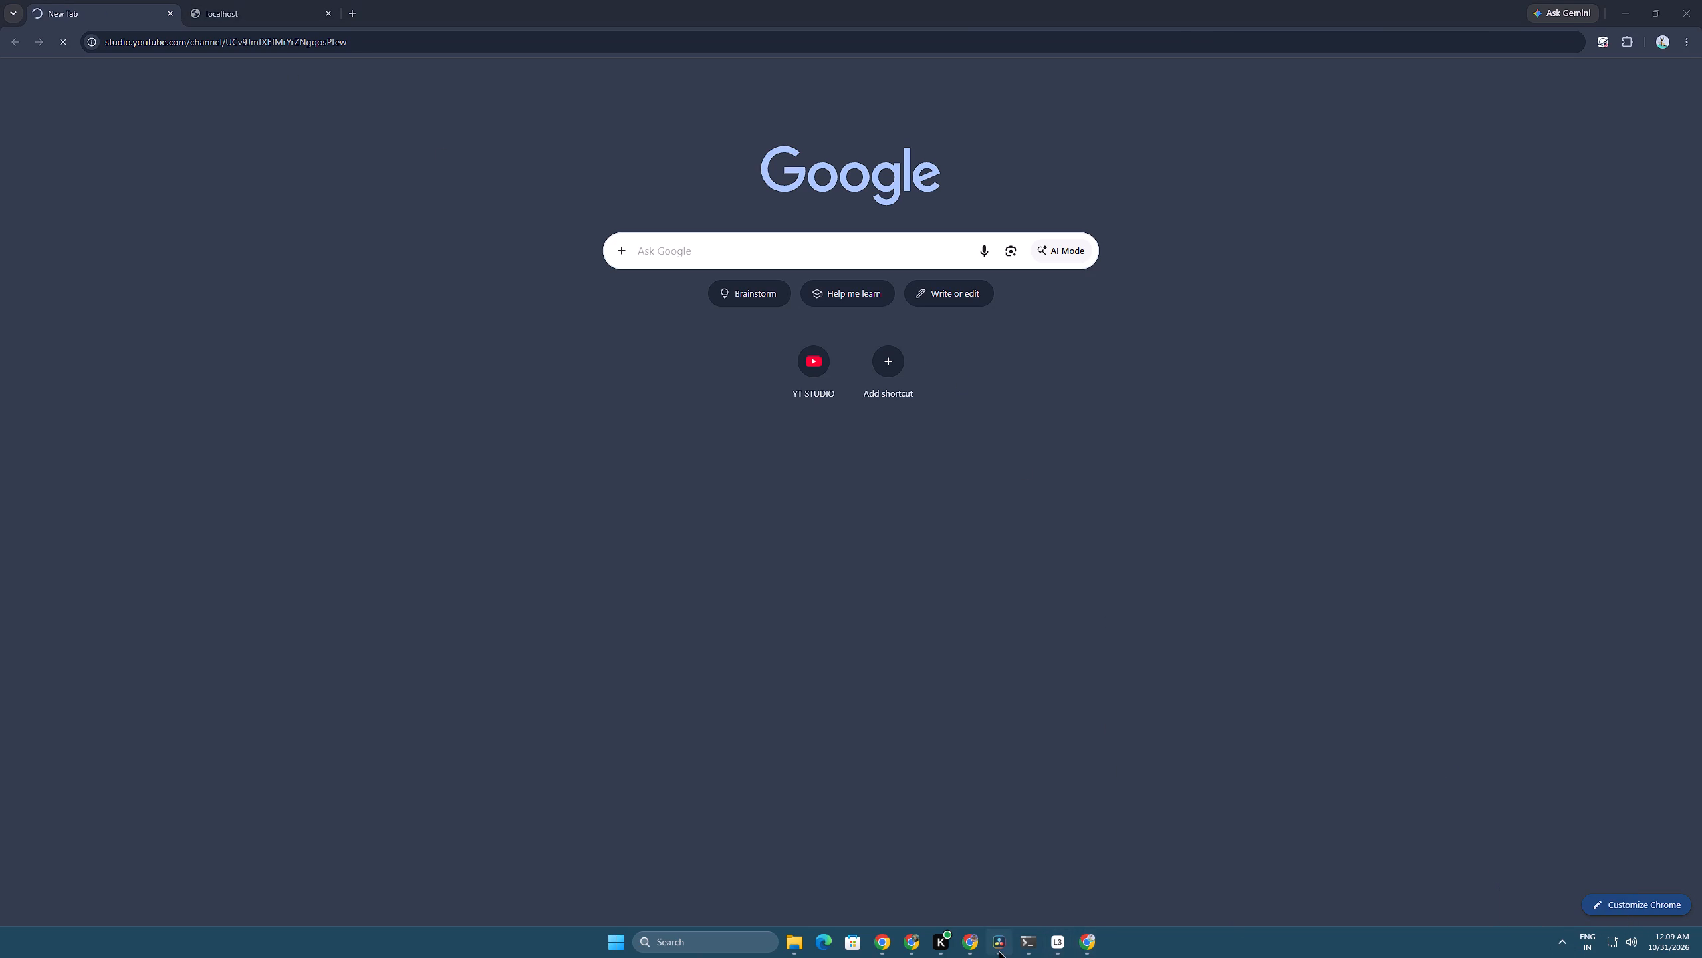
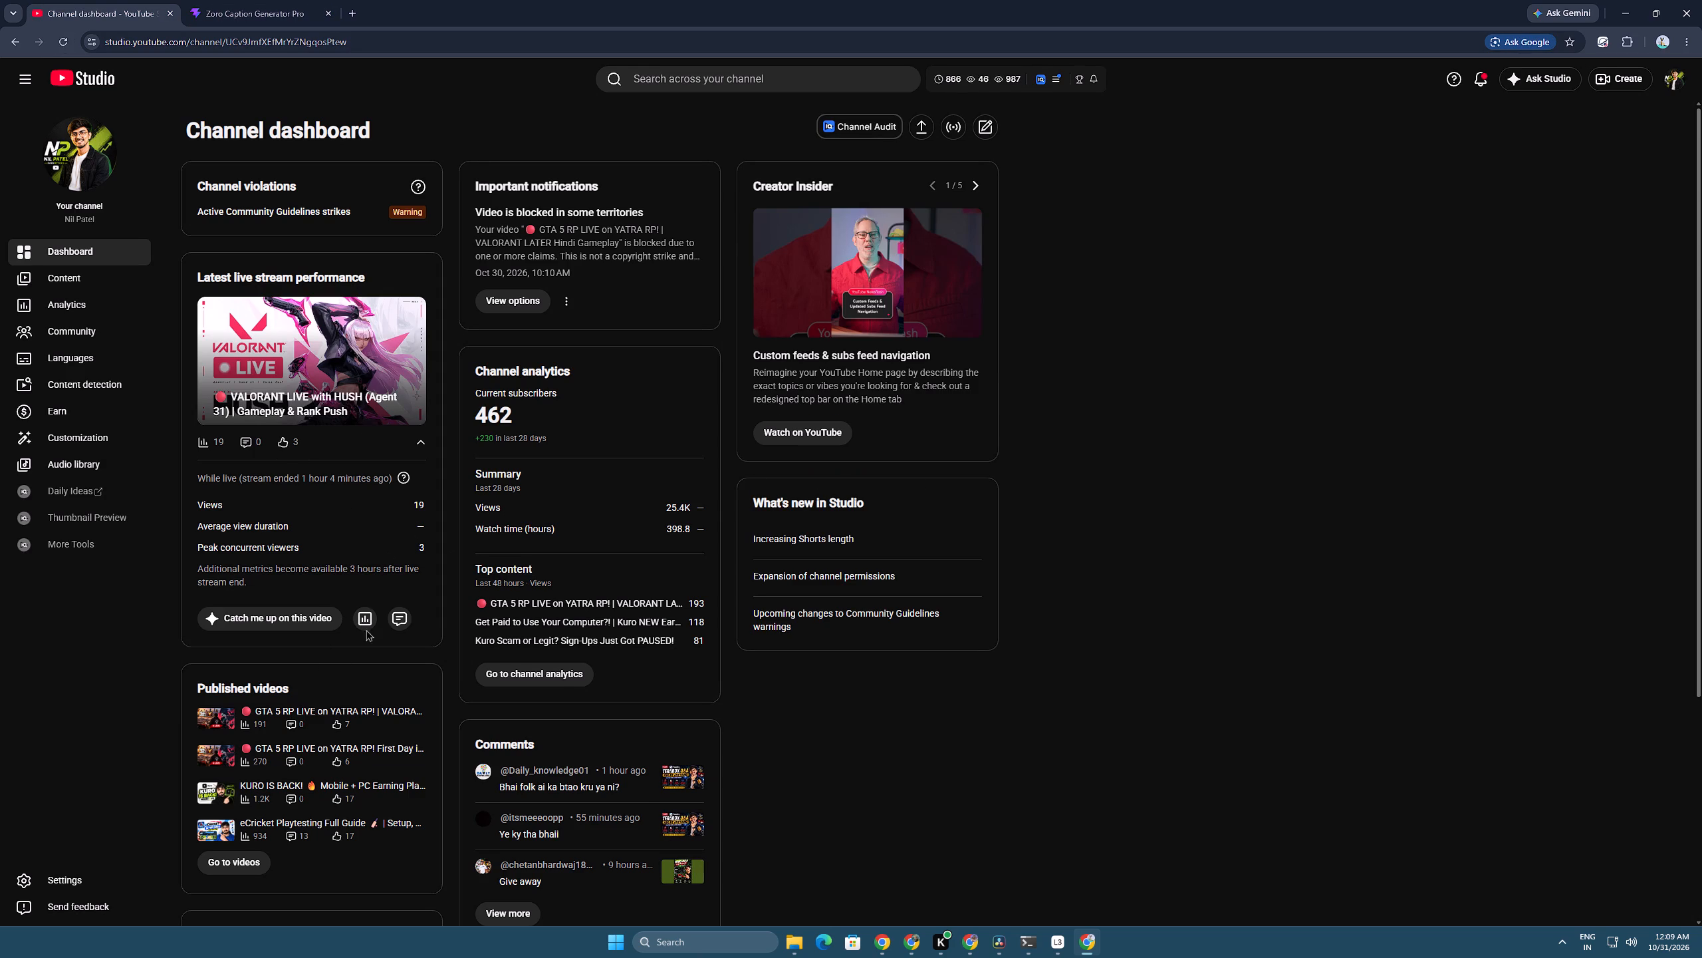
Permanently delete the "LIVE: TeraBox Account Suspended? Balance Reset to $0? Ask Me Anything!" replay from the channel's live content.
left_click(93, 309)
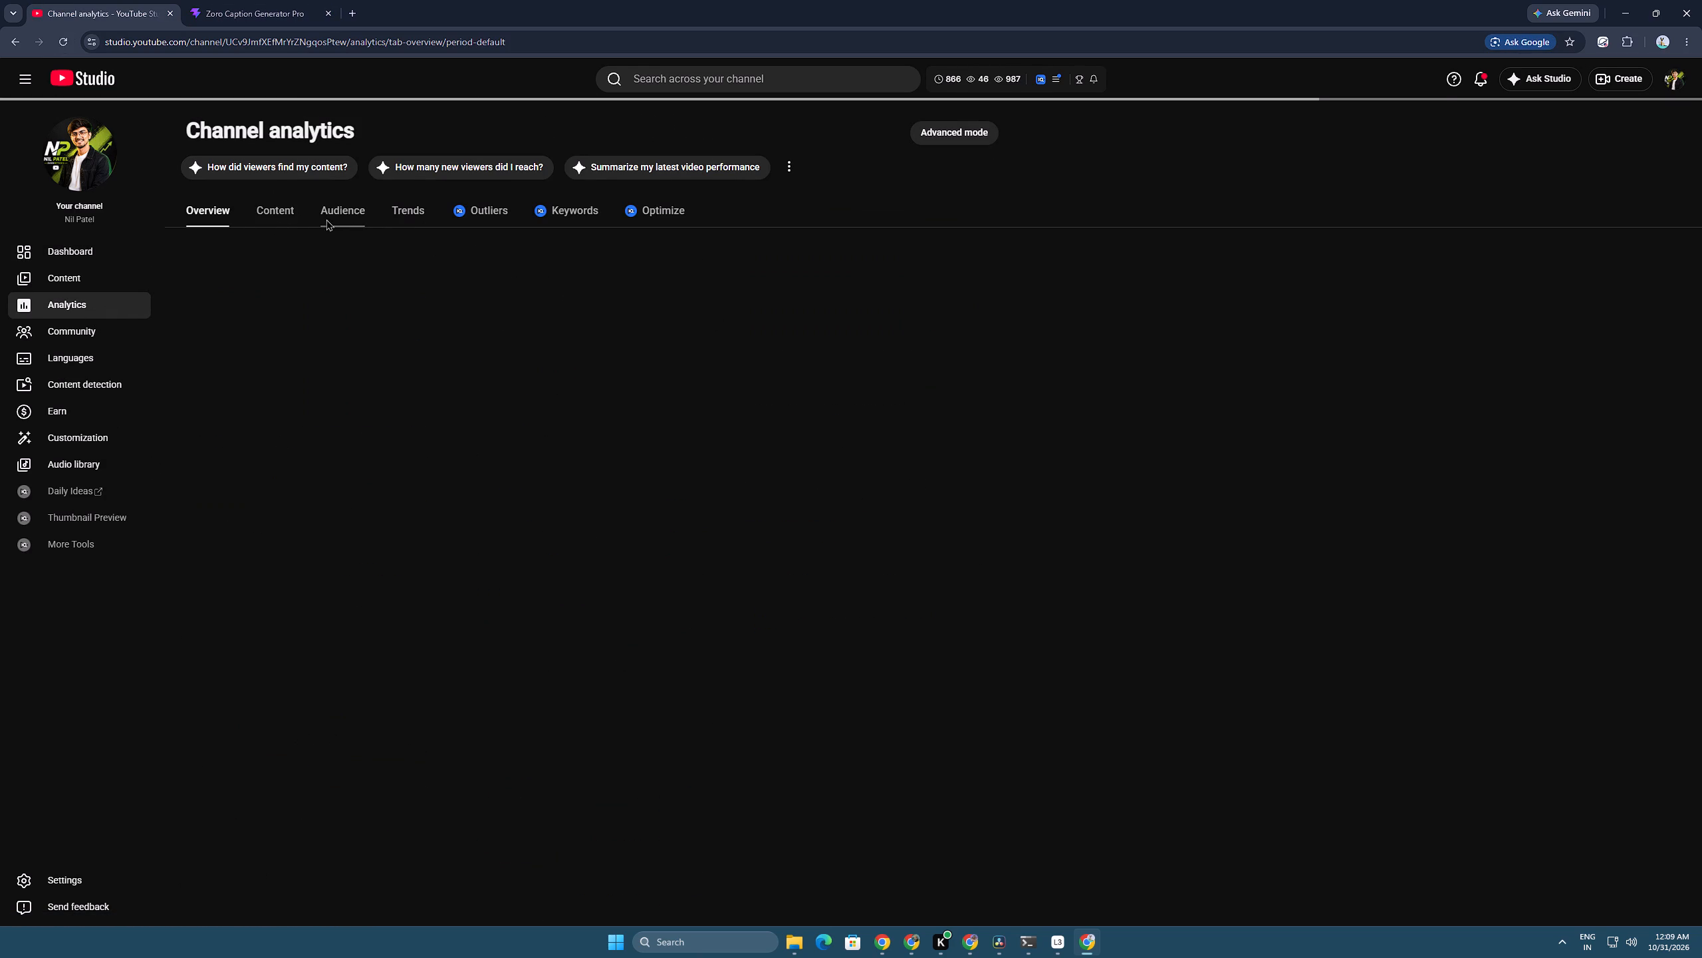
left_click(90, 283)
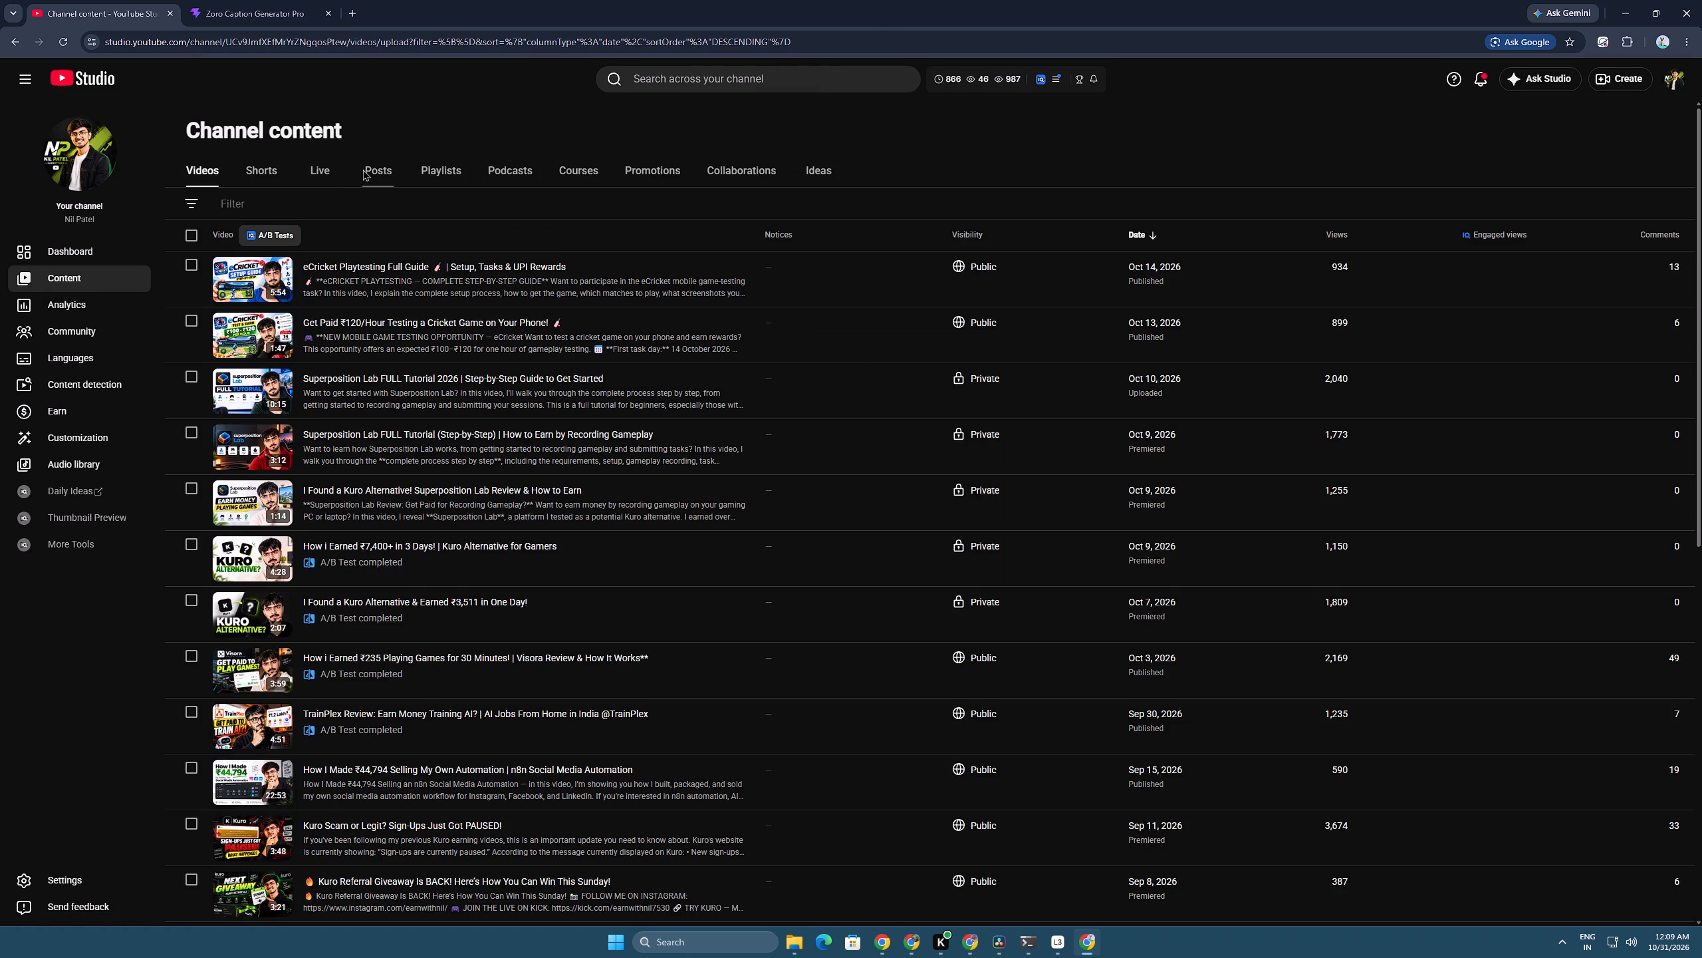
left_click(312, 168)
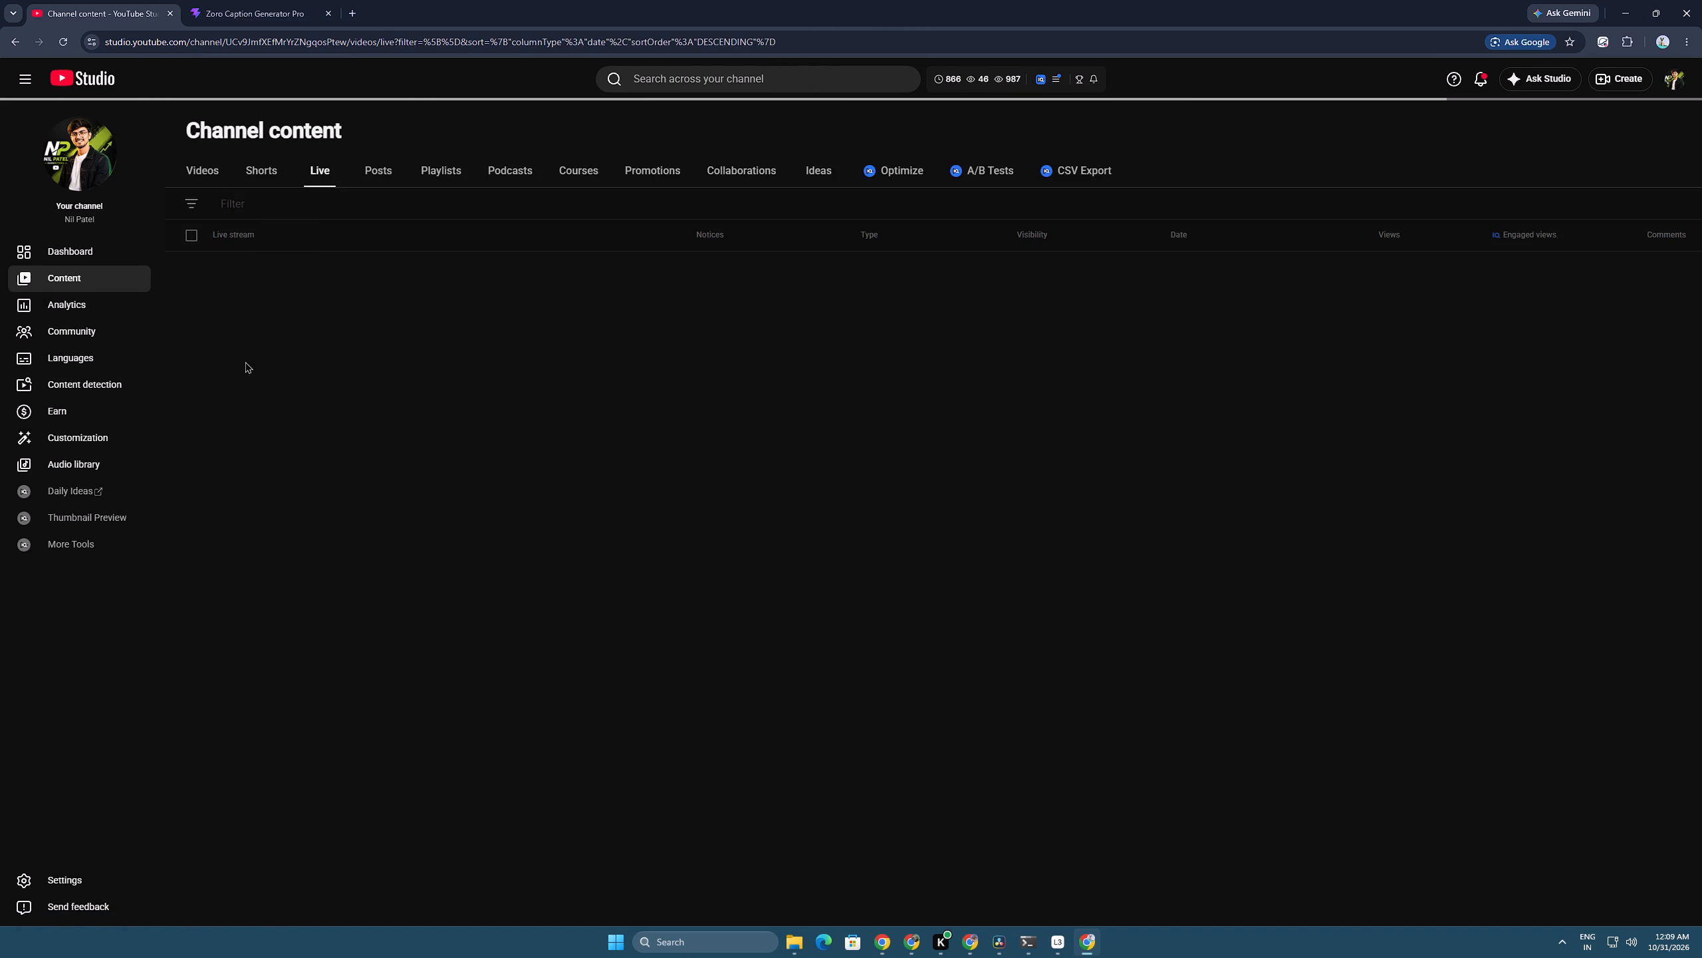
left_click(310, 312)
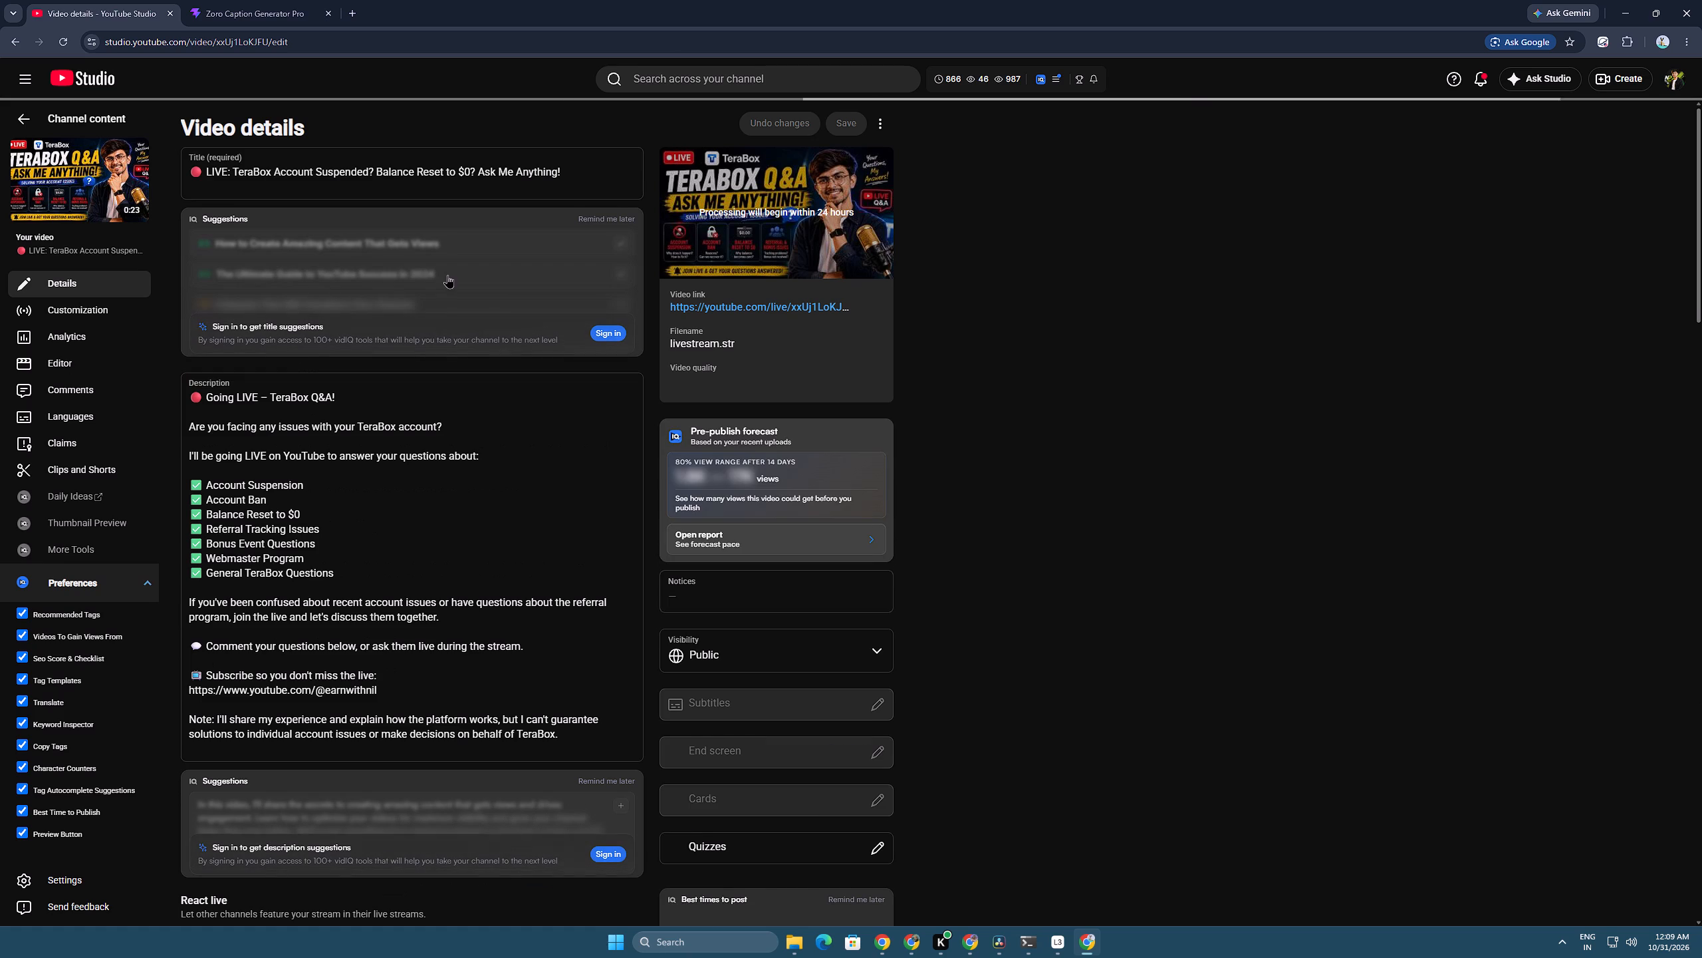
left_click(447, 275)
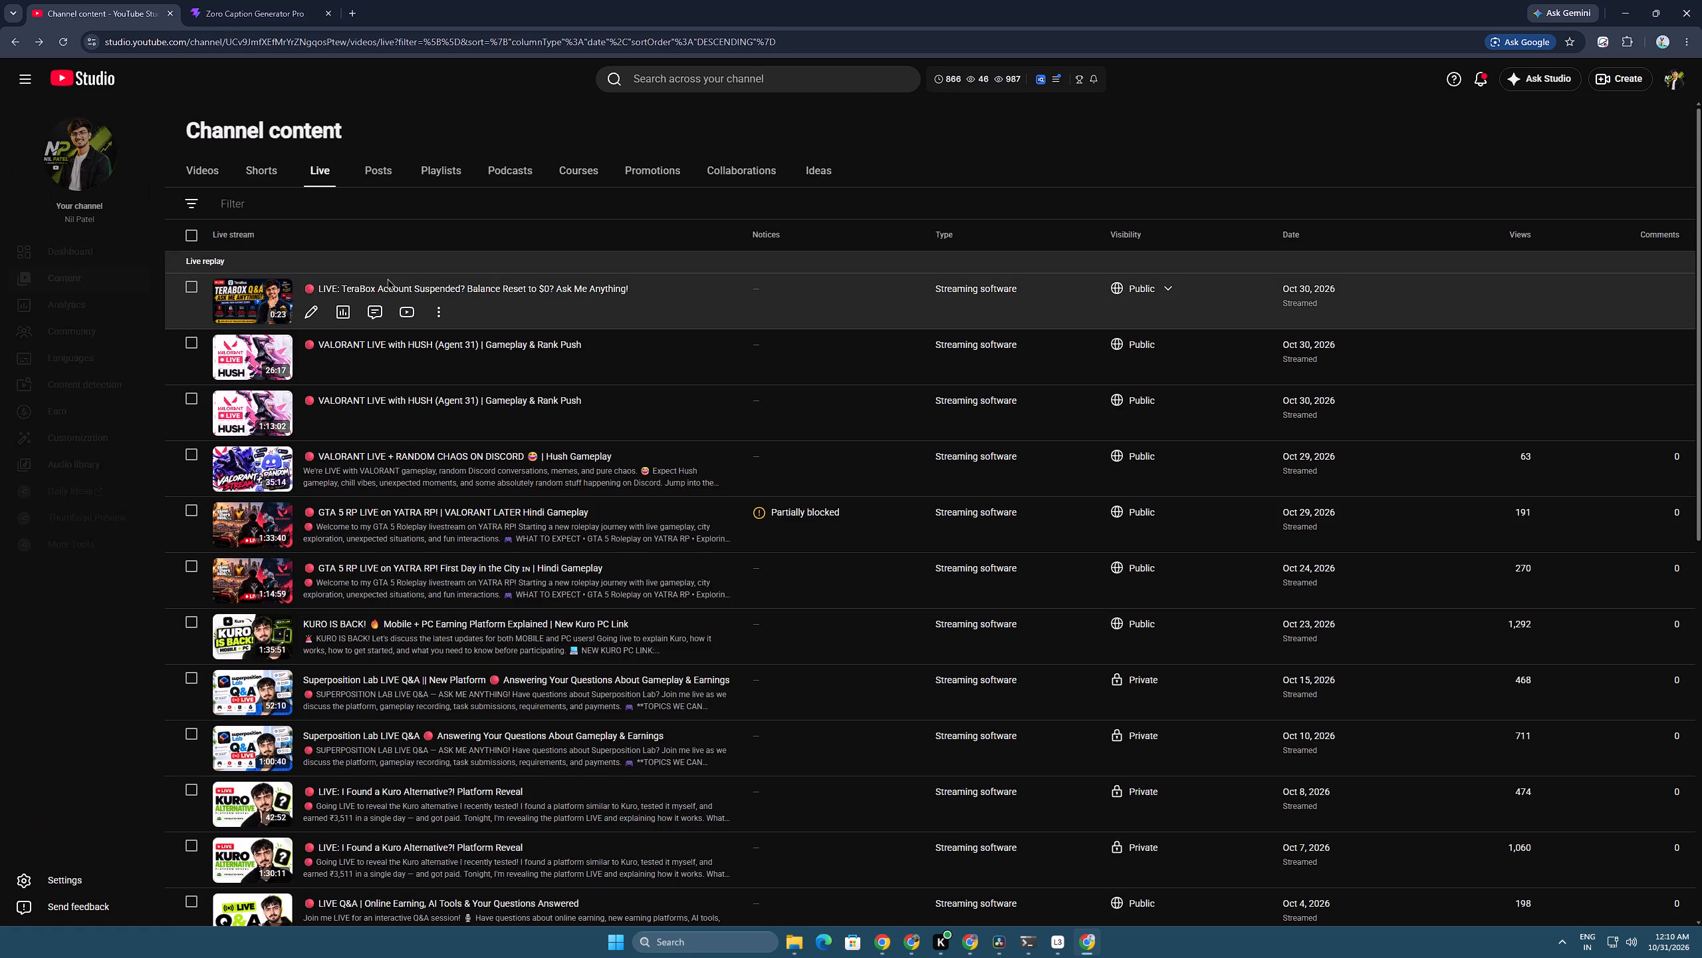
left_click(432, 315)
left_click(342, 422)
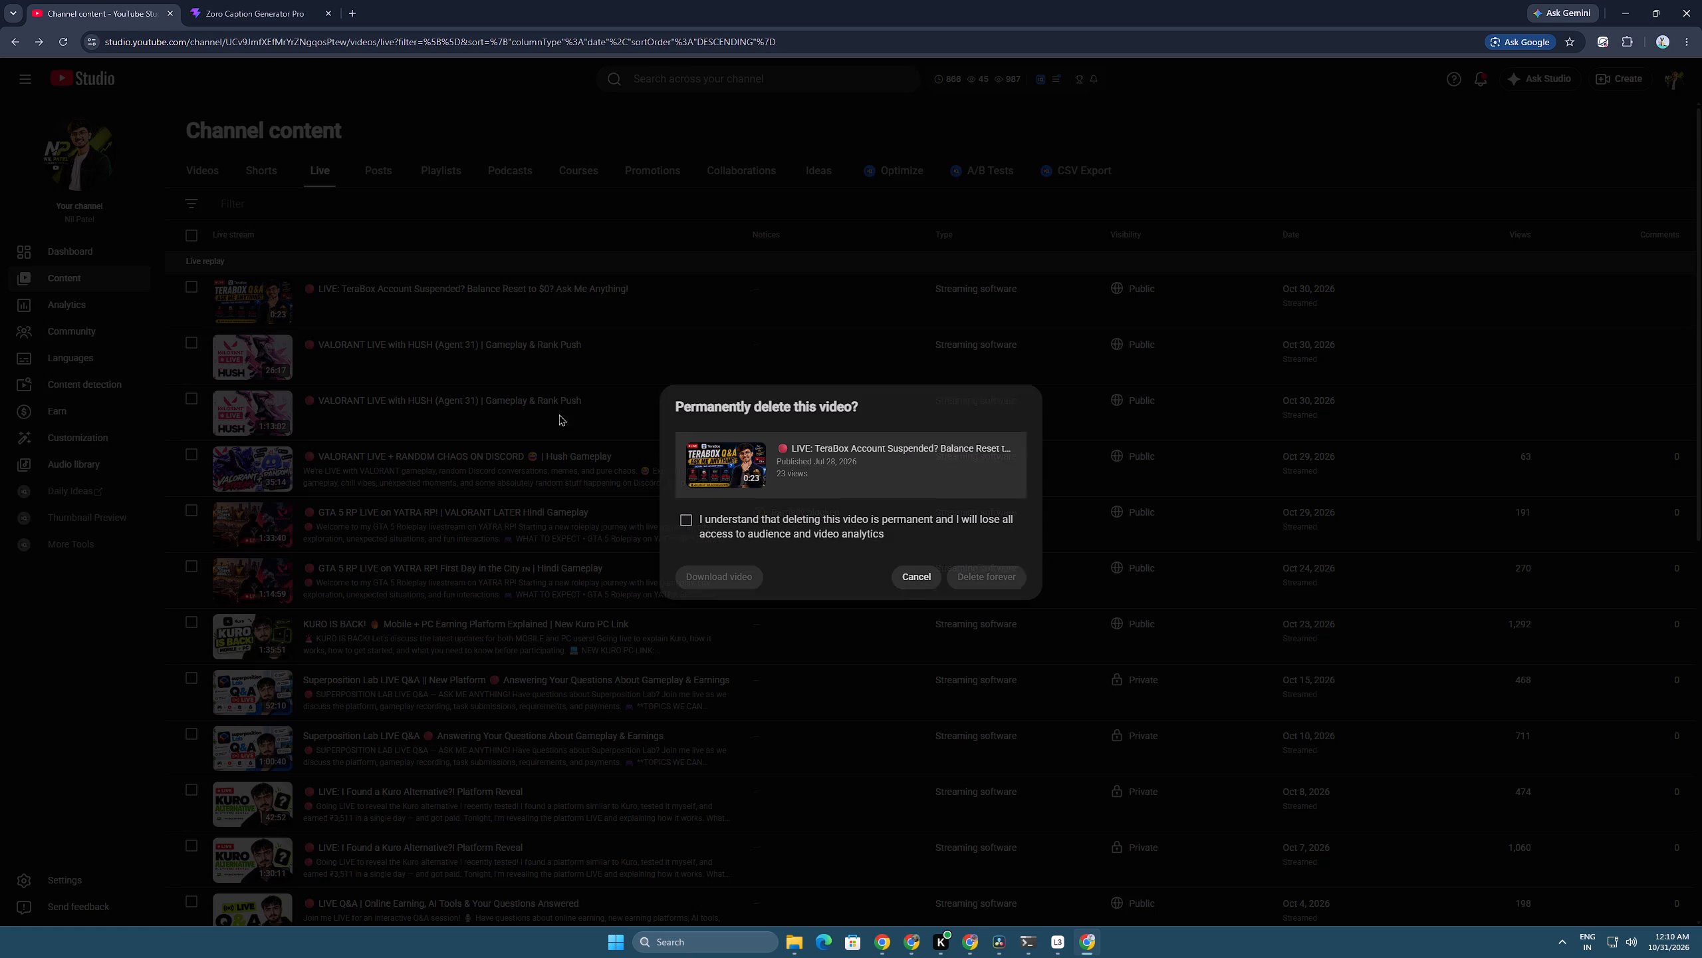
left_click(824, 529)
left_click(987, 577)
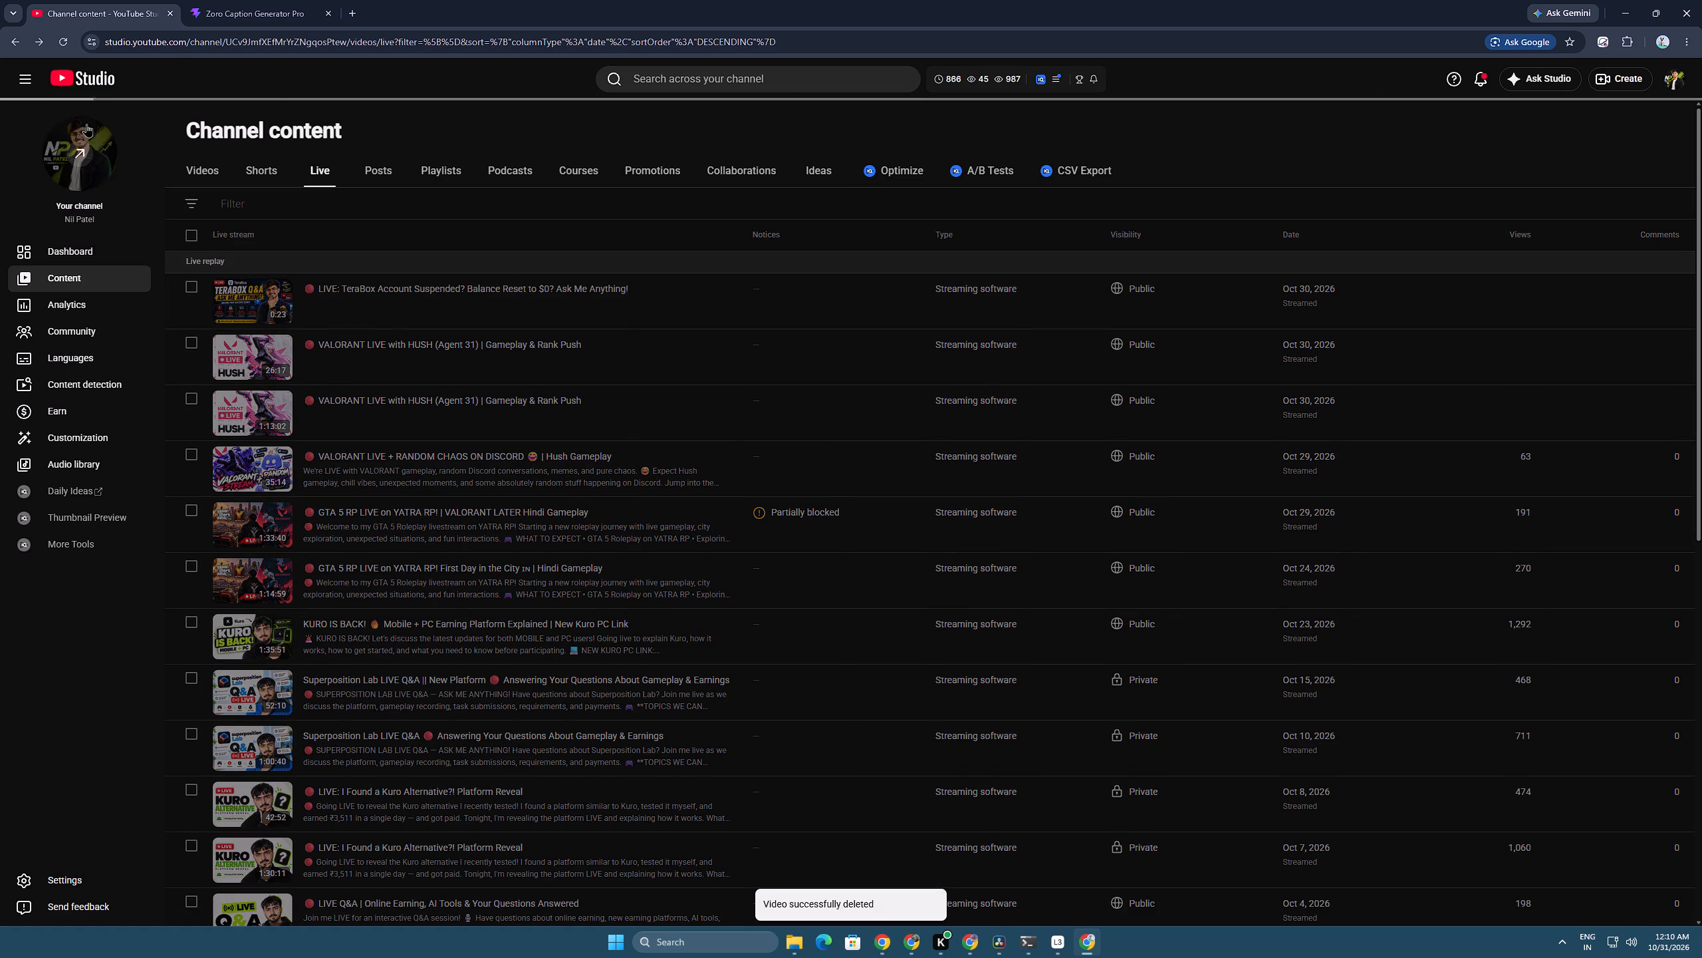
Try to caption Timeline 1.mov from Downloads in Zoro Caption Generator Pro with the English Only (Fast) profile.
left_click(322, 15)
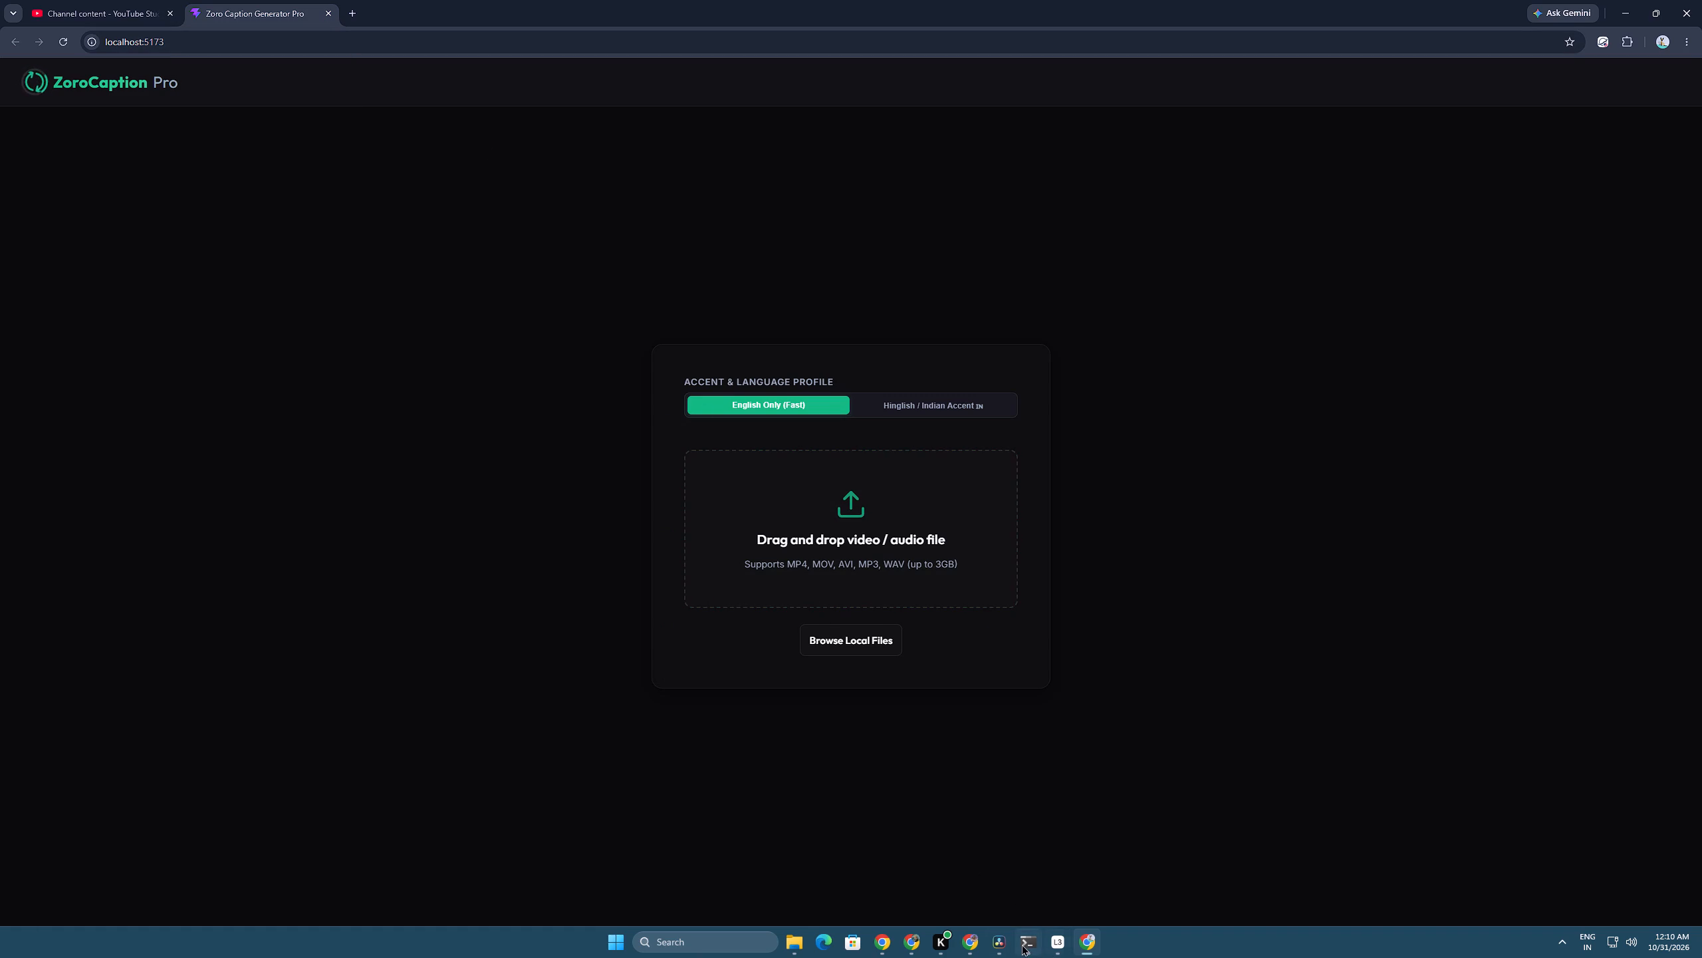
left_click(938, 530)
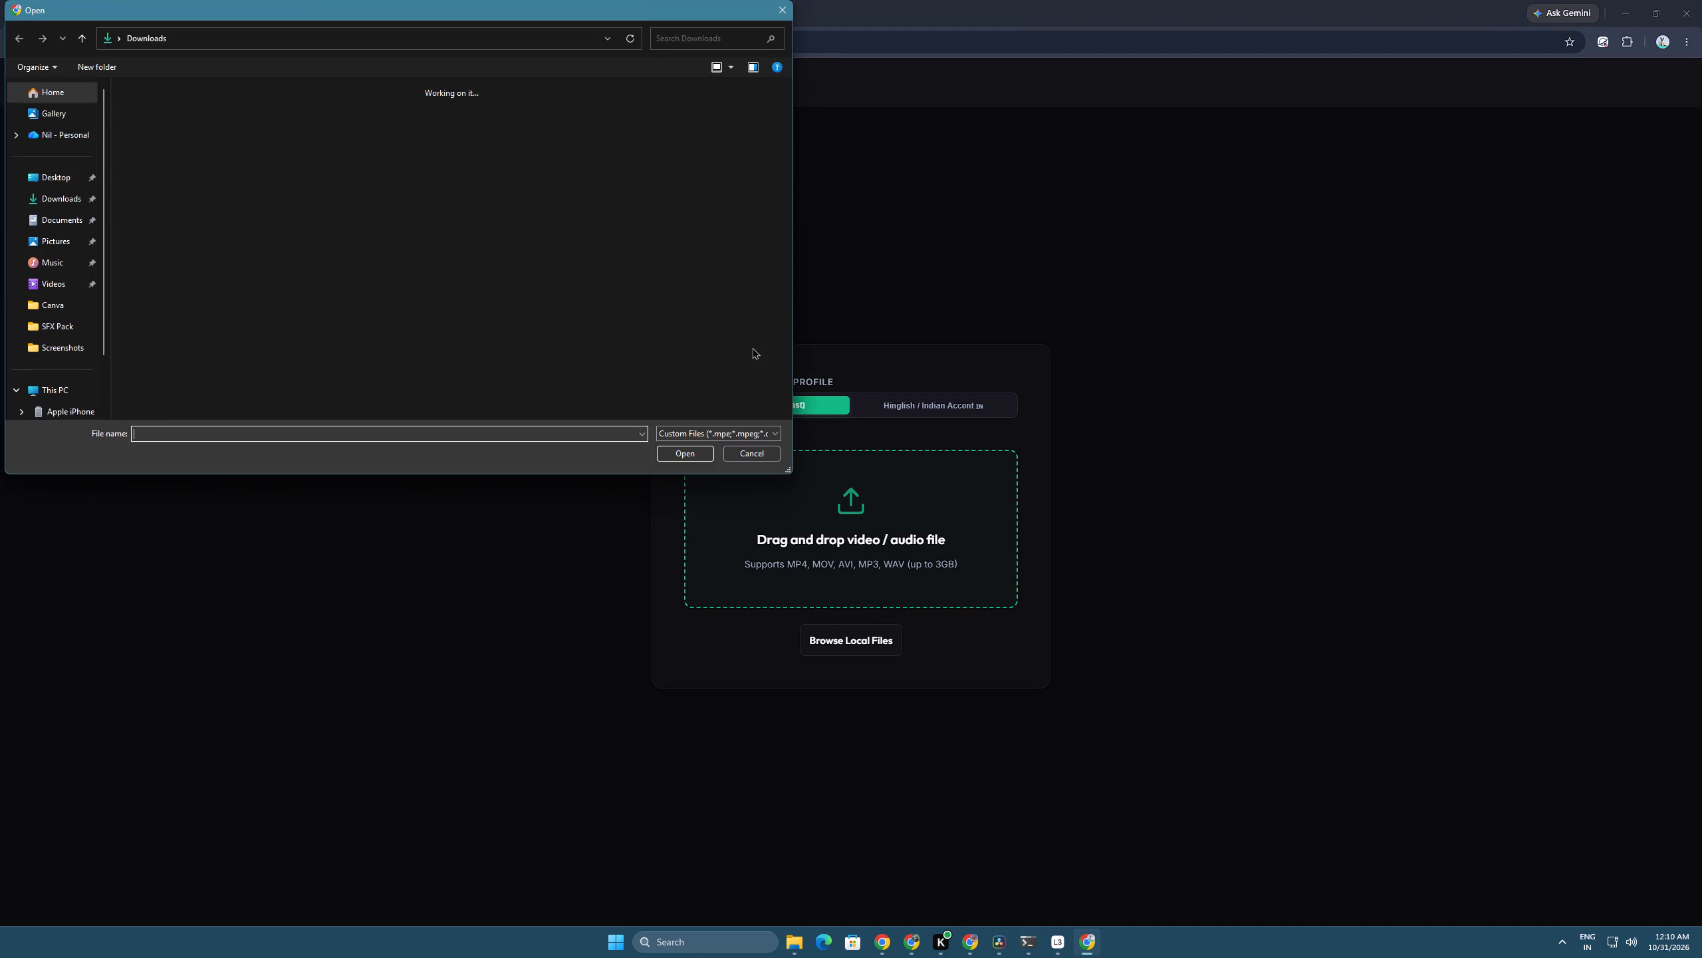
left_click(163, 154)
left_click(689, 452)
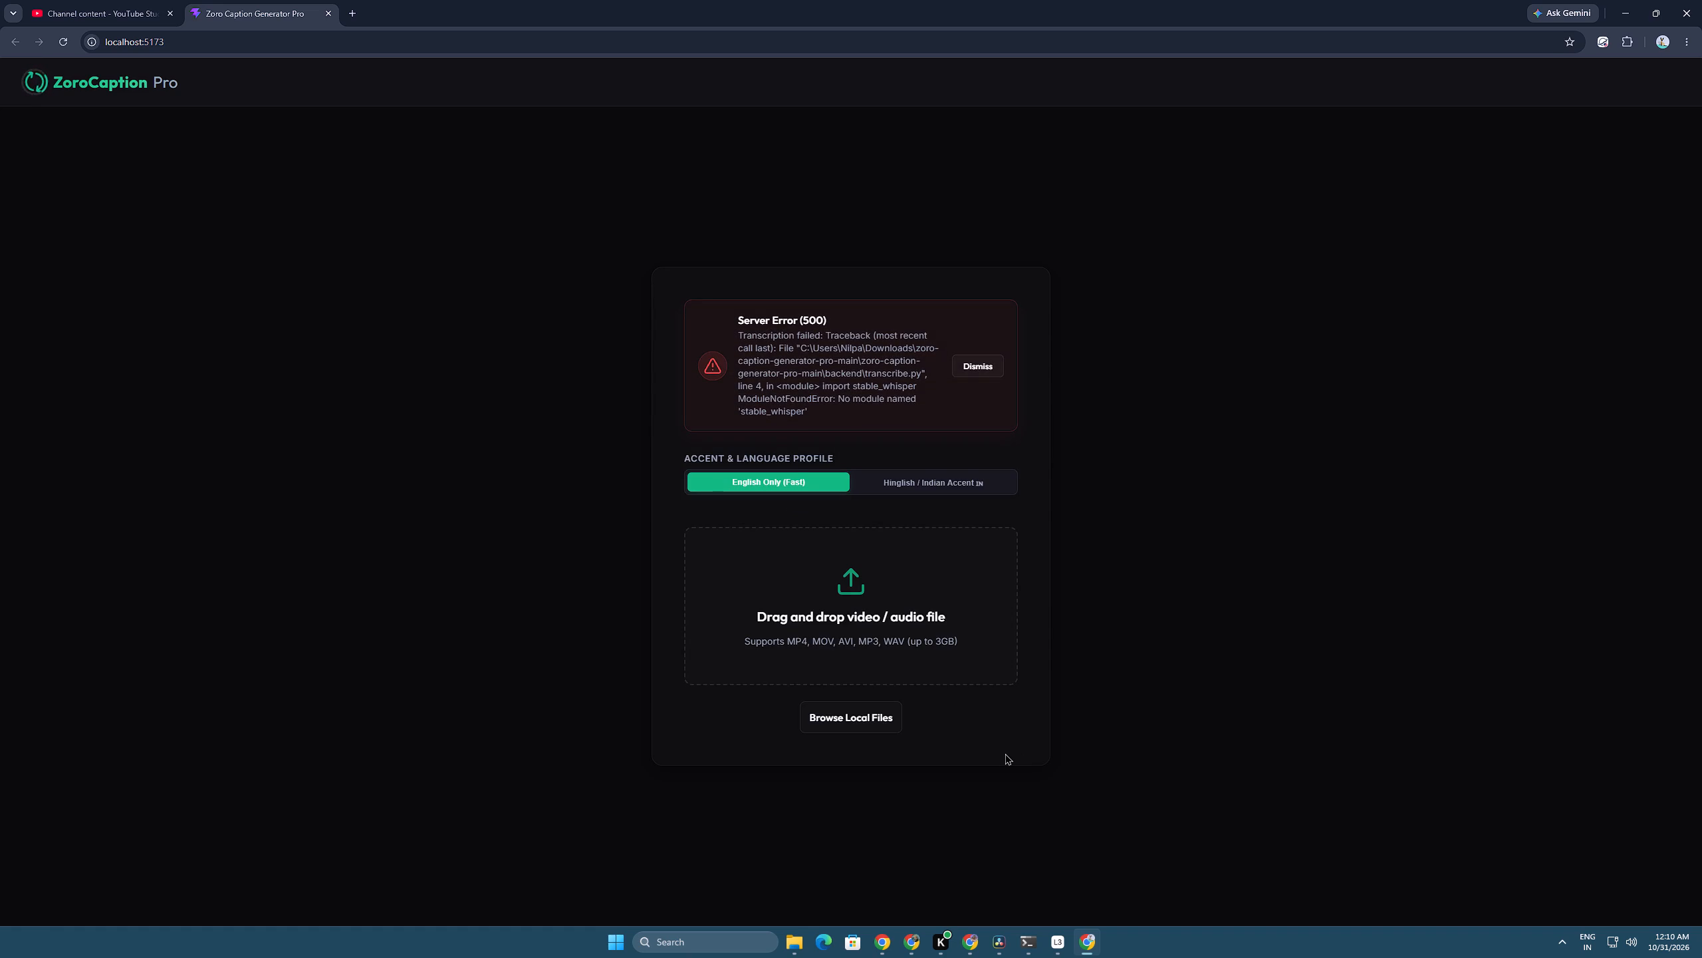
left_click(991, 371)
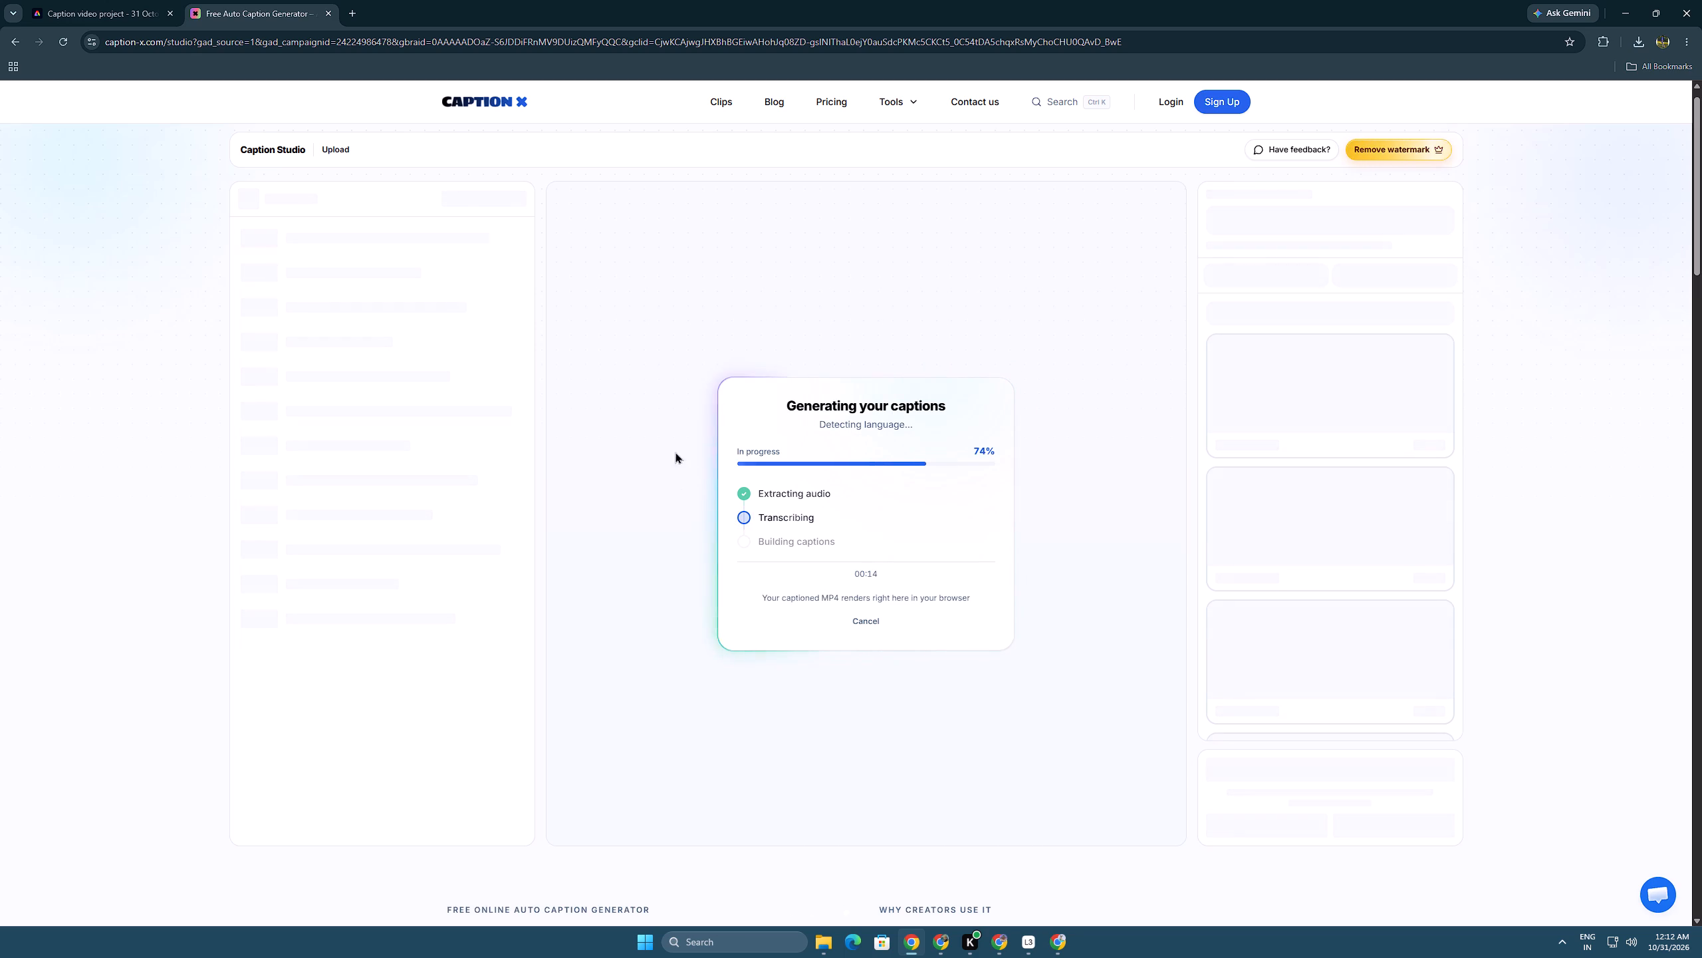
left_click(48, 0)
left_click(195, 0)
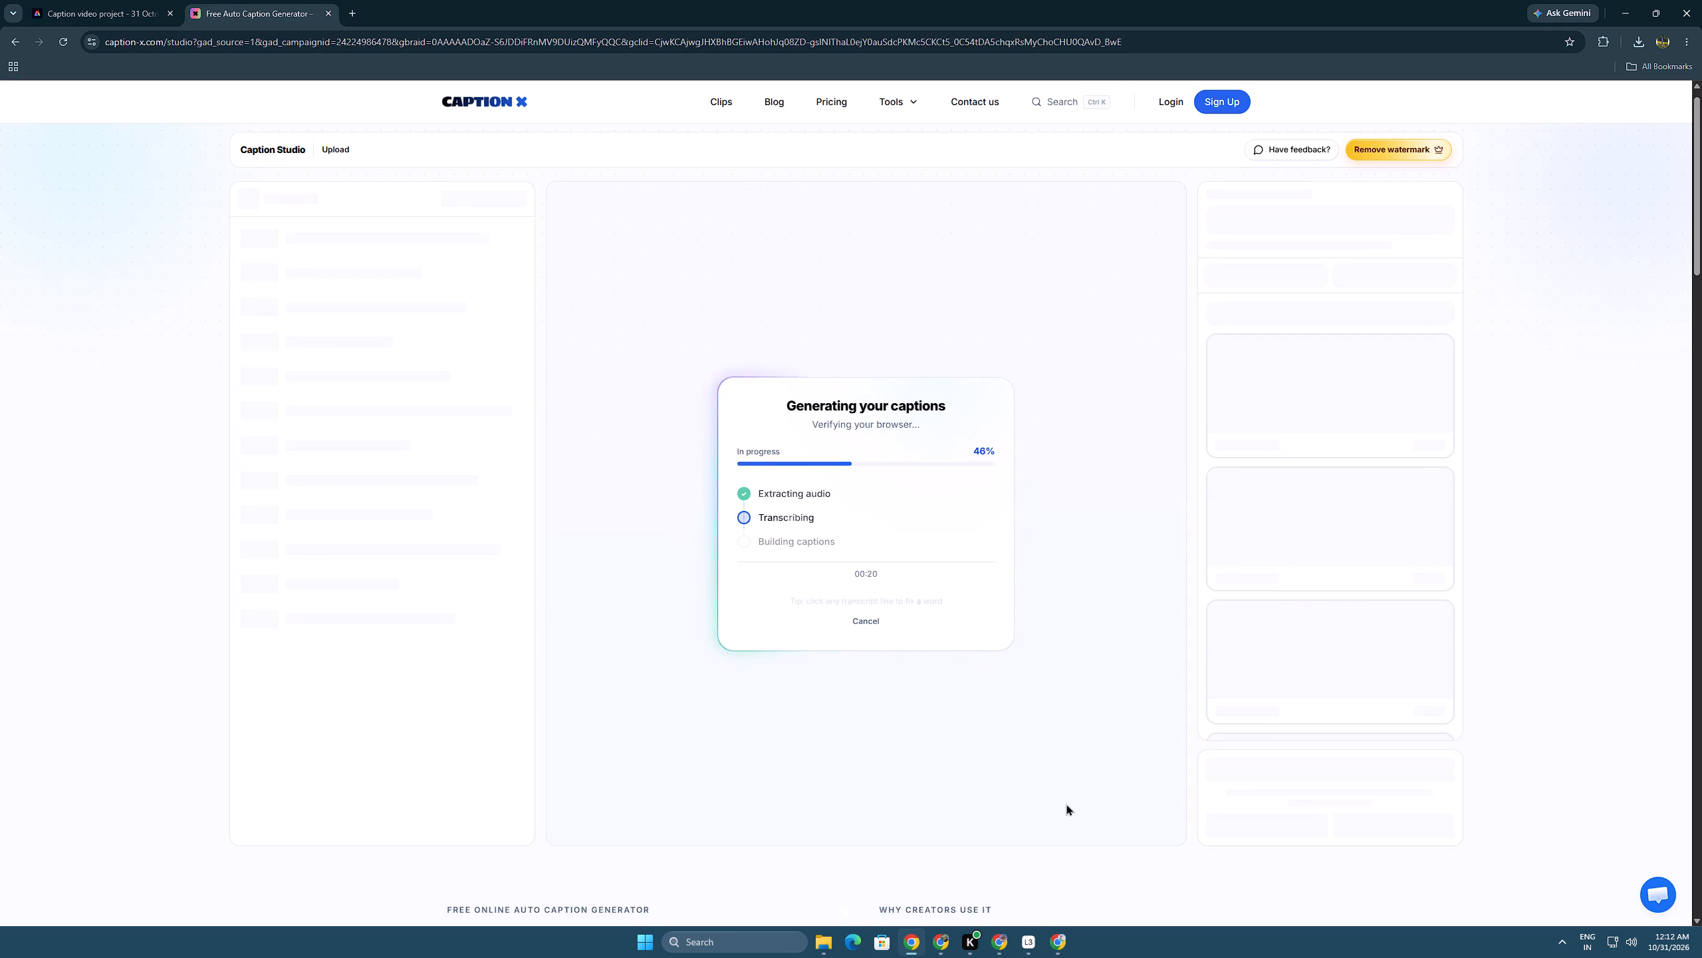
Switch to the other Chrome window showing YouTube and reload its home page.
left_click(989, 945)
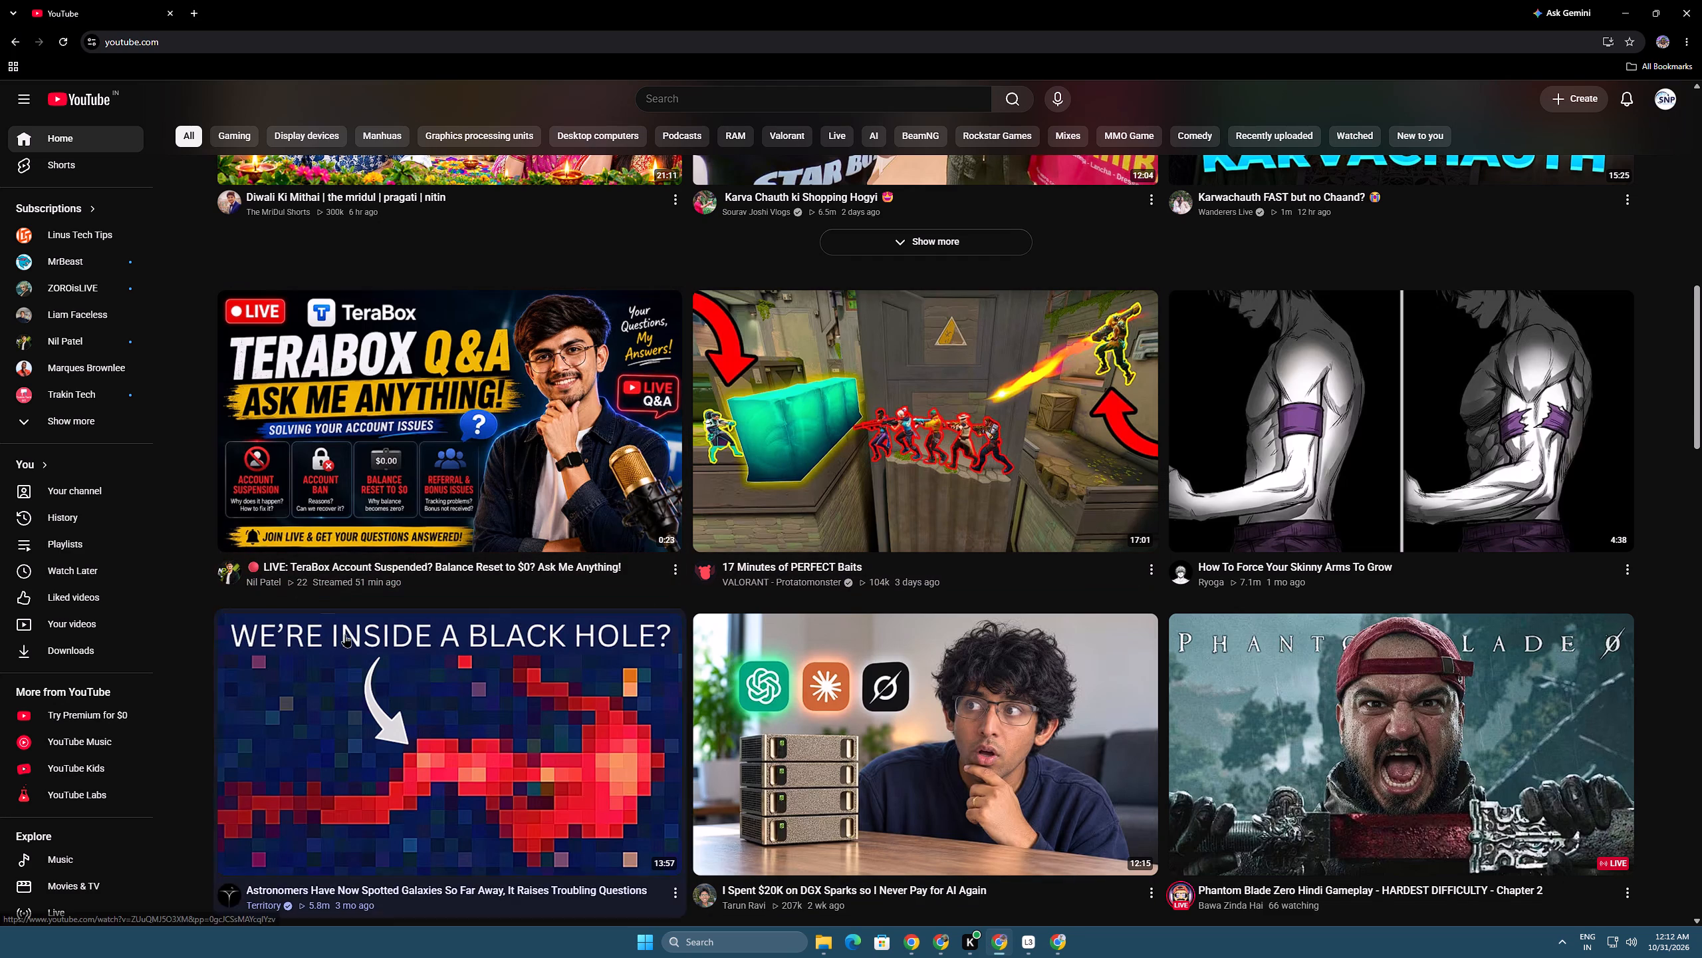
left_click(62, 32)
left_click(64, 33)
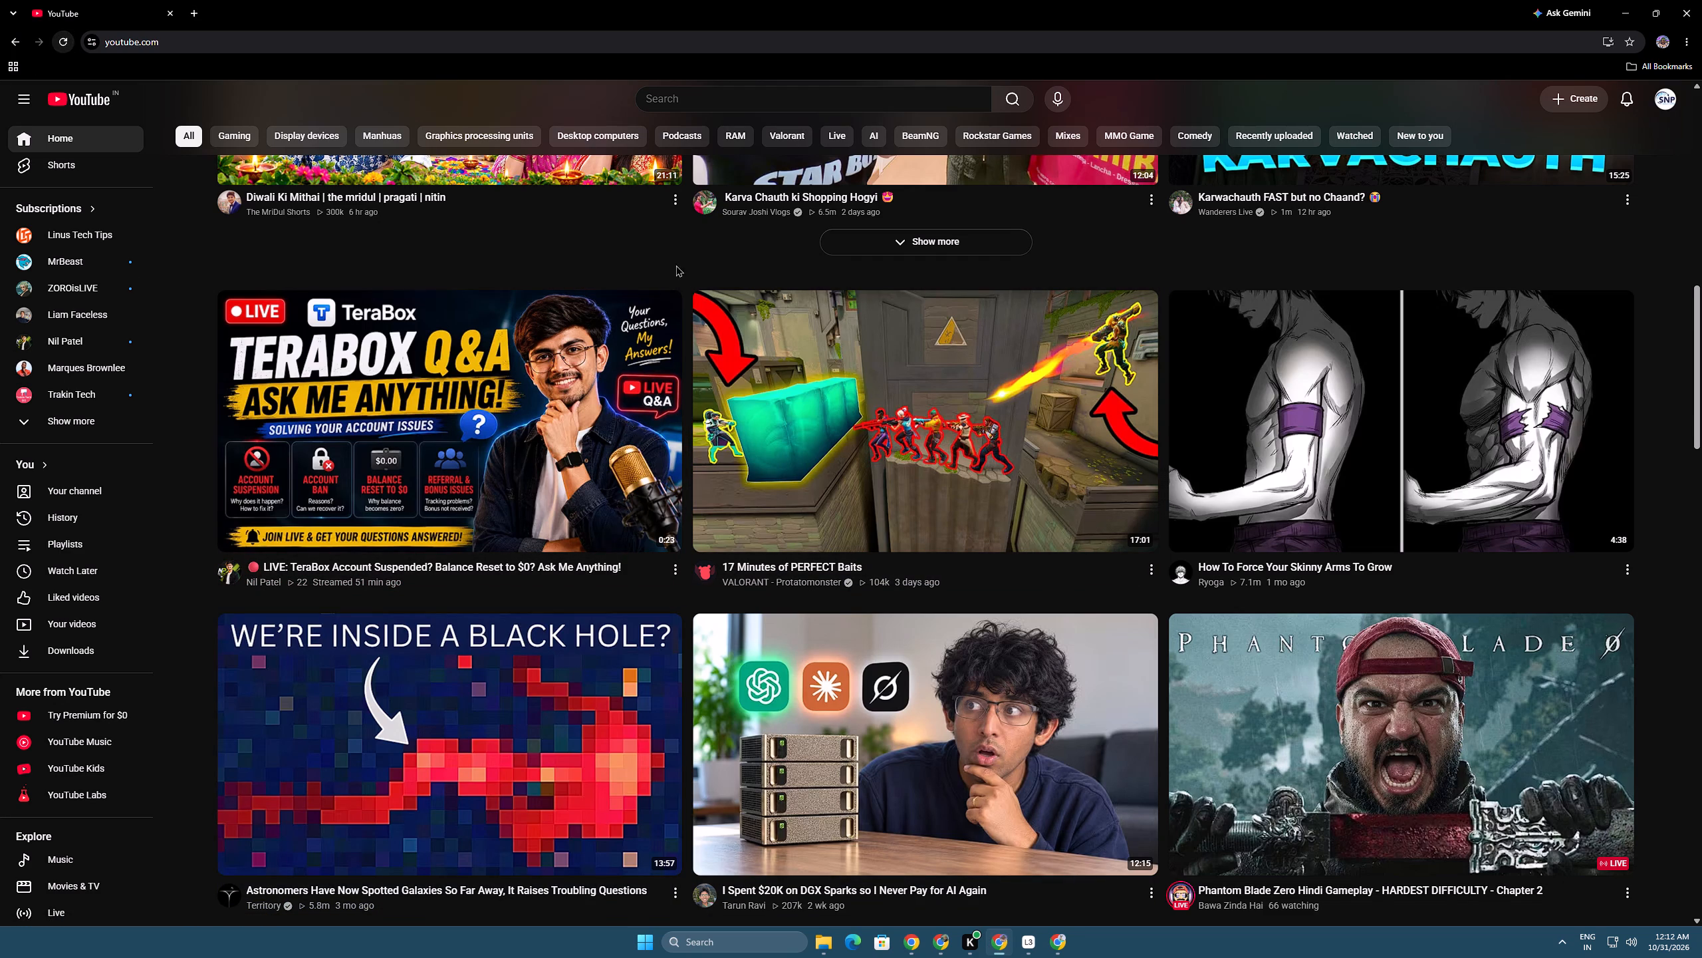
left_click(63, 43)
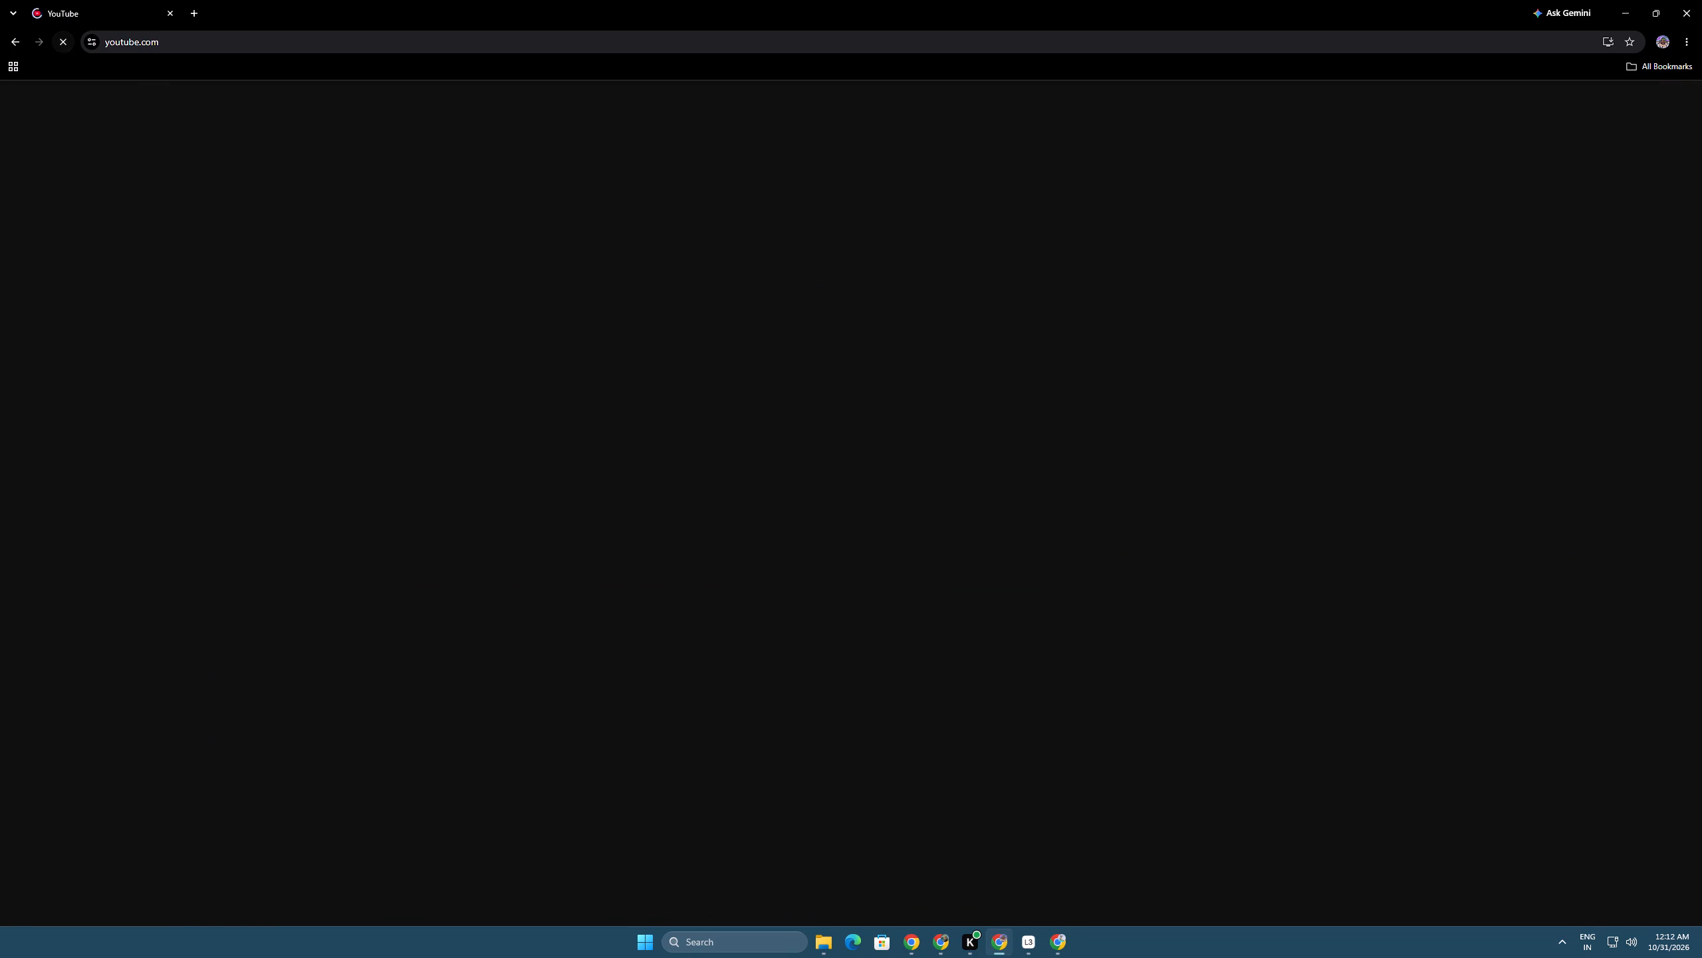
Close the YouTube window and switch to the Chrome window showing the YouTube Studio channel analytics.
left_click(1701, 0)
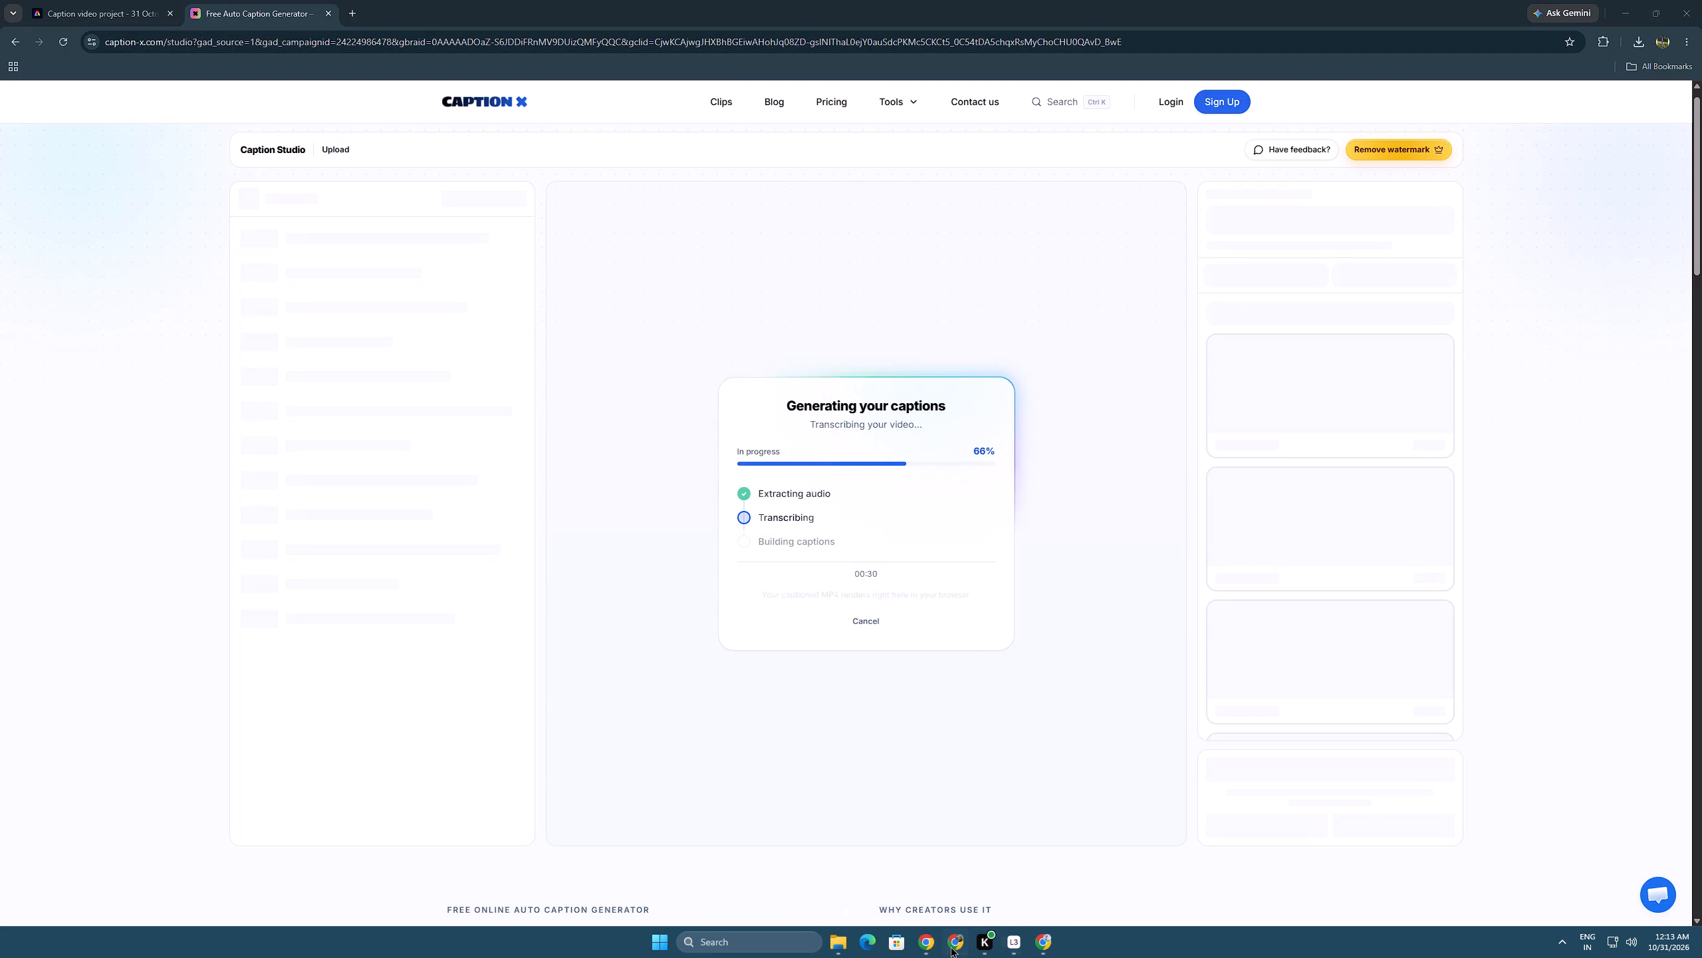
left_click(921, 945)
left_click(951, 952)
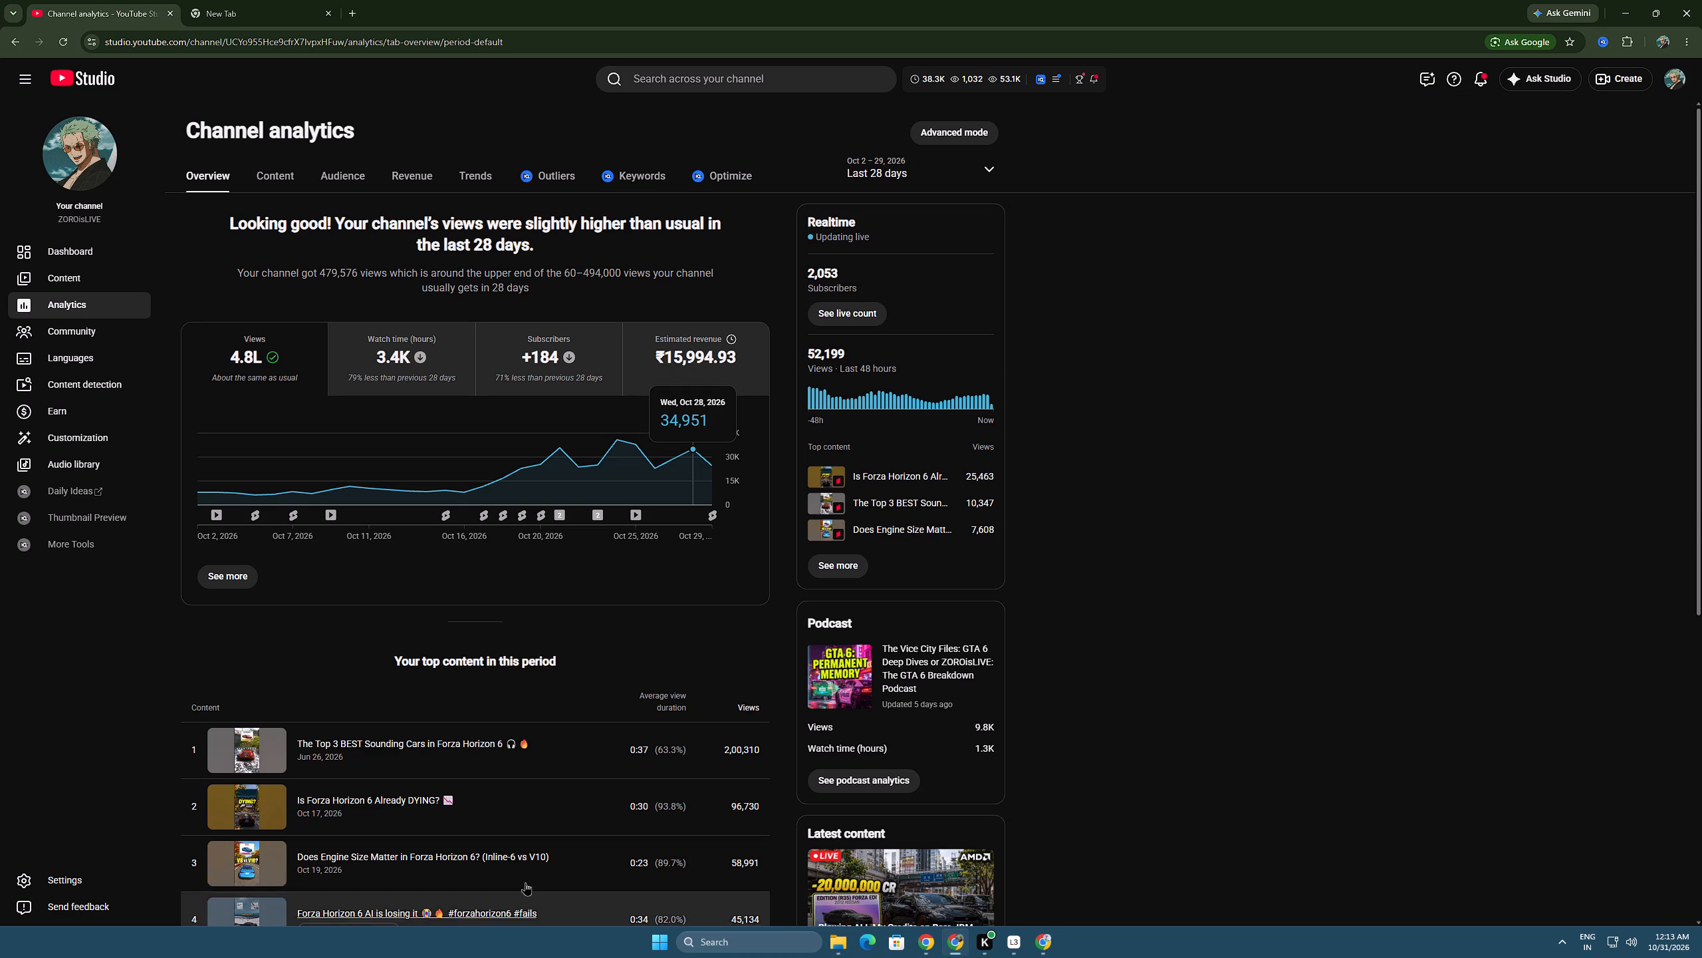
Open the vidIQ Outliers page from the channel analytics and close the leftover blank New Tab.
left_click(542, 175)
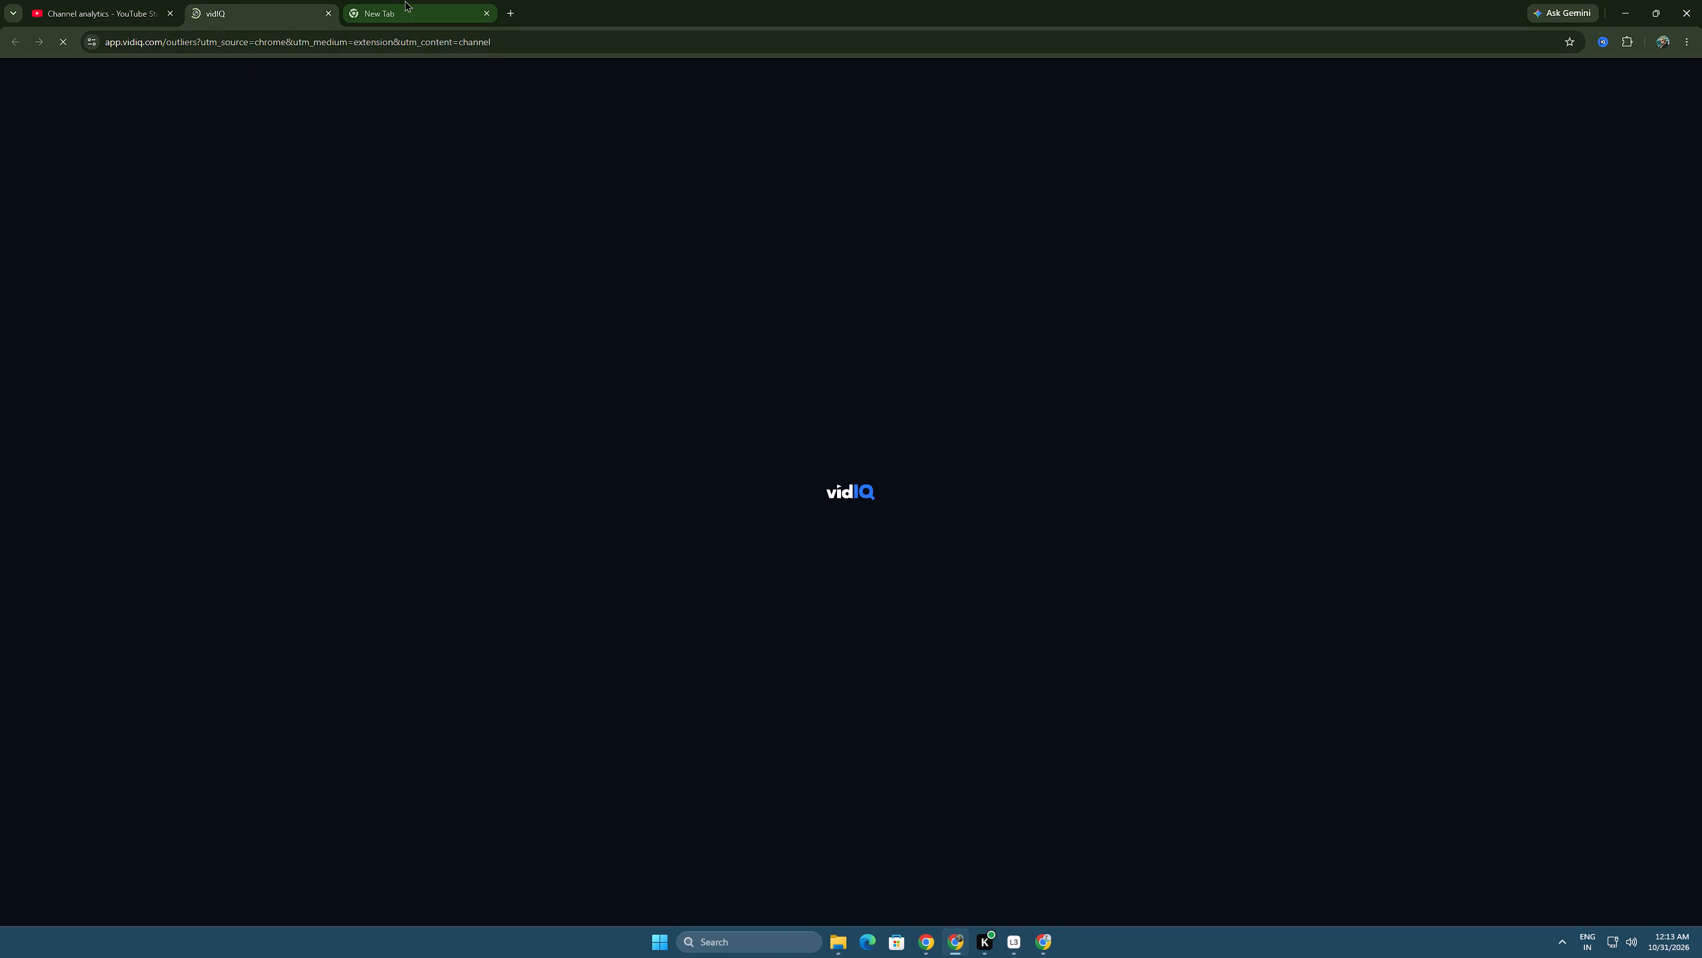
left_click(404, 0)
left_click(488, 14)
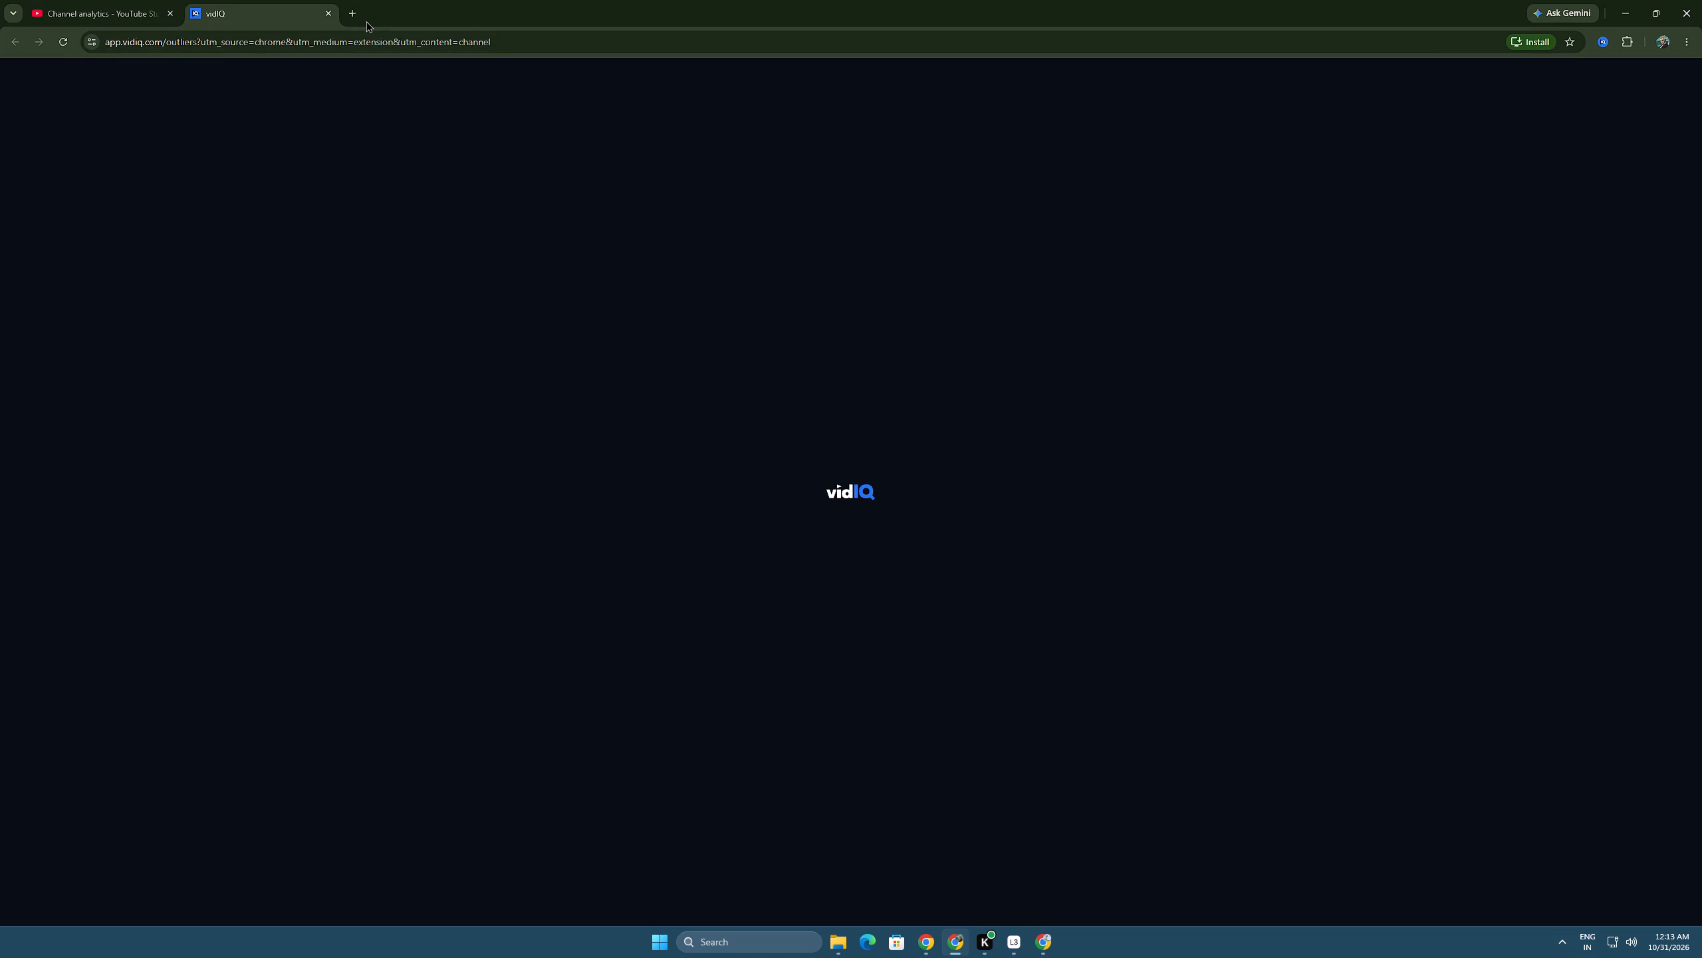
Open the Gmail inbox in a new tab, and return to the vidIQ tab.
left_click(360, 17)
left_click(349, 9)
left_click(795, 381)
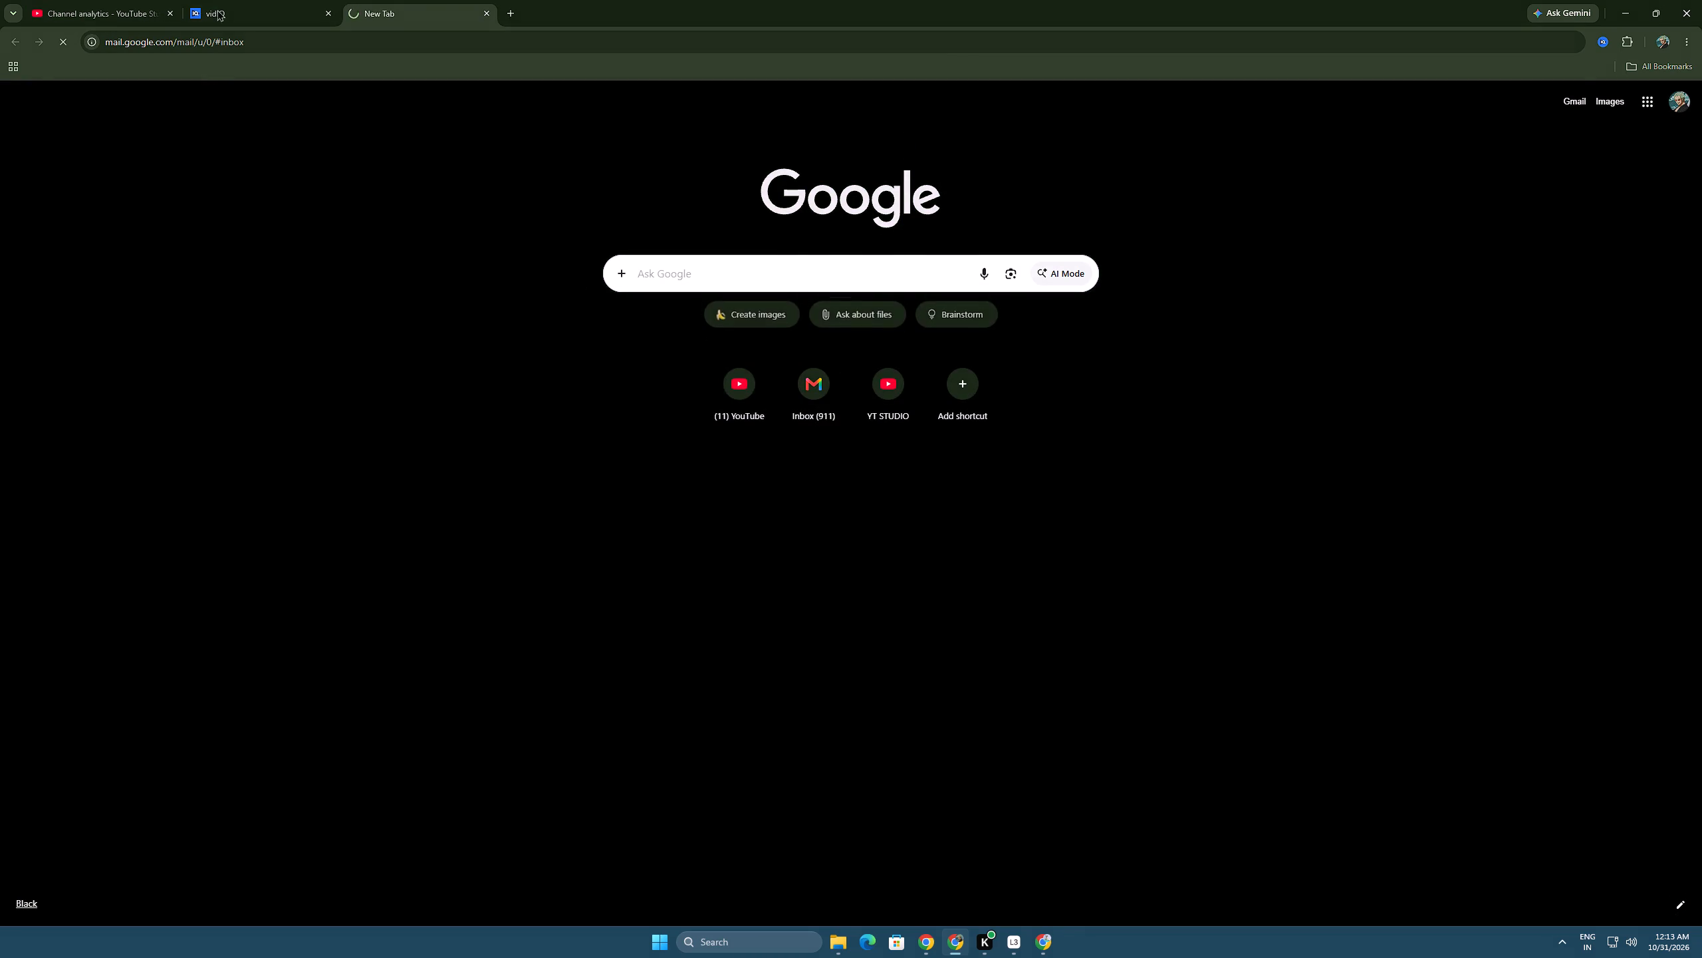
left_click(227, 0)
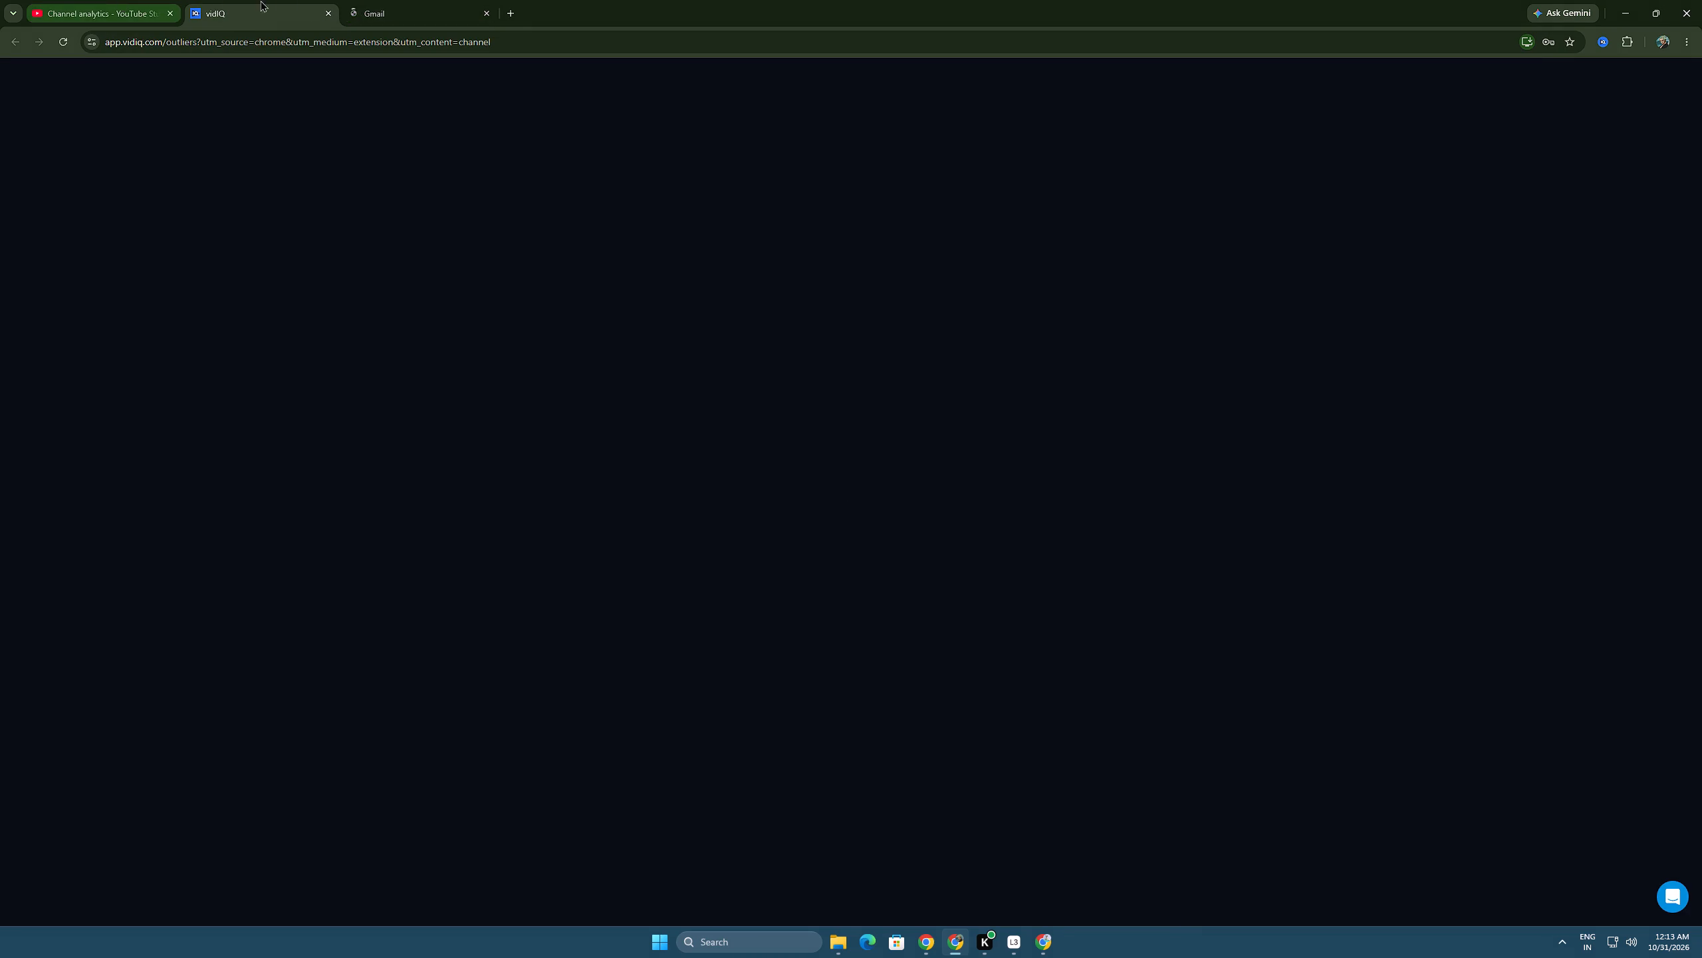
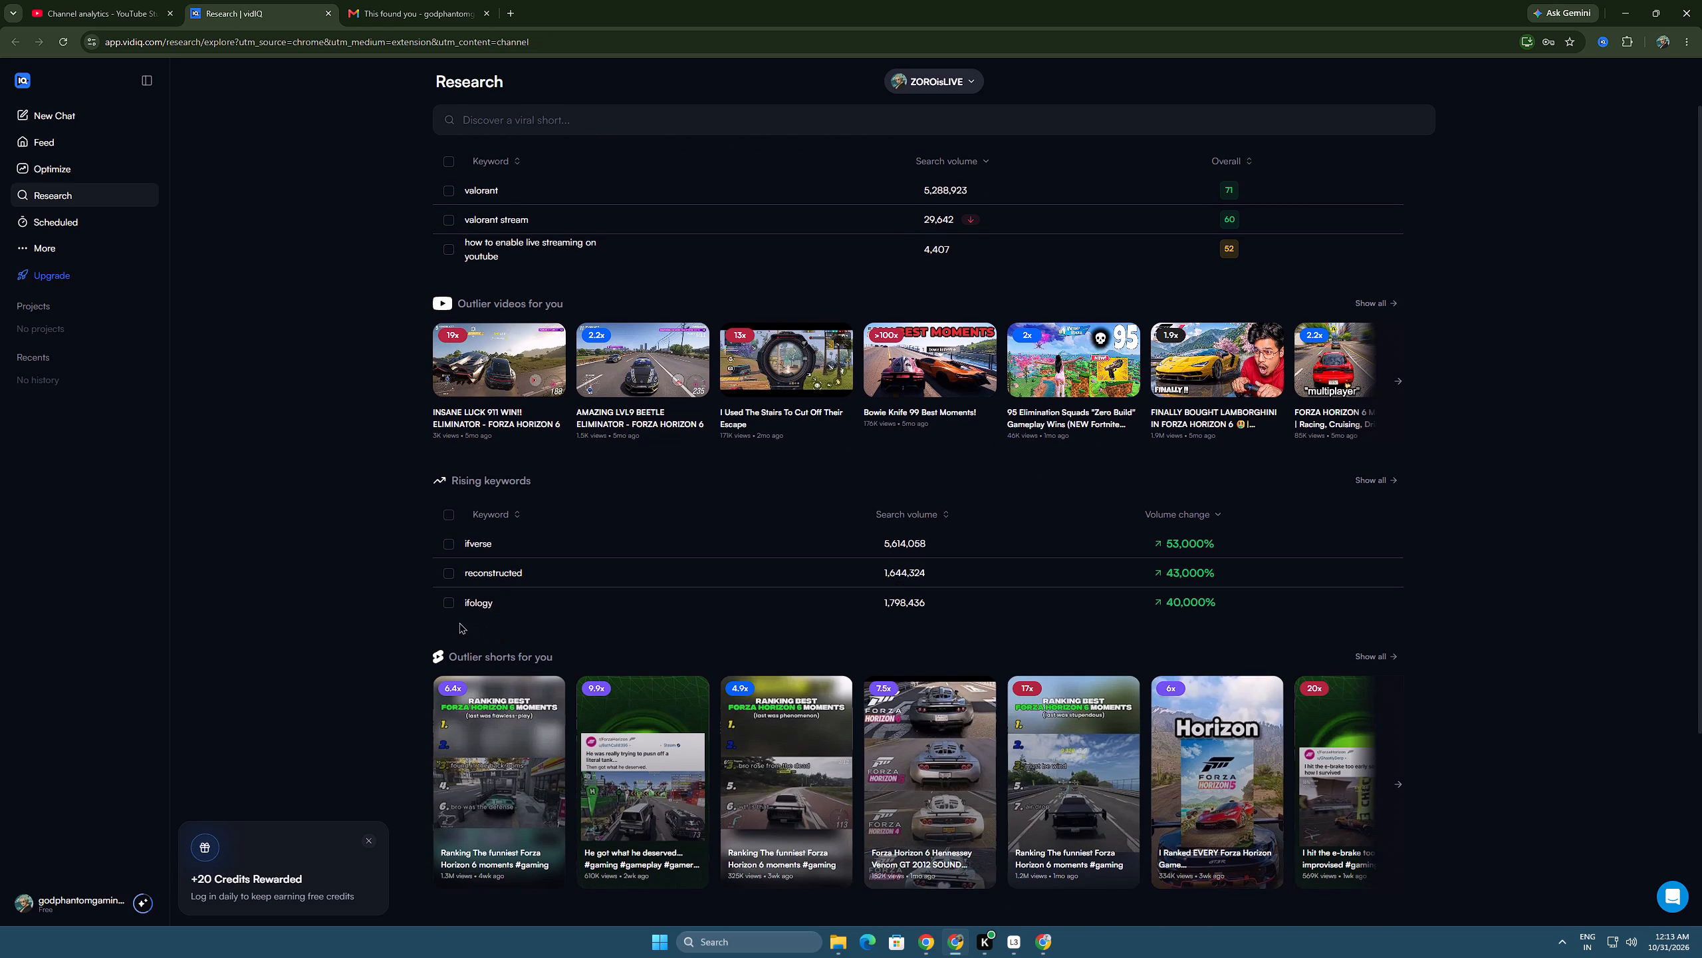
Look through the vidIQ Research recommendations, including rising keywords, outlier shorts, top search terms and breakout channels.
scroll(495, 618, "down", 6)
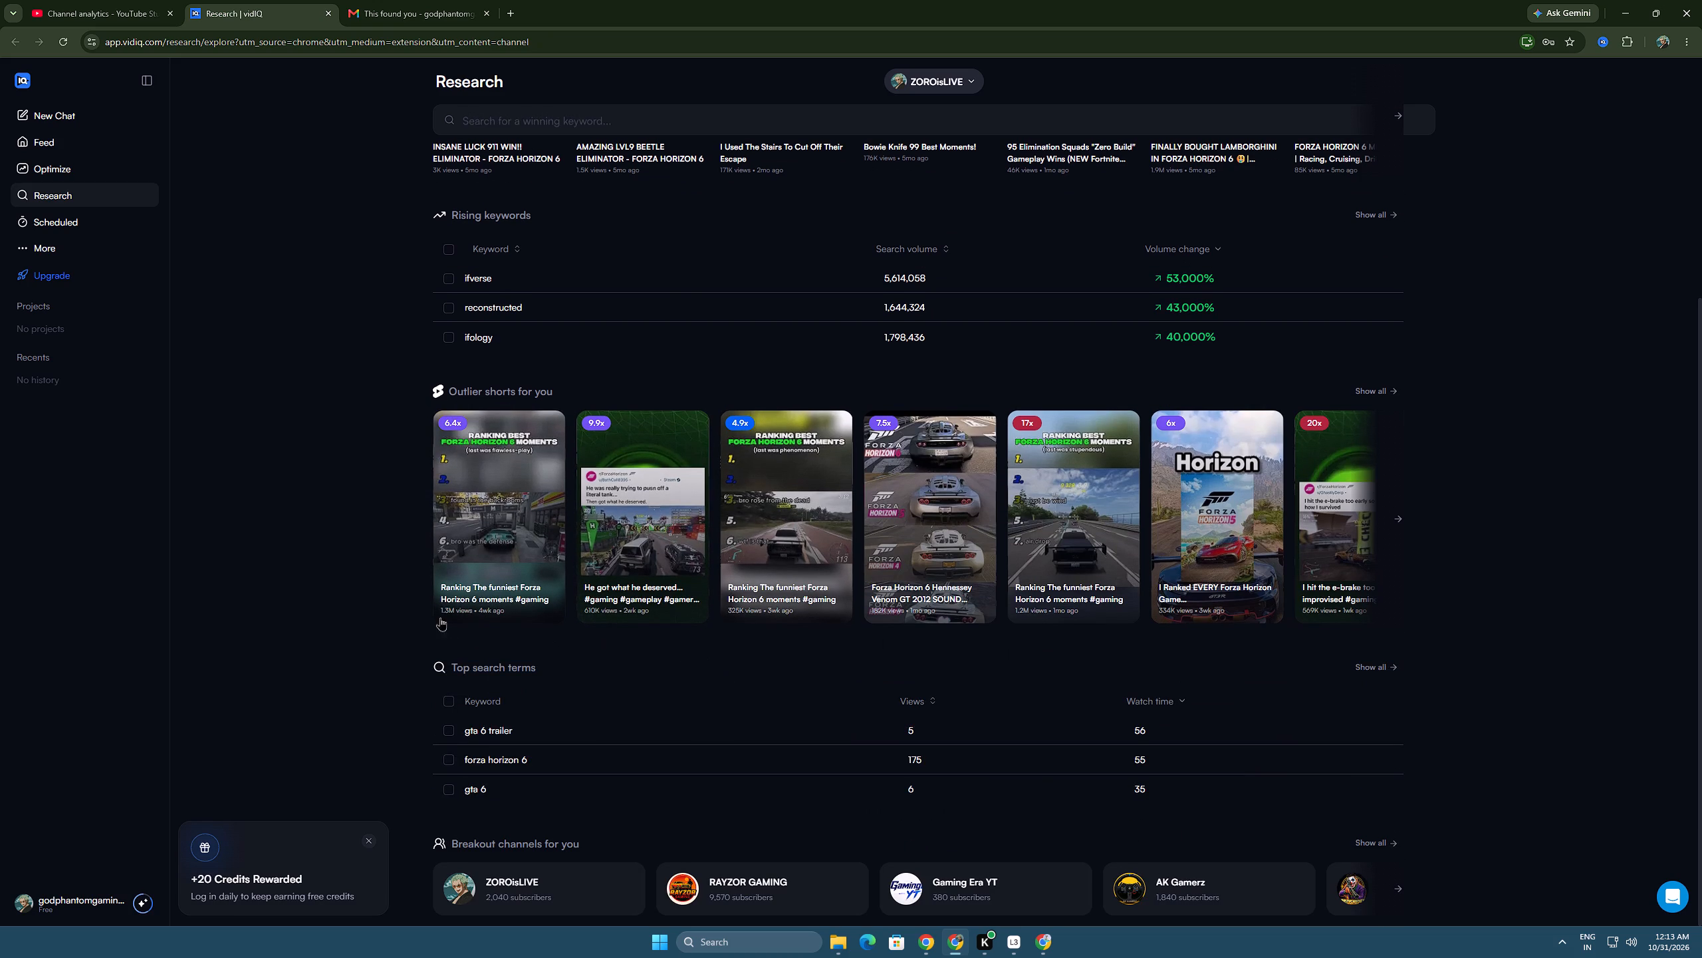
scroll(358, 607, "down", 4)
scroll(735, 630, "down", 5)
scroll(196, 228, "up", 6)
scroll(251, 168, "up", 6)
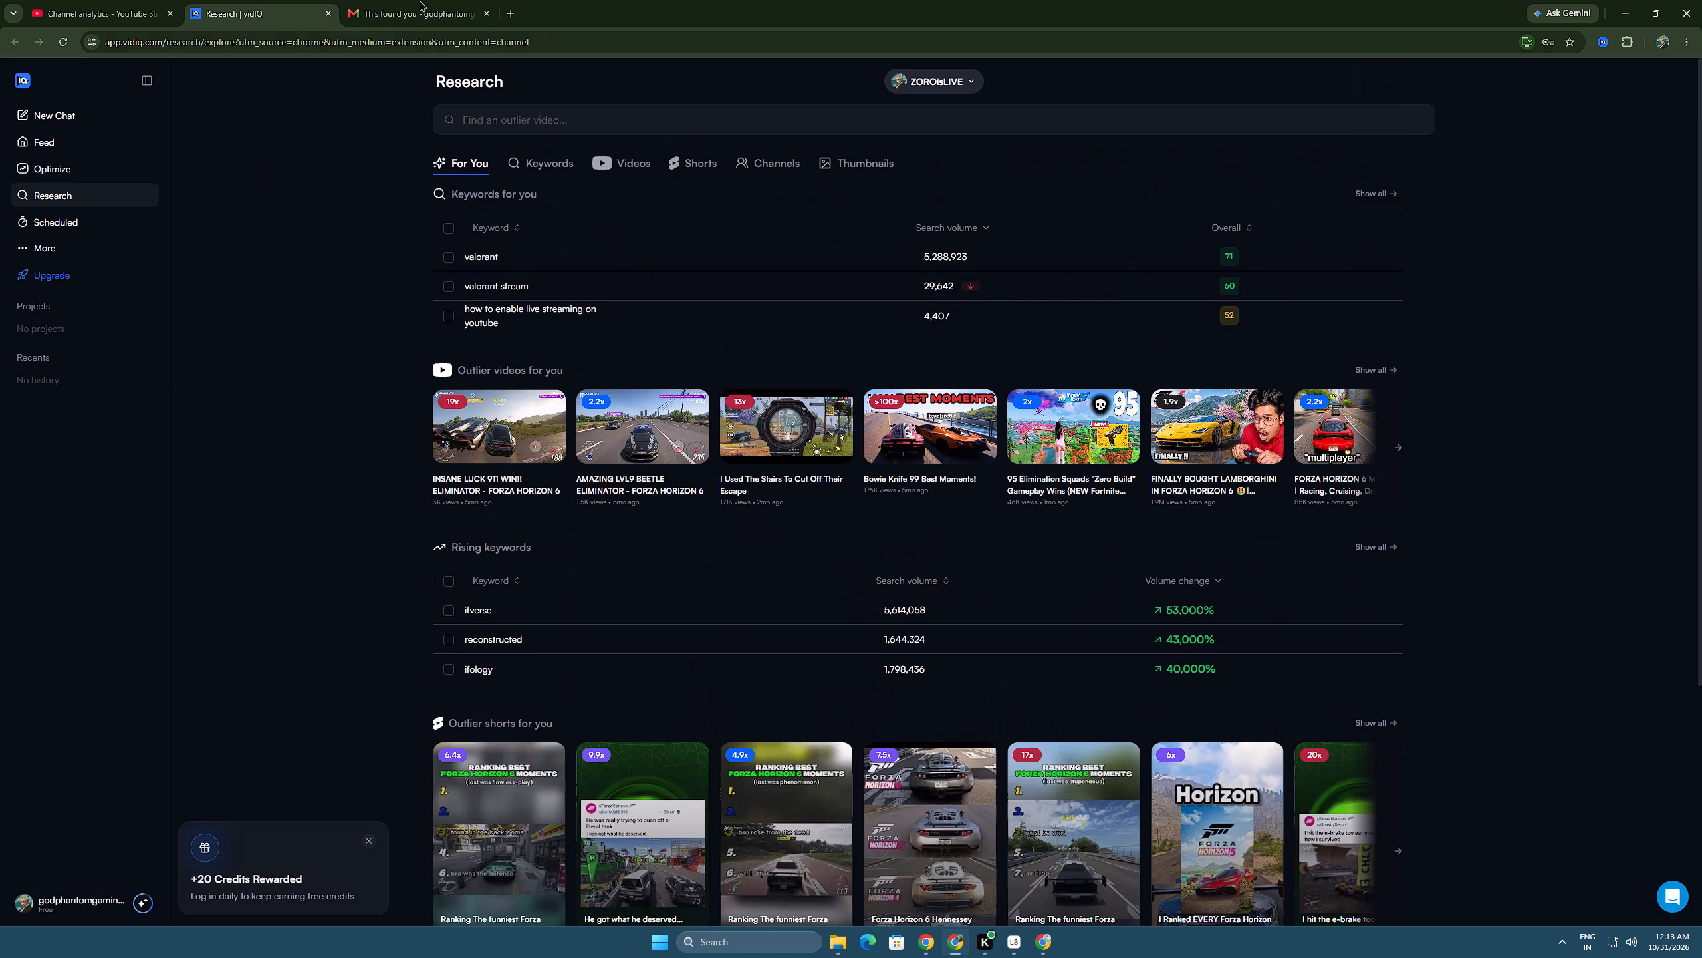
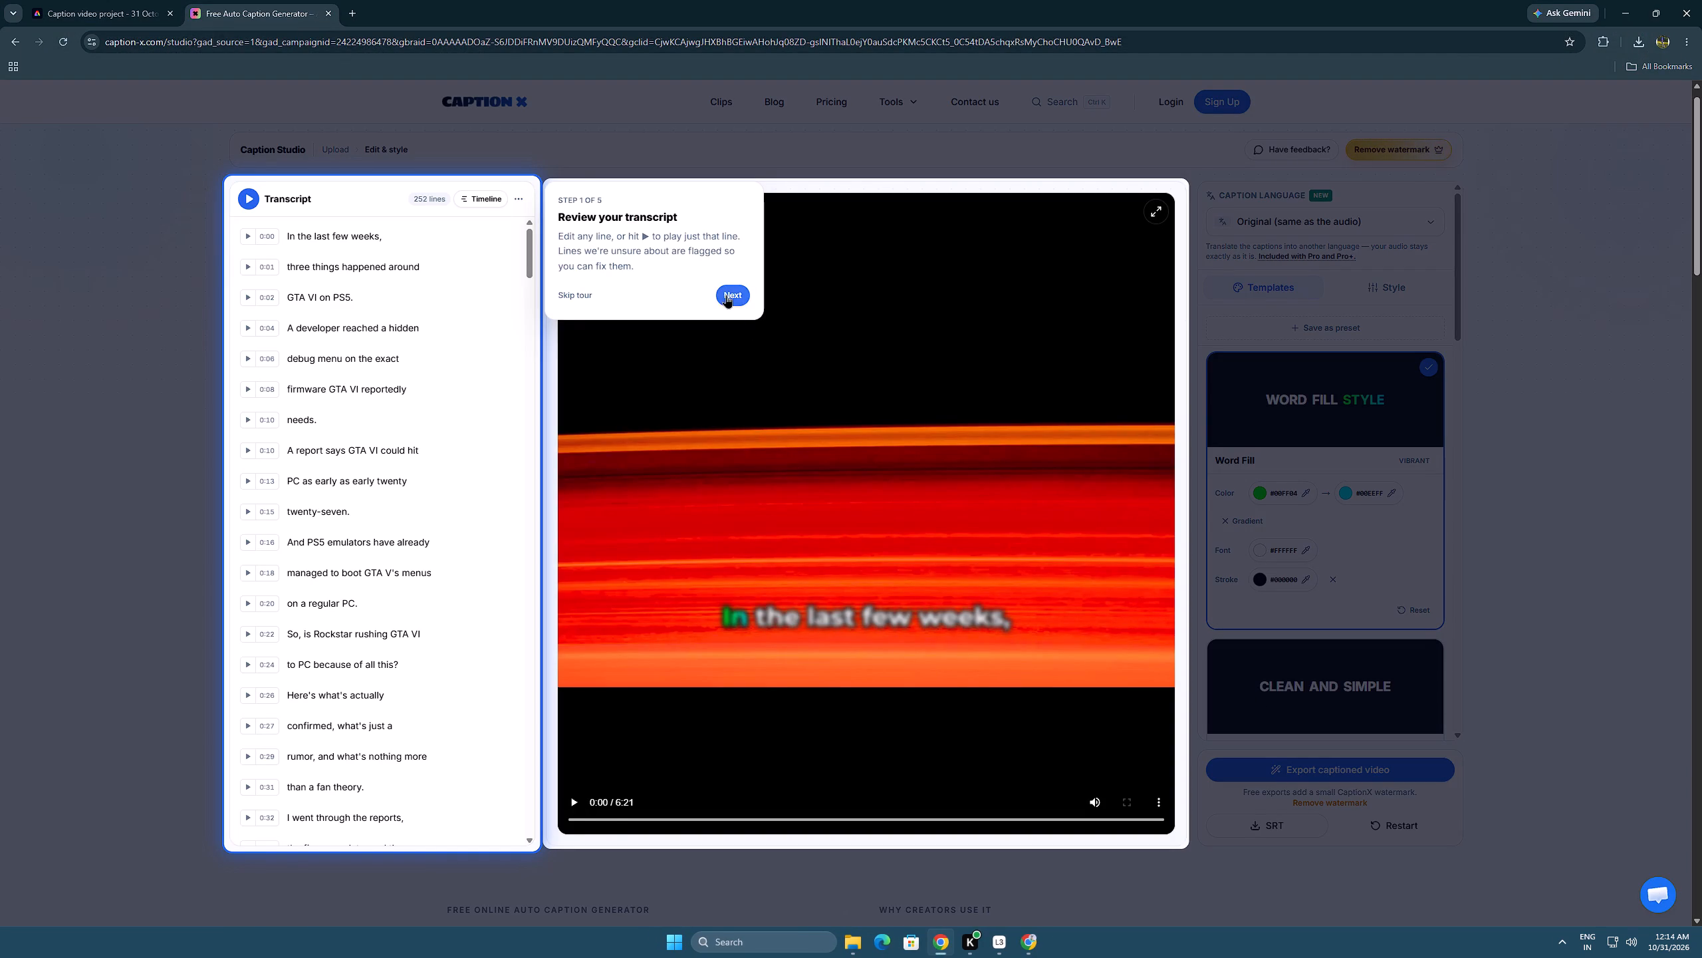
Go through the Caption Studio introductory tour to its end and dismiss the "What's new: the timeline" announcement.
left_click(1383, 289)
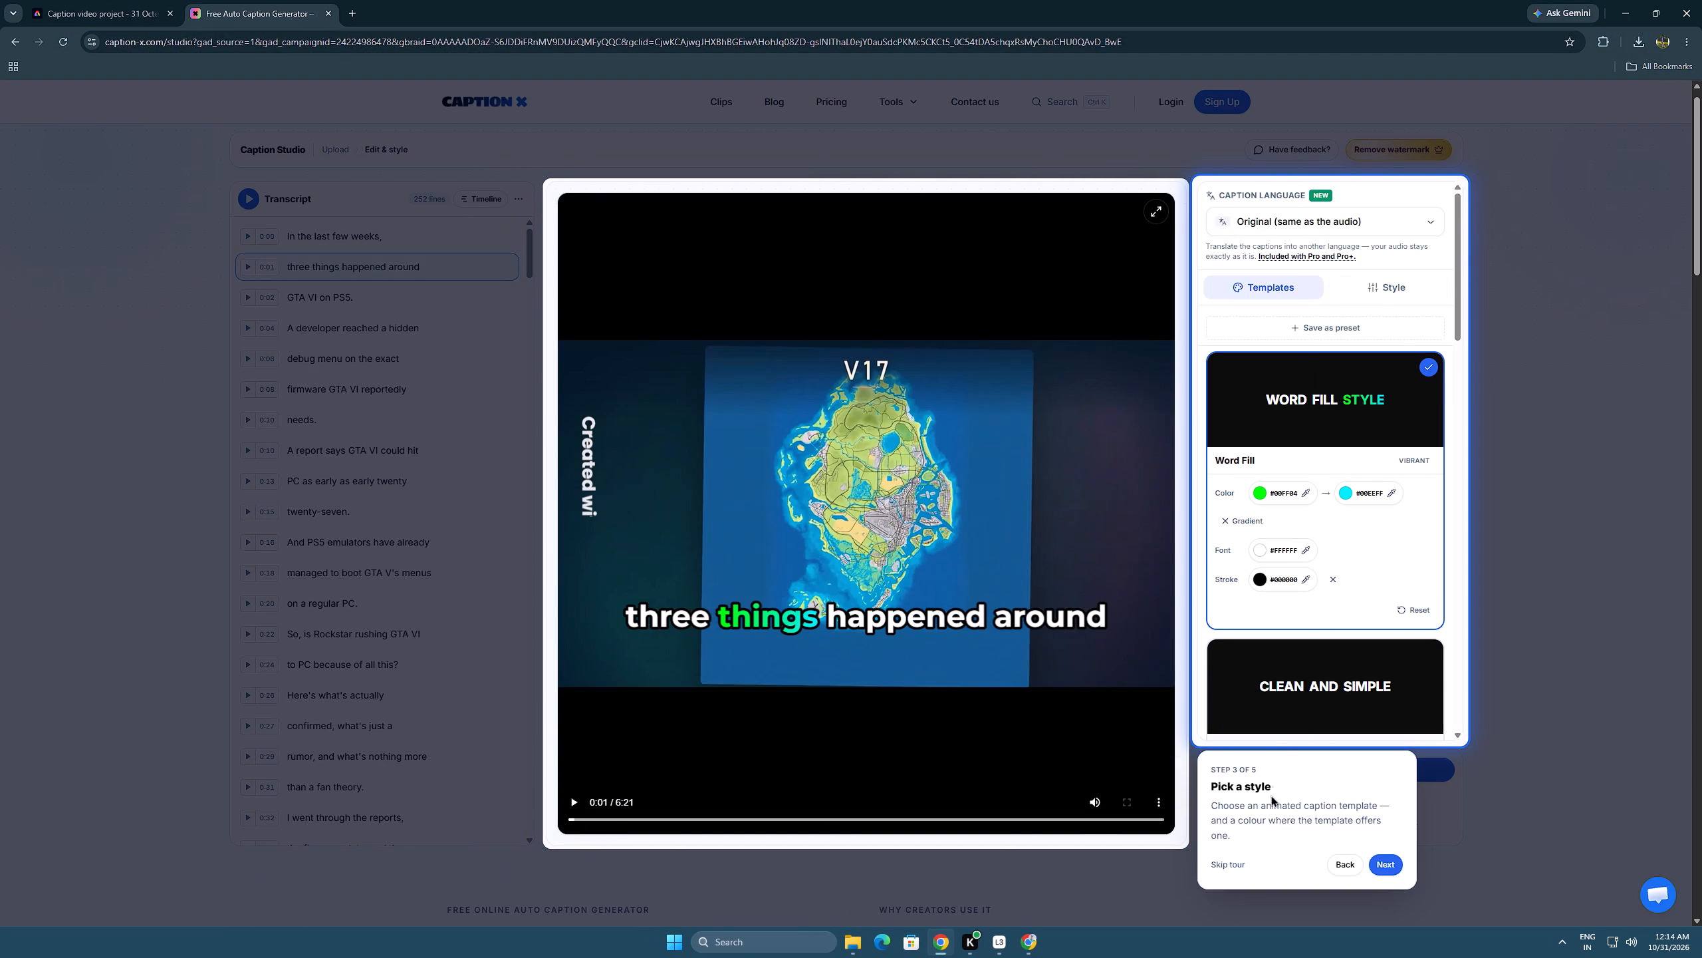
left_click(1387, 867)
double_click(1387, 867)
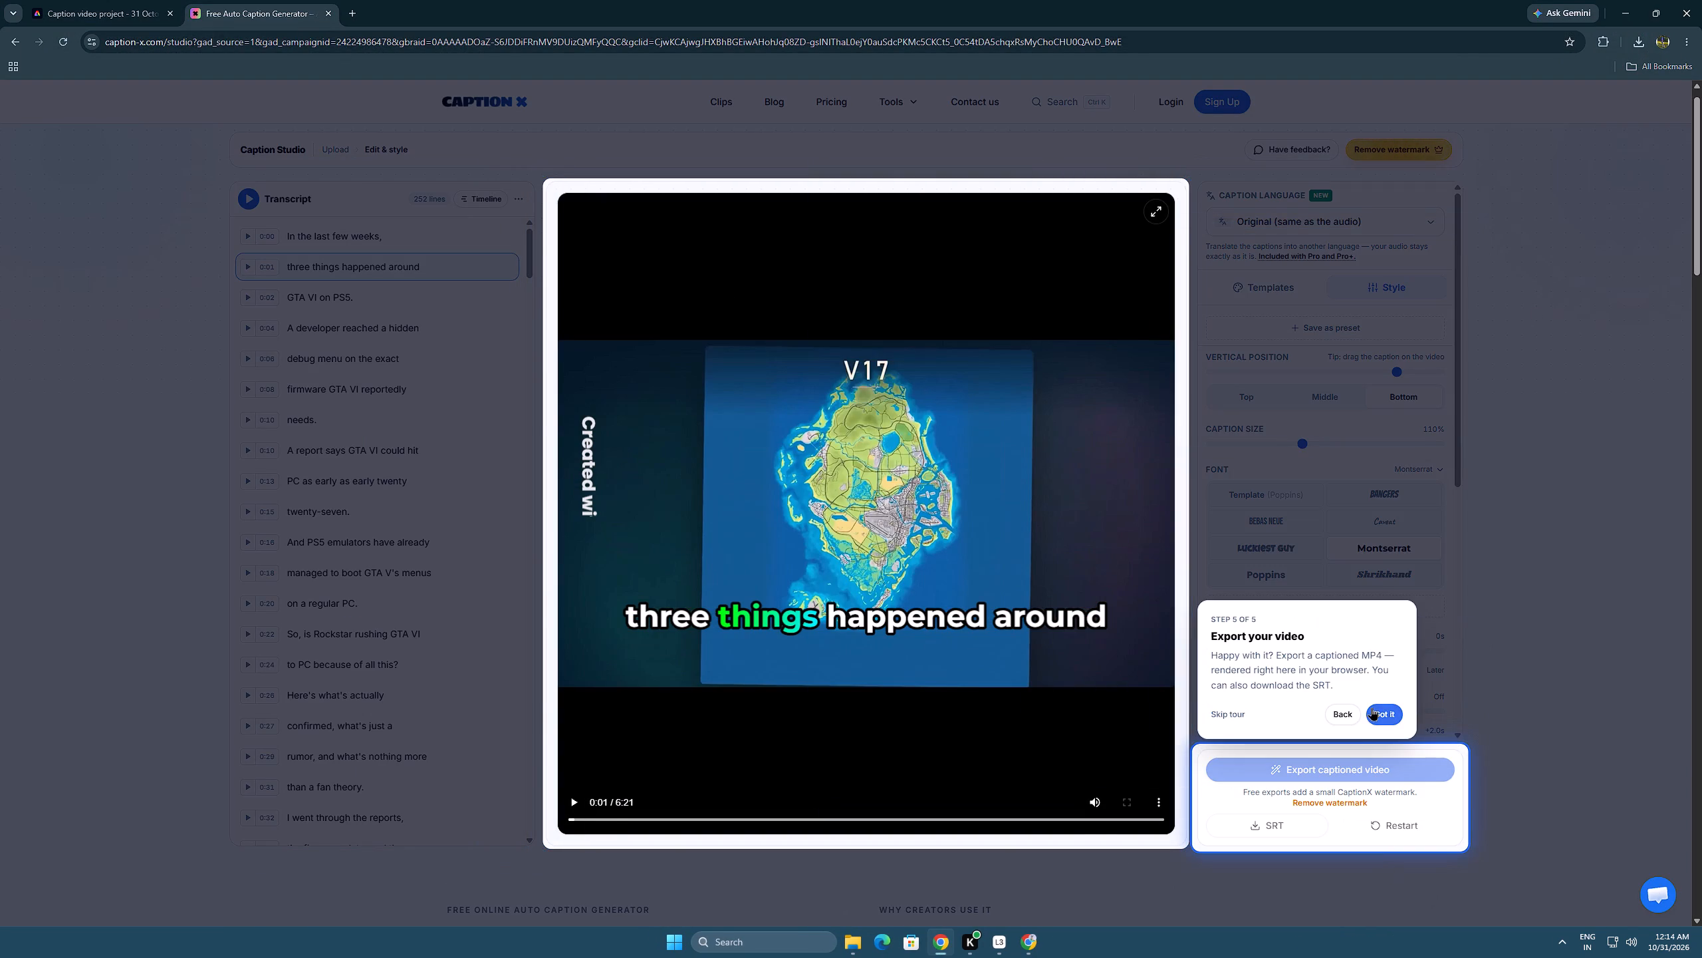
left_click(1376, 711)
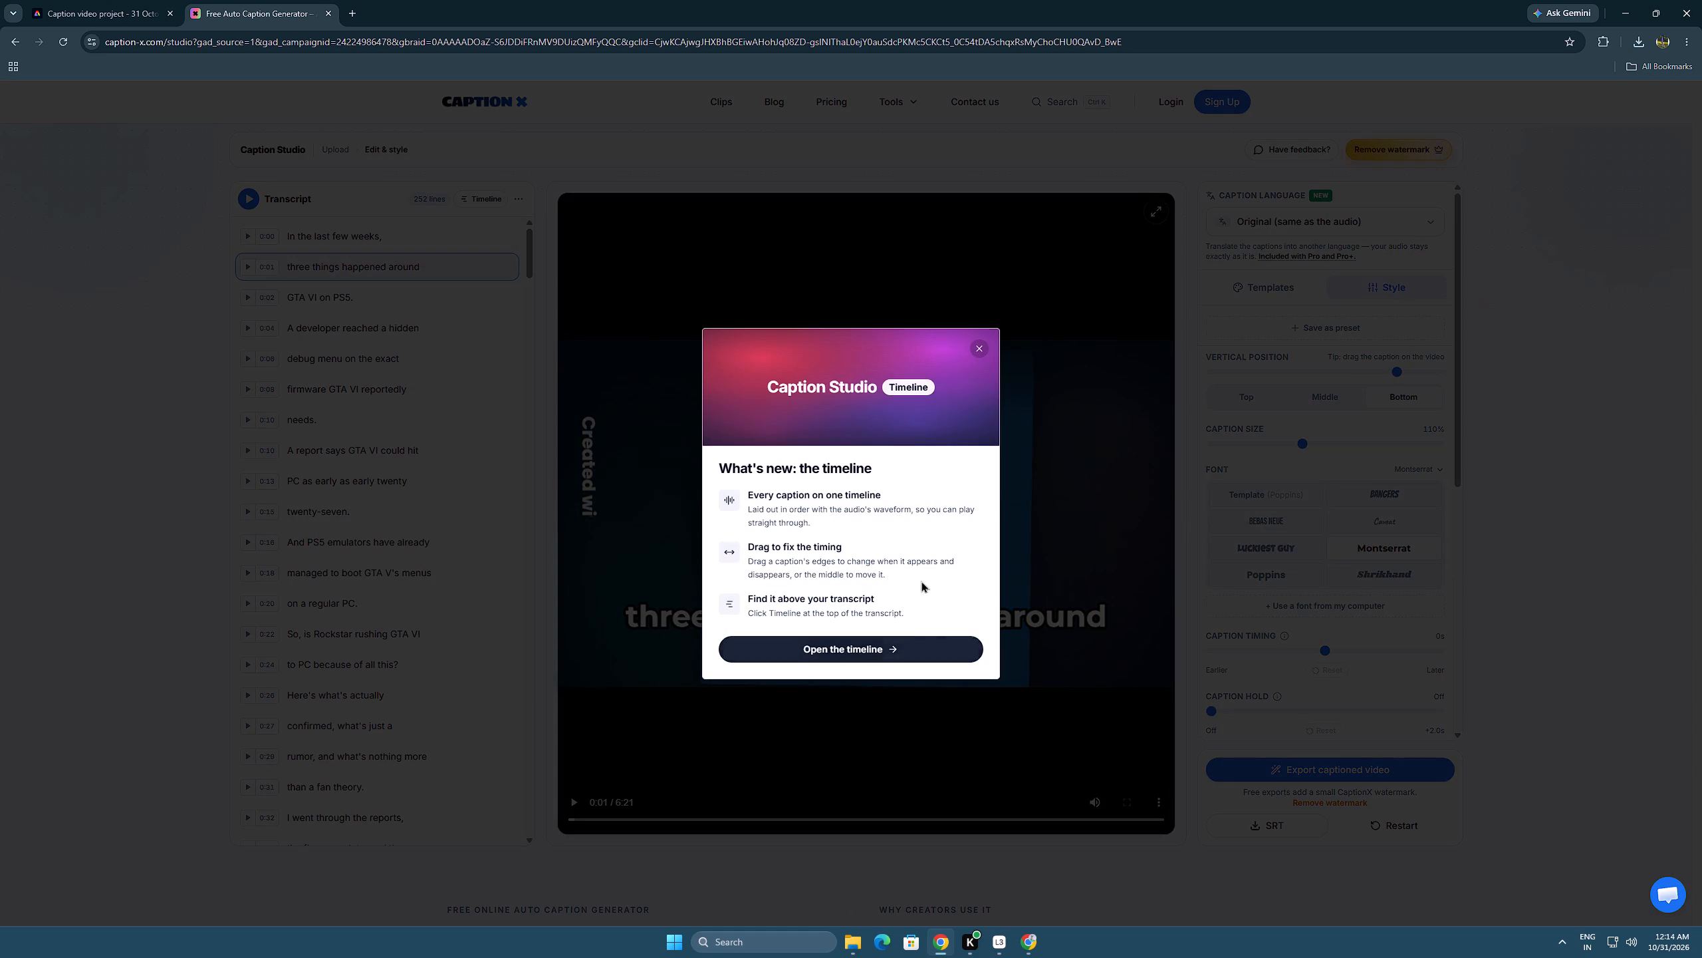
left_click(981, 349)
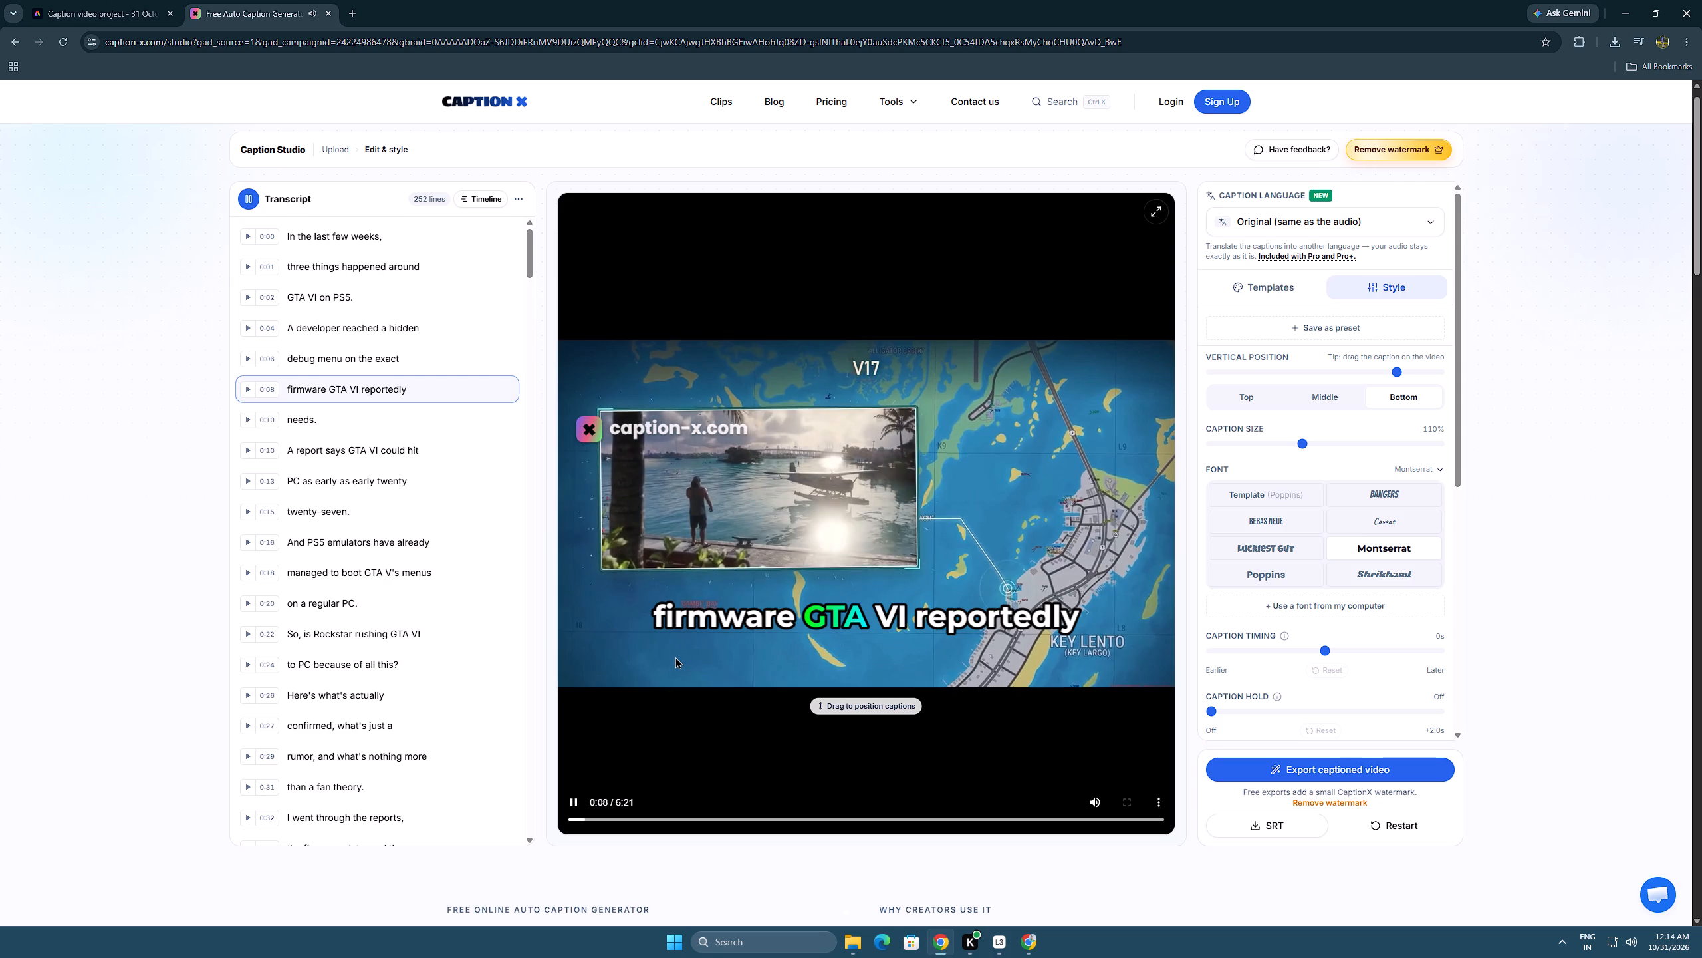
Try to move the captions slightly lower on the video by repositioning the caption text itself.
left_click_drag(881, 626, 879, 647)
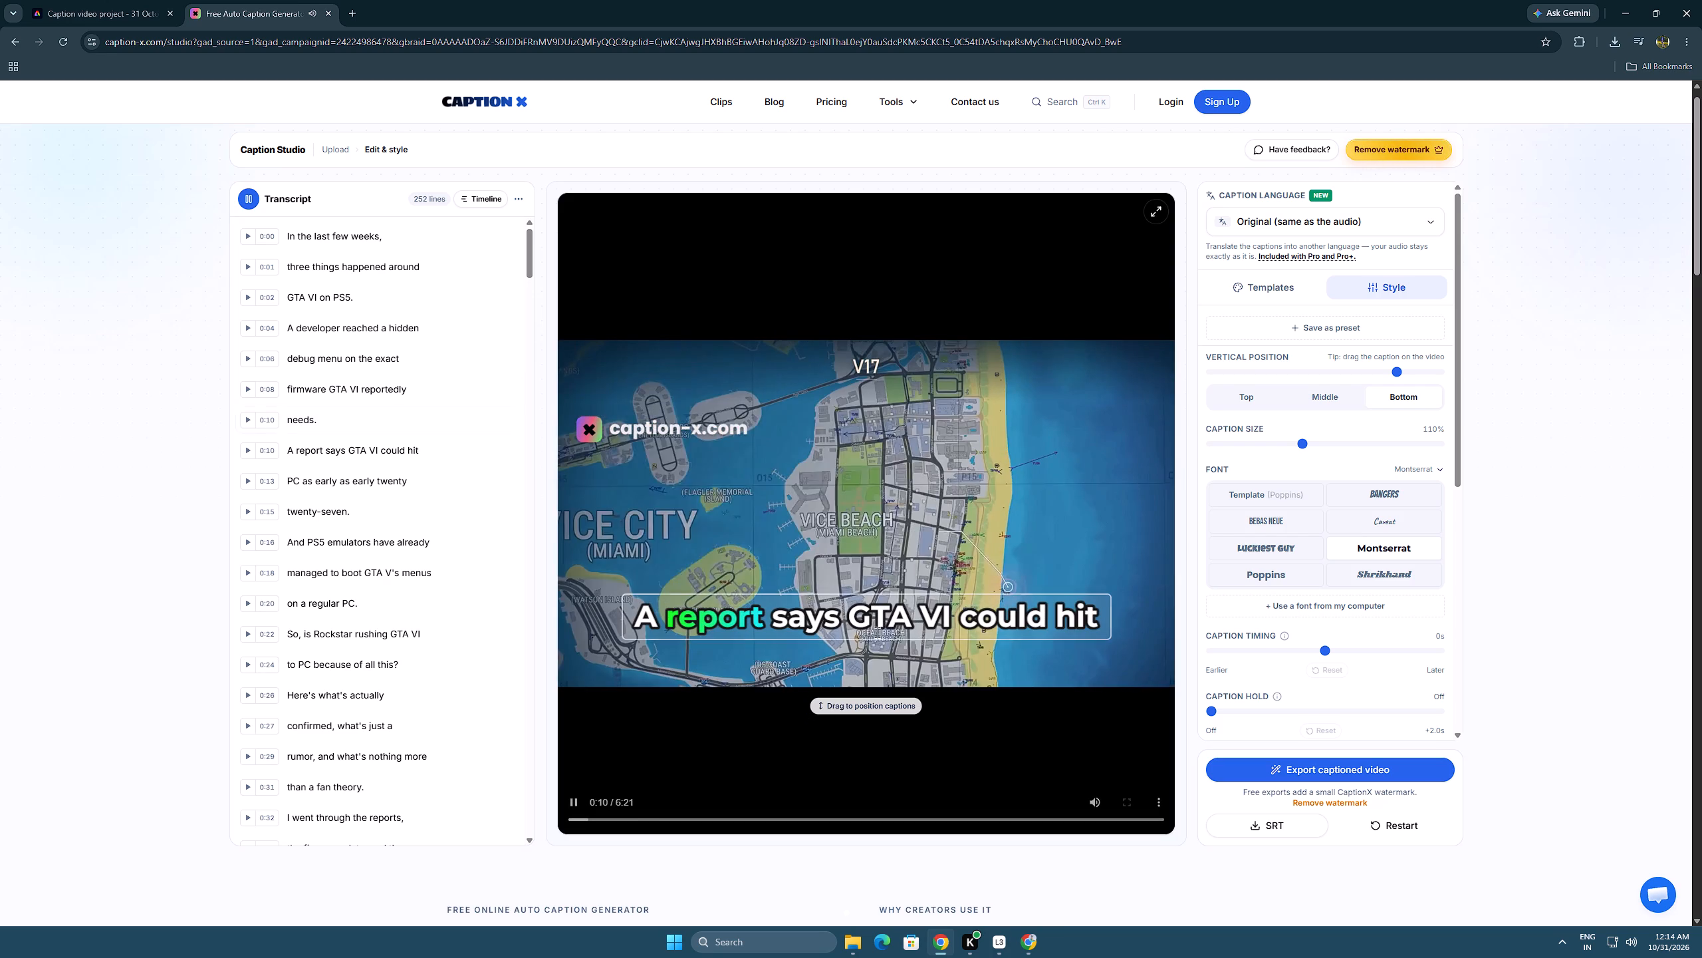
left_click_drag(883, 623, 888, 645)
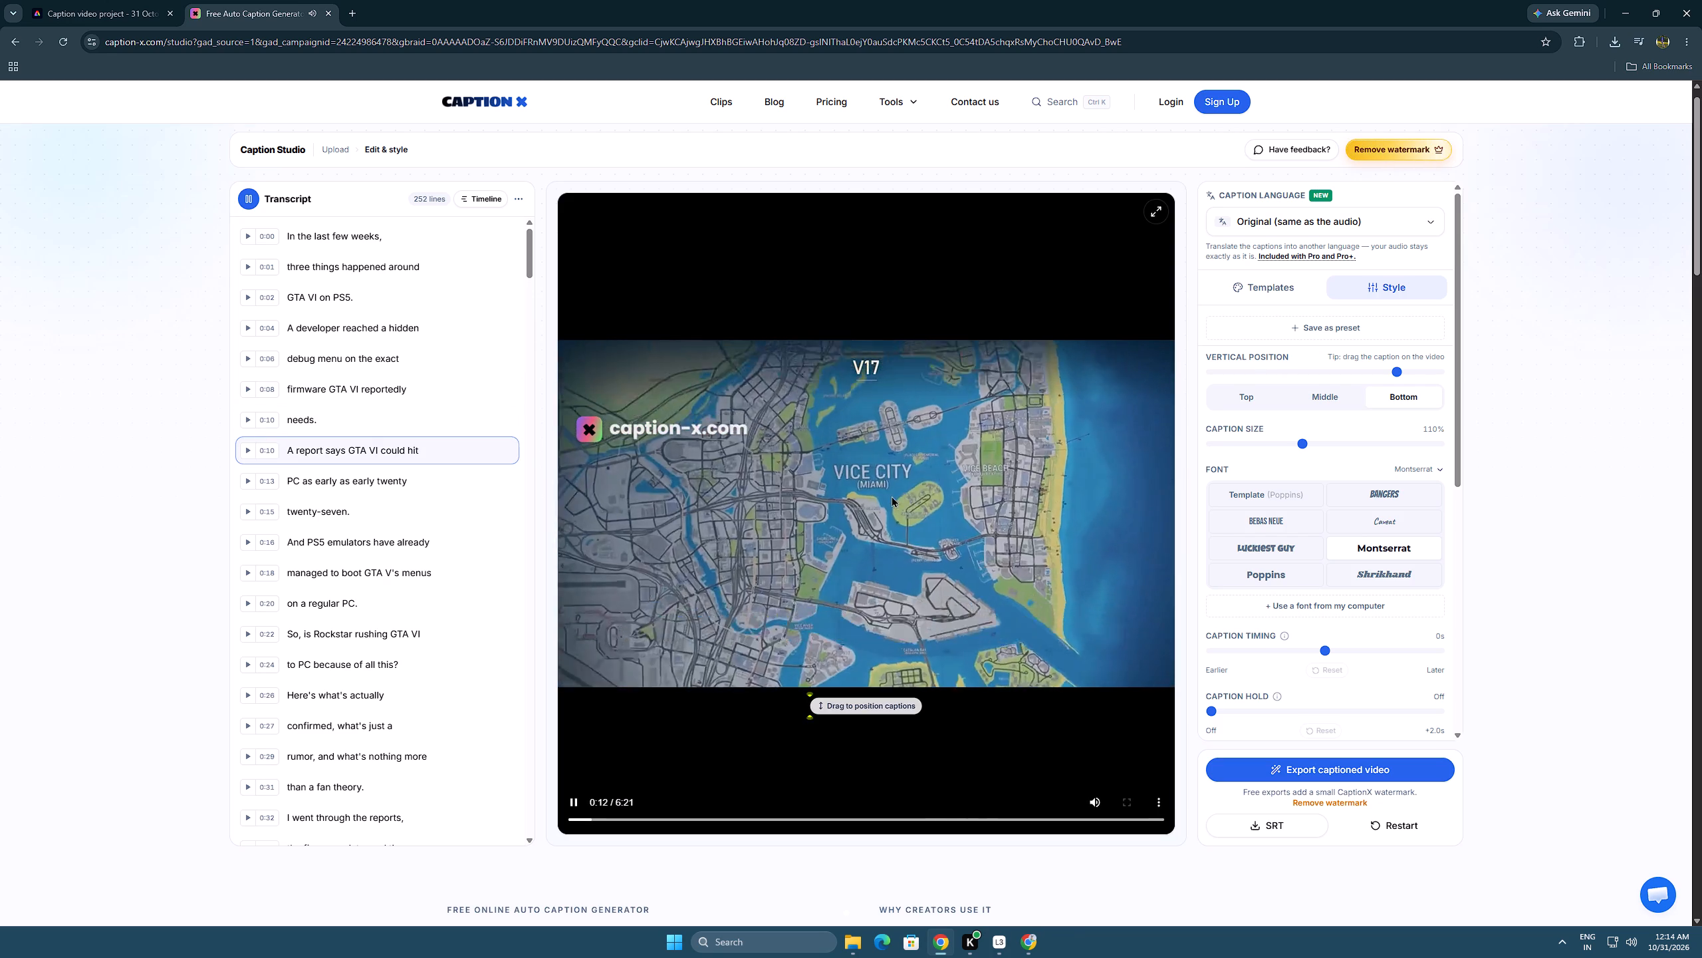
Replay the captioned video from the beginning and pause it at 0:03 to check the captions.
key("space")
scroll(890, 510, "up", 16)
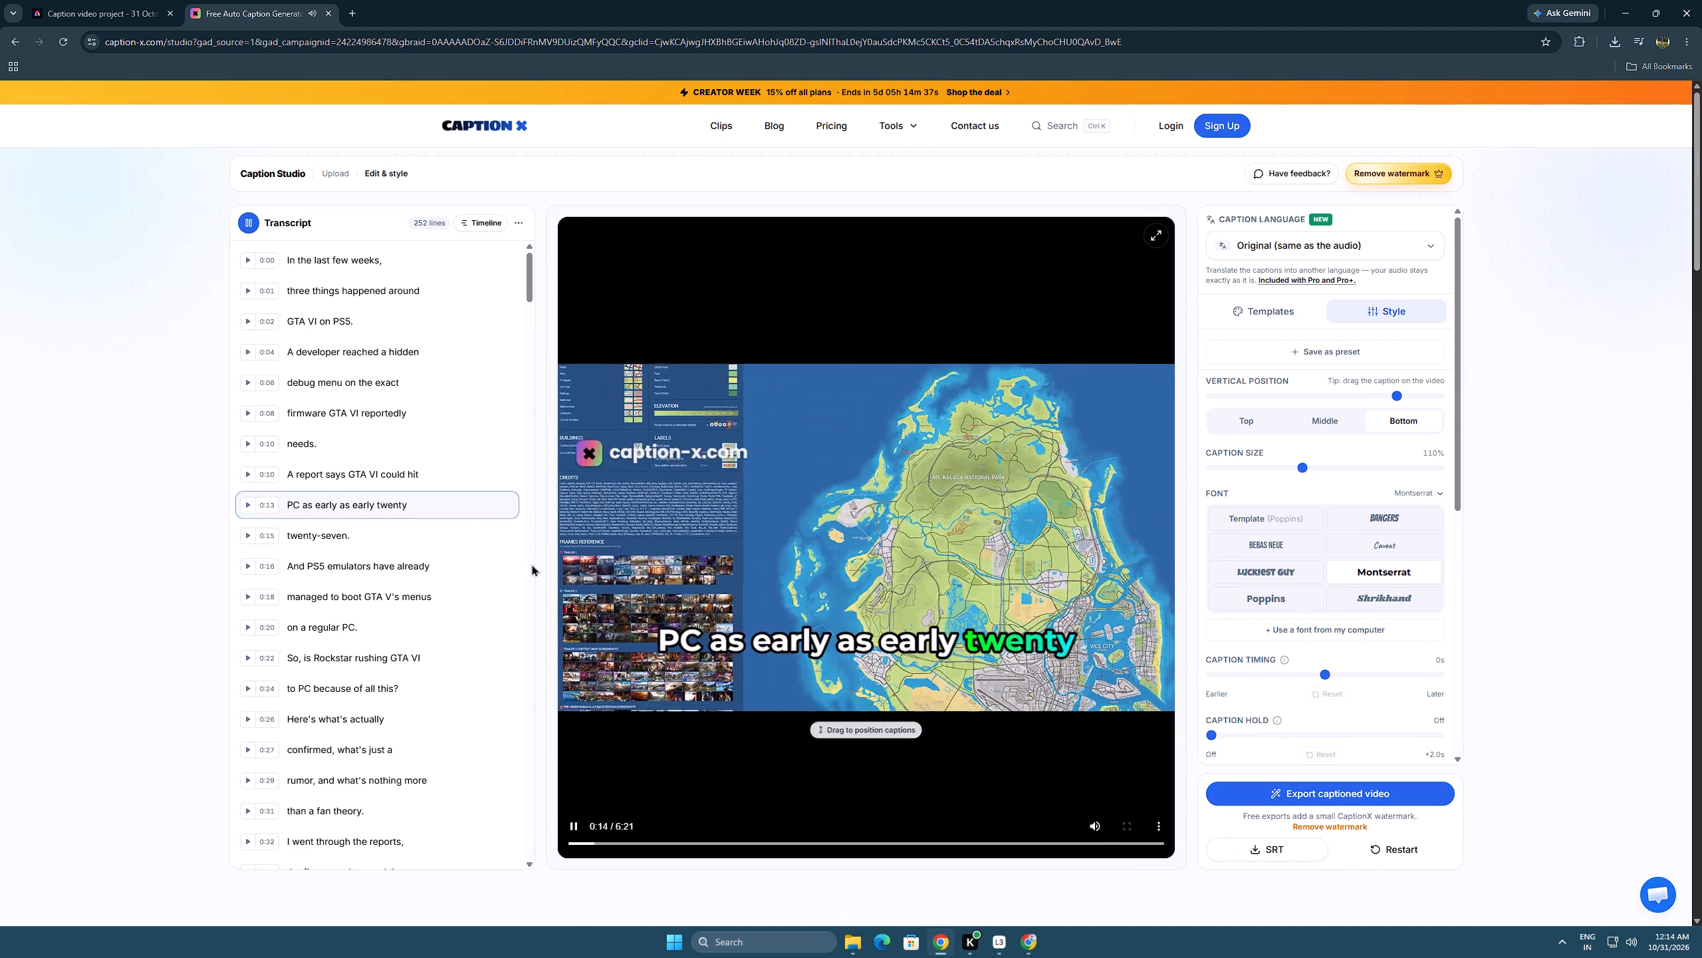
left_click(853, 435)
left_click(576, 825)
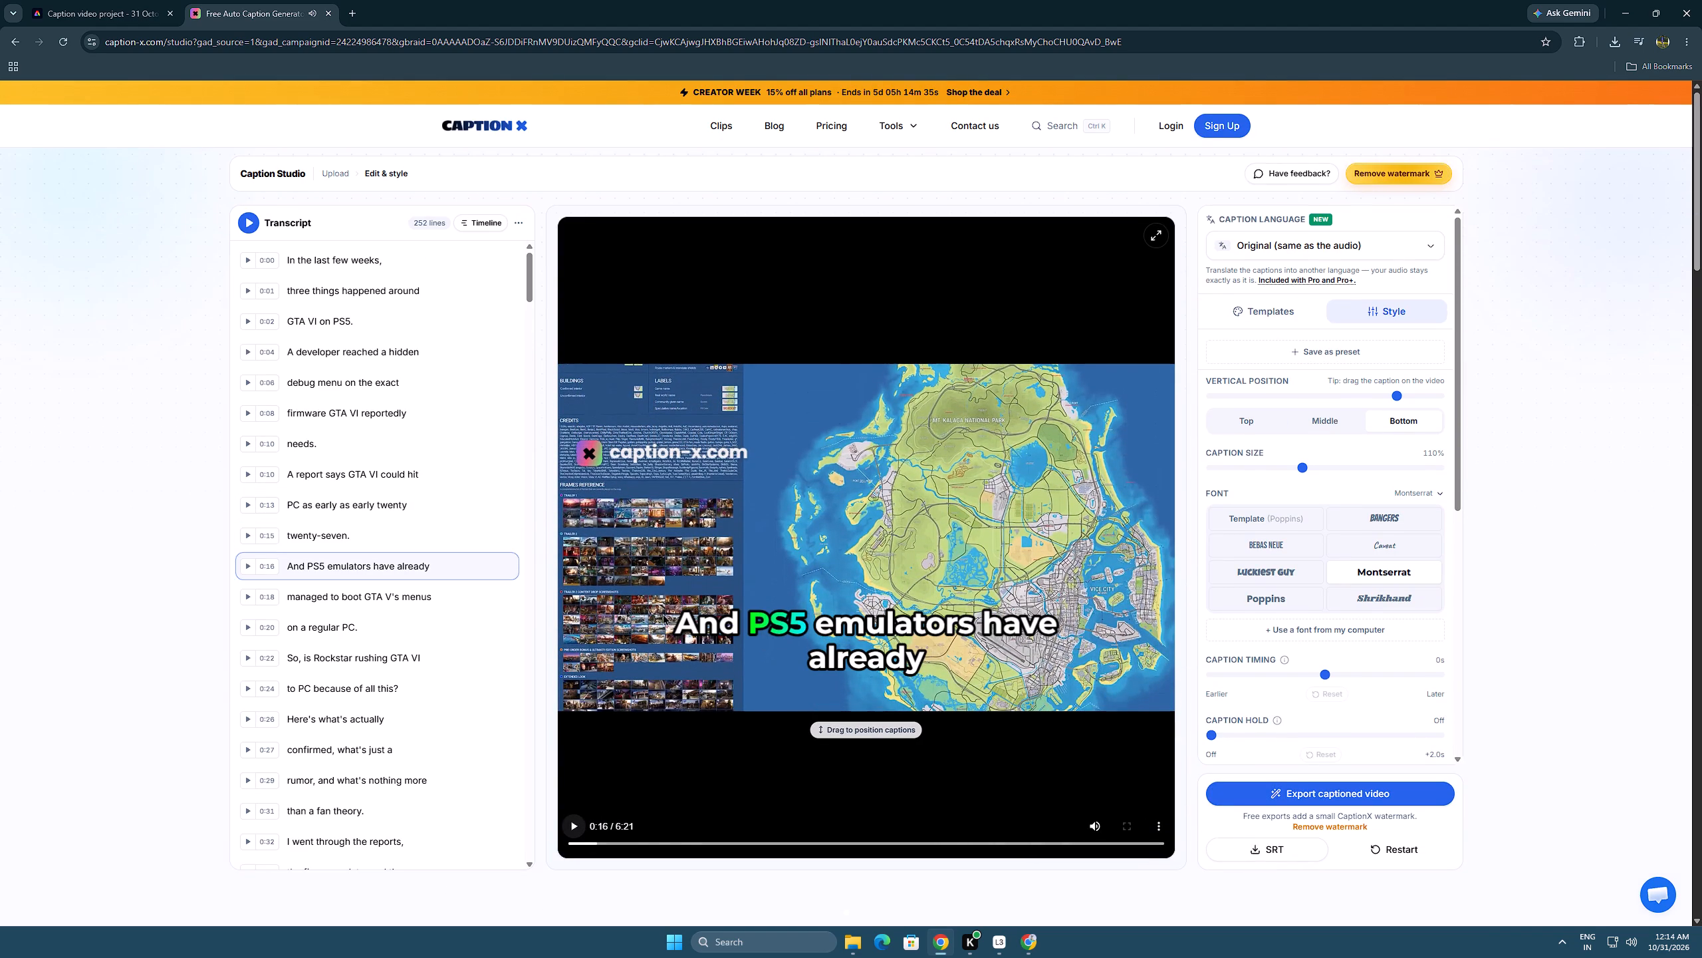
left_click_drag(680, 838, 651, 846)
left_click_drag(640, 845, 558, 840)
key("space")
scroll(817, 720, "up", 8)
left_click(574, 615)
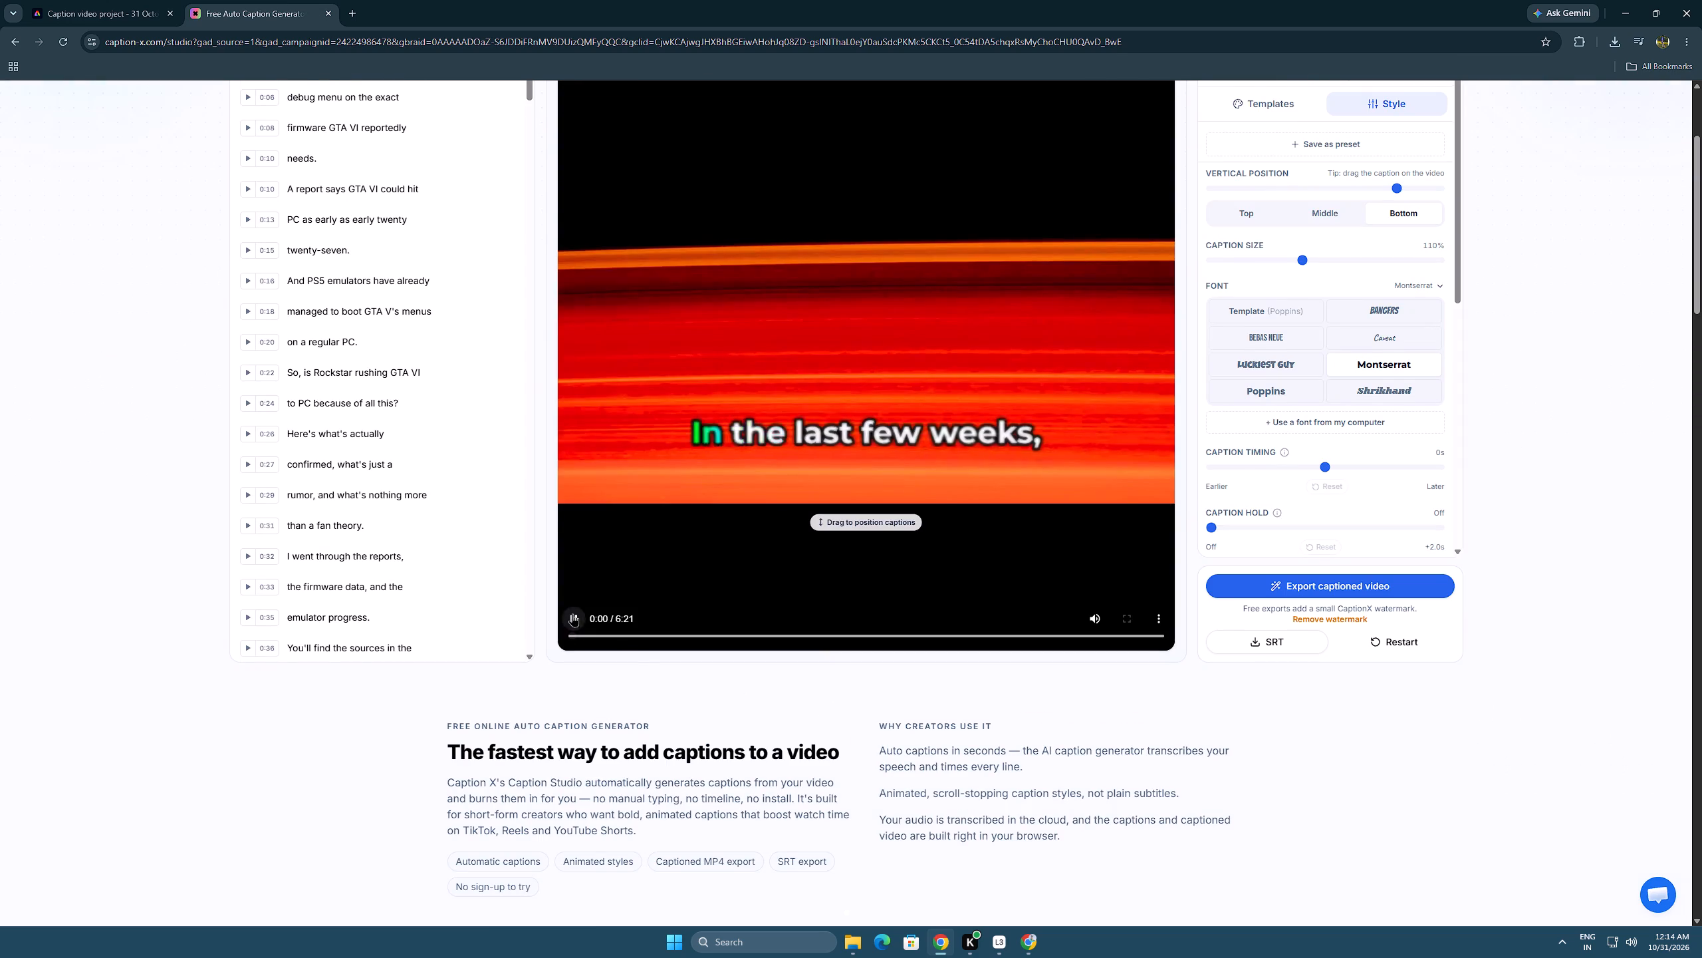
scroll(679, 602, "up", 5)
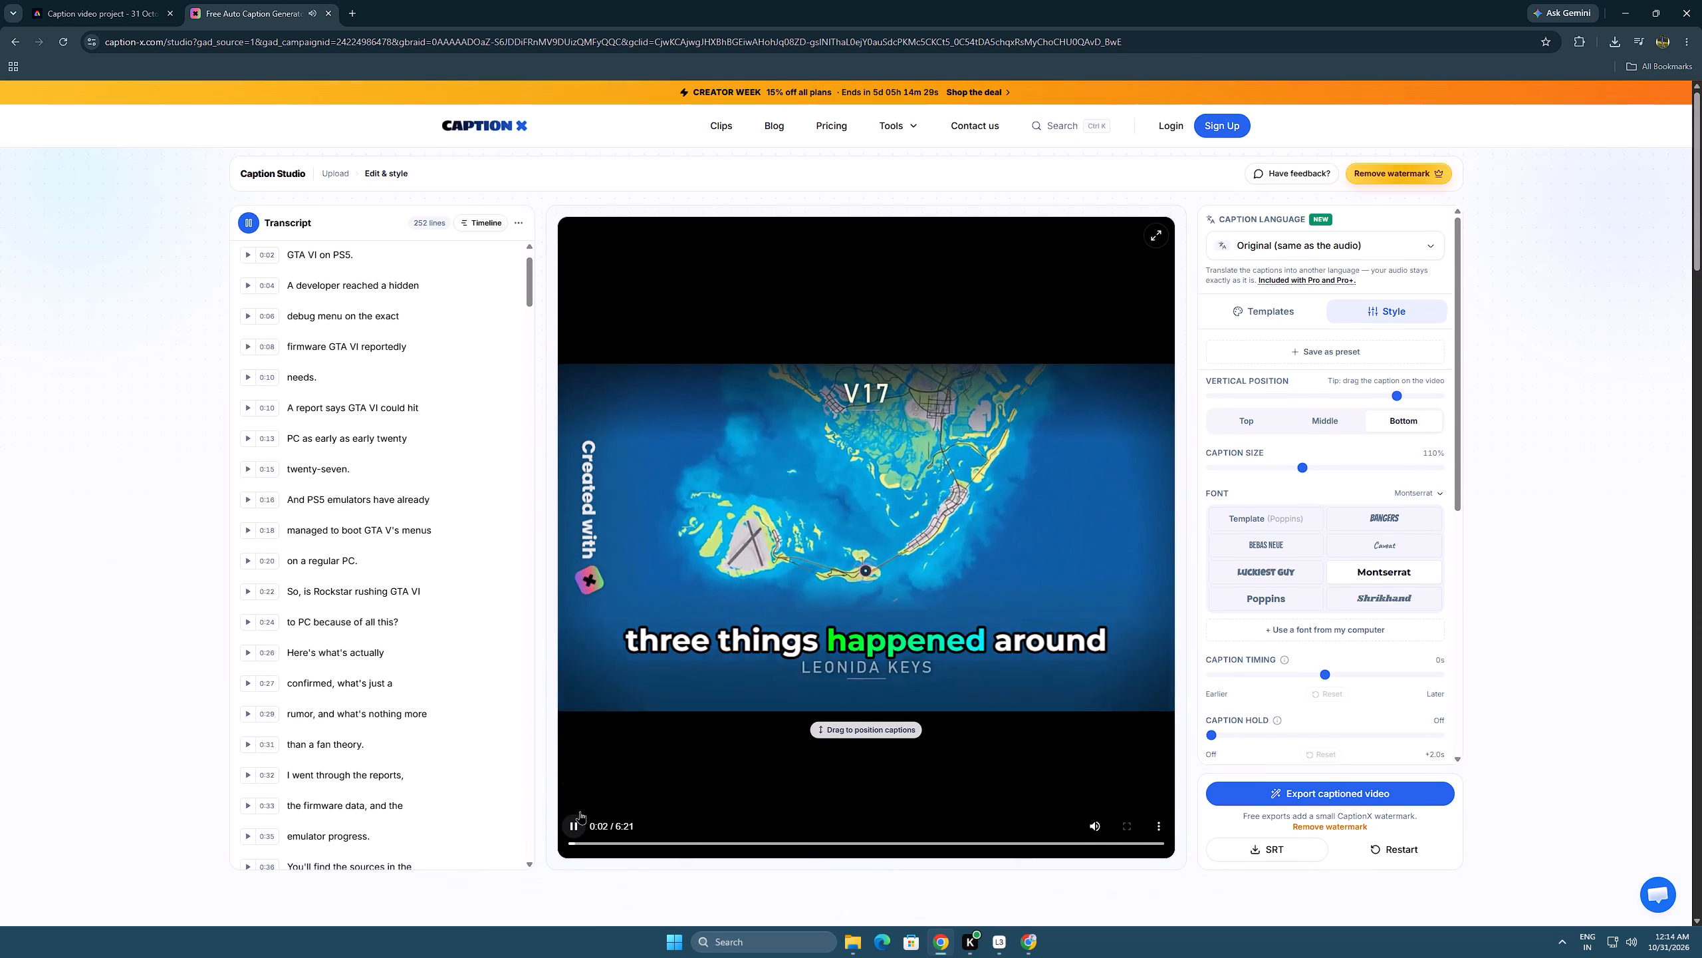
left_click(573, 822)
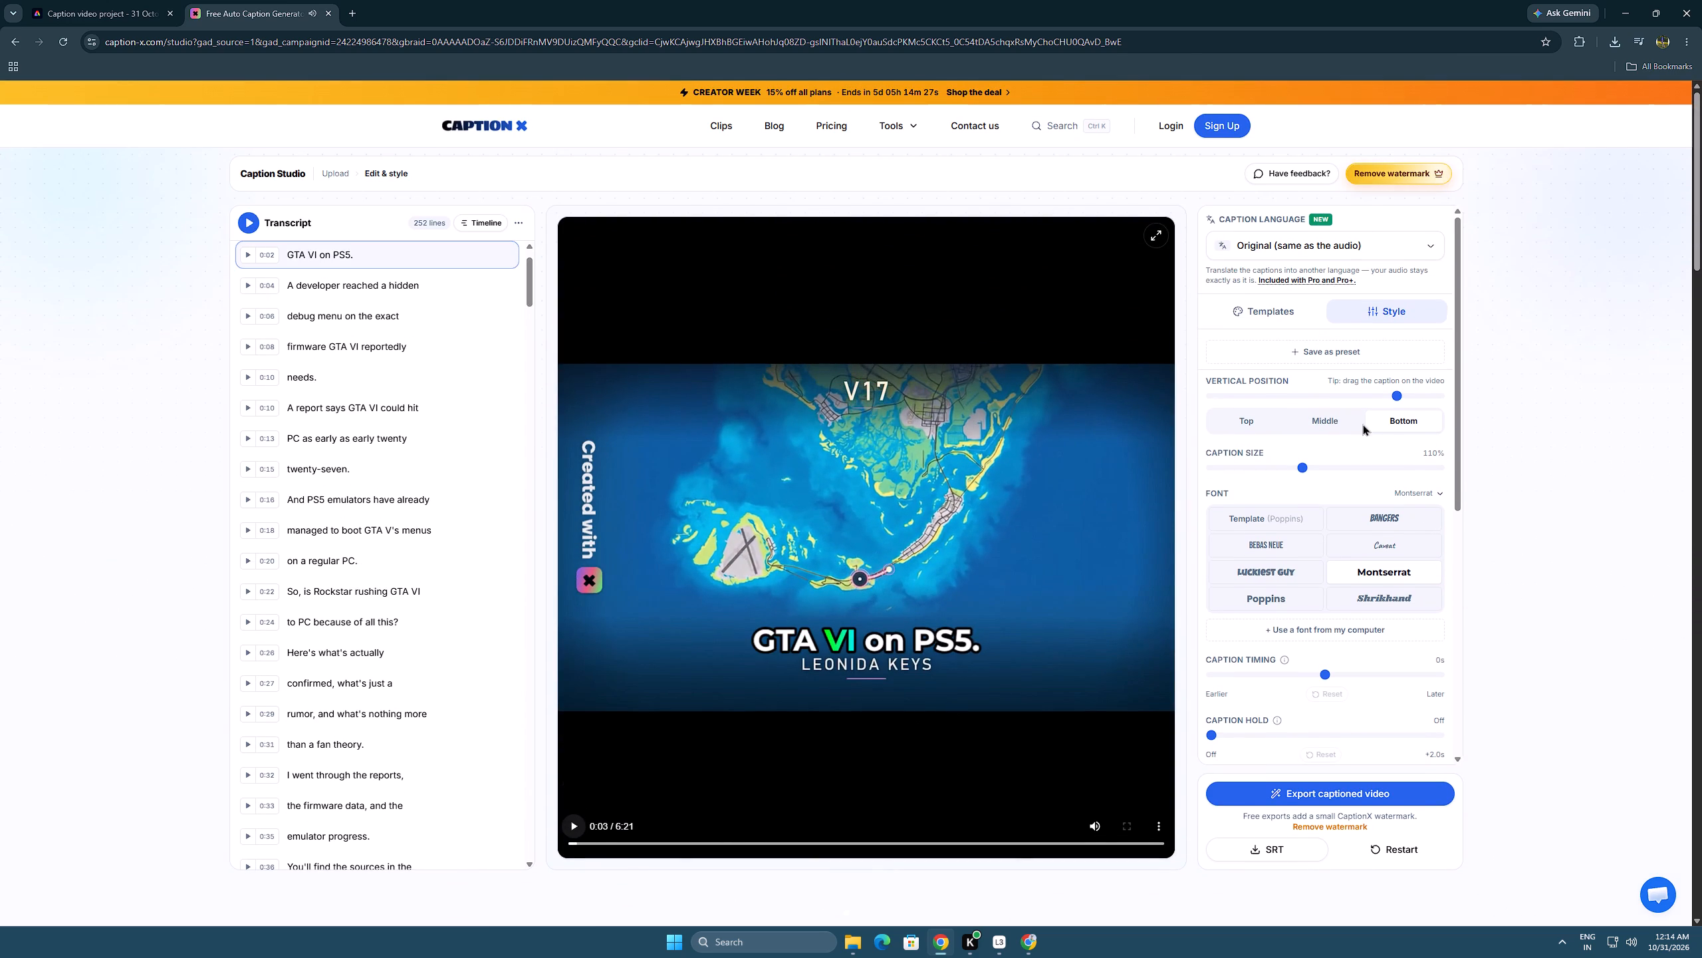
Set the caption size to 105% and the font to Bangers, comparing it with the Luckiest Guy font.
left_click_drag(1301, 469, 1310, 469)
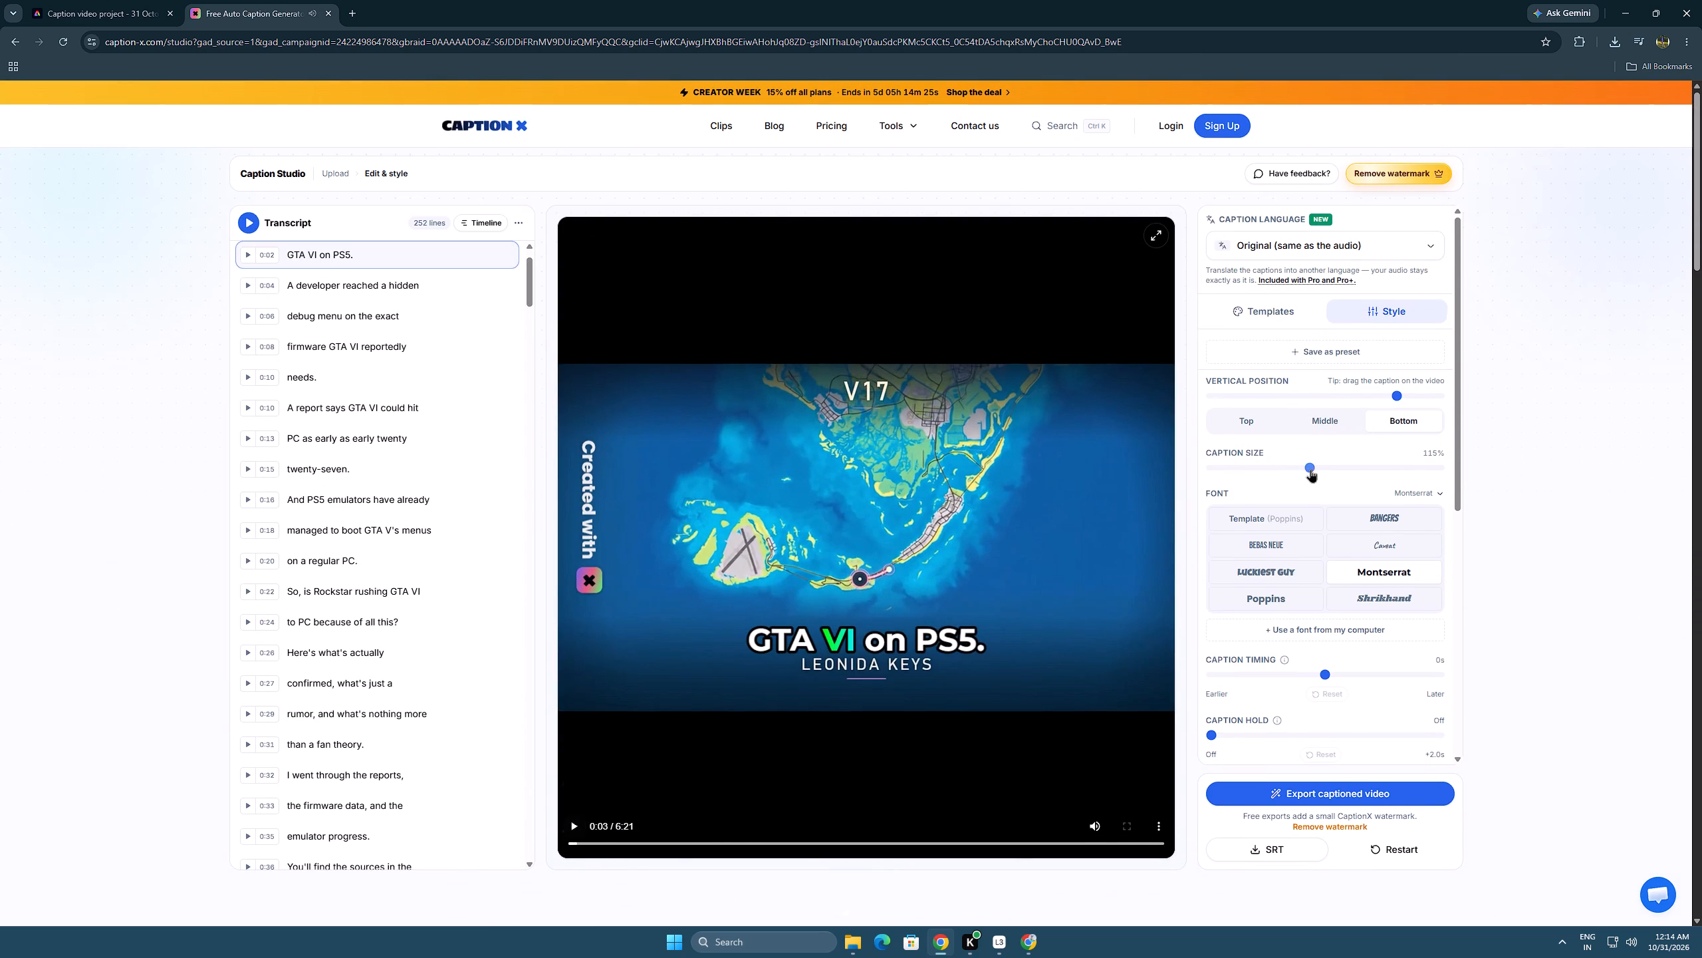
left_click_drag(1310, 469, 1292, 472)
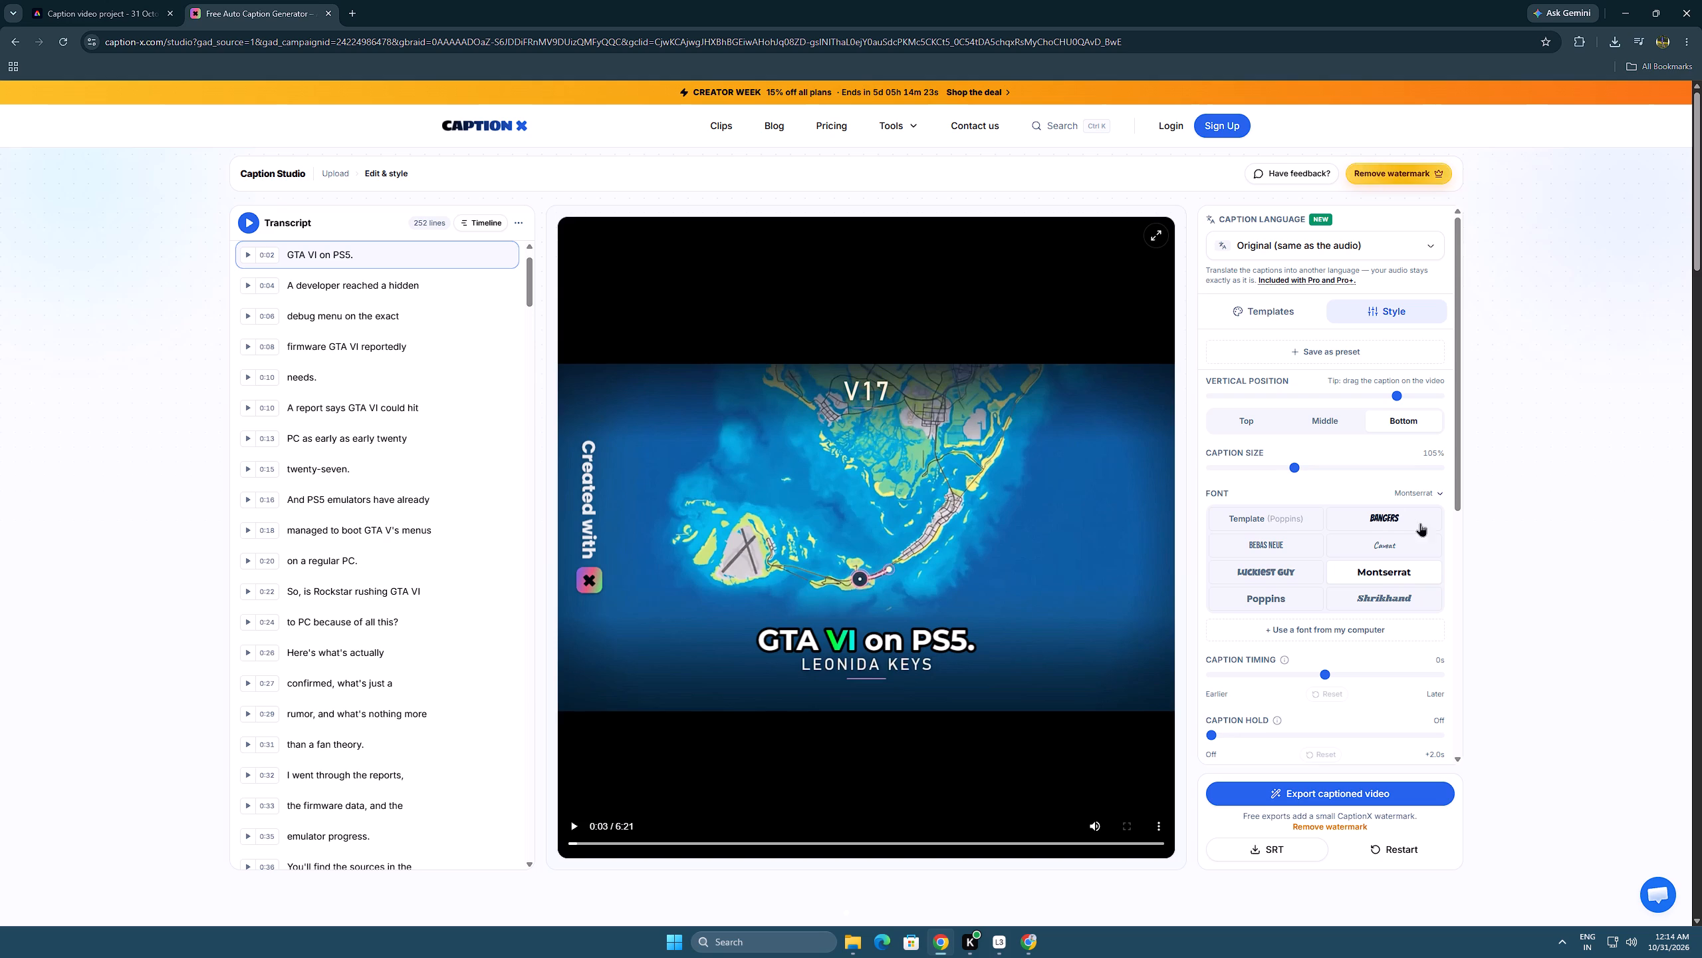
left_click(1267, 577)
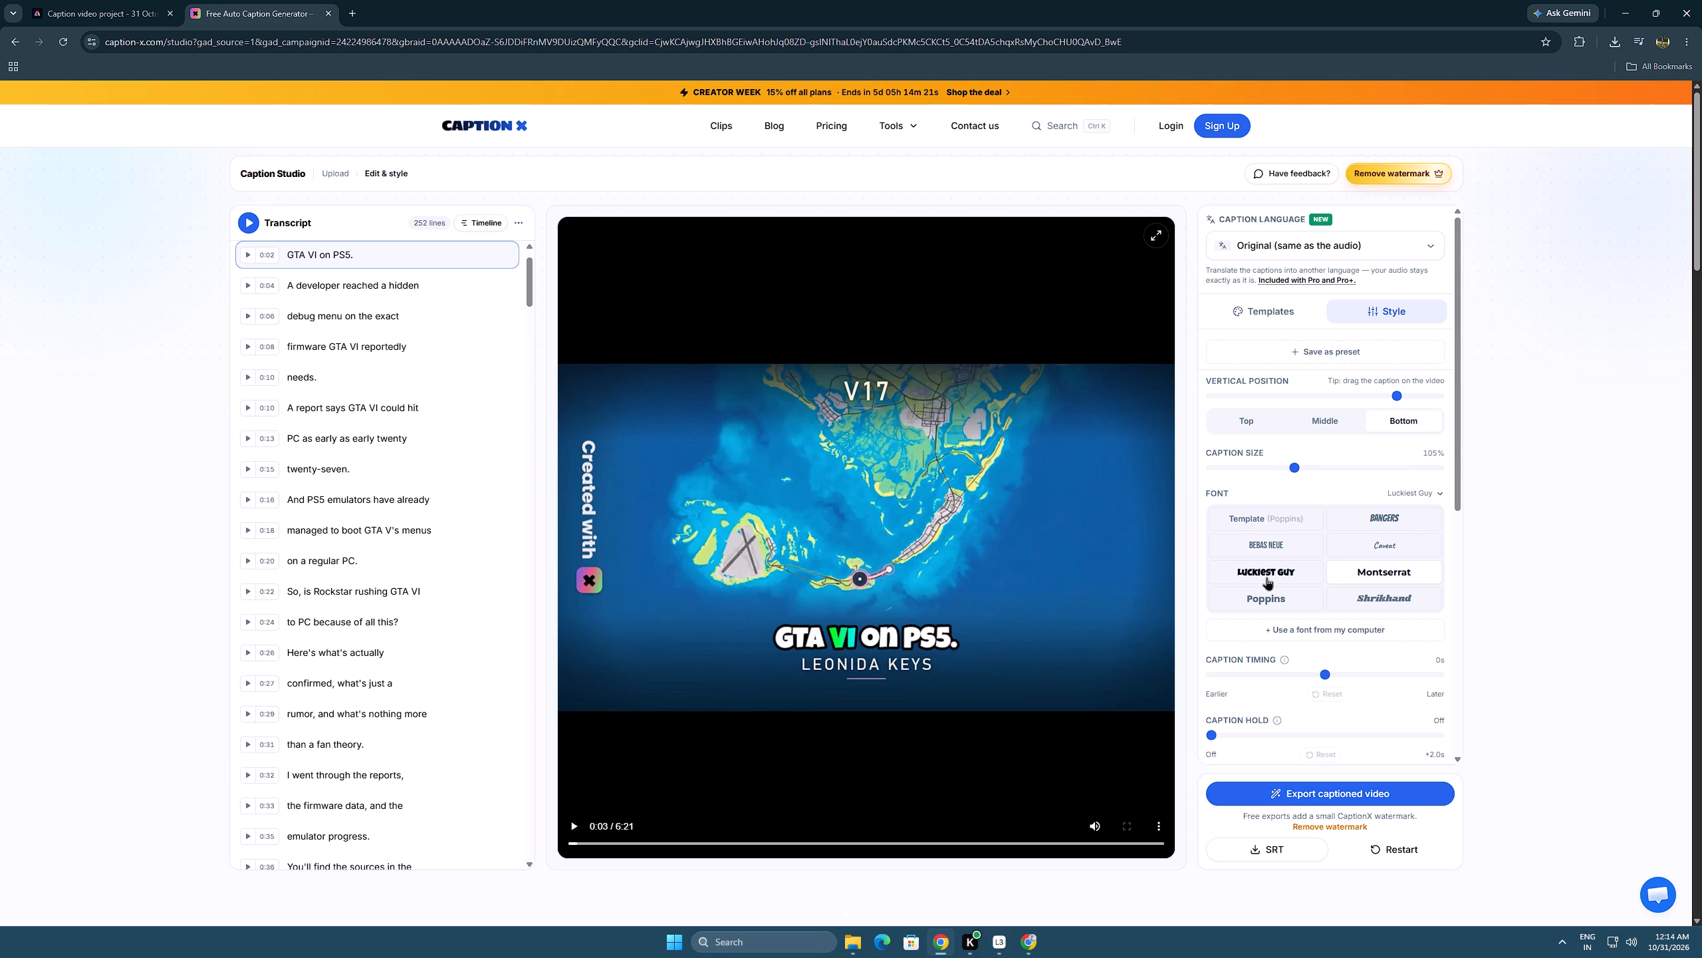
left_click(1286, 553)
left_click(1396, 552)
left_click(1394, 518)
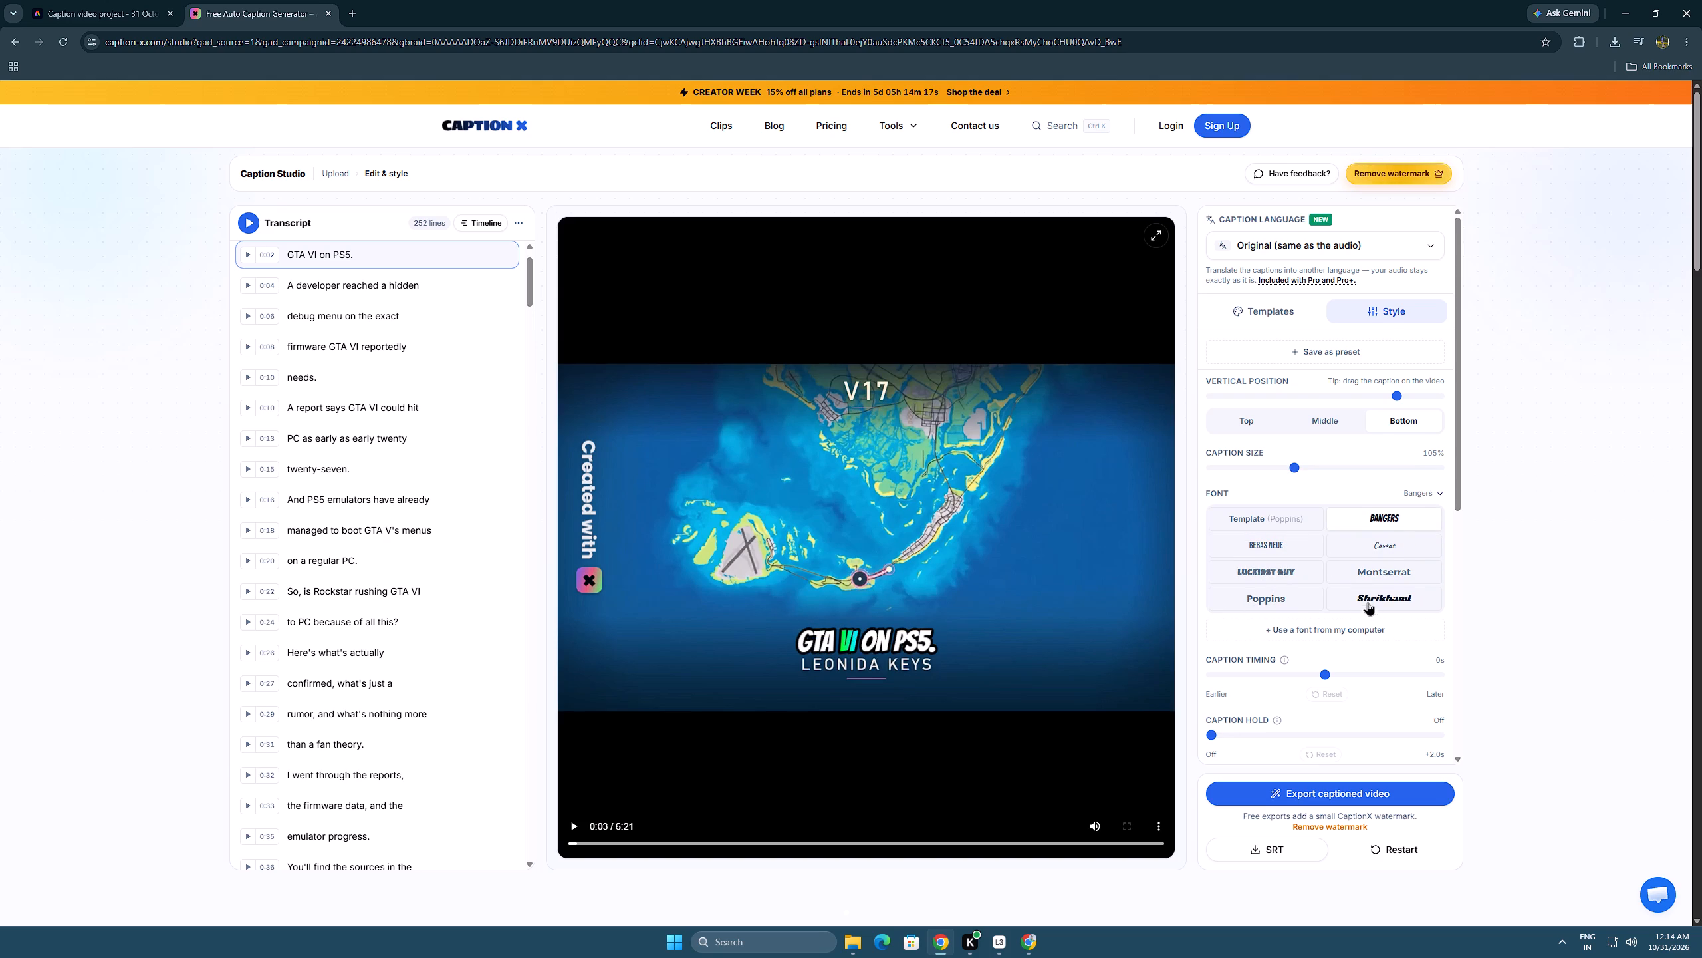
Enable random word highlights and set the highlight colour to magenta #EE00FF.
scroll(1364, 577, "down", 9)
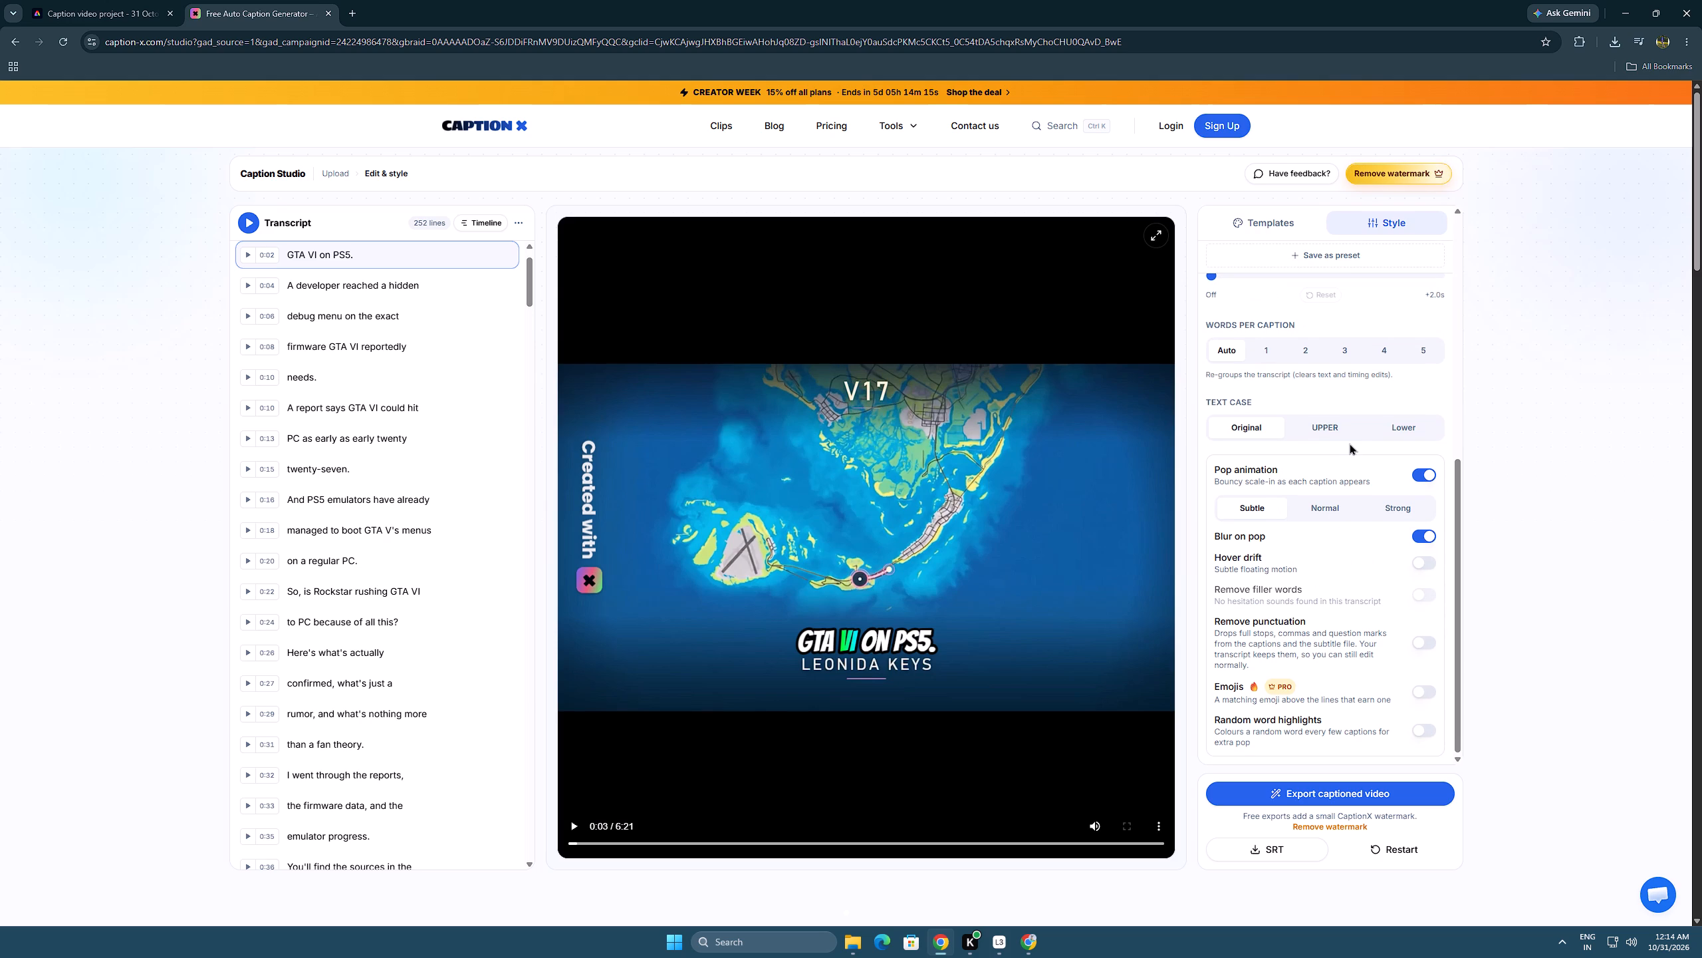
scroll(1358, 434, "down", 1)
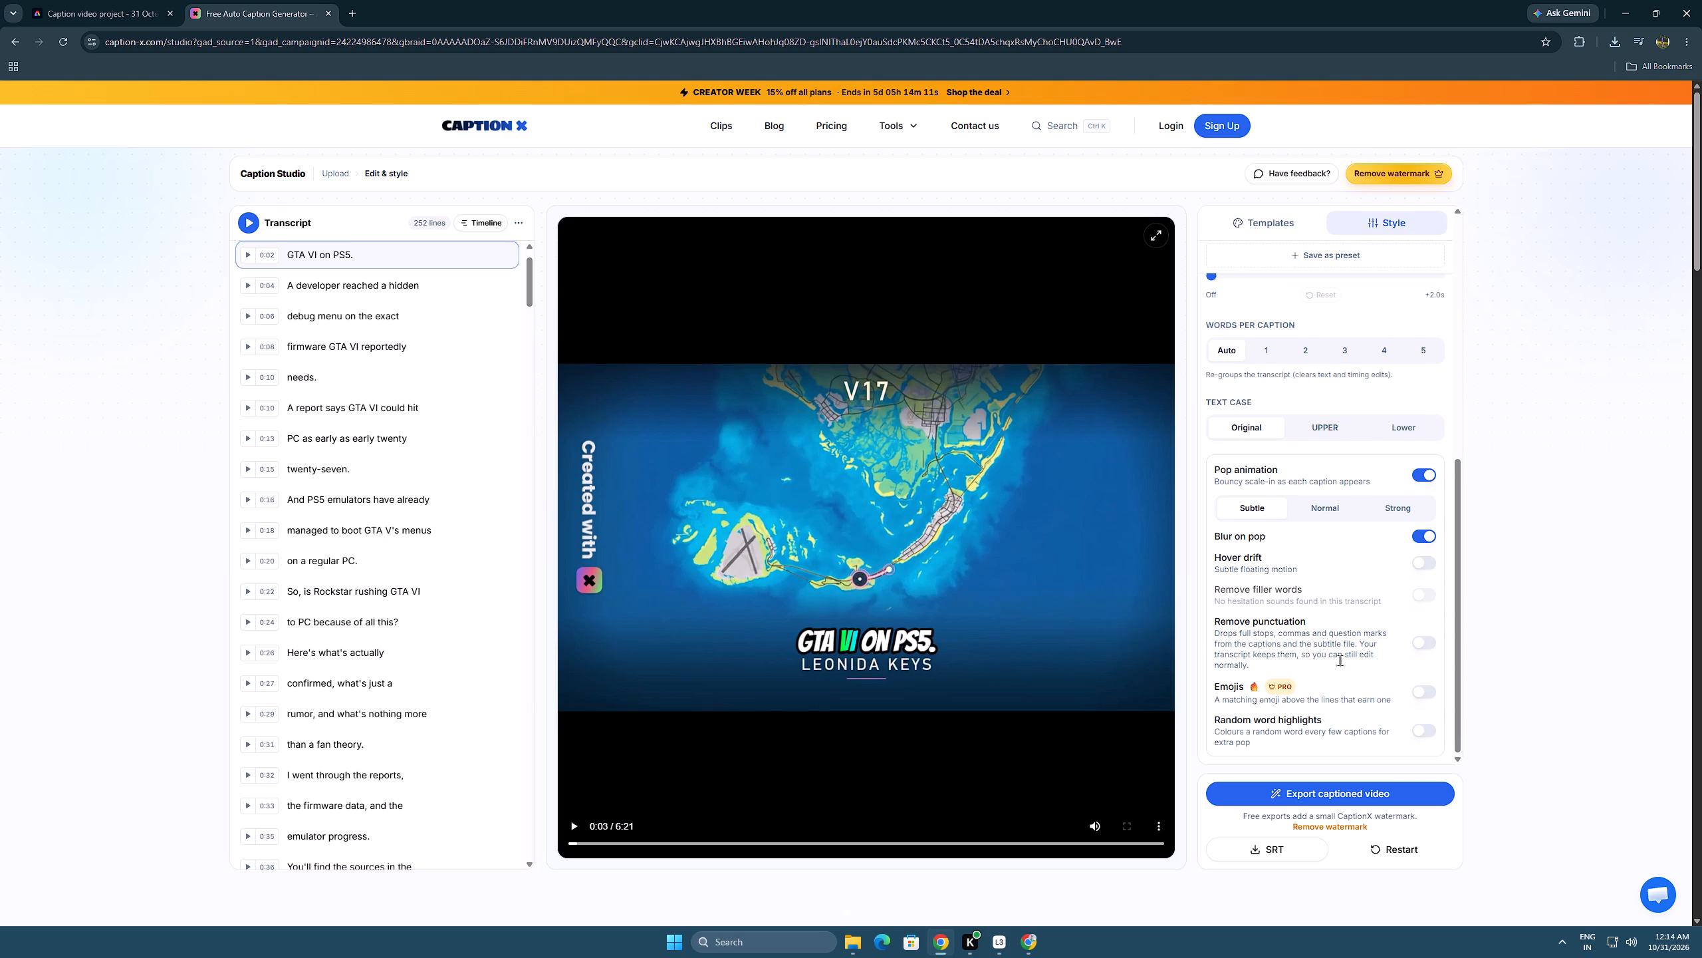
left_click(1432, 732)
scroll(1329, 697, "down", 4)
left_click(1245, 740)
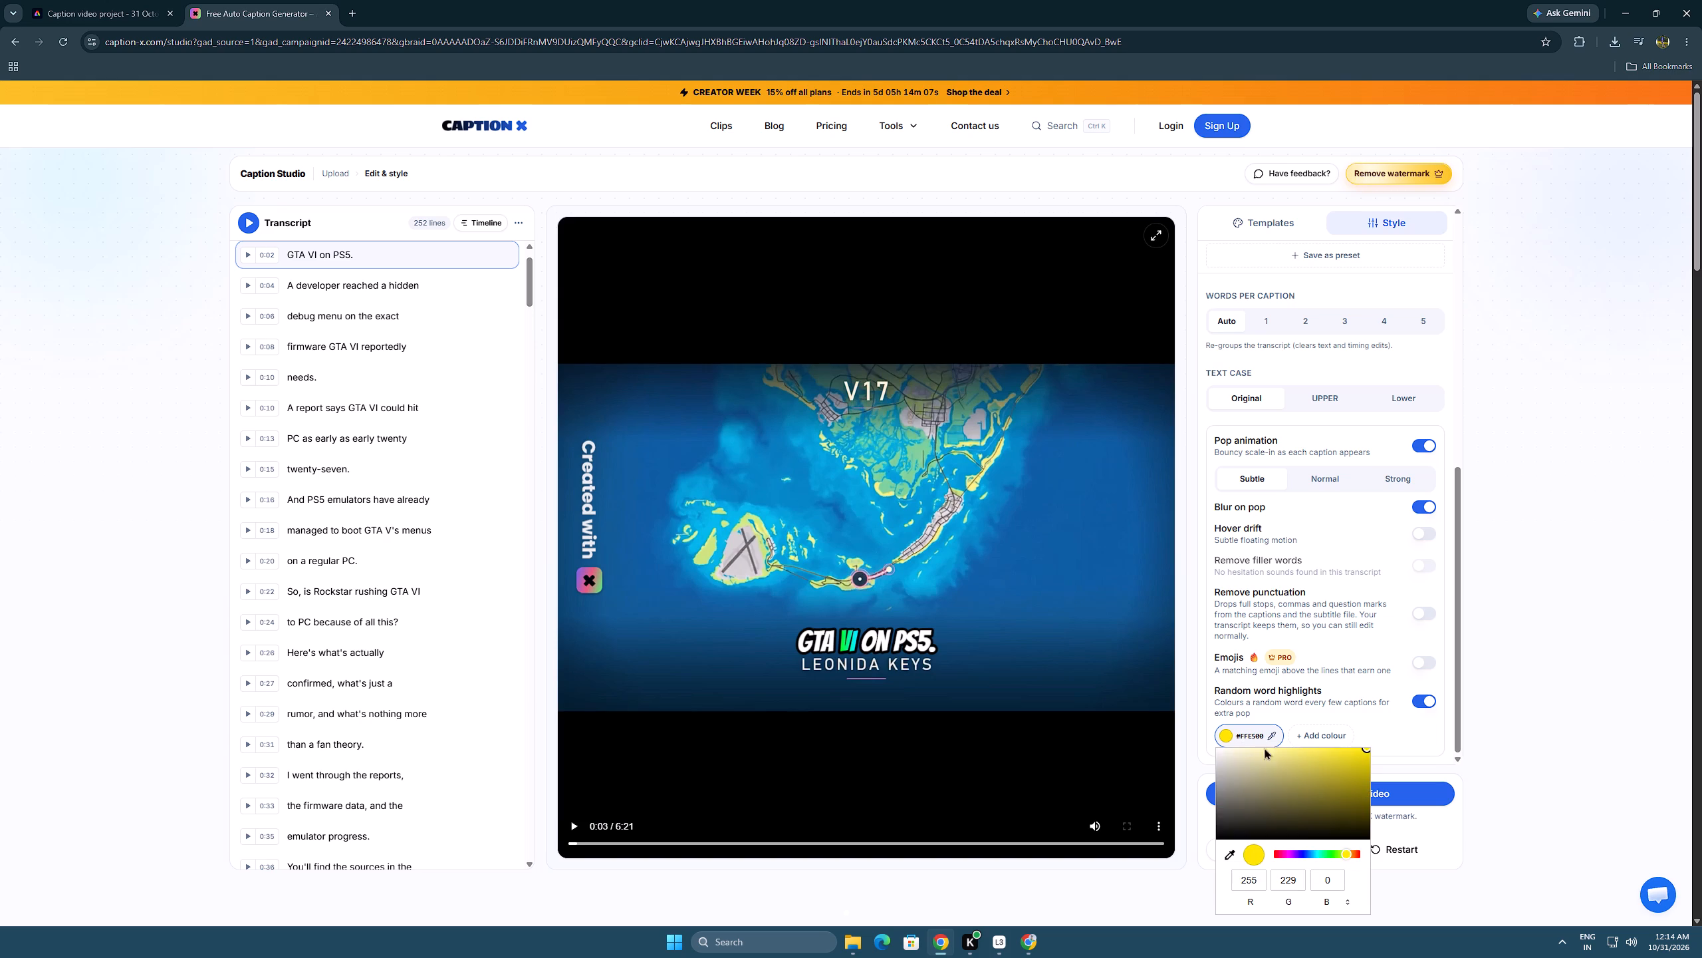
left_click_drag(1299, 858, 1290, 856)
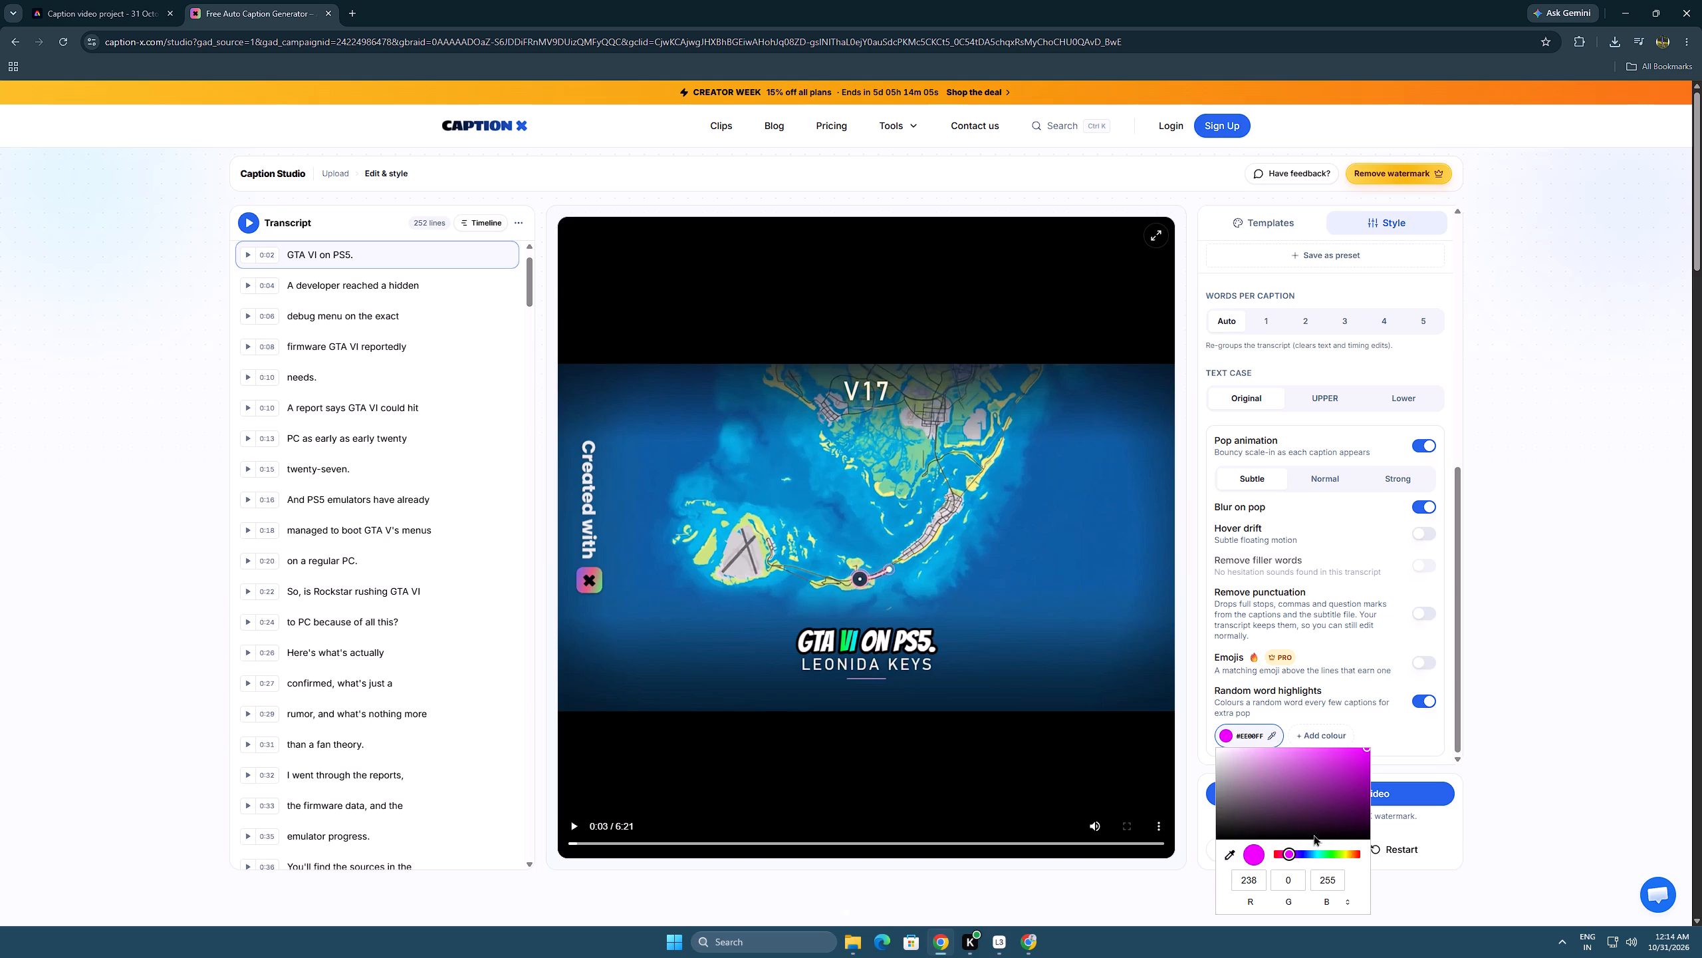
left_click(1427, 730)
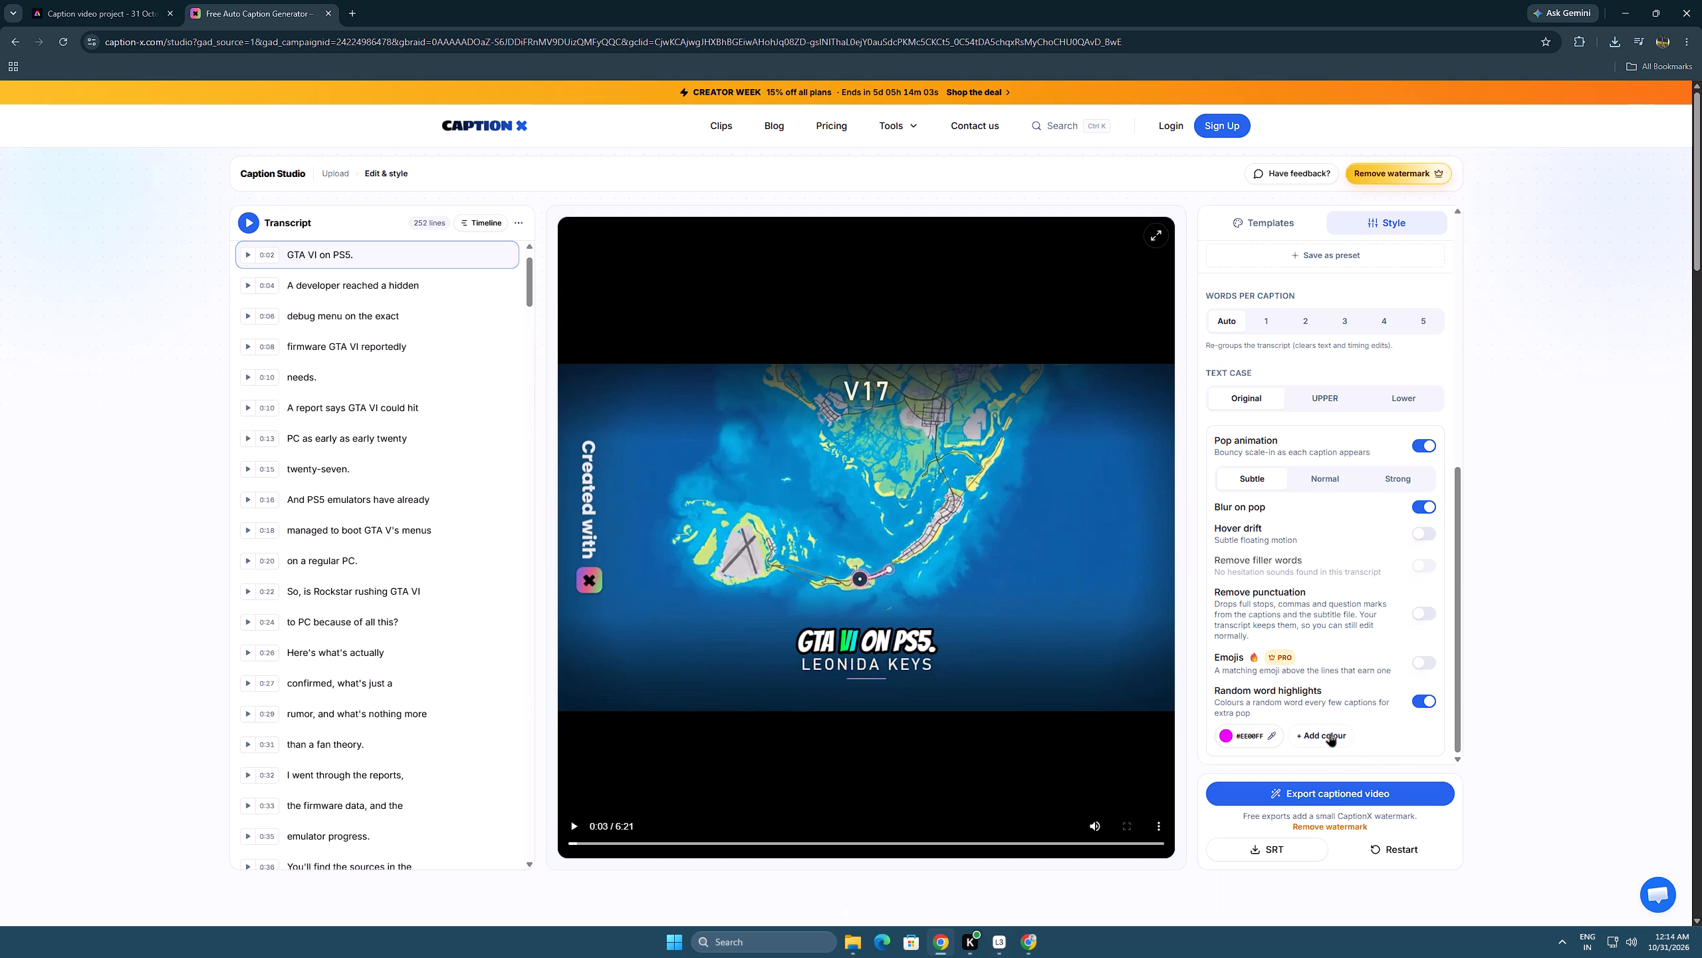
Add a second random word highlight colour, yellow #FFE500.
left_click(1336, 732)
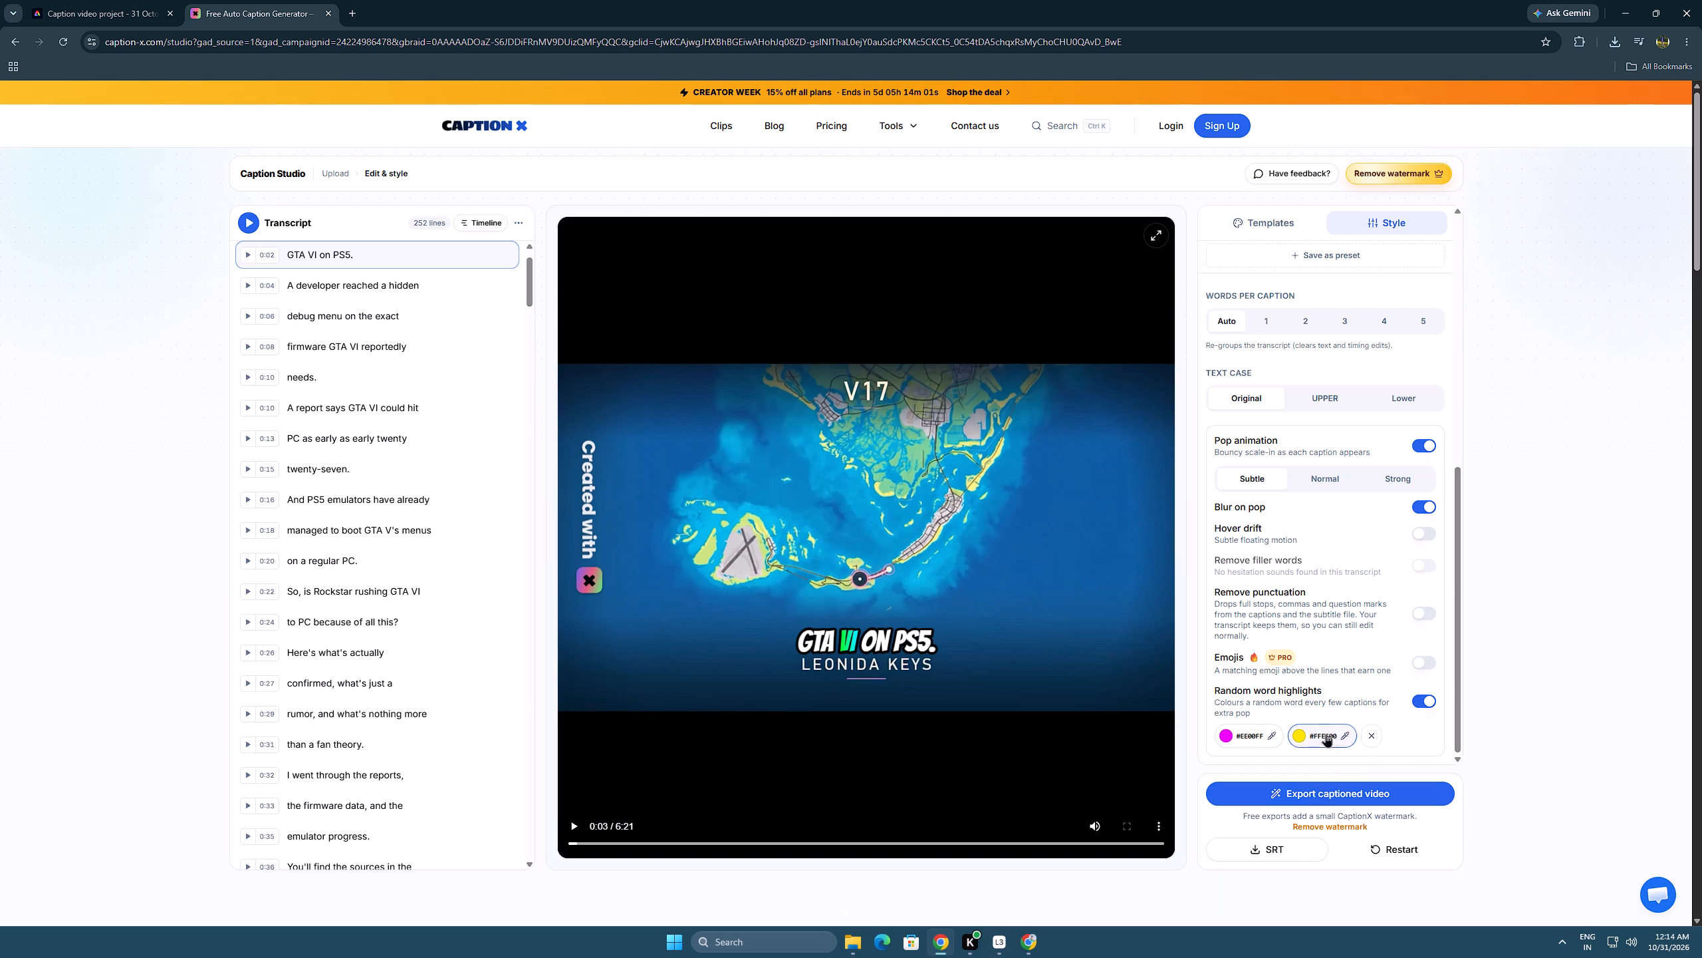
left_click(1314, 738)
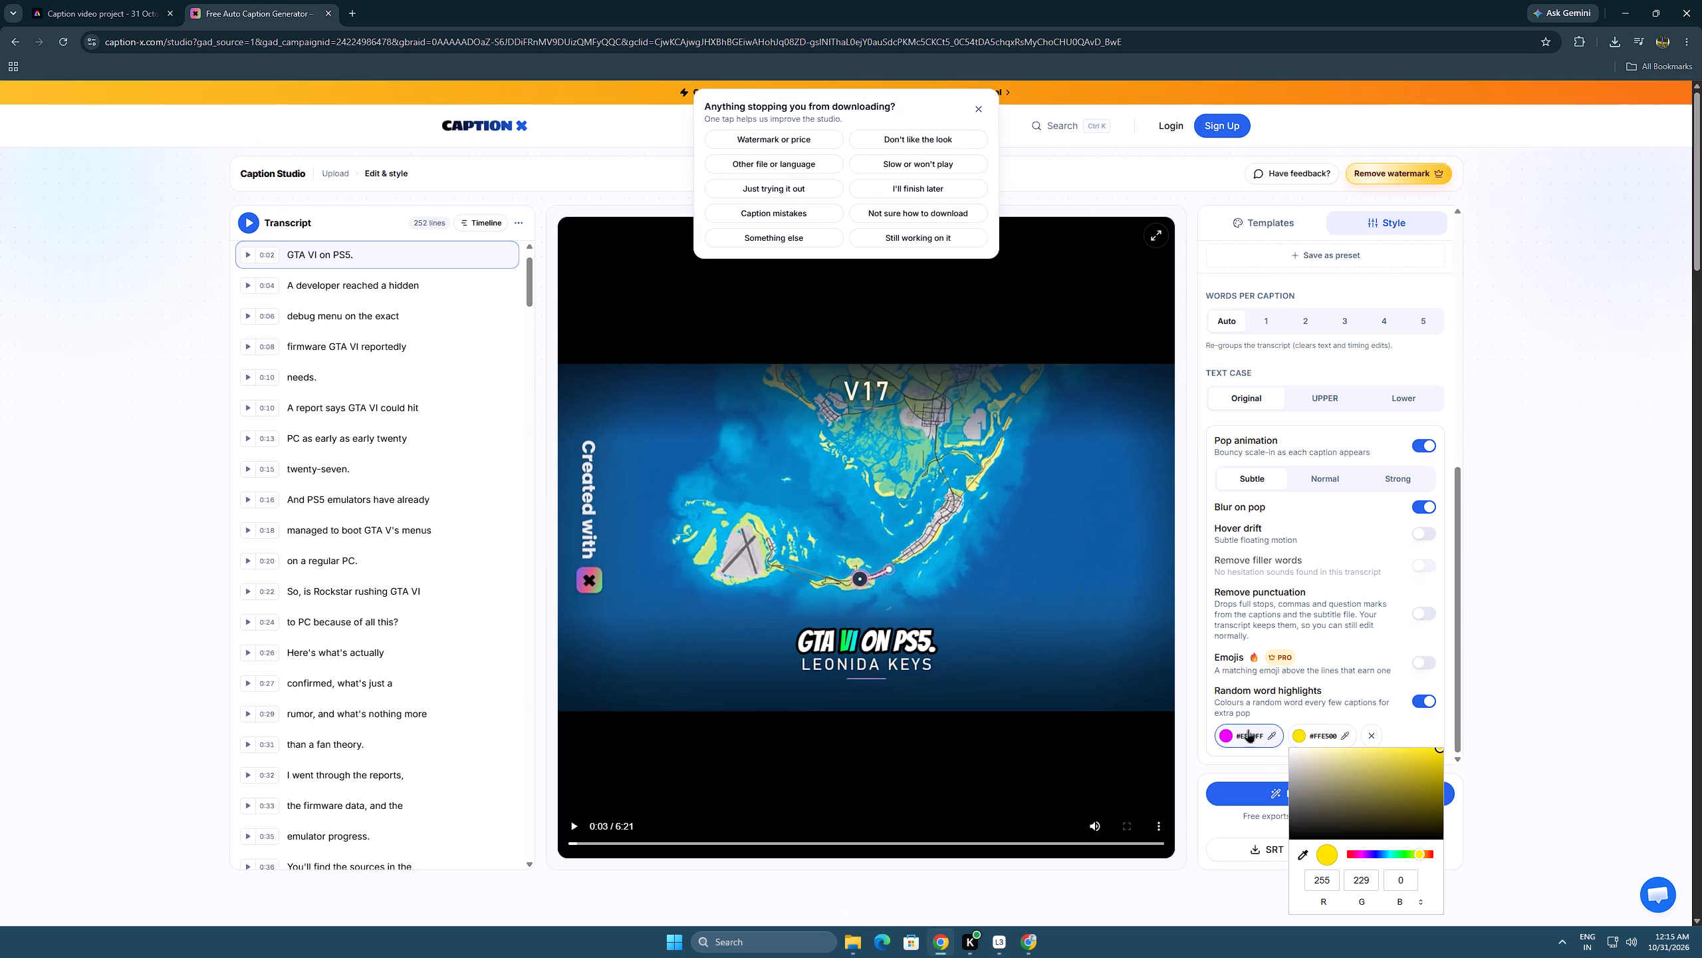
left_click(1247, 760)
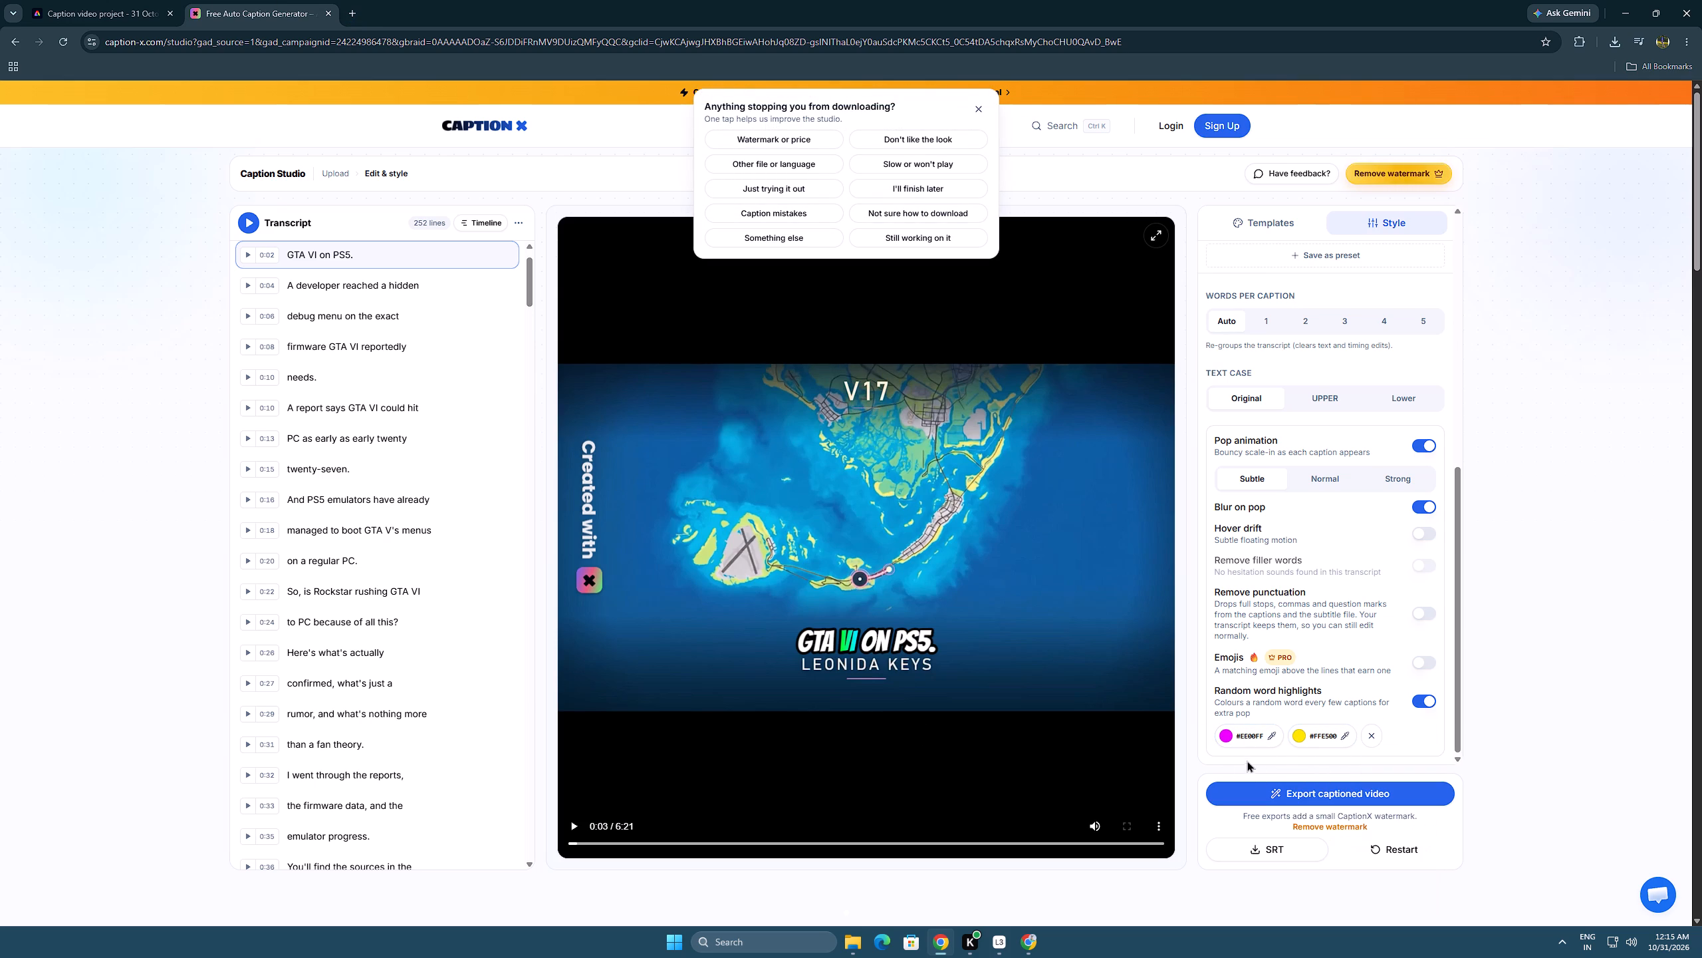
left_click(1344, 732)
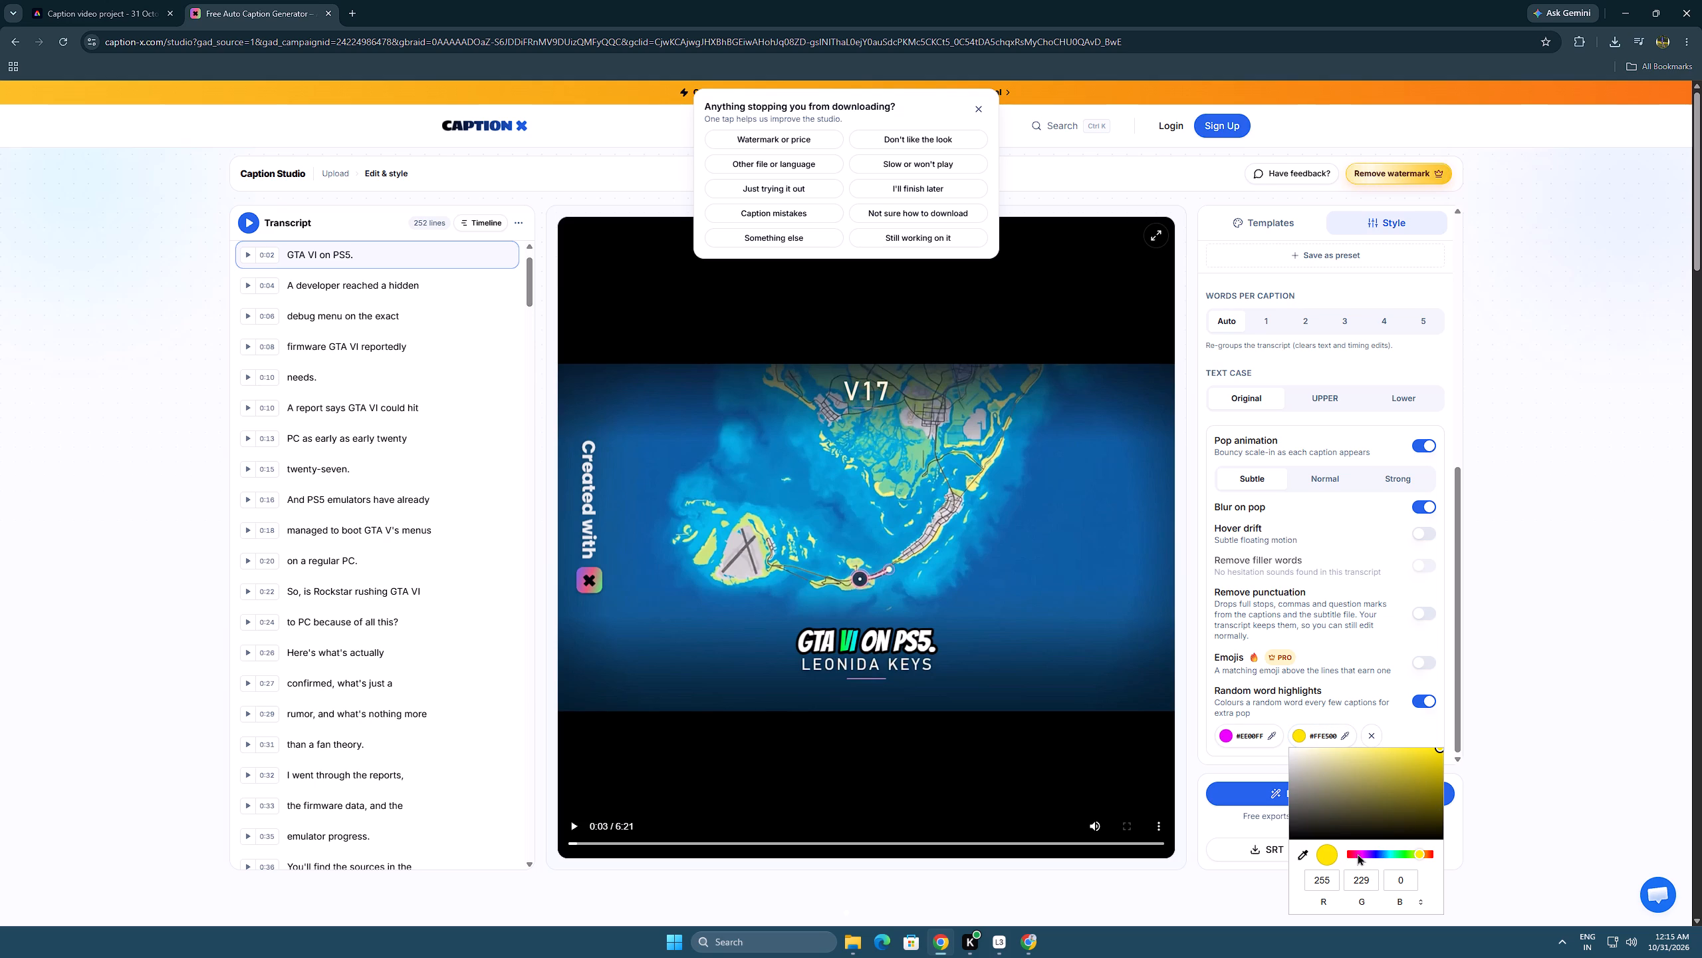
left_click(1255, 759)
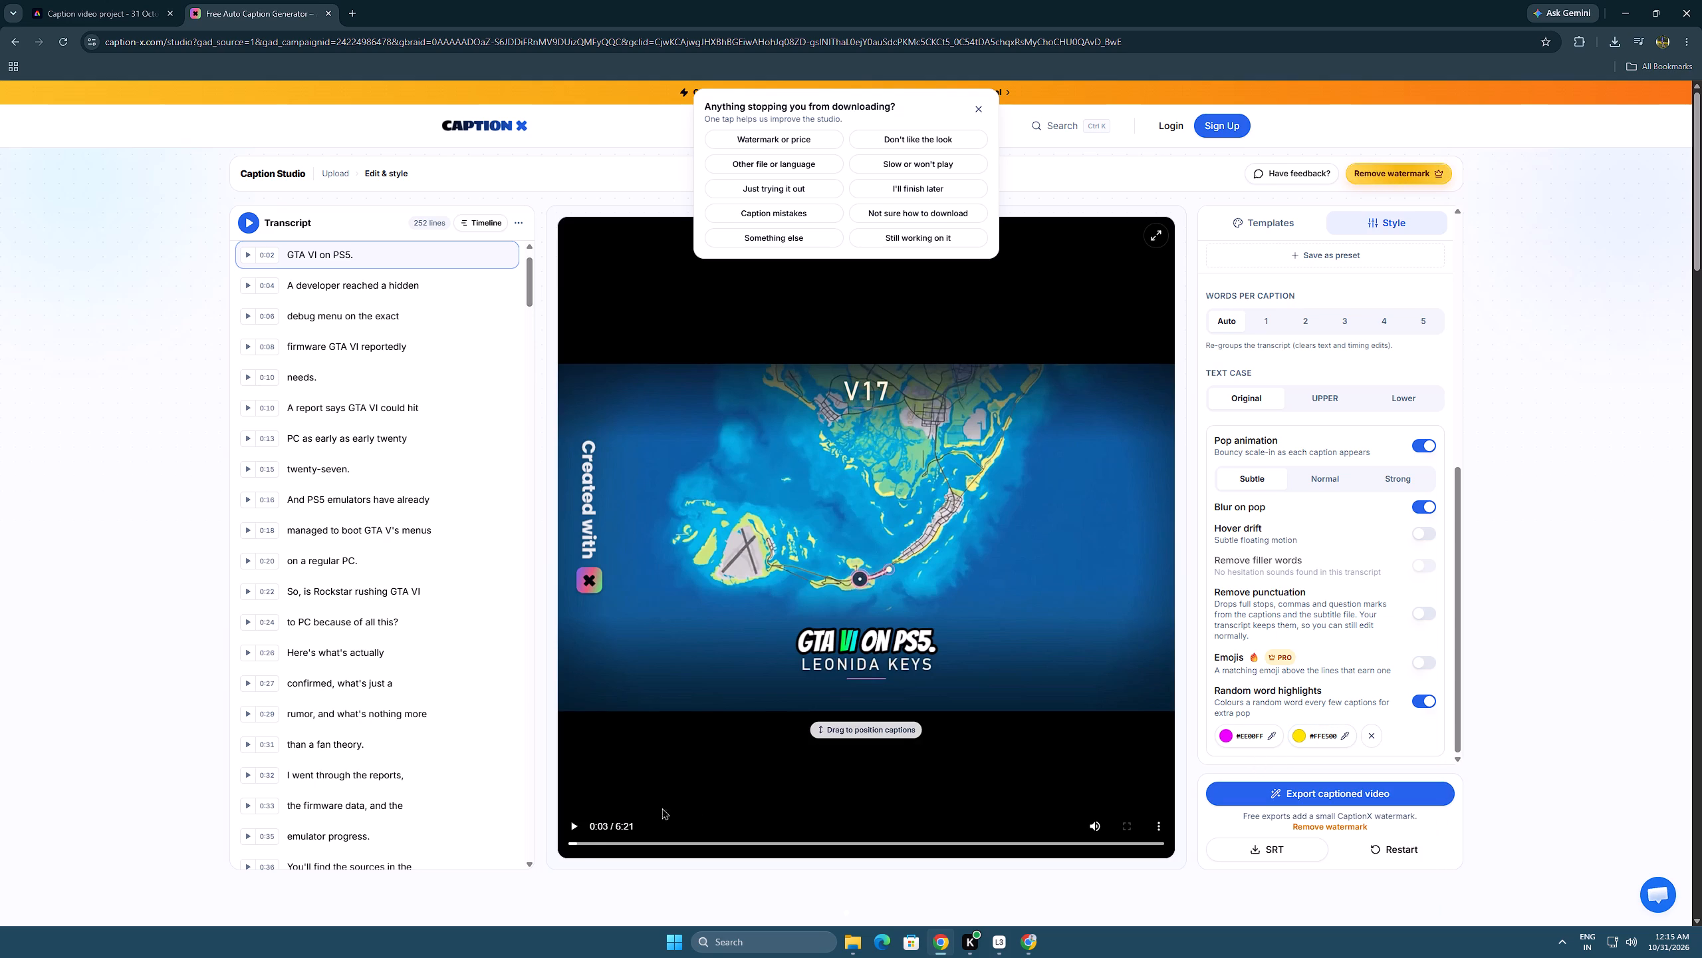
Play the video and move the captions lower, near the bottom edge of the picture.
left_click(578, 828)
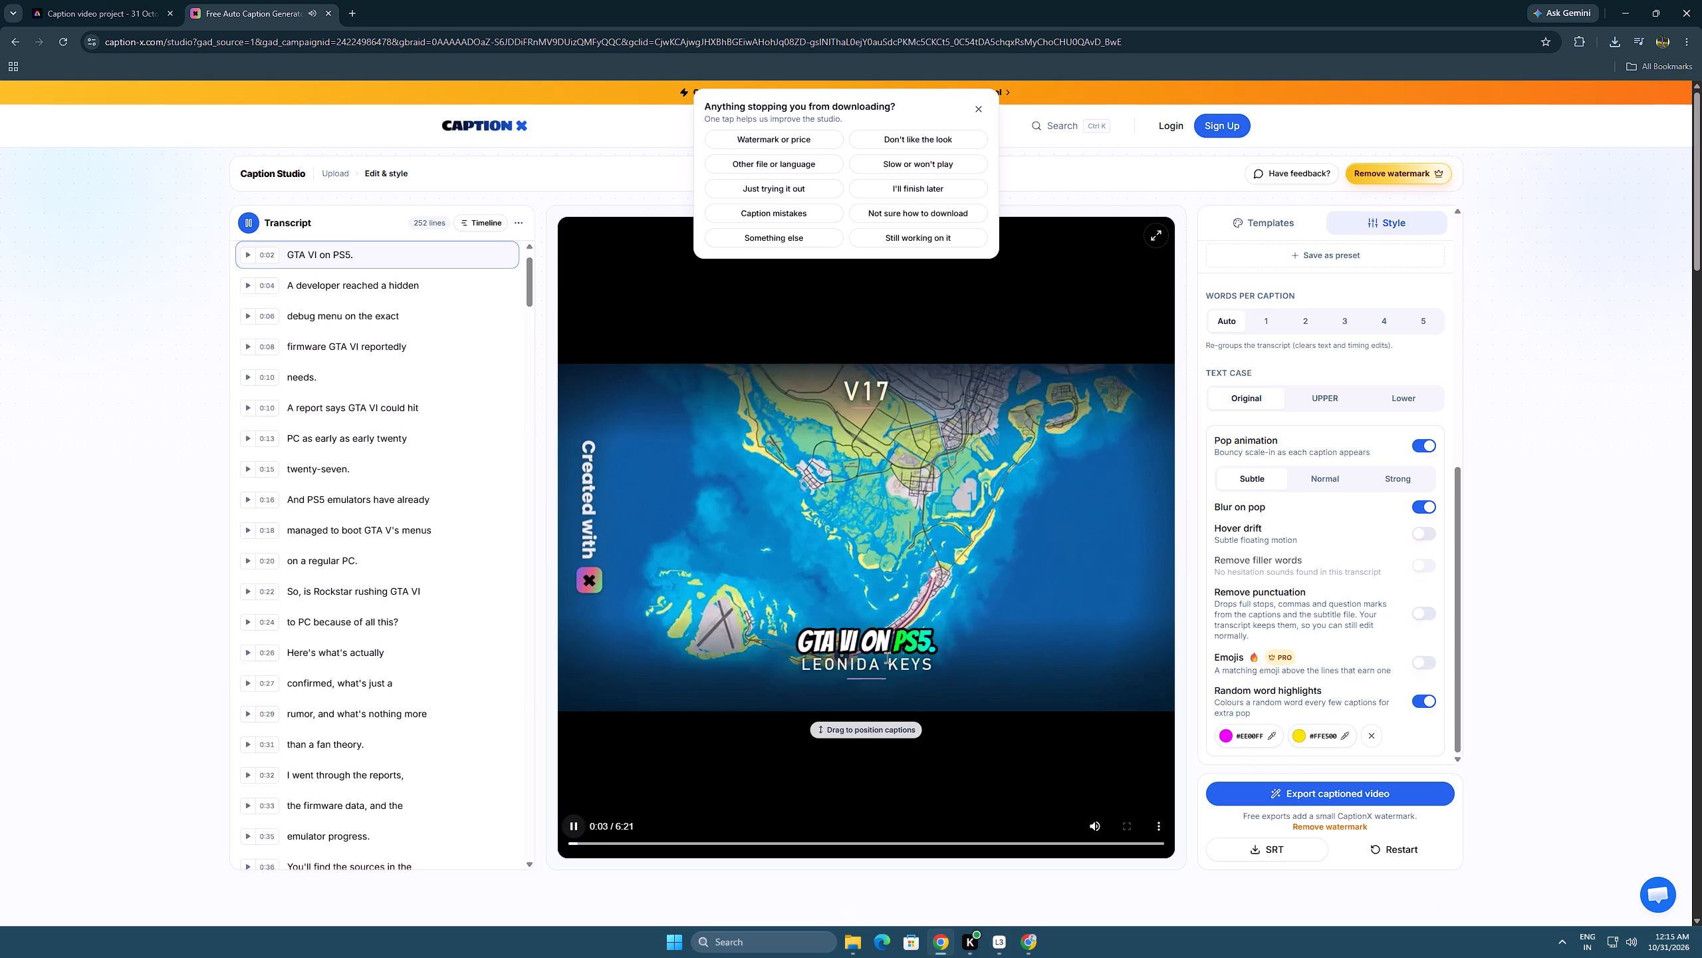
left_click_drag(873, 738, 874, 752)
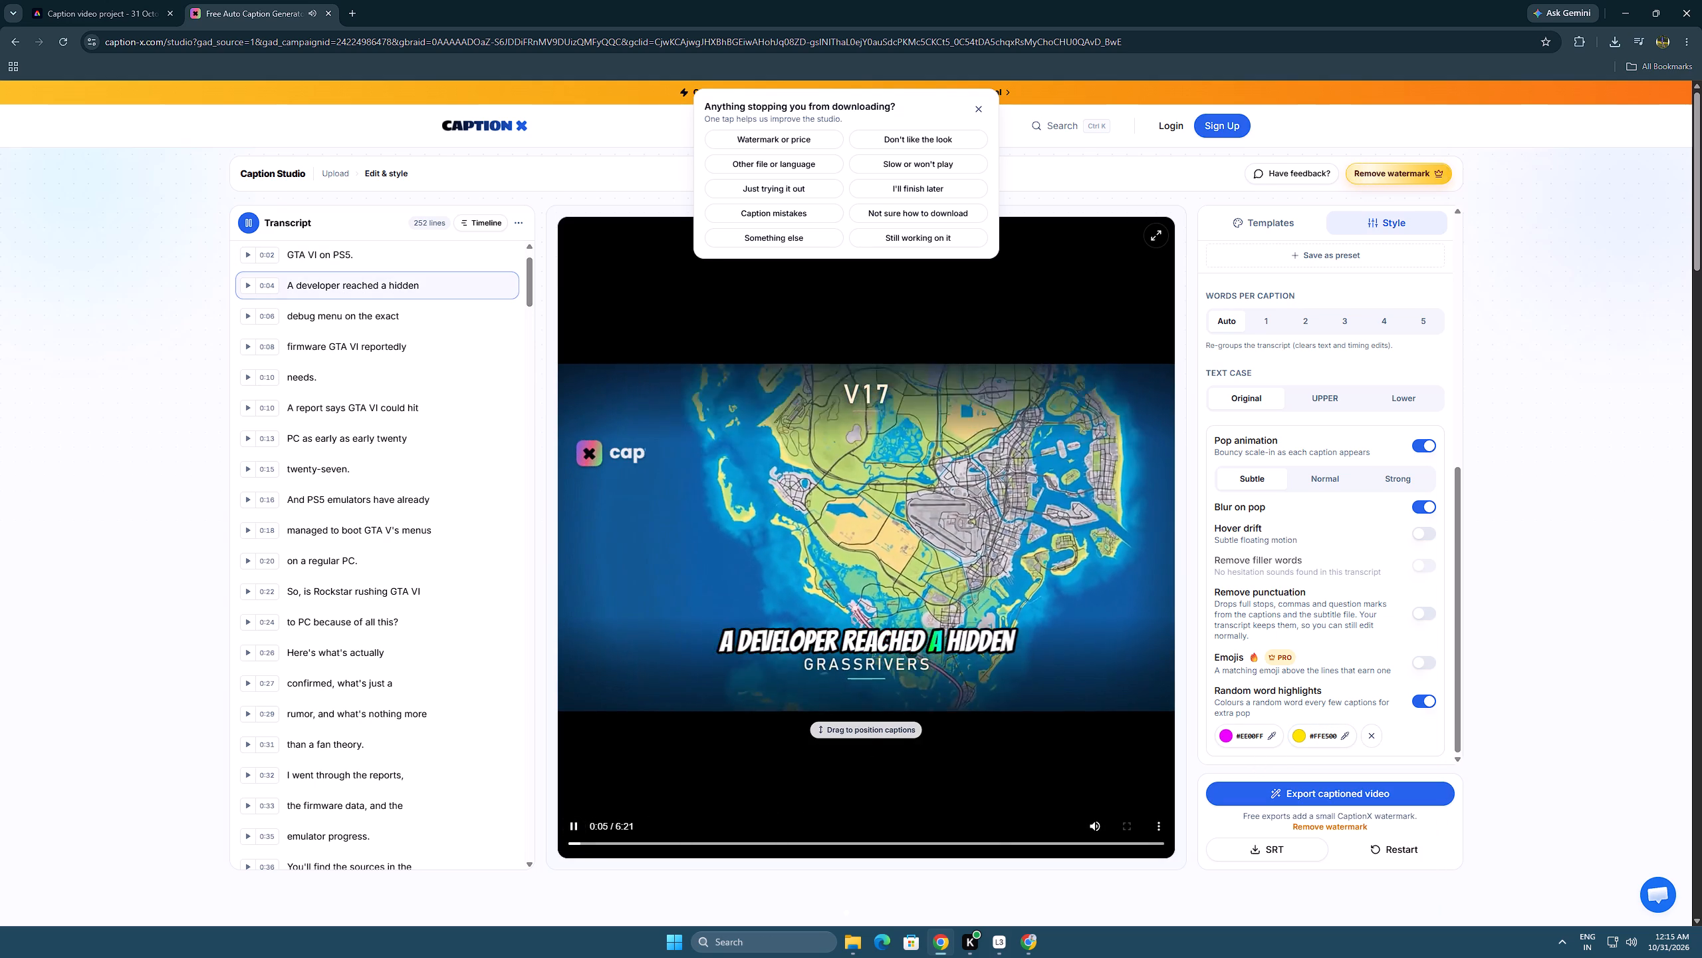
left_click_drag(846, 730, 848, 774)
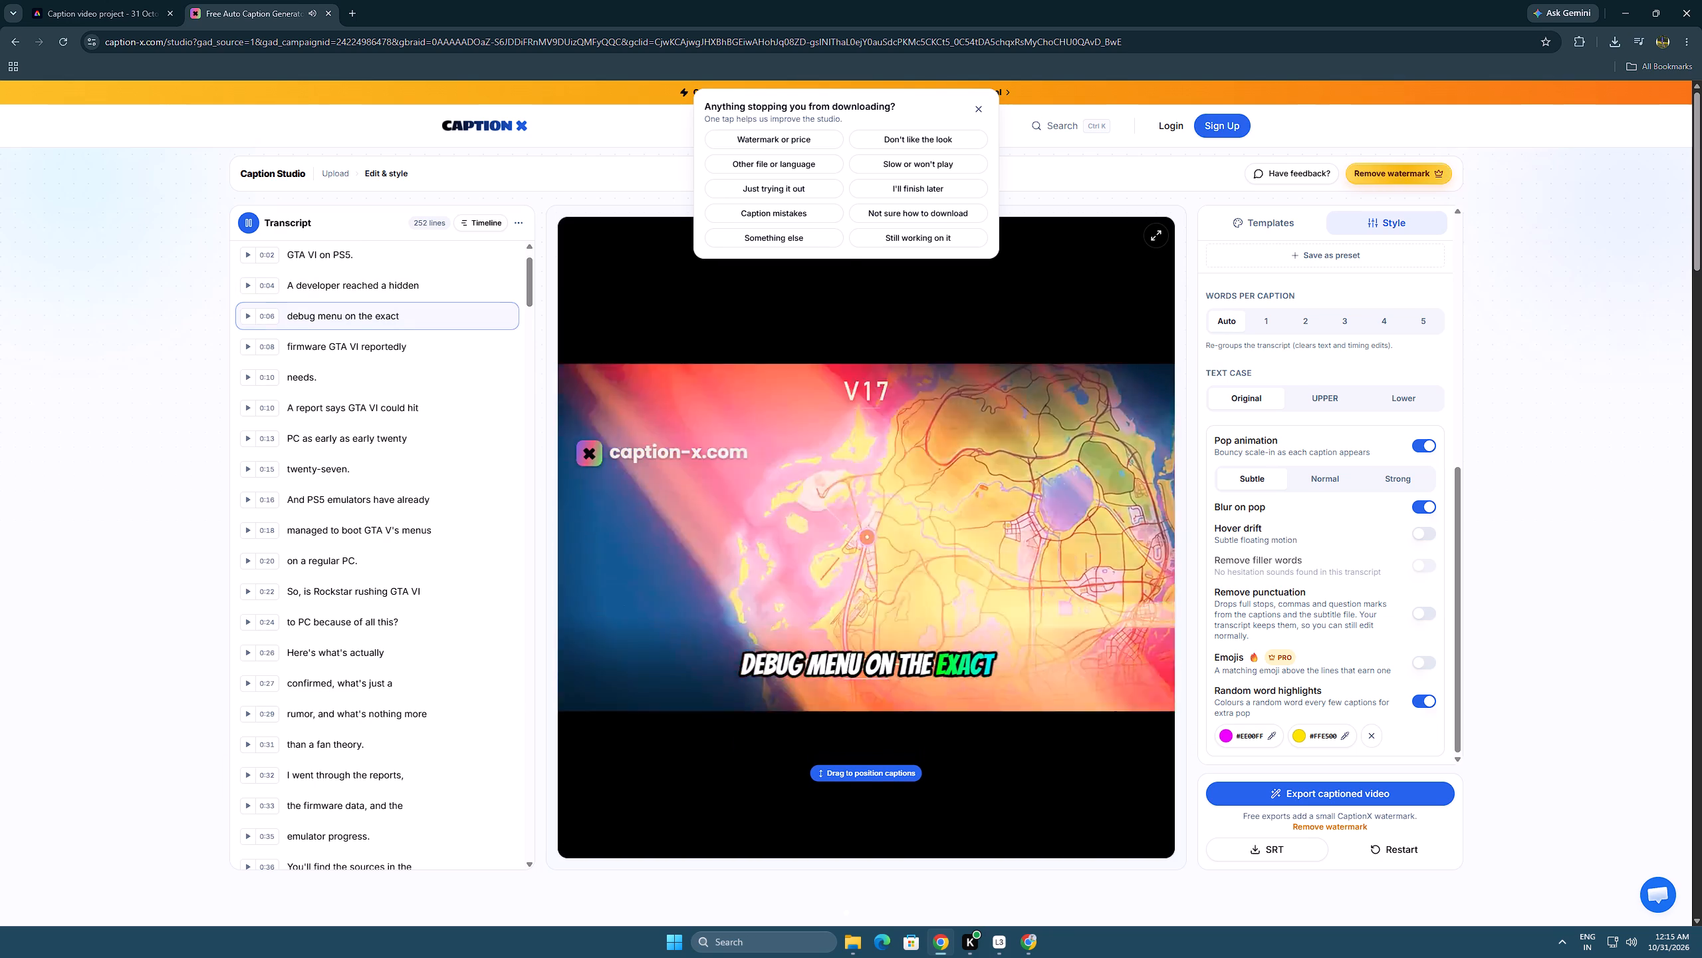
left_click_drag(848, 774, 852, 777)
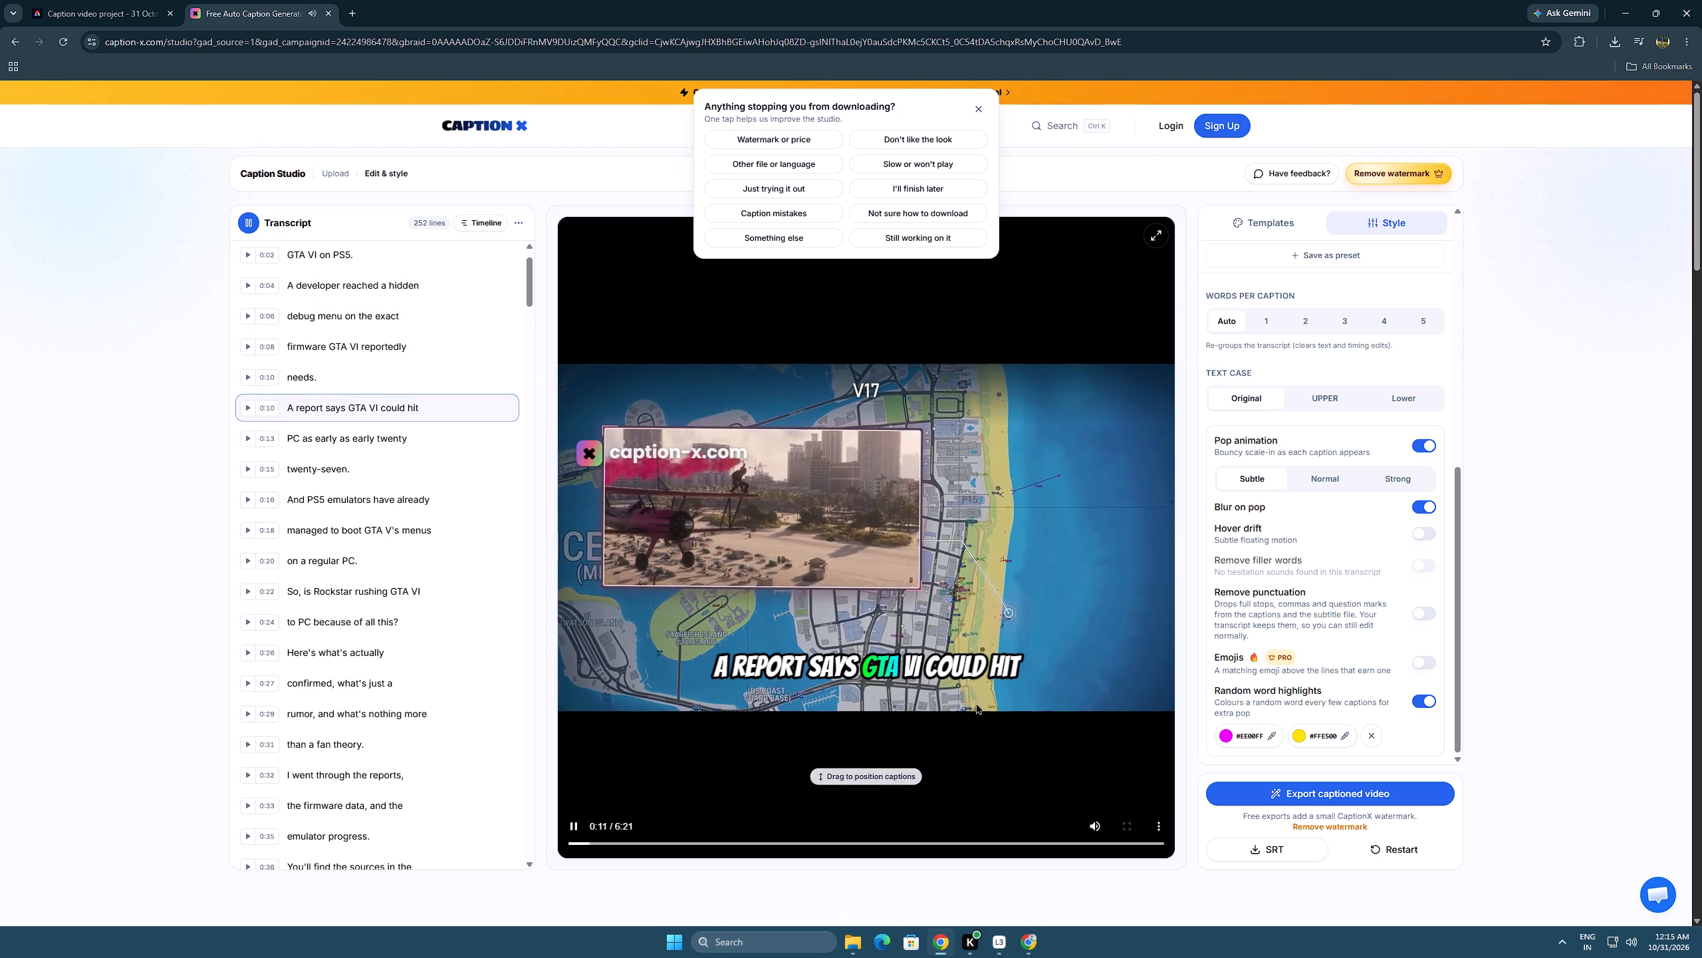
Look through the available caption templates while the video plays.
scroll(1245, 496, "up", 13)
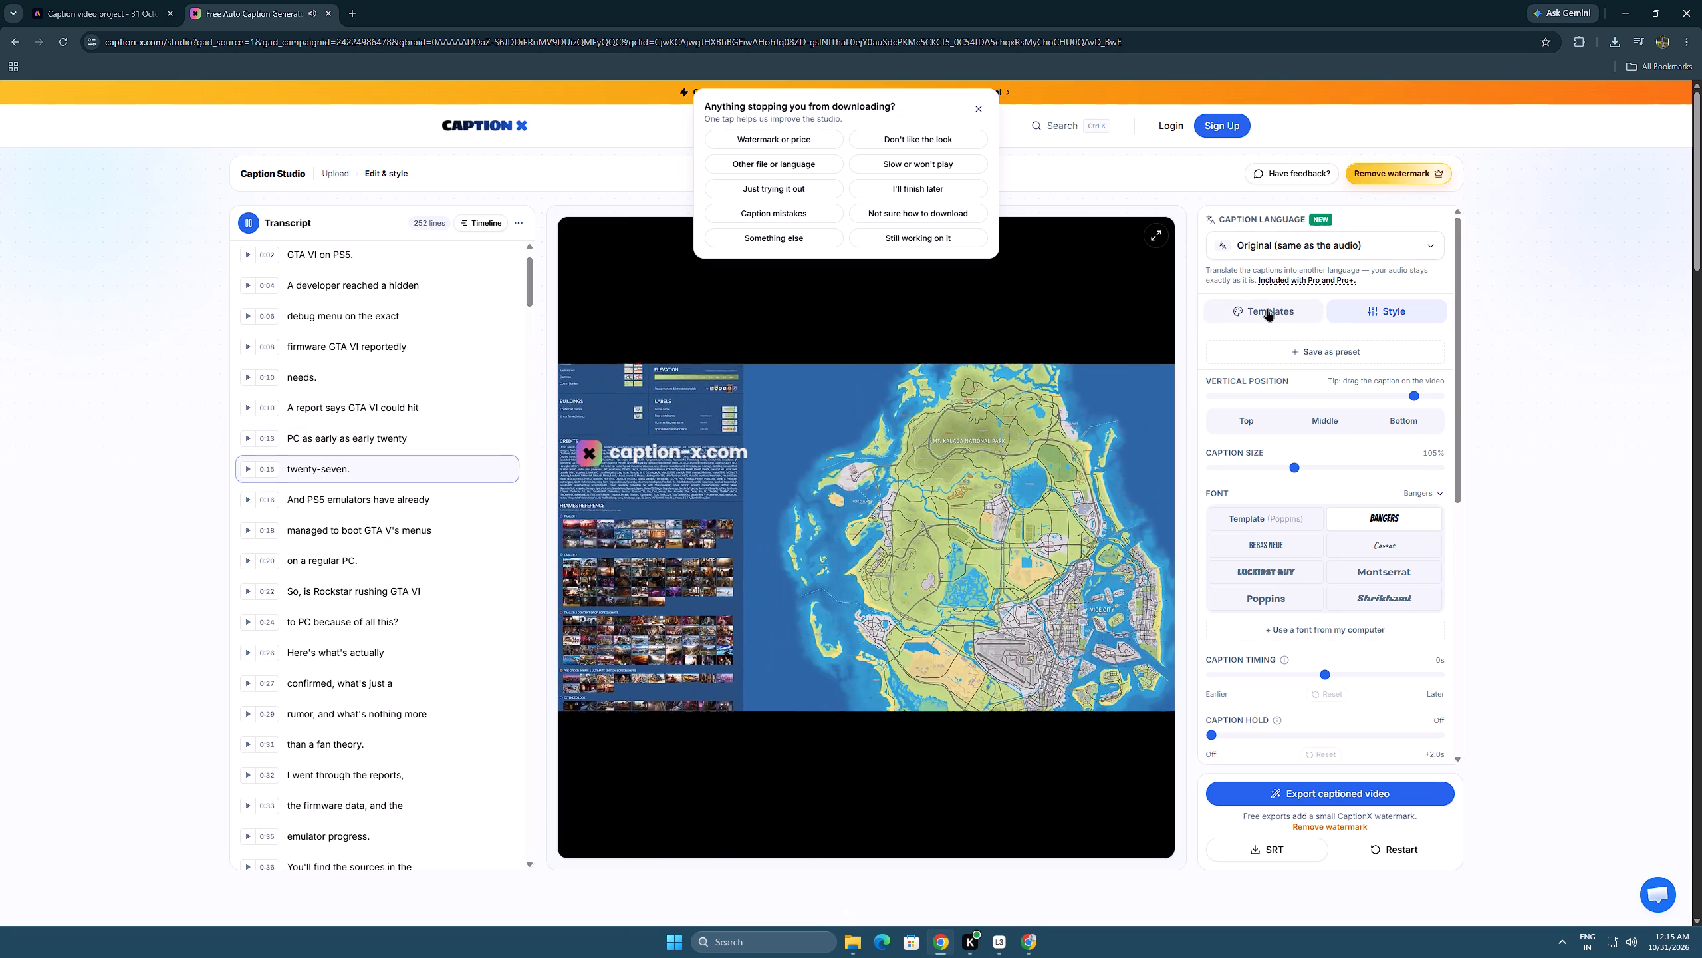
left_click(1282, 313)
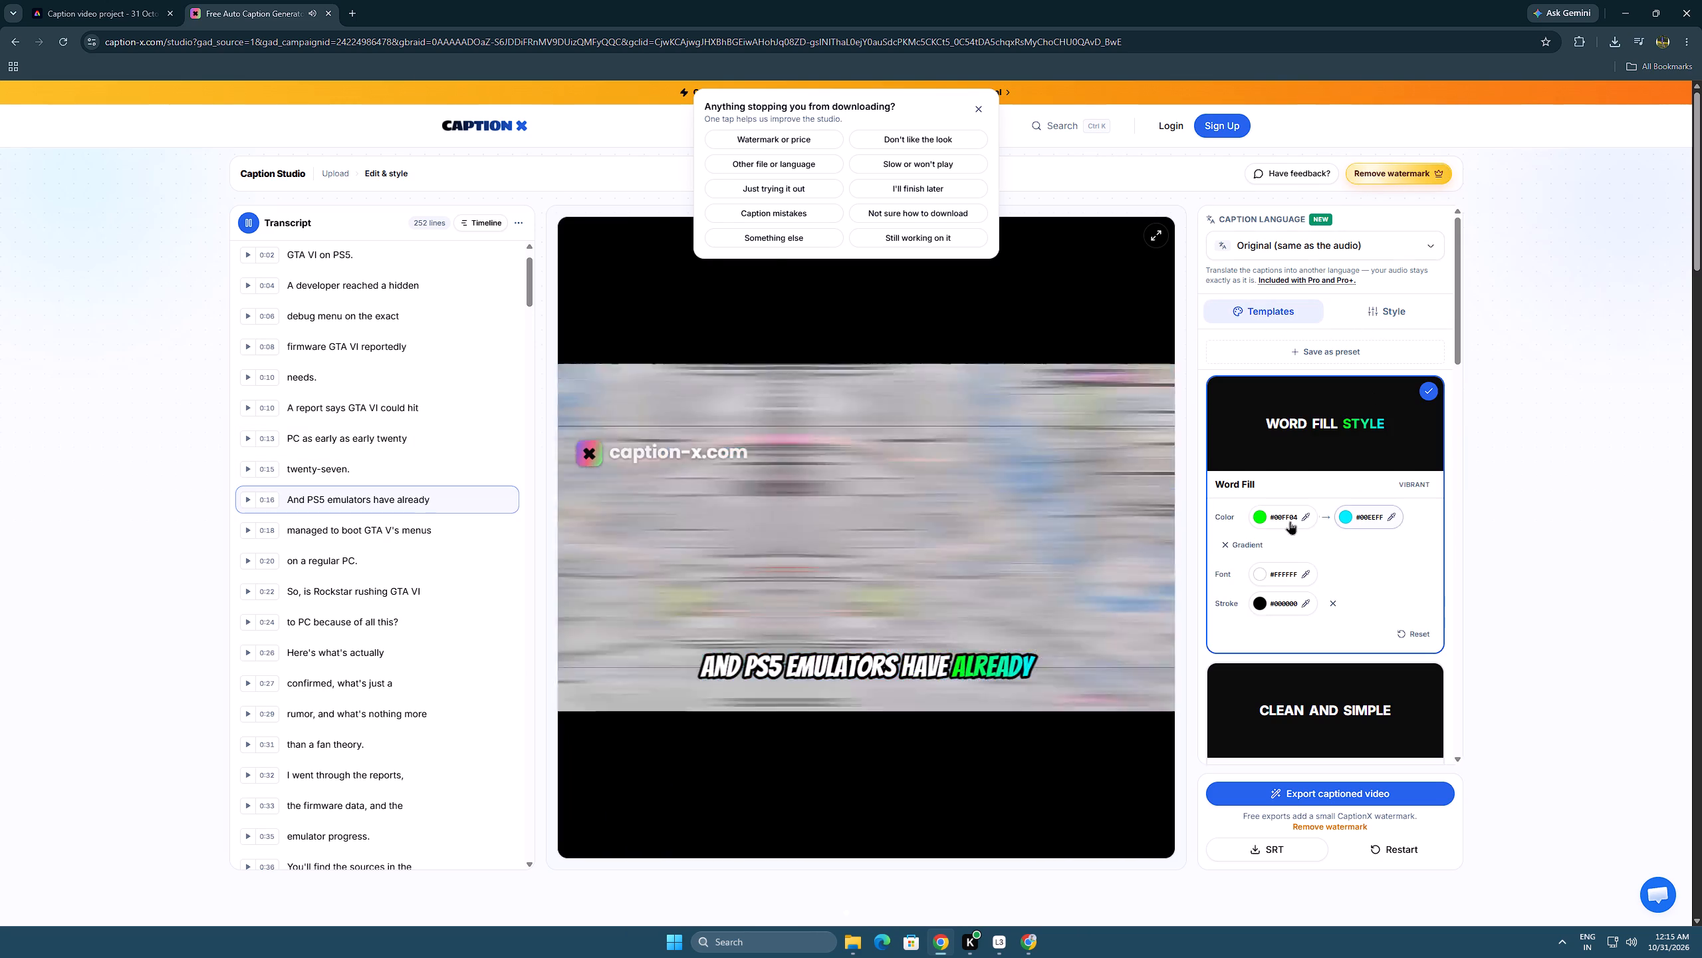
scroll(1332, 551, "down", 14)
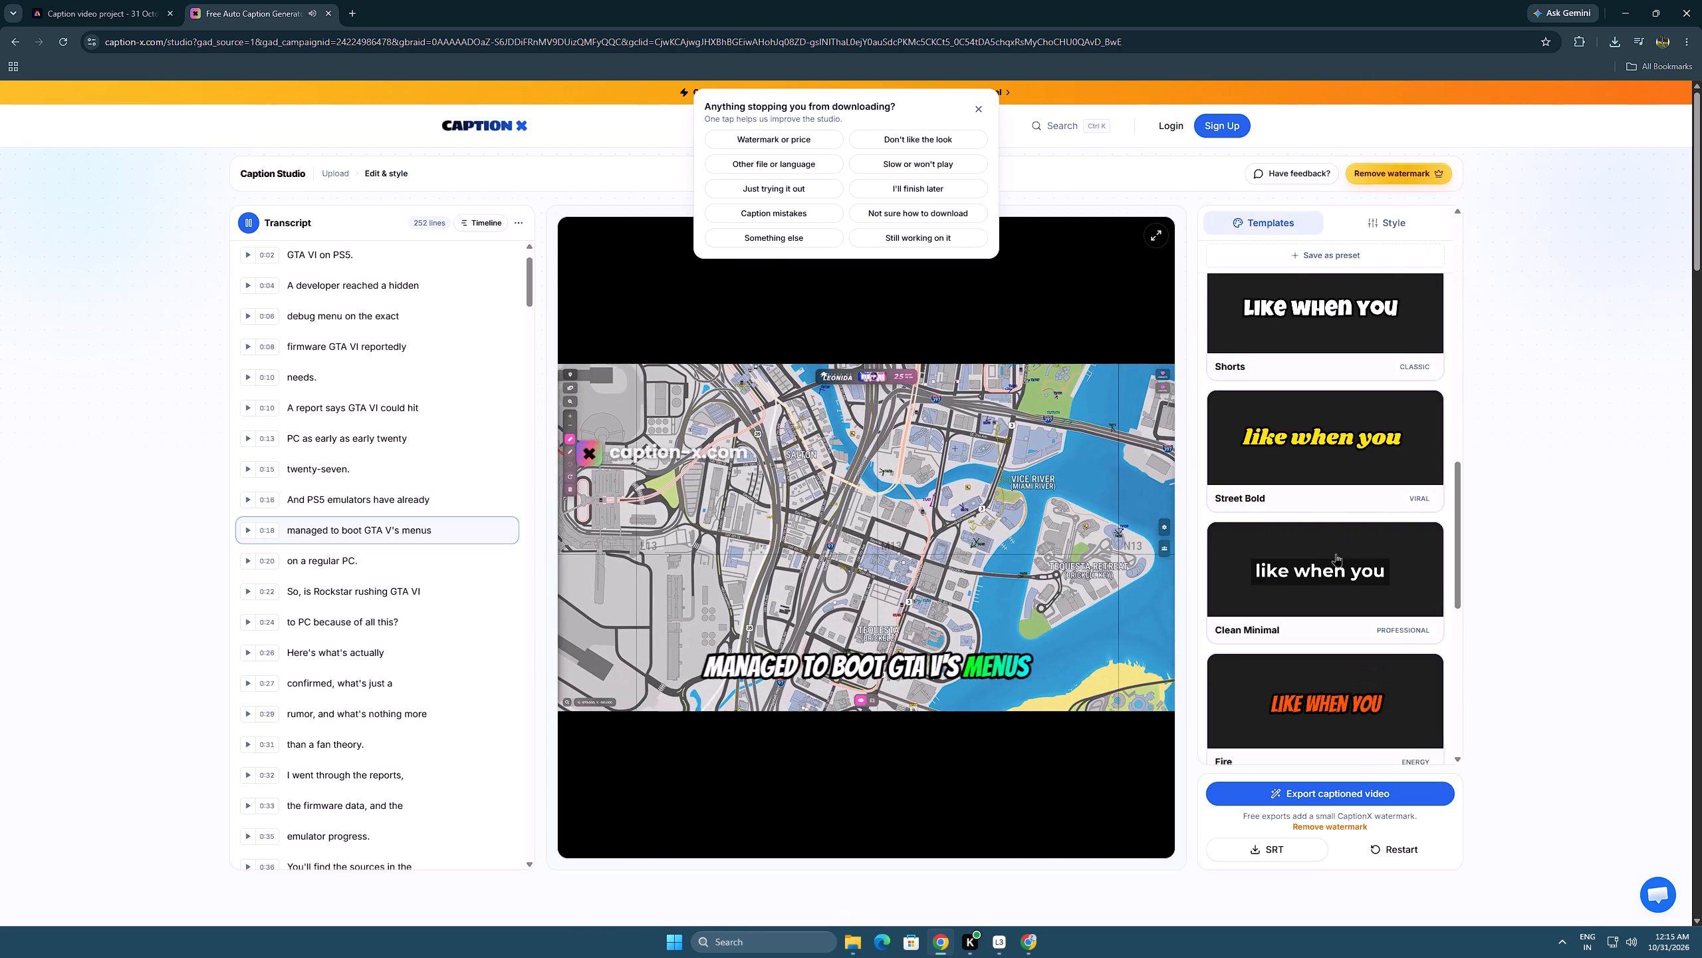
scroll(1340, 551, "down", 18)
scroll(1342, 546, "up", 14)
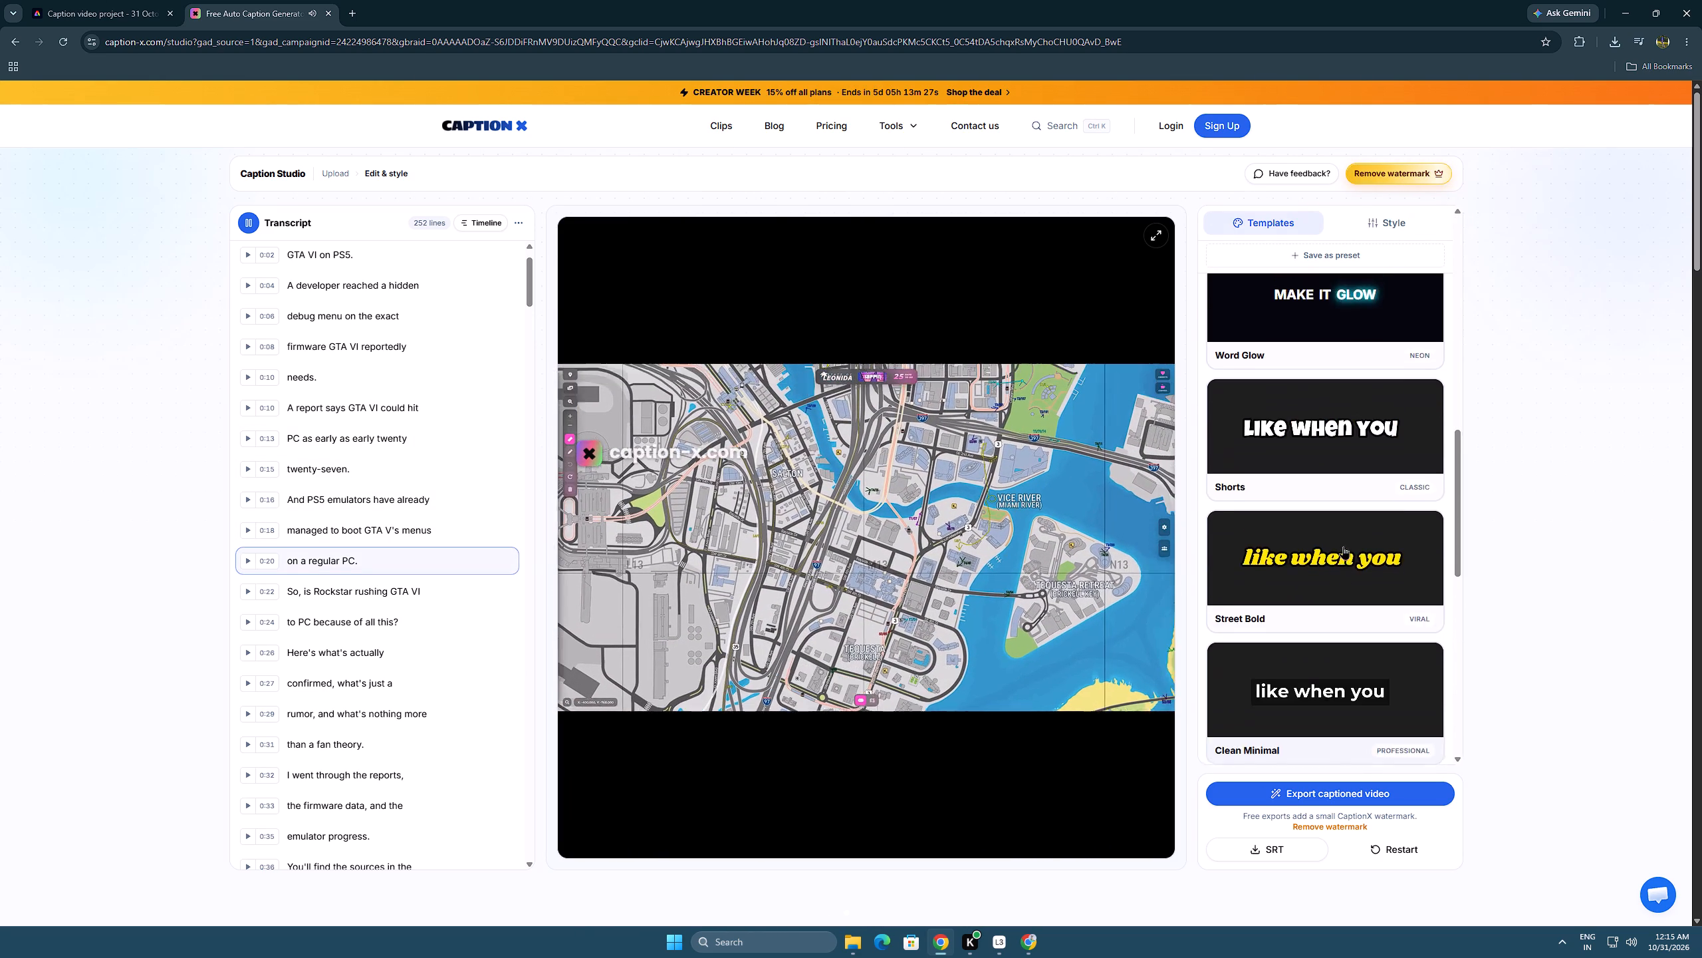
scroll(1343, 546, "up", 16)
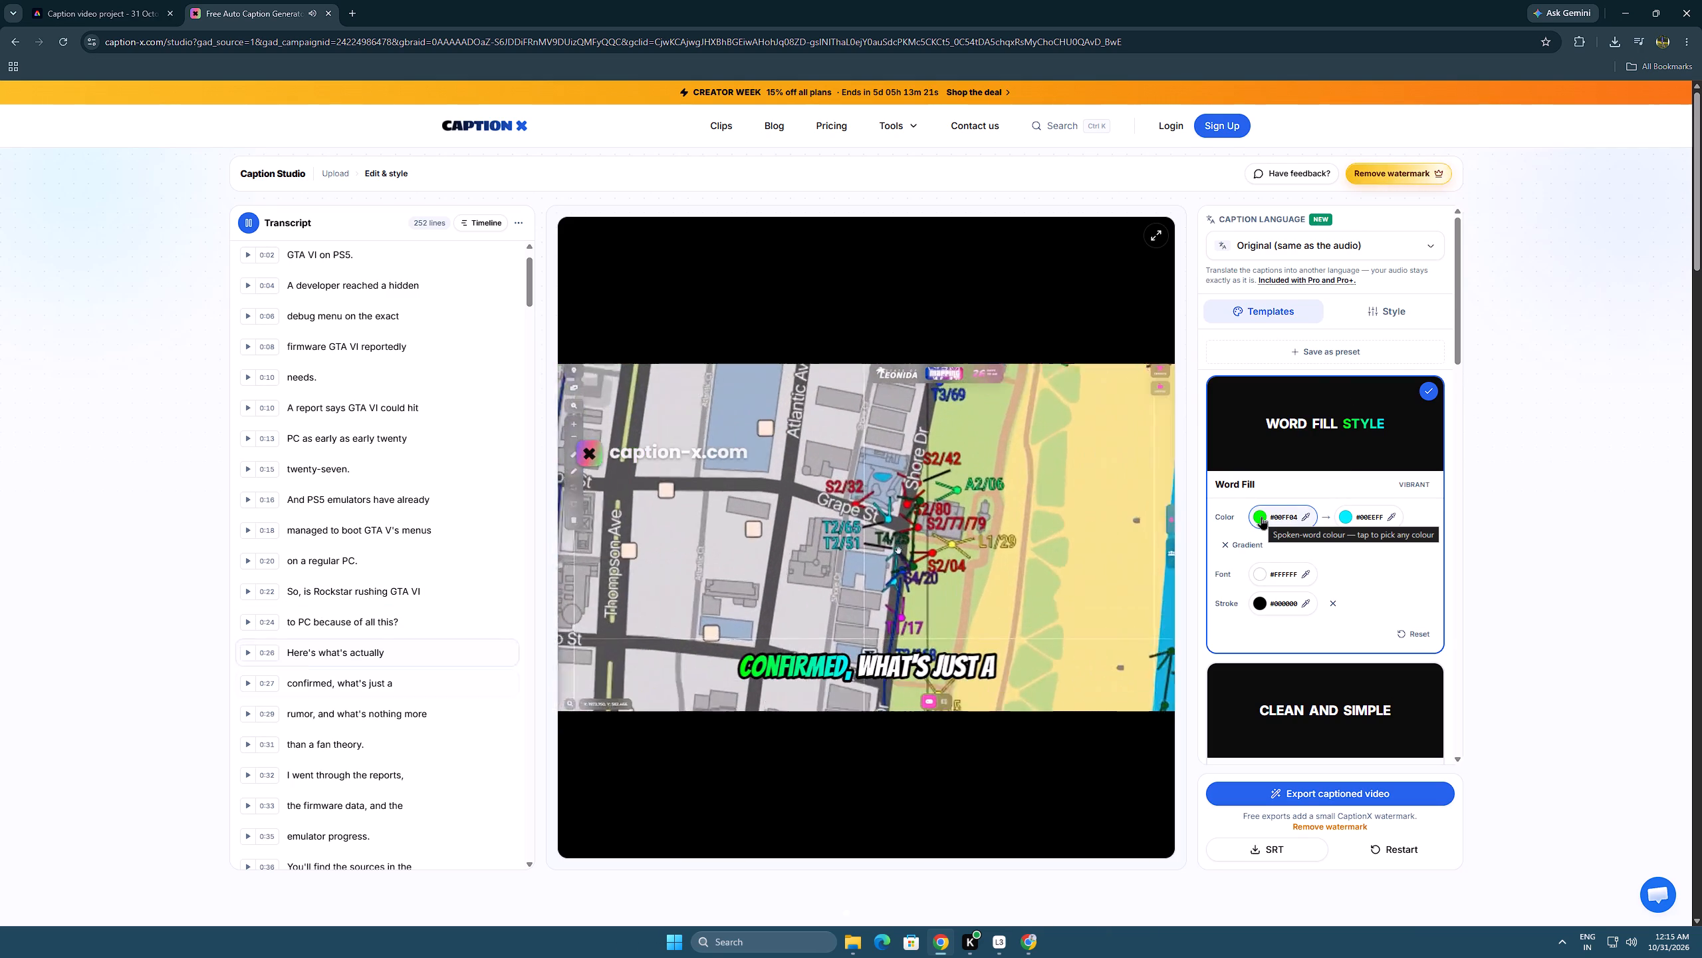
Pause the video and set the Word Fill spoken-word gradient from magenta #E100FF to pink #FF0066.
key("space")
left_click(955, 597)
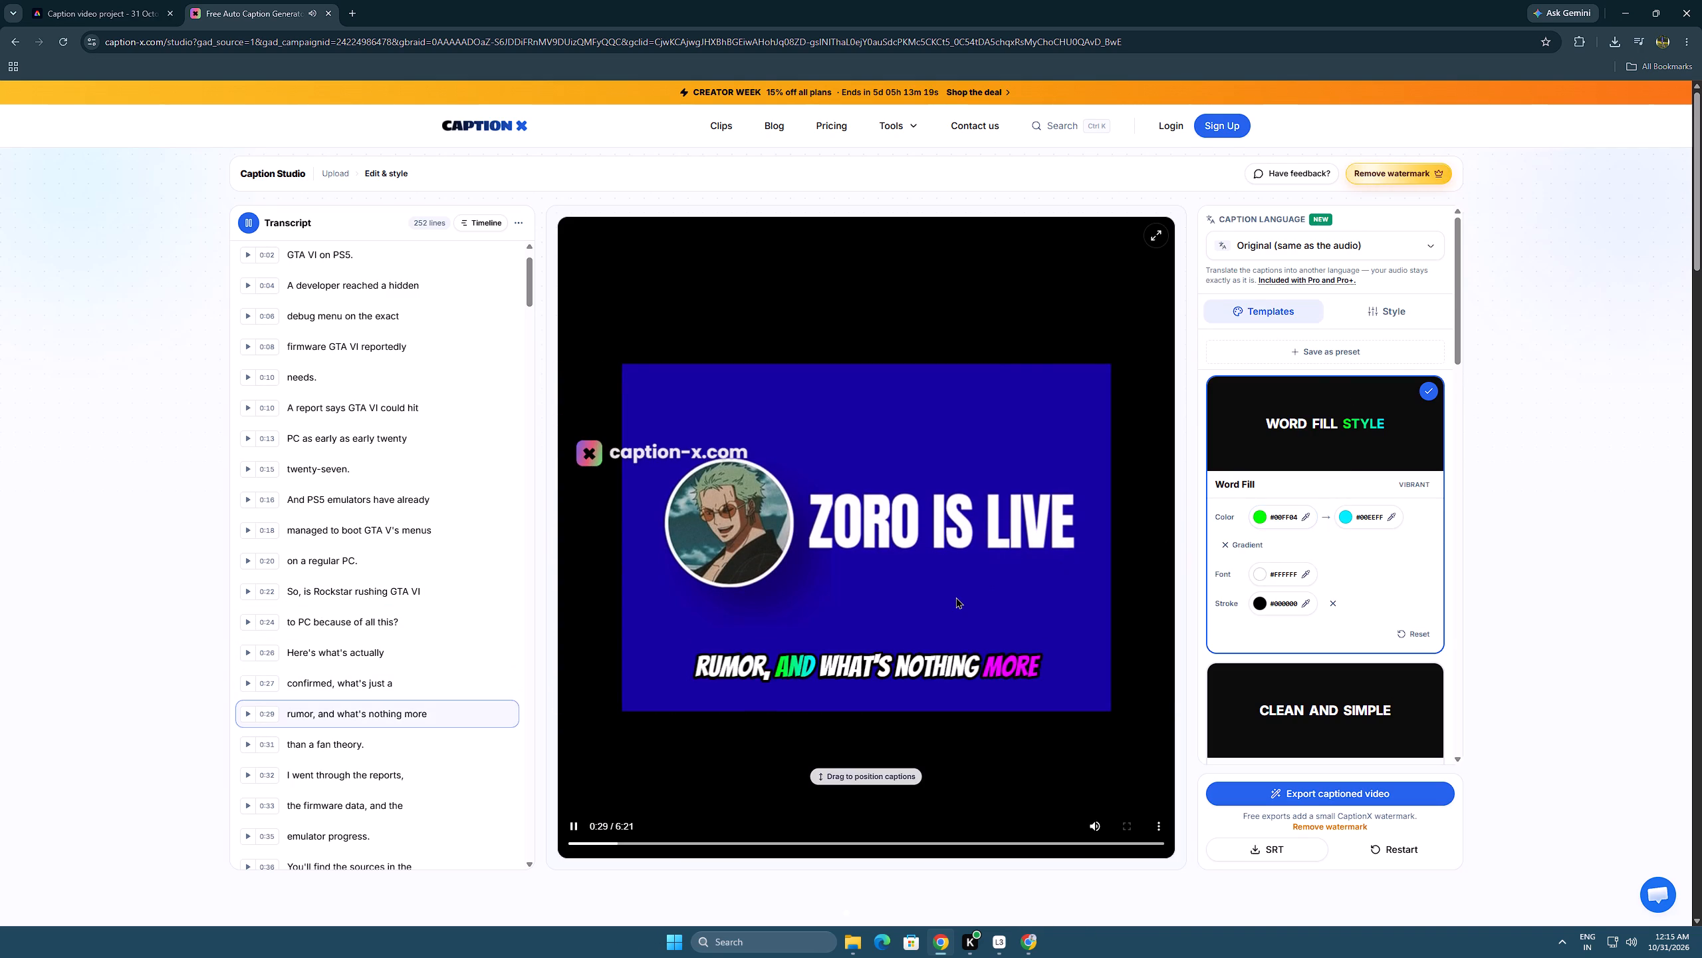
left_click(574, 825)
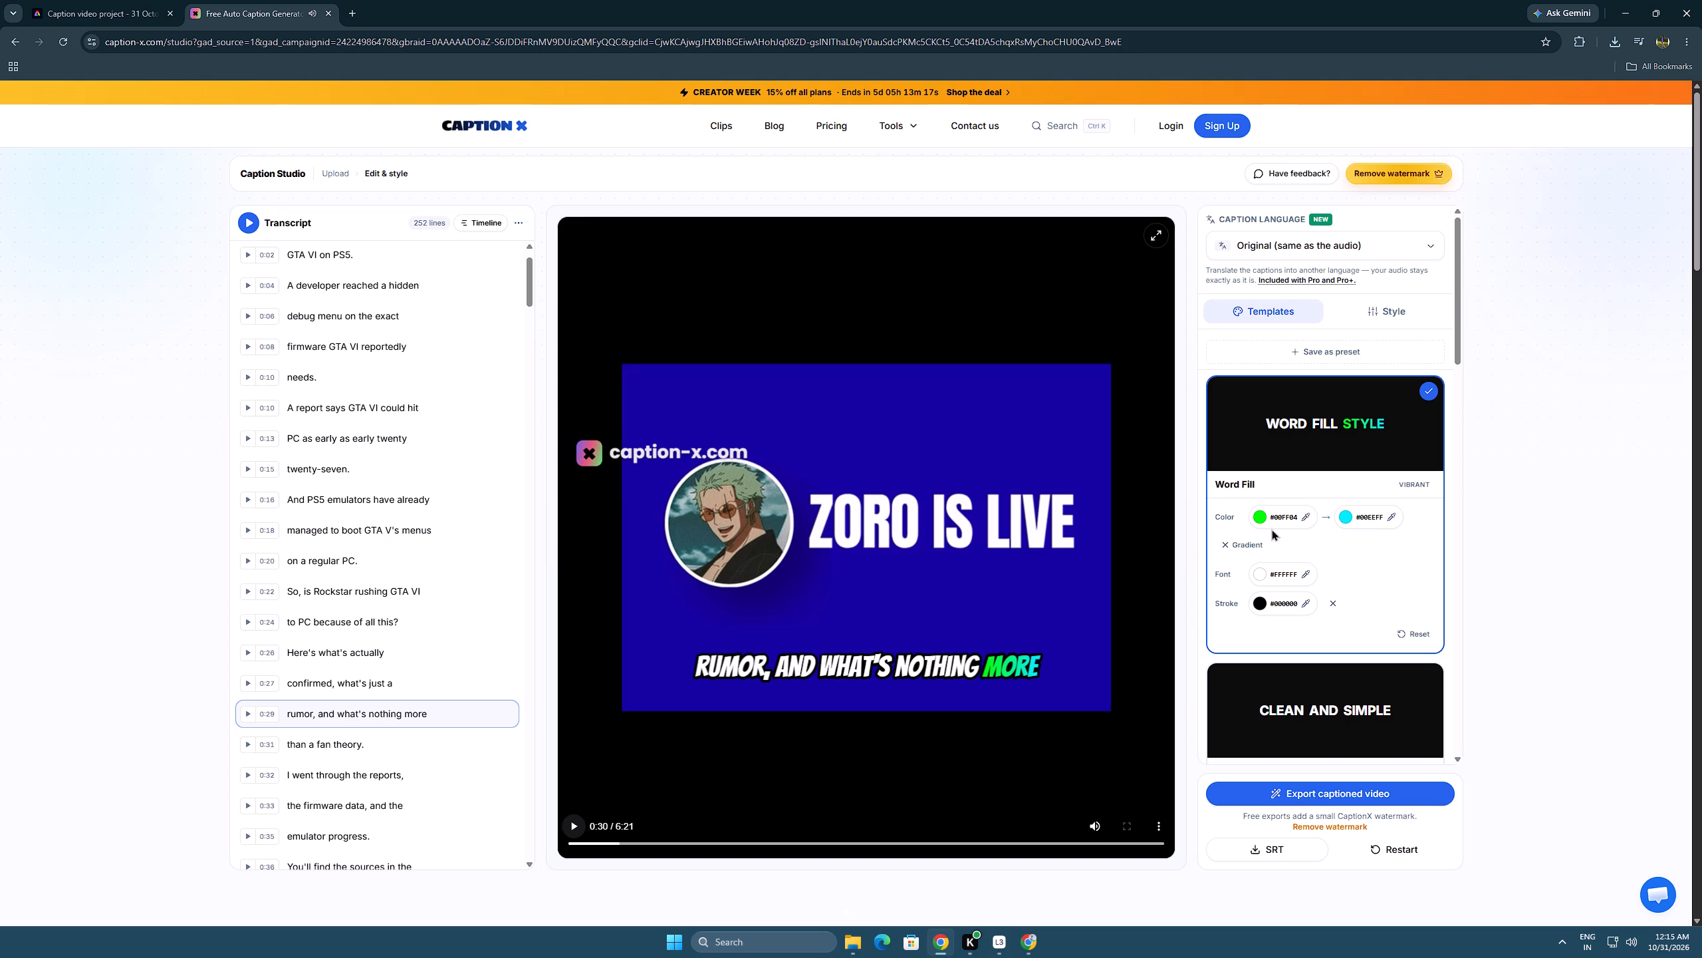
left_click(1264, 516)
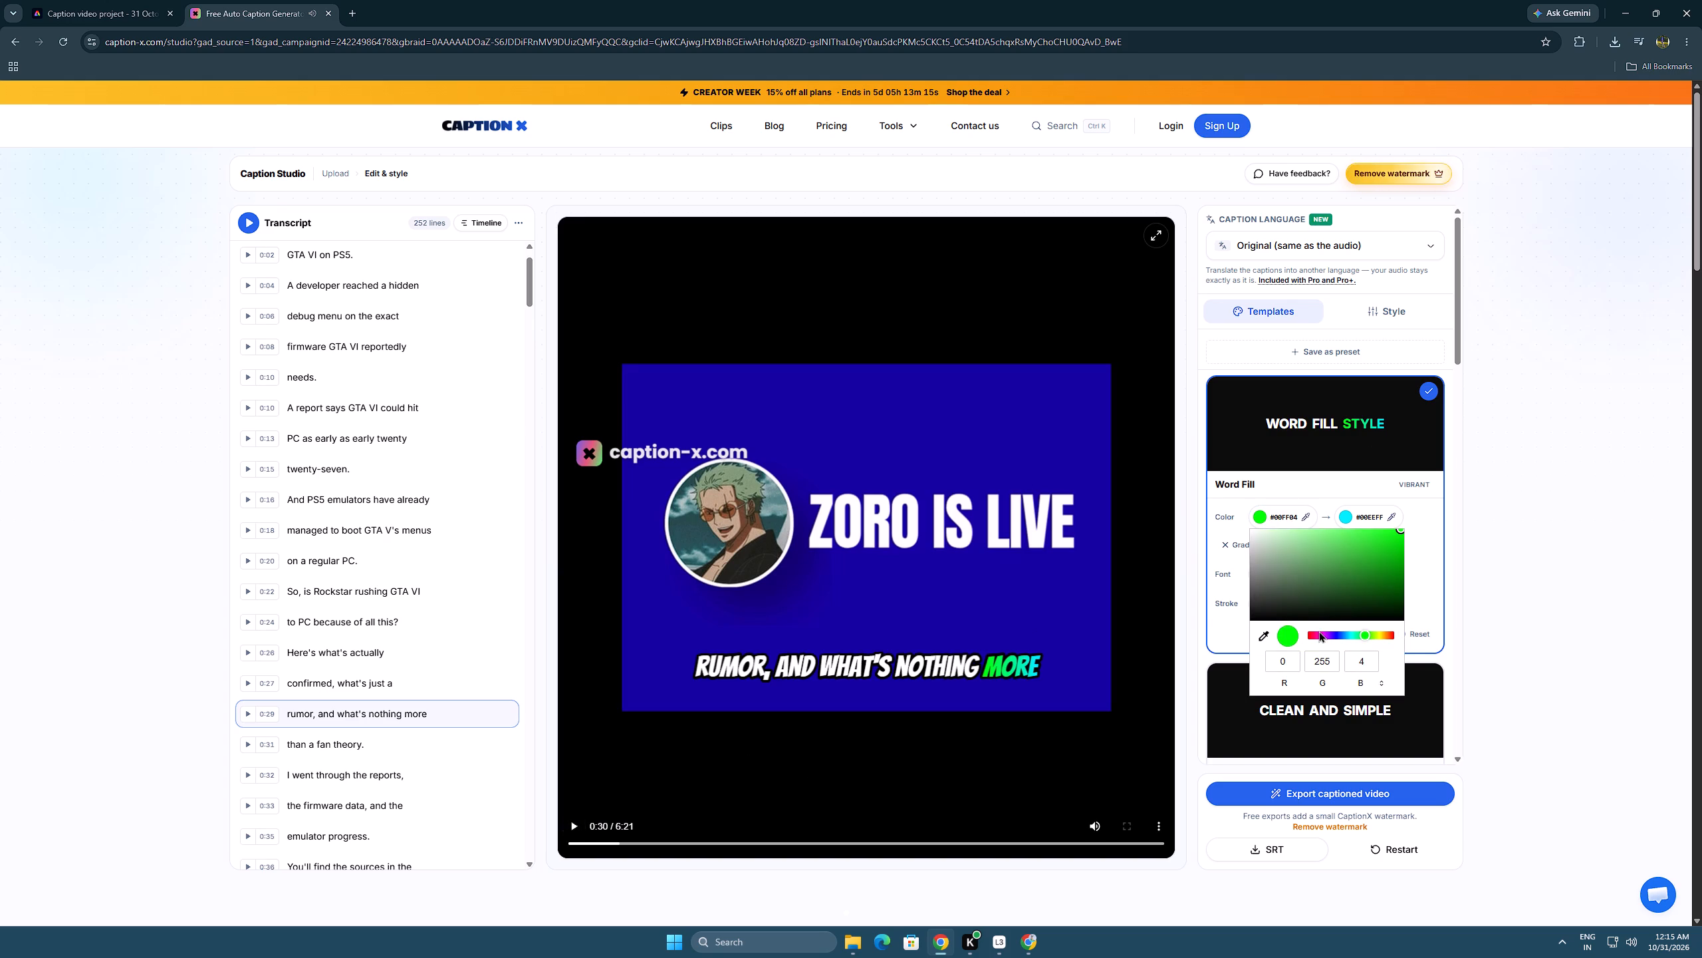
left_click(1324, 635)
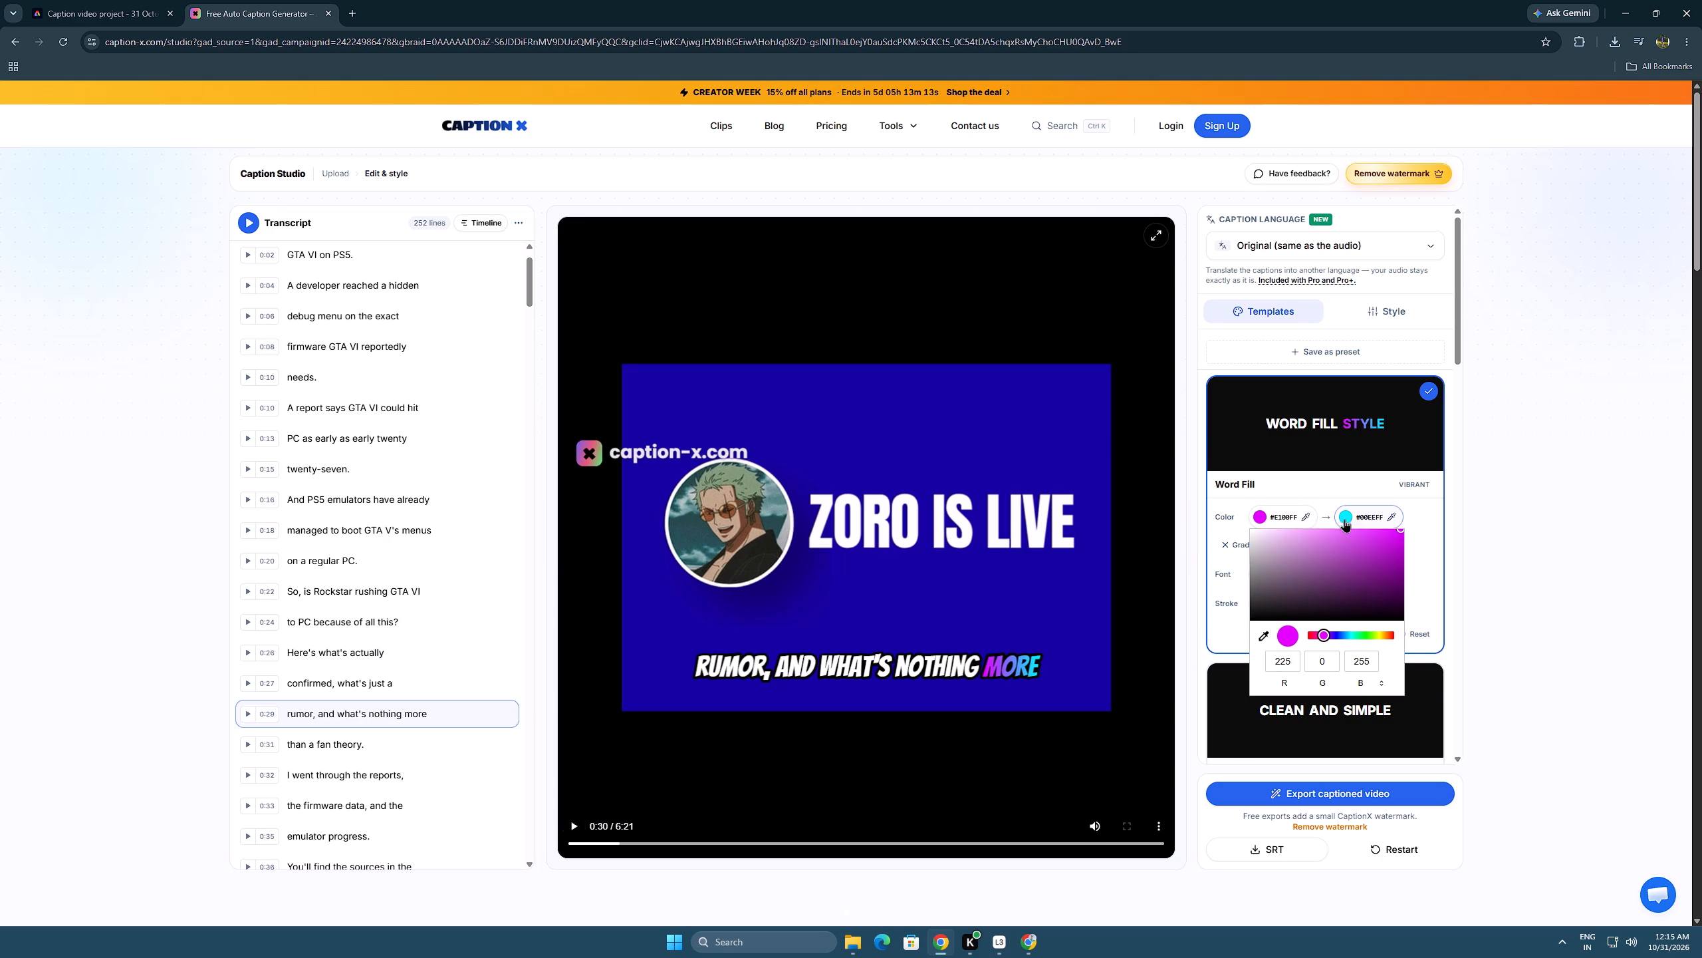
left_click(1344, 512)
left_click(1405, 637)
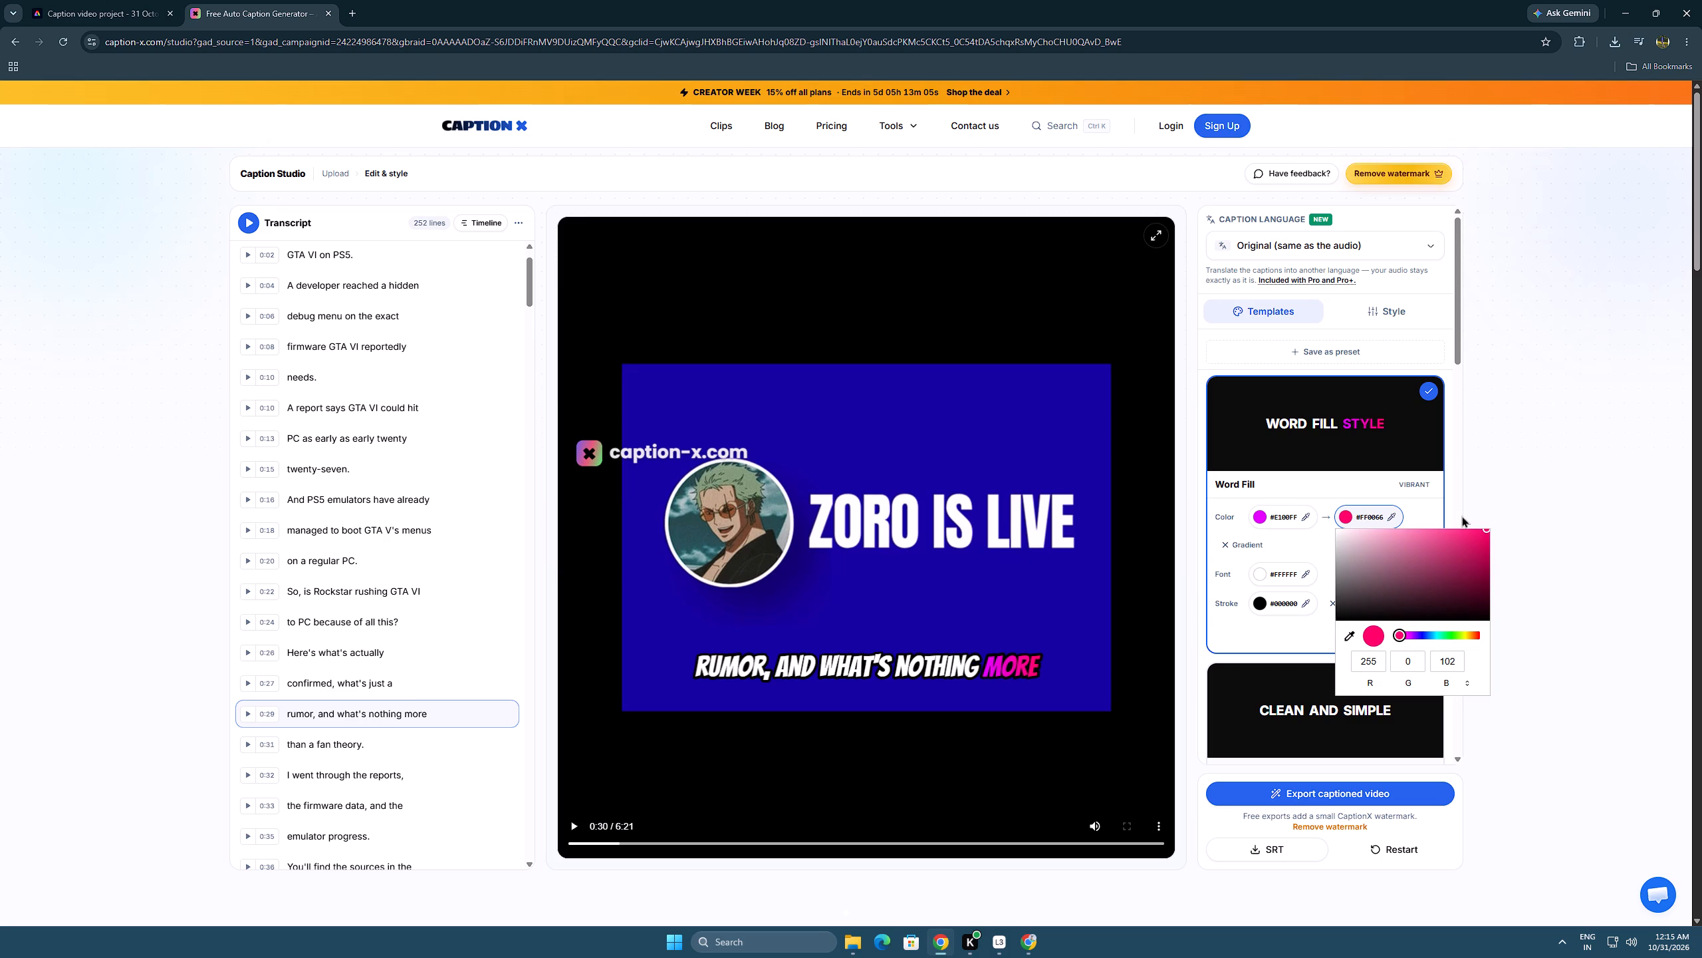
left_click(1308, 661)
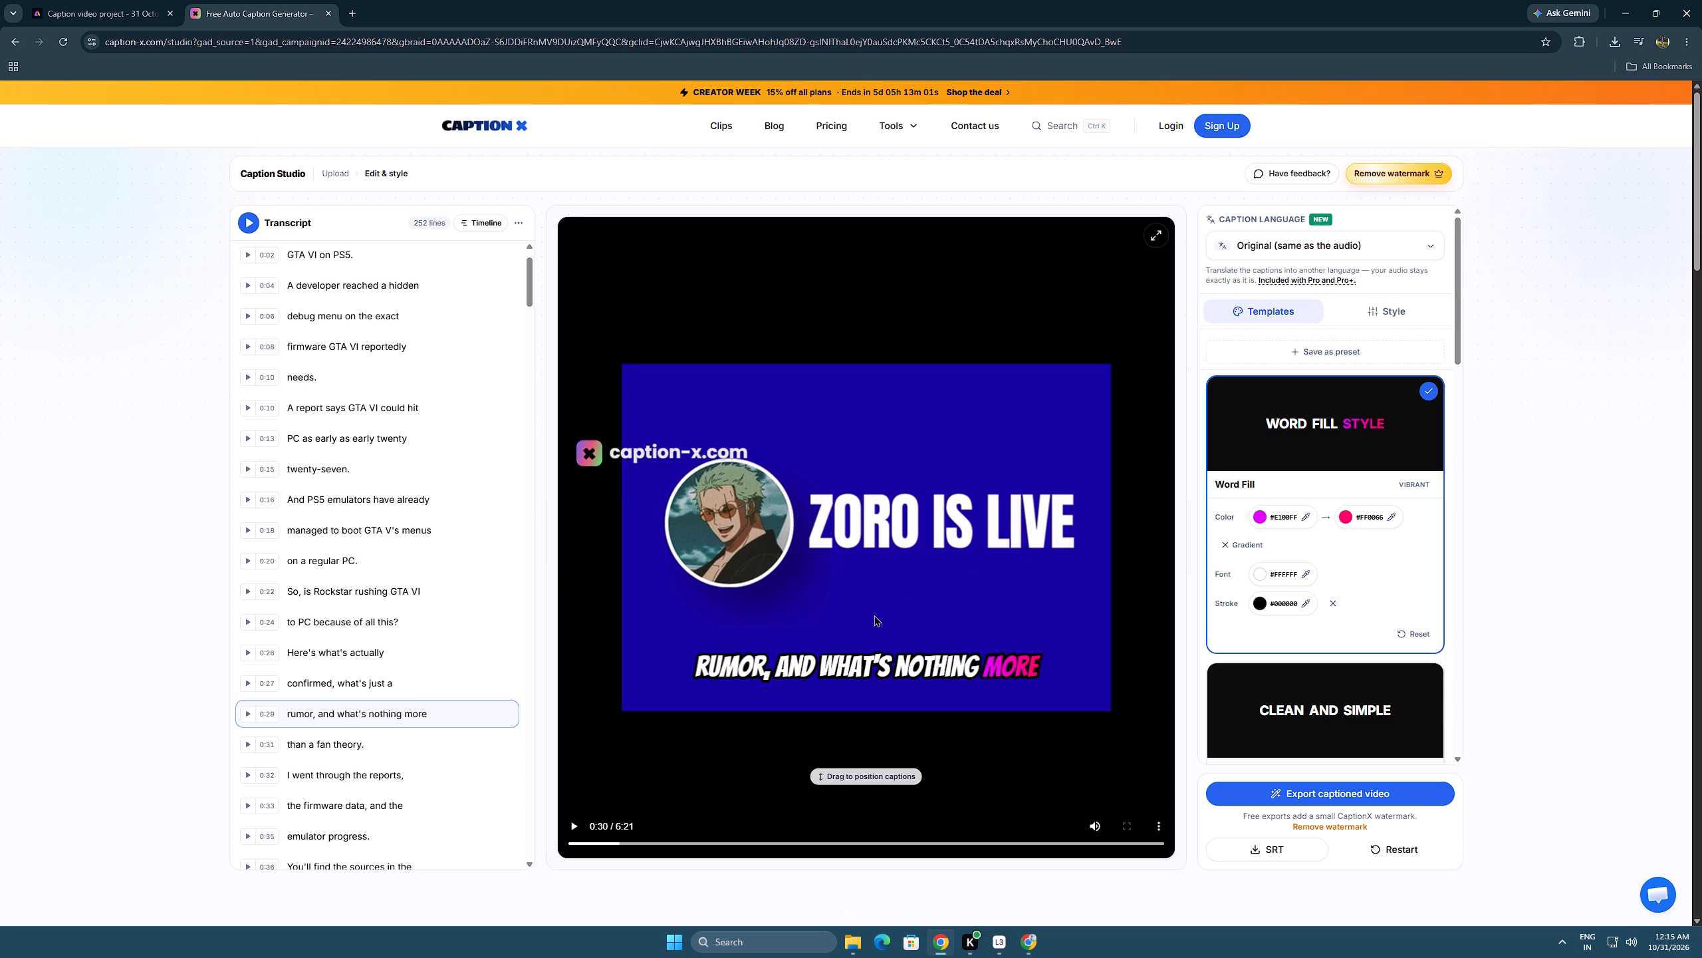
Look over the other caption templates and return to the caption style settings.
scroll(1375, 444, "down", 8)
scroll(1336, 651, "up", 6)
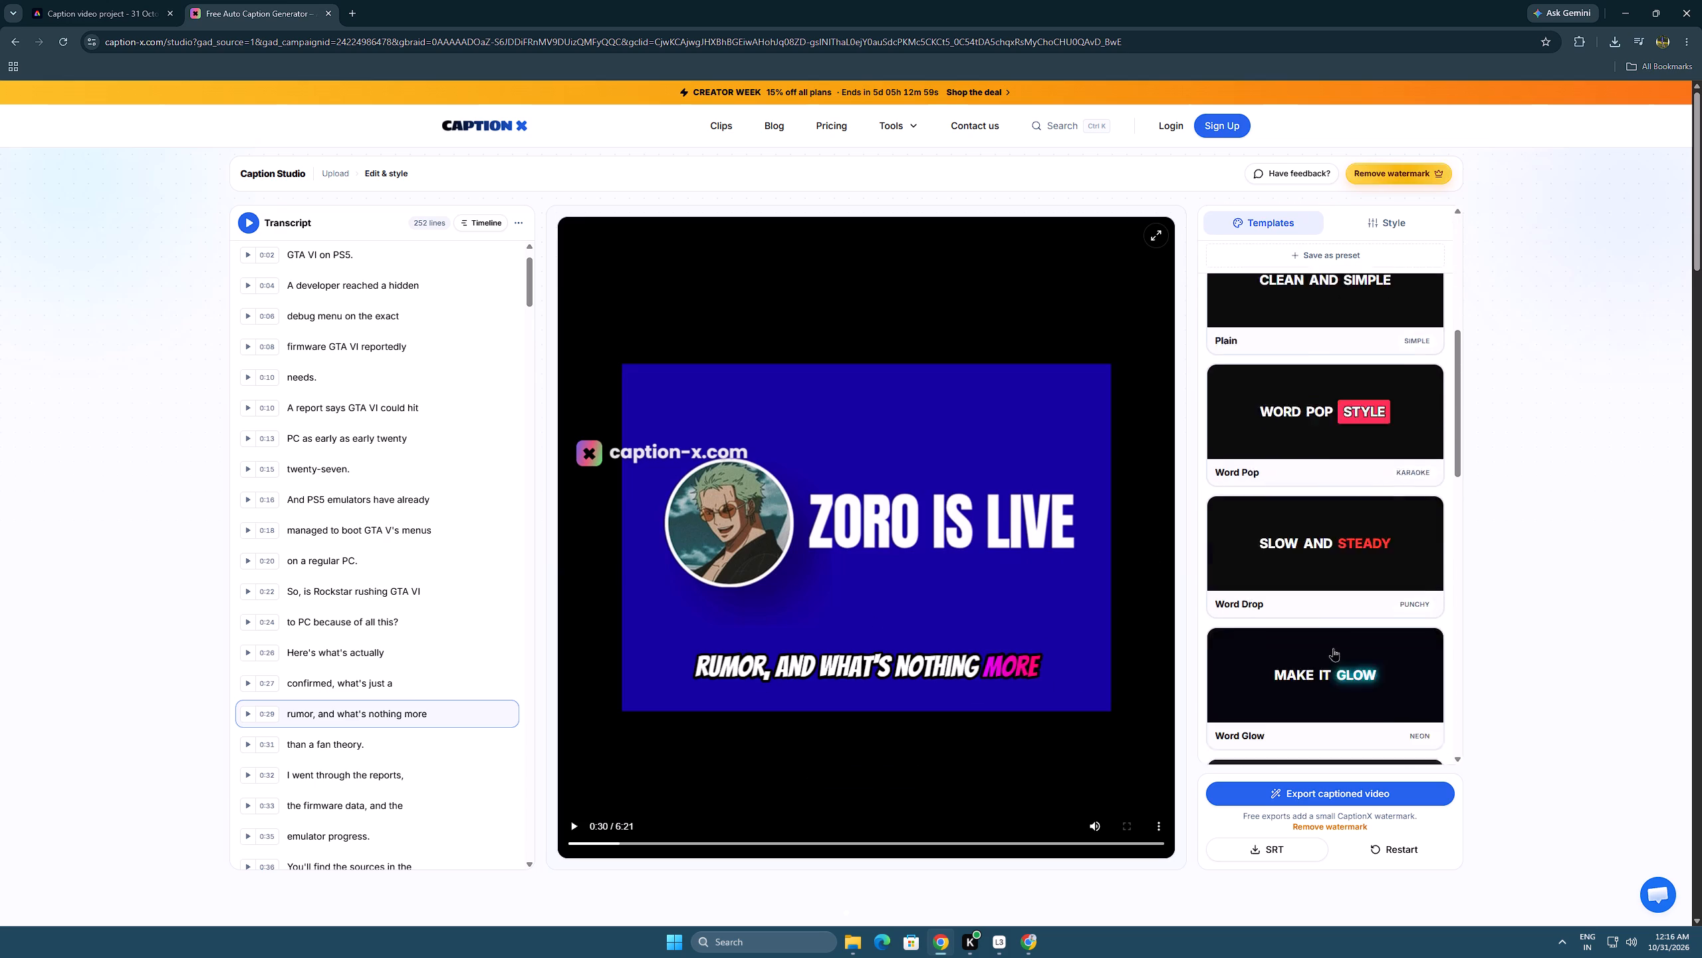
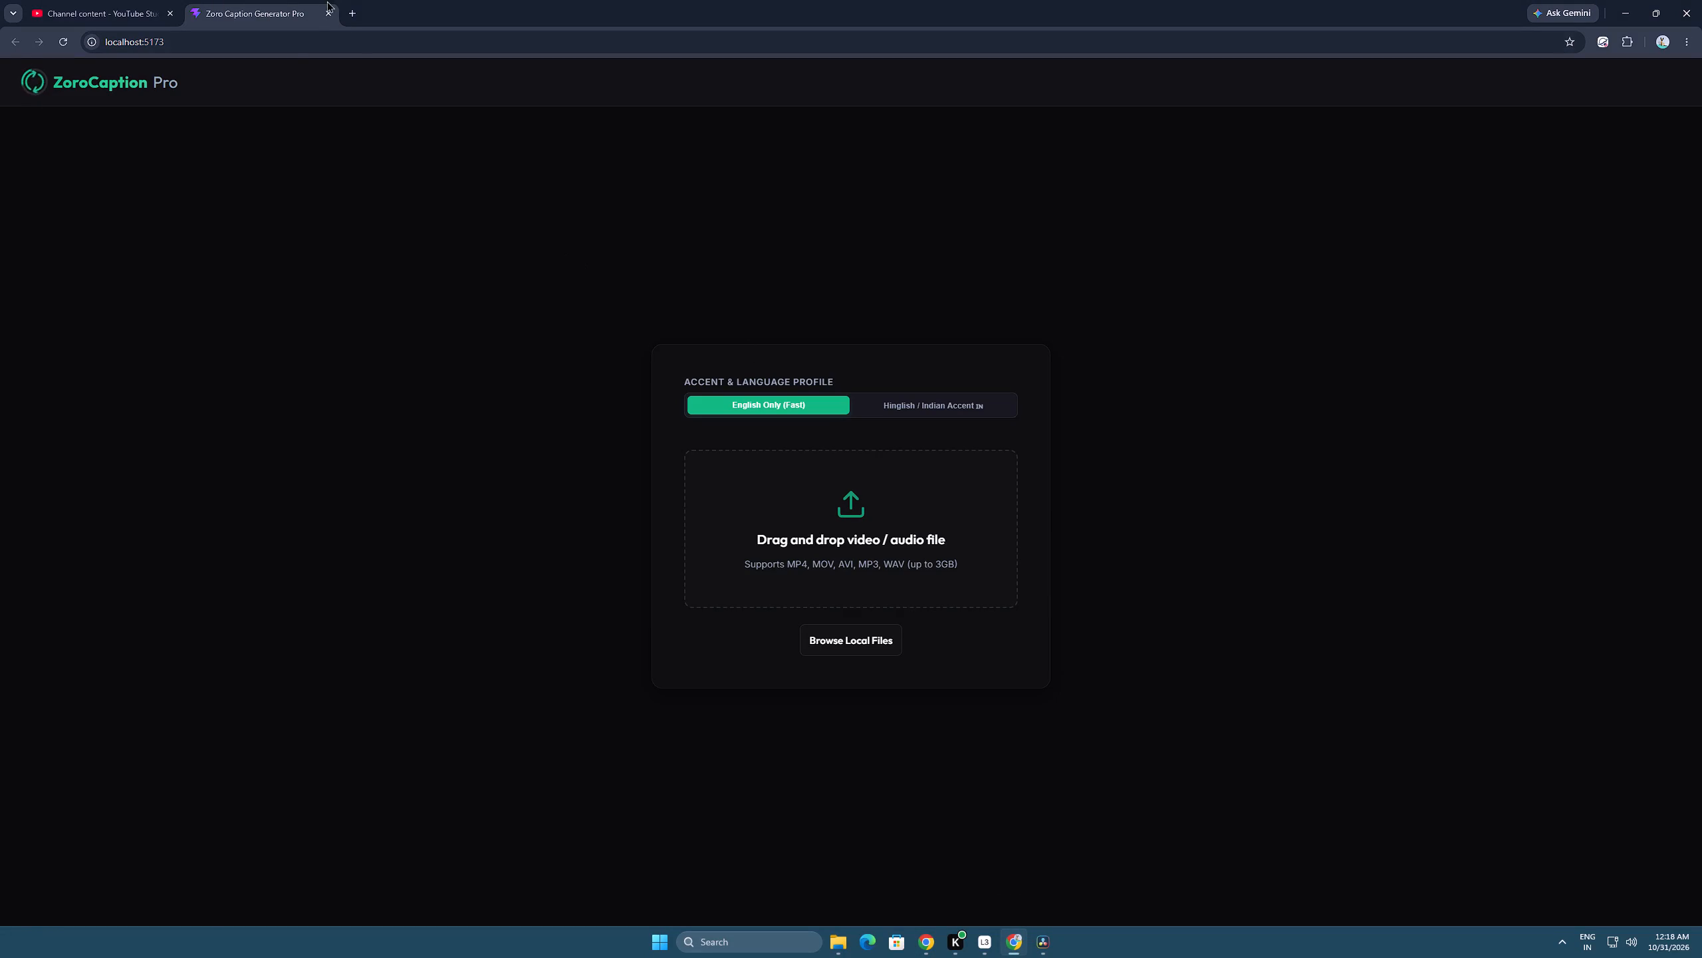
Close the ZoroCaption Pro tab.
left_click(331, 10)
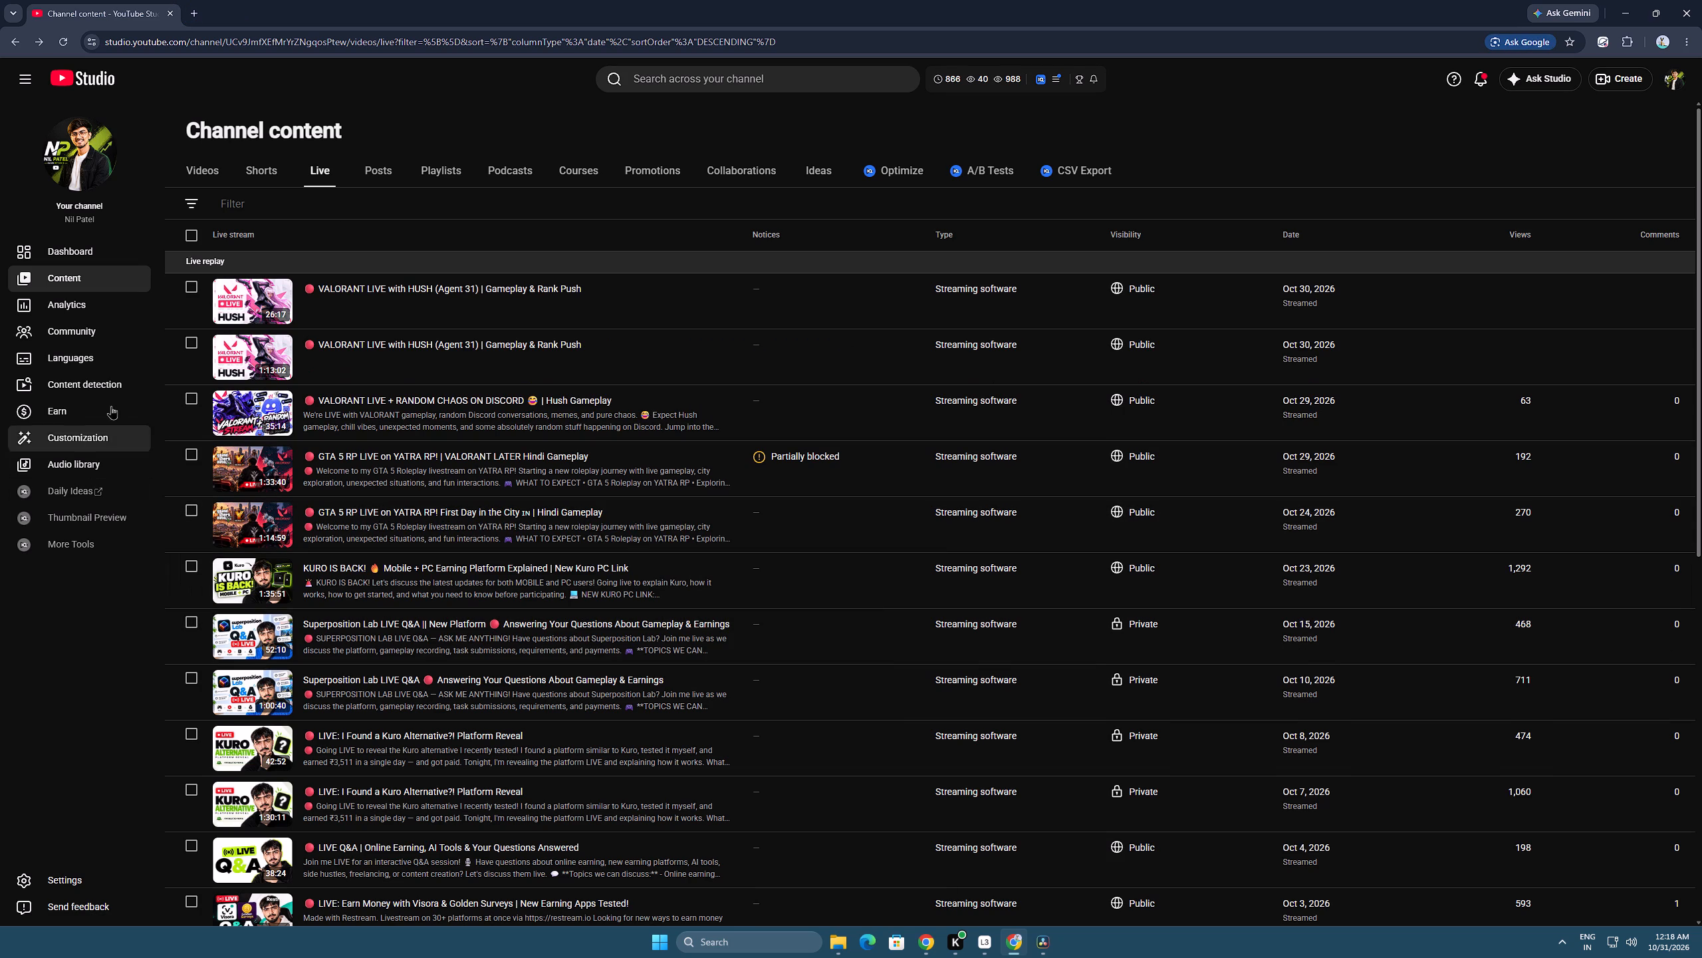
In the channel's Community comments, like and heart the "Give away" comment and reply "bhai pehele he khatam ho chuka hai".
left_click(110, 326)
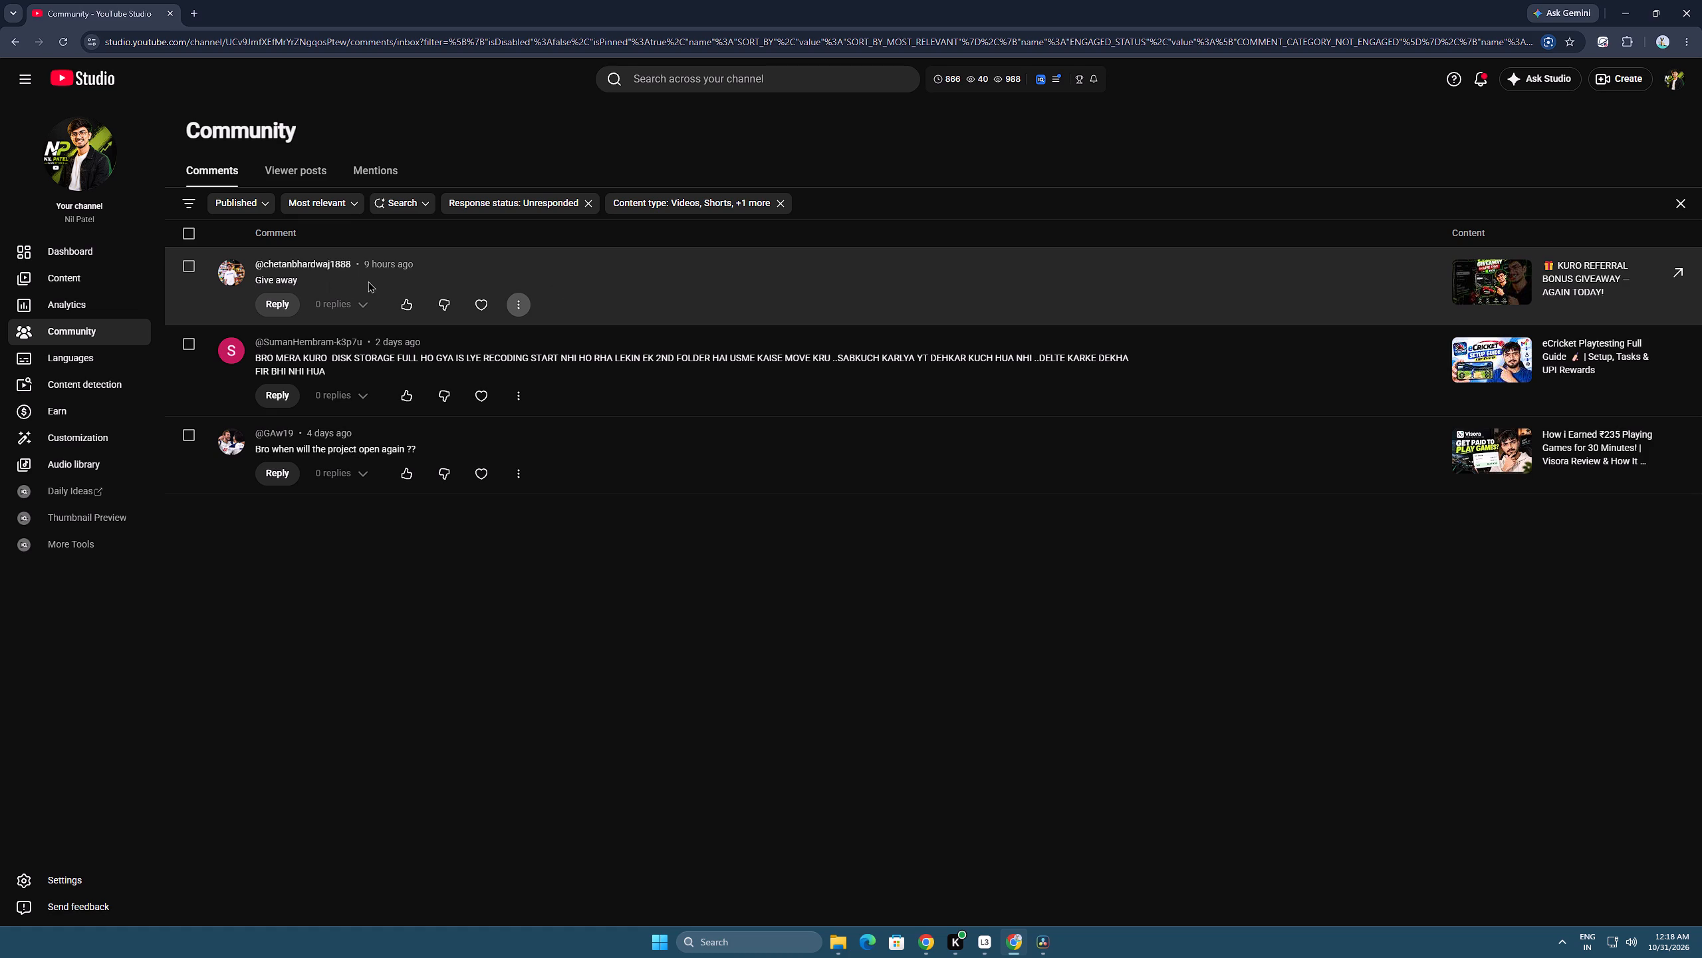
left_click(407, 305)
left_click(496, 305)
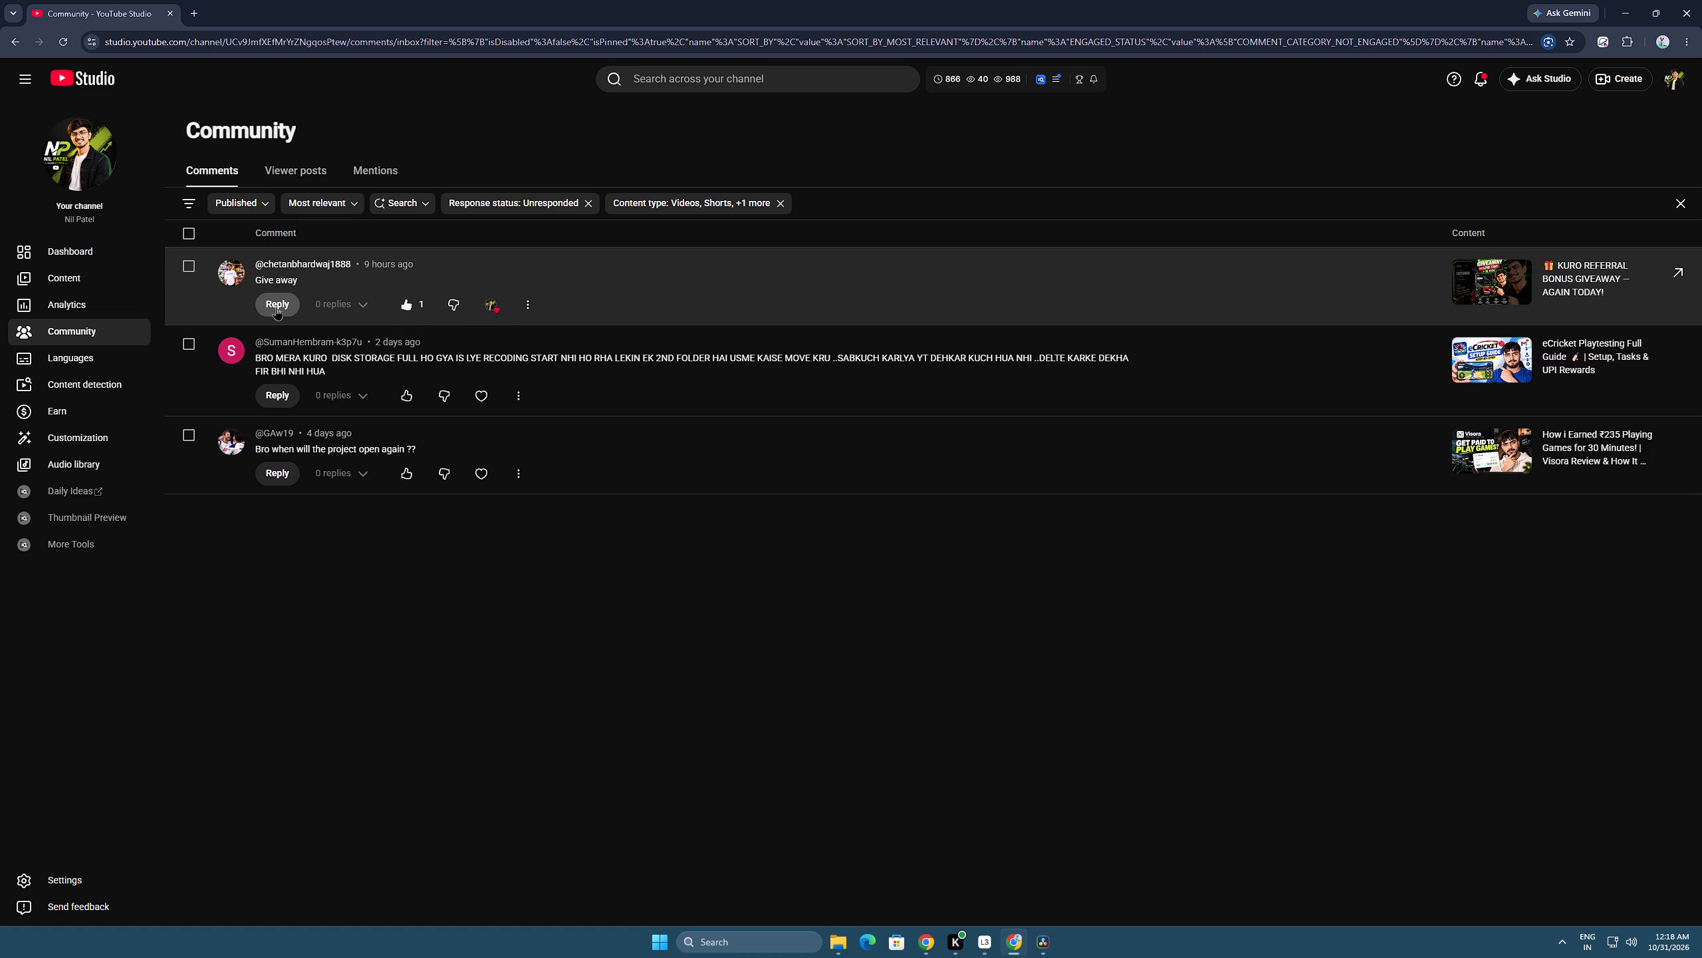
left_click(276, 307)
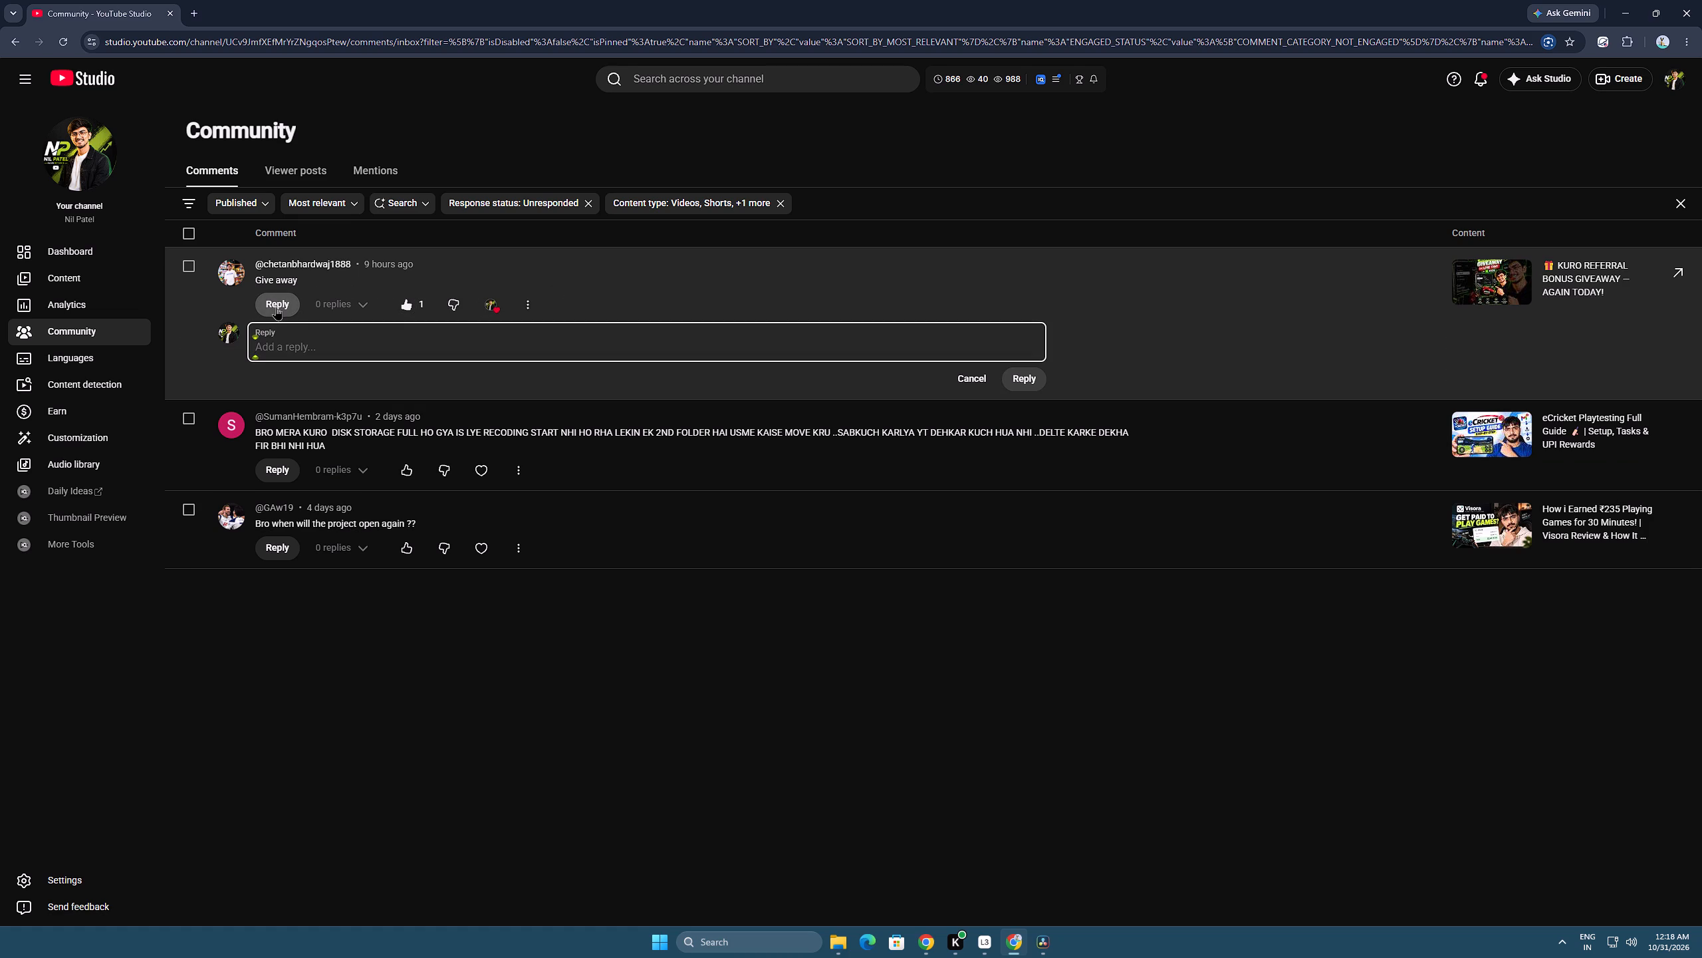
type("bhai")
key("space")
type("pehele hi")
key("space")
key("BackSpace")
key("BackSpace")
type("e")
key("space")
type("khatam ho chuka hai")
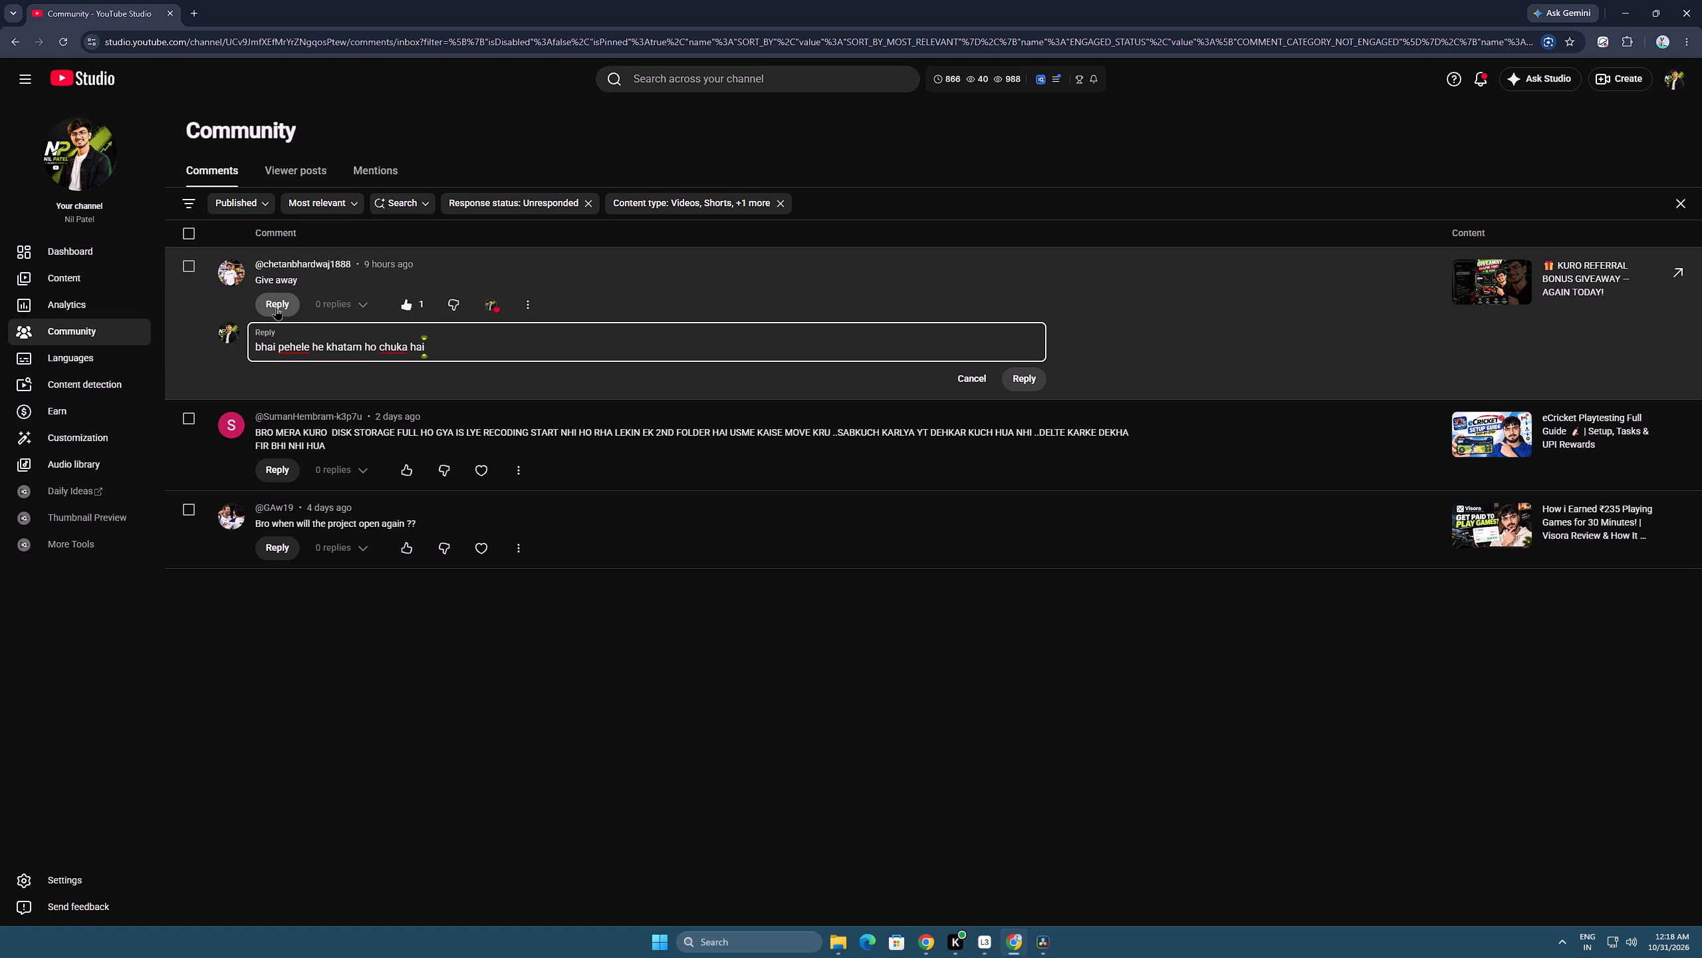
left_click(1015, 375)
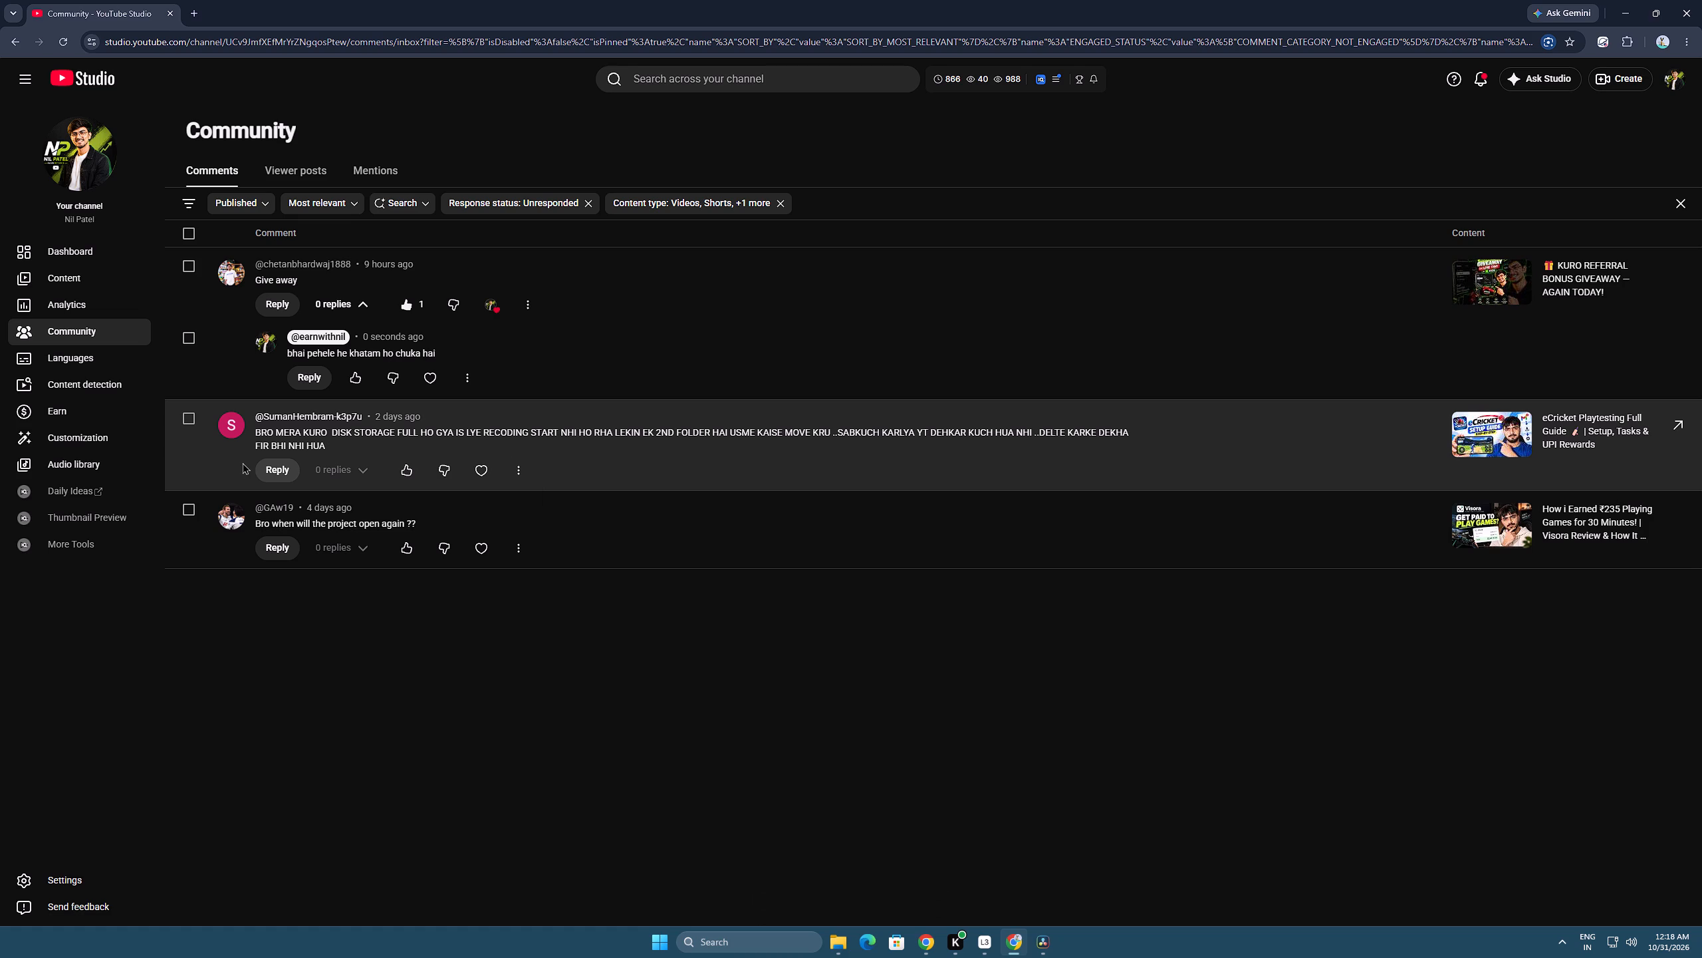
Heart and like the comment about full disk storage, and reply "discord aana".
left_click(479, 470)
left_click(410, 472)
left_click(259, 473)
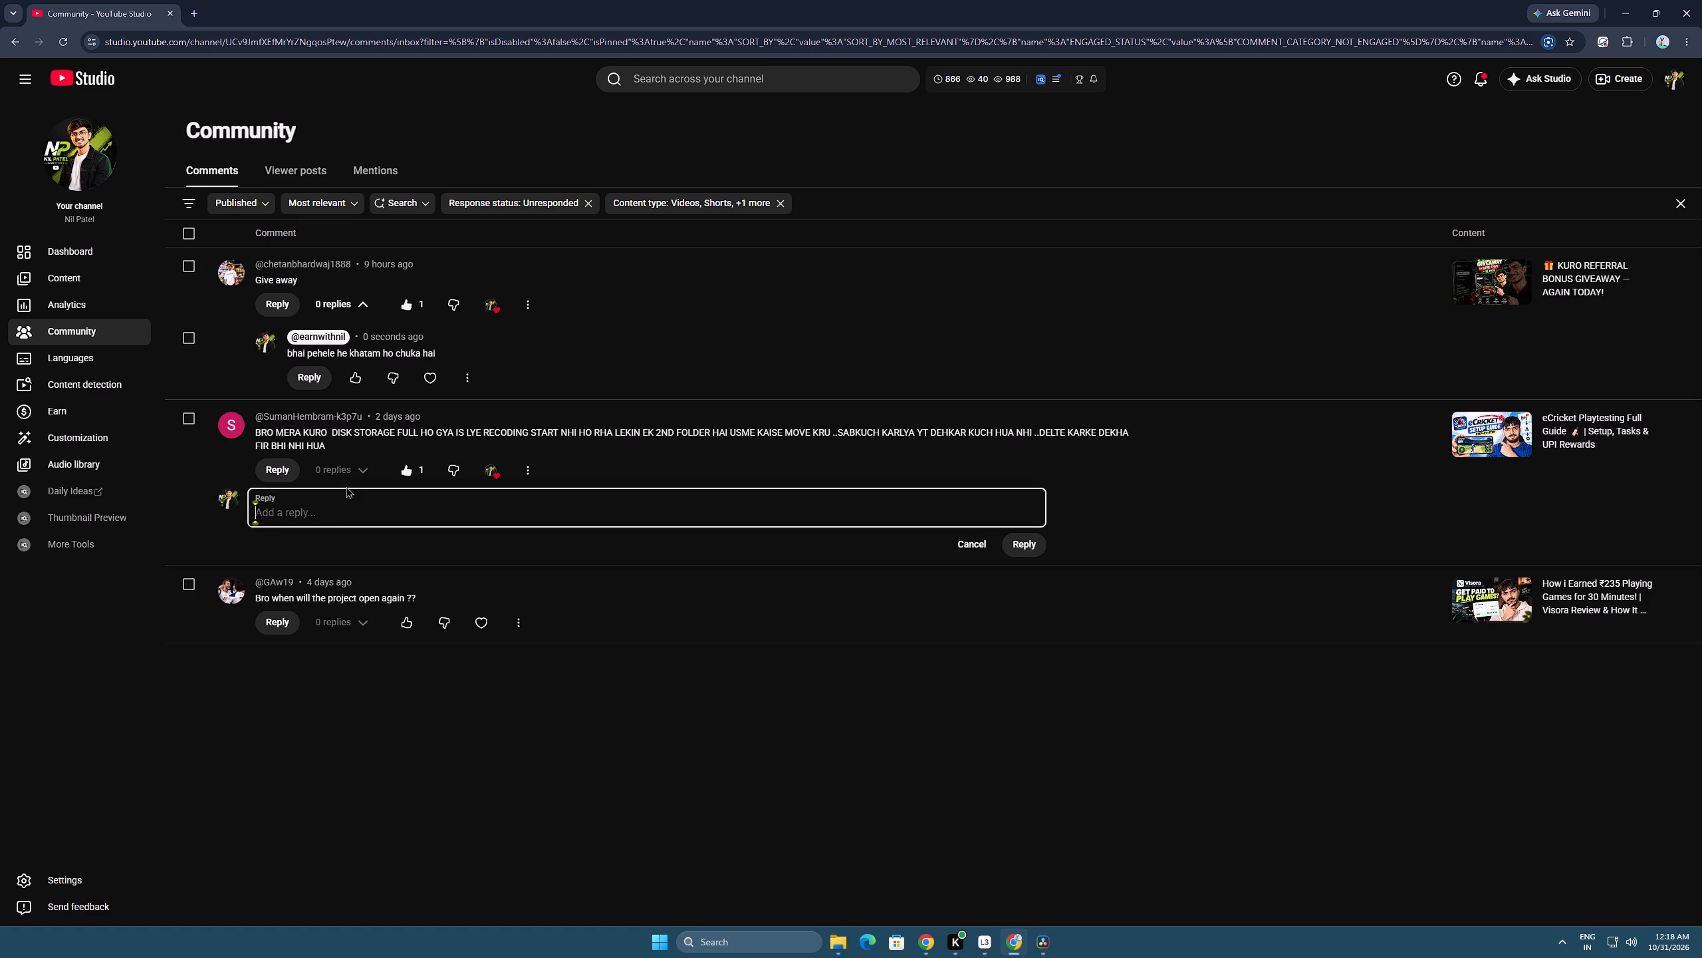
type("discord aana")
left_click(1028, 535)
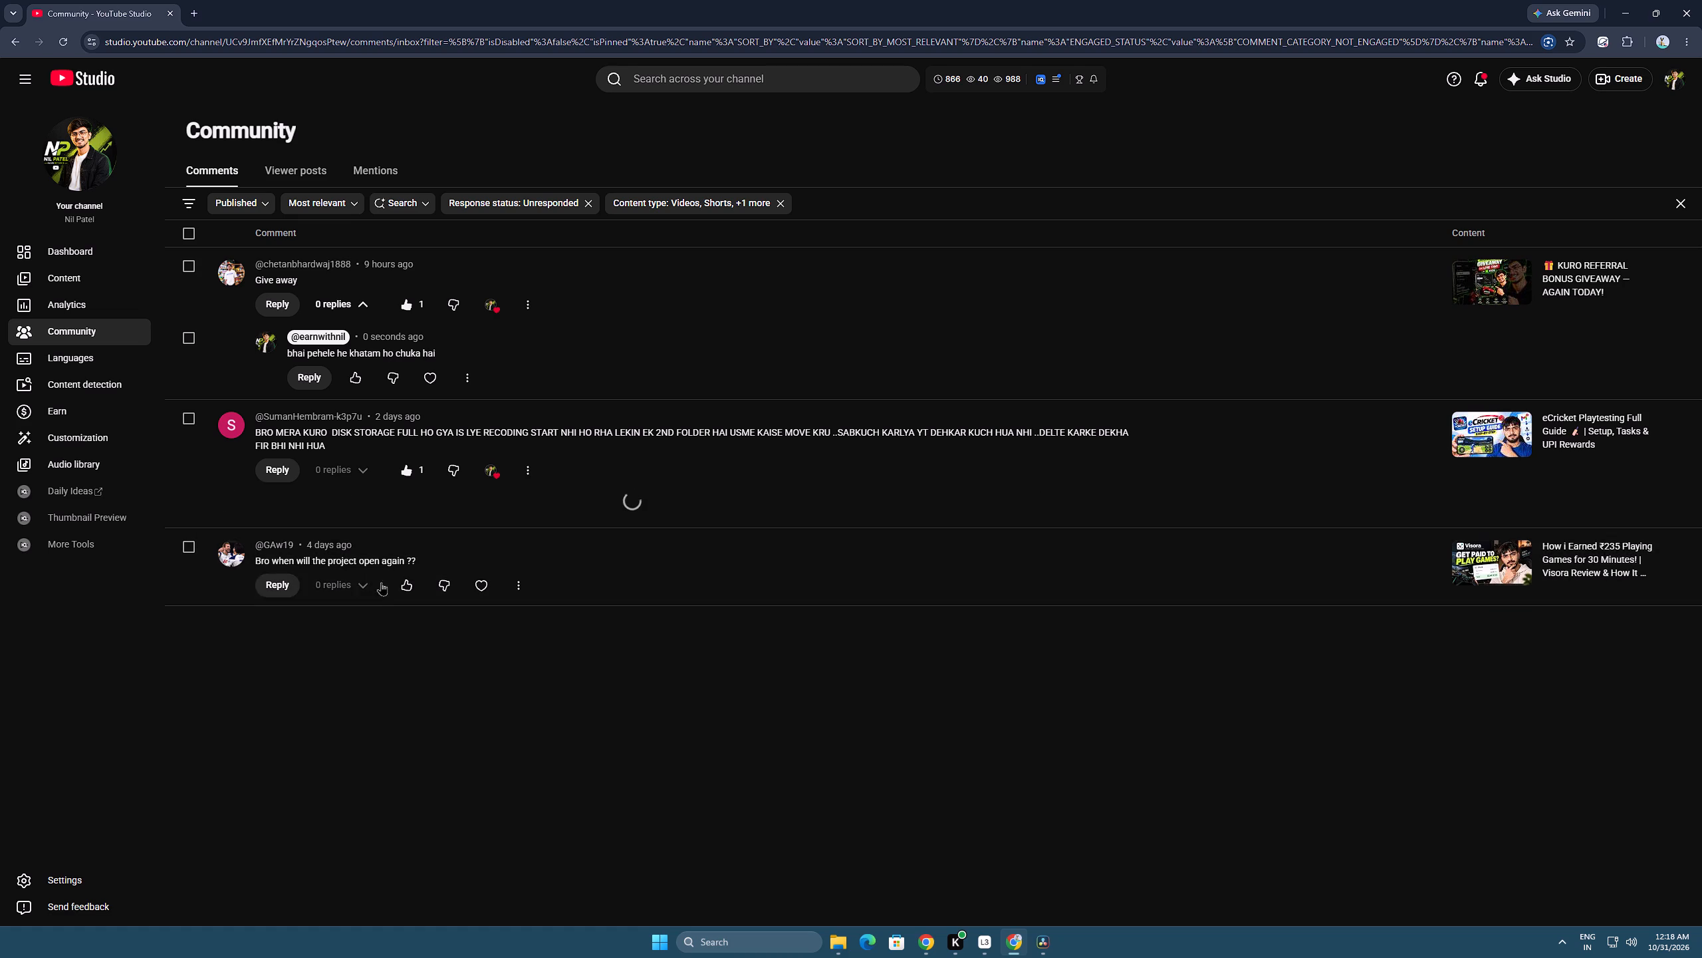
Like and heart the comment asking when the project reopens, and reply "dont know! will be updating on discord ASAP".
left_click(404, 619)
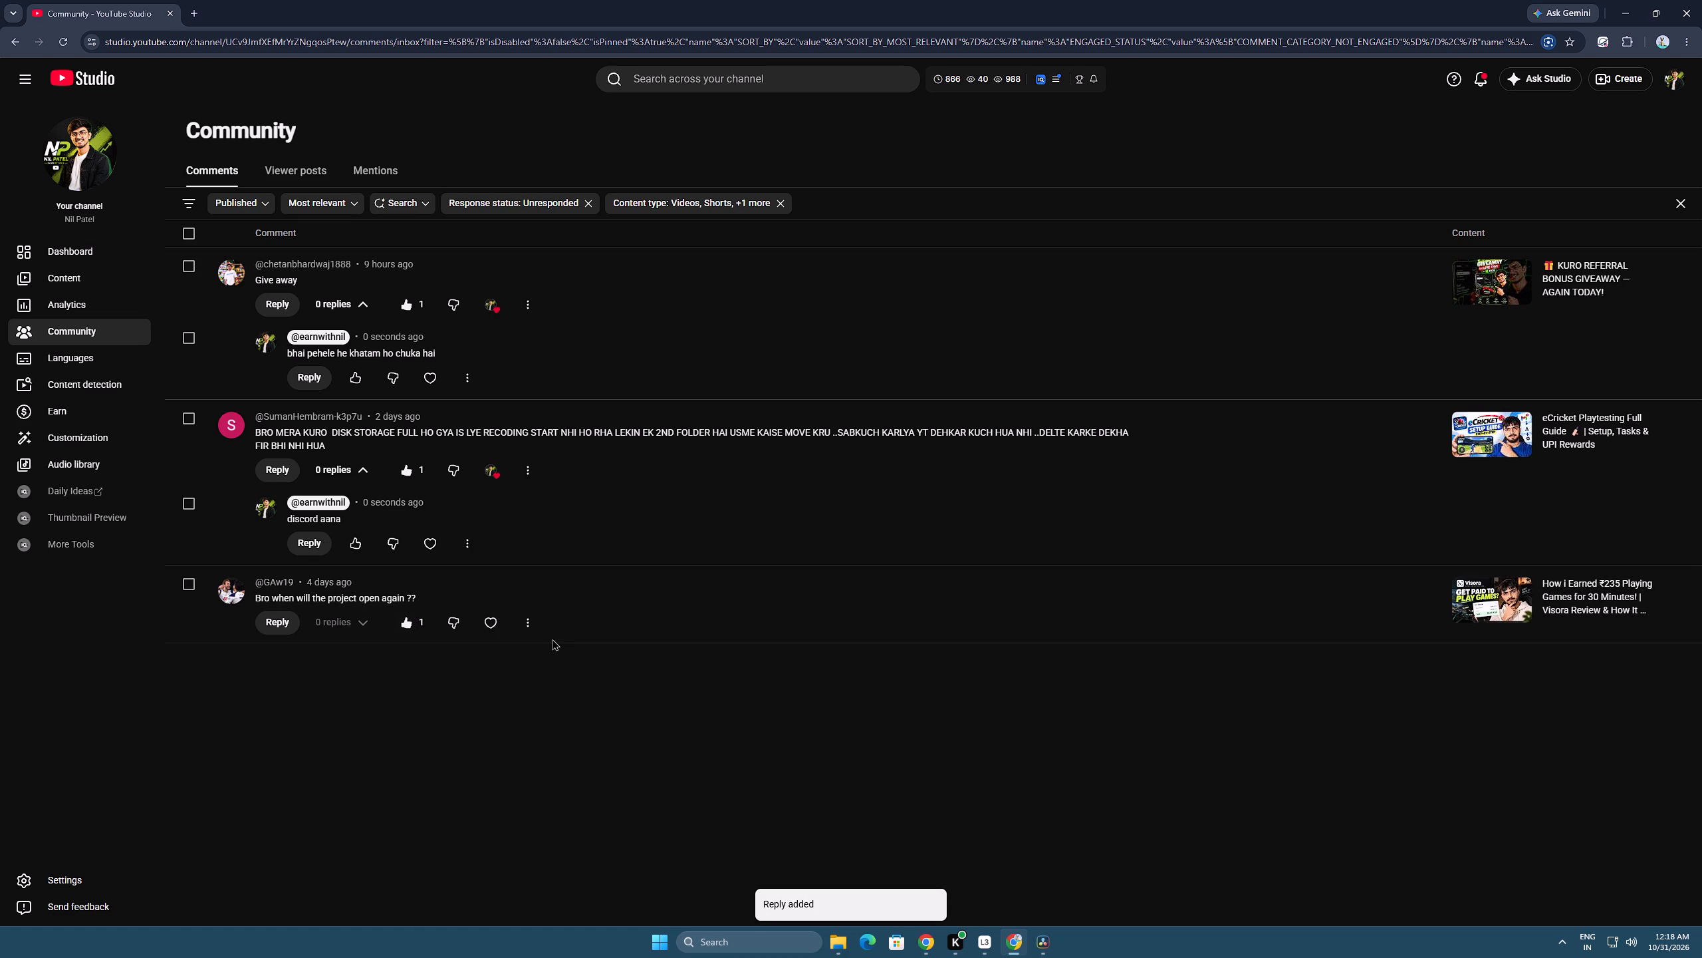
left_click(485, 627)
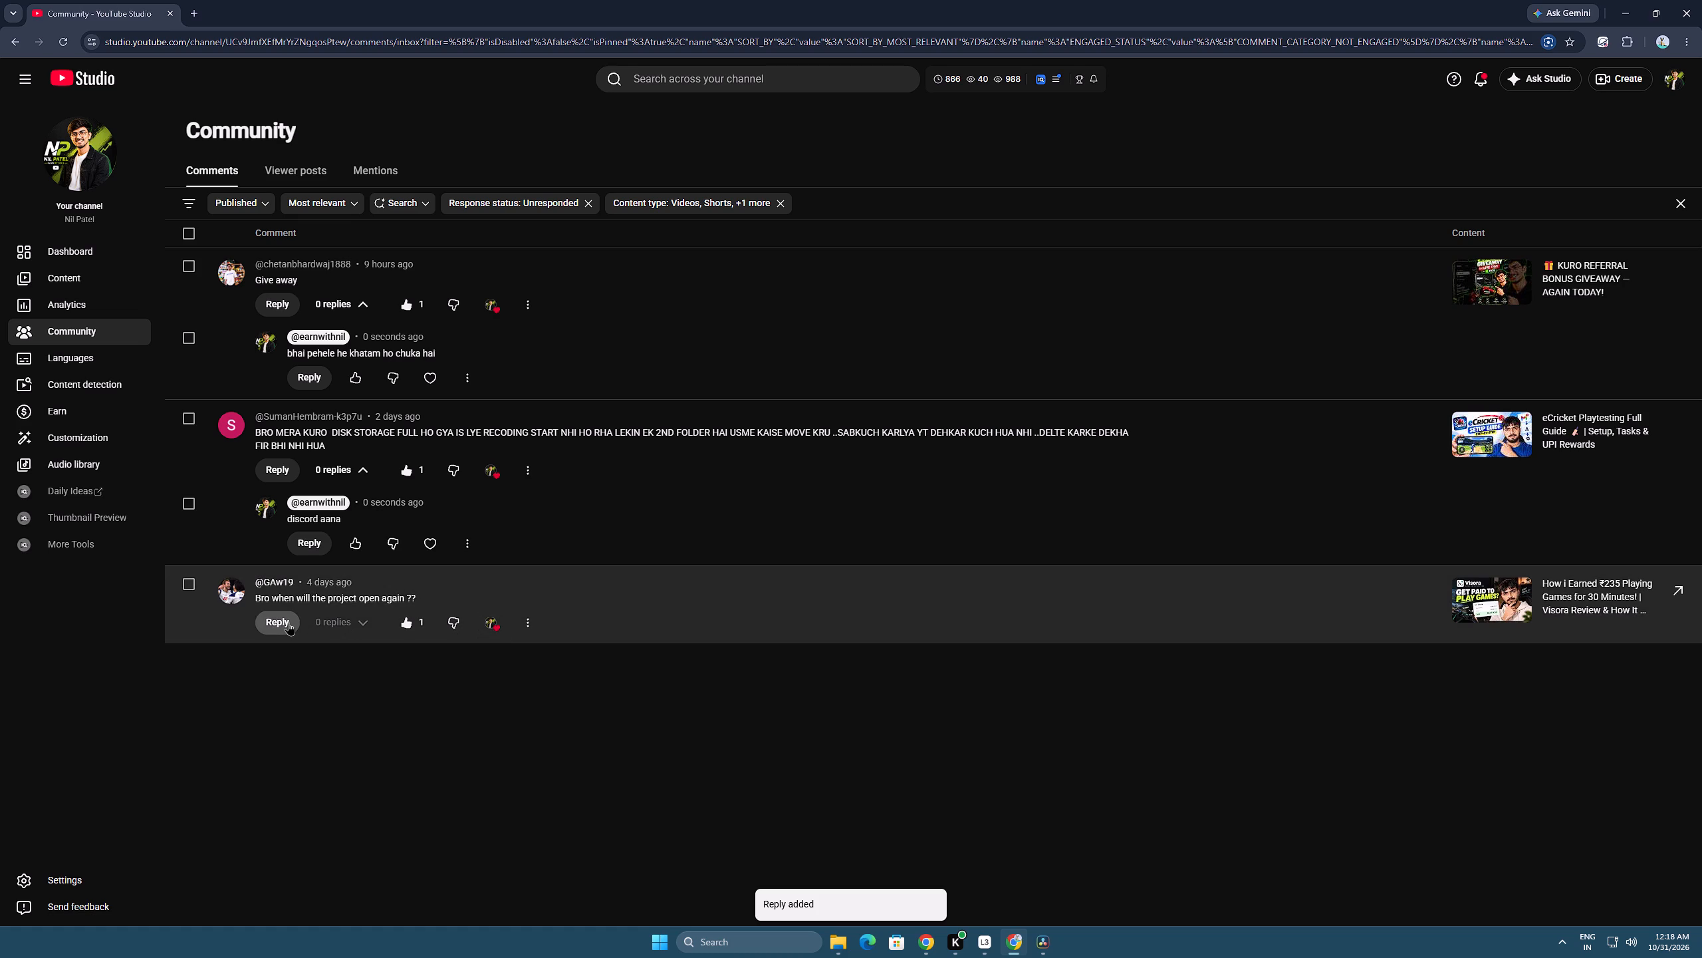
left_click(289, 622)
type("dont know!")
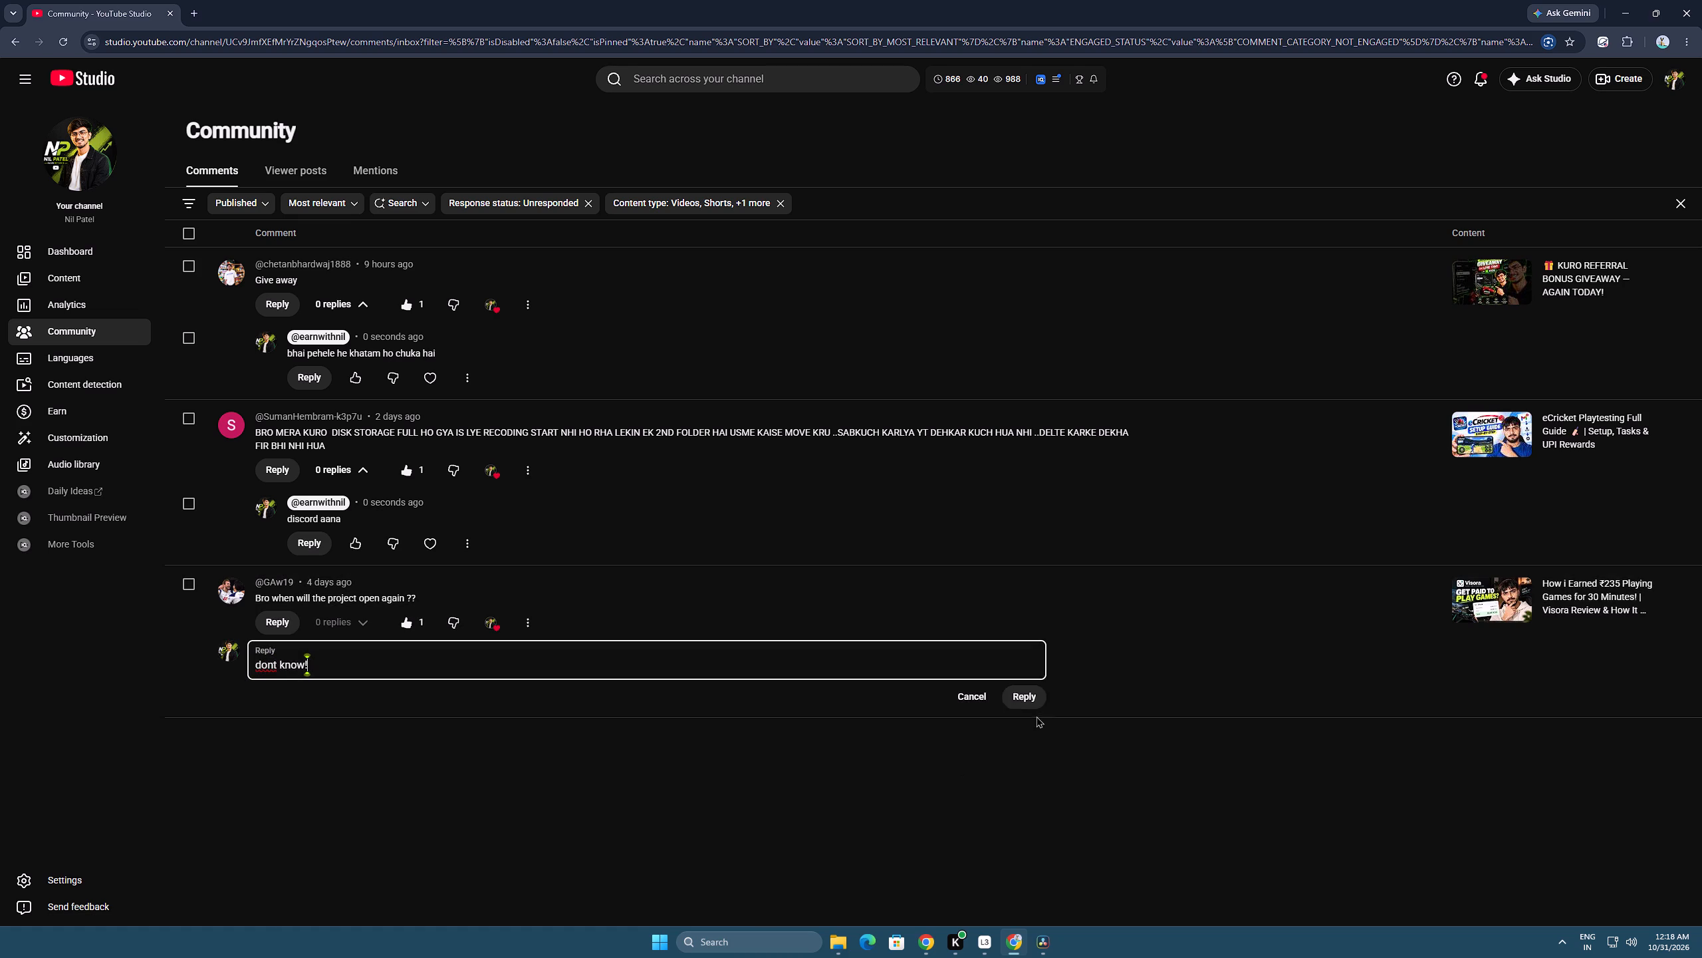
key("space")
type("will")
key("space")
type("be updating")
key("space")
type("on dis")
type("cord")
key("space")
key("shift+a")
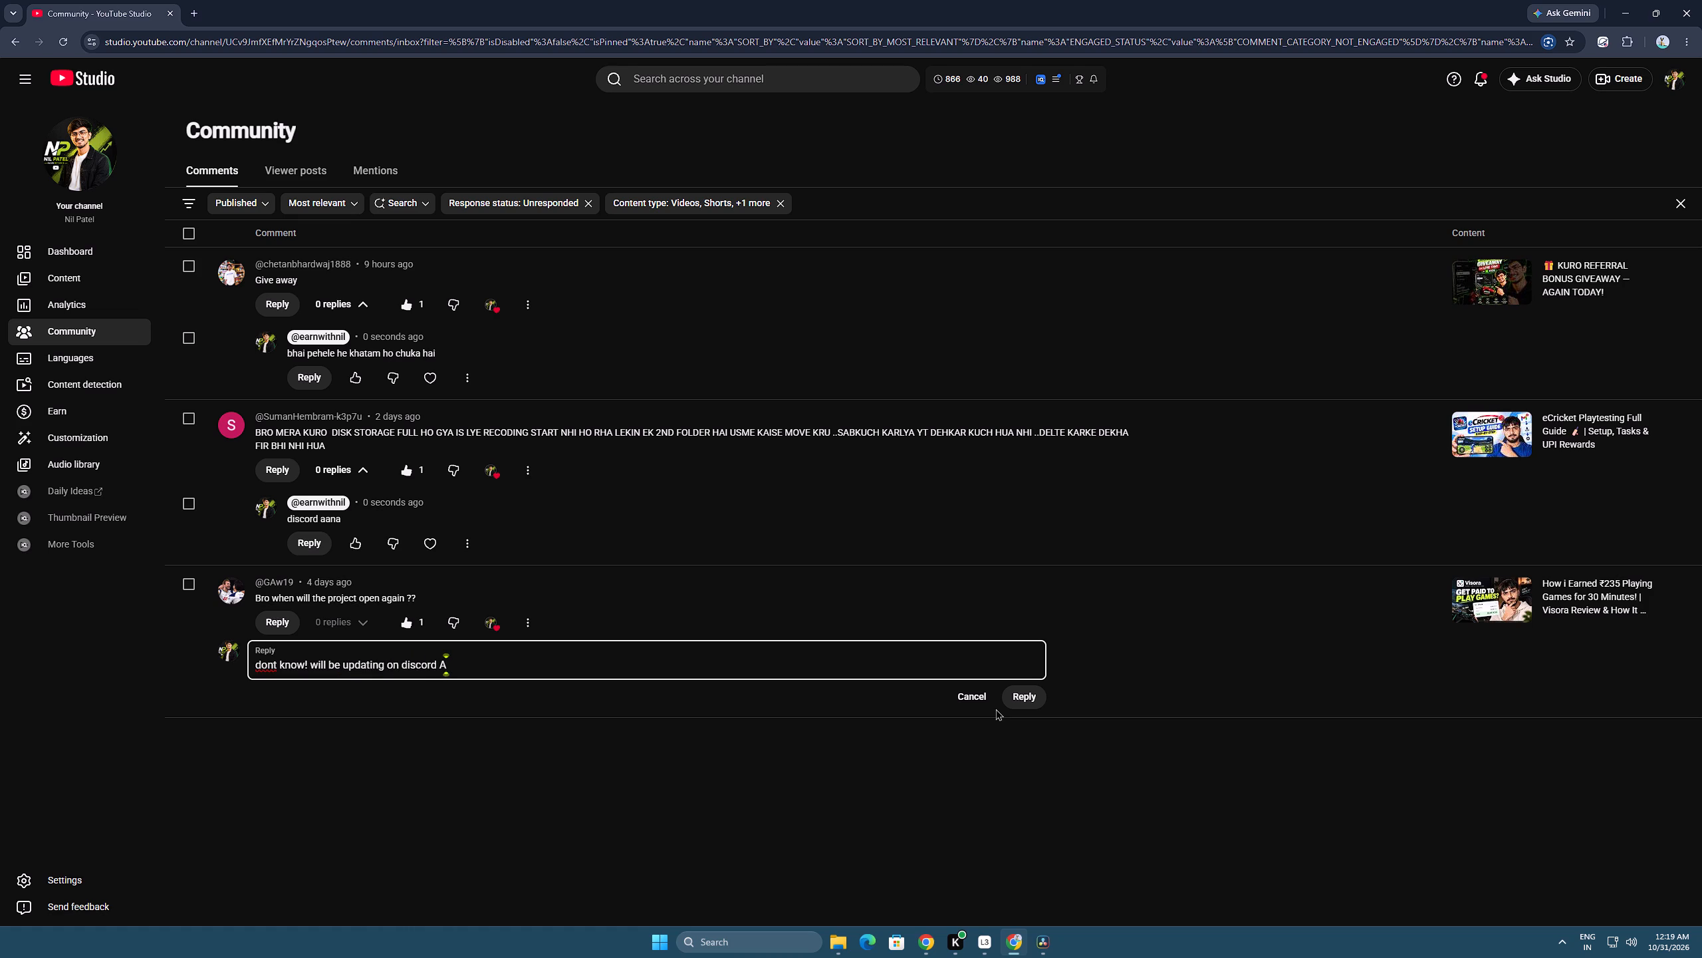
type("SAP")
left_click(1033, 698)
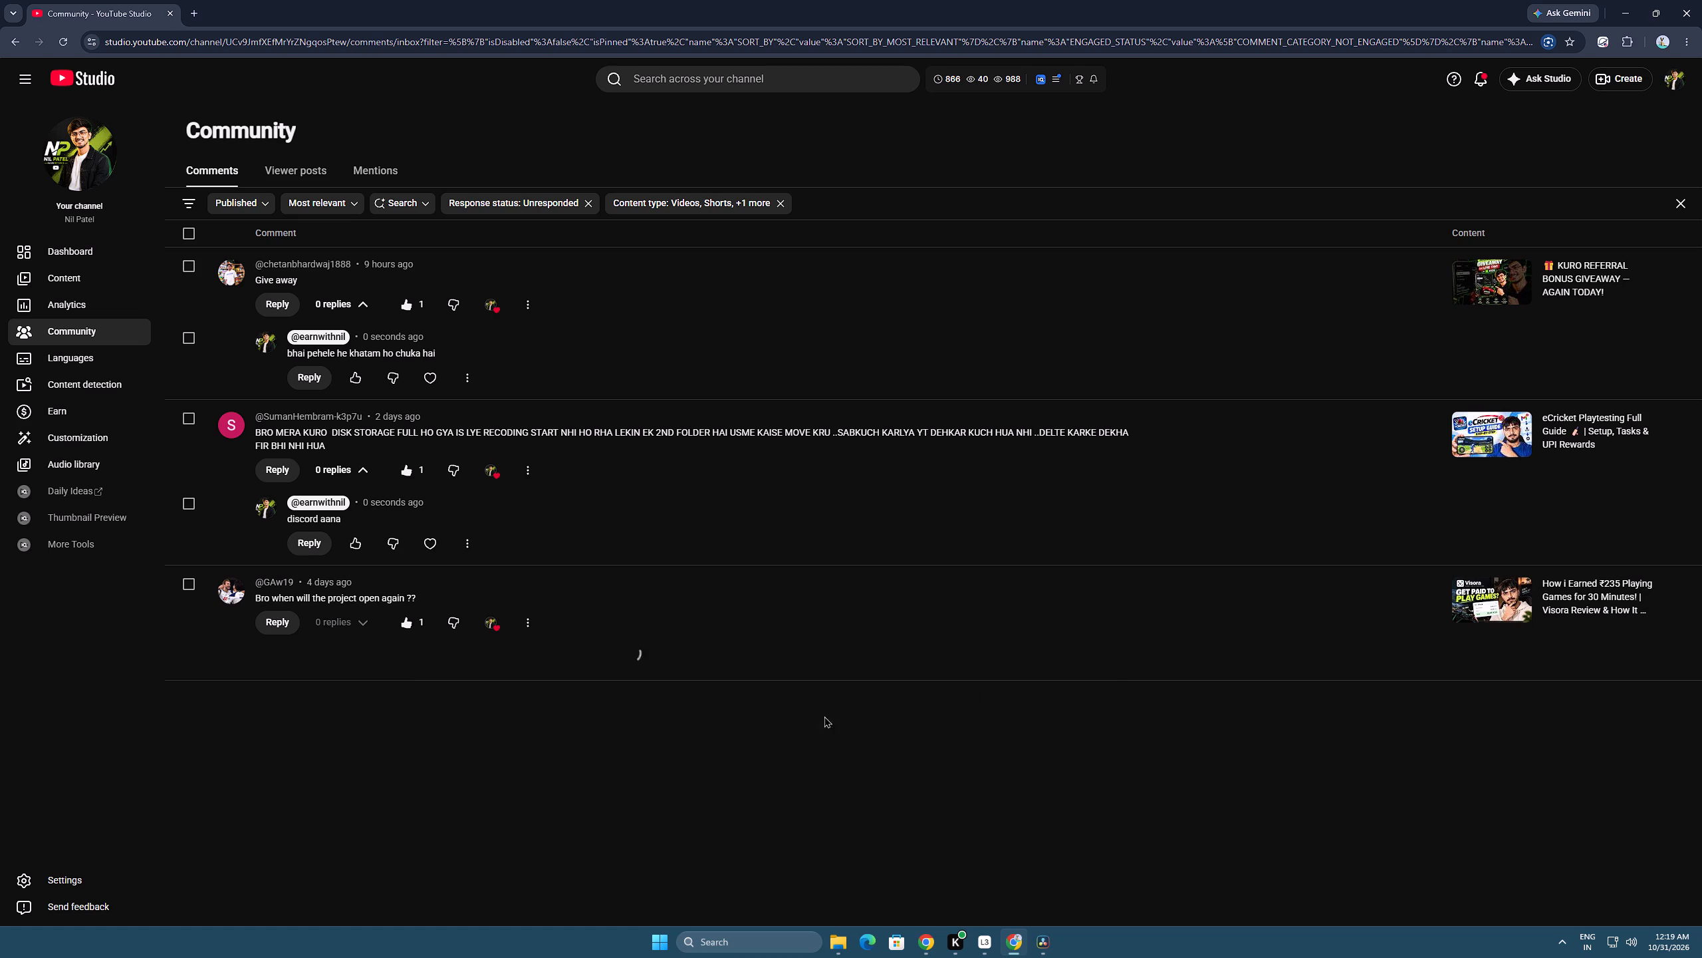
Review the channel dashboard and the analytics by content type, especially live streams, and close YouTube Studio.
left_click(120, 255)
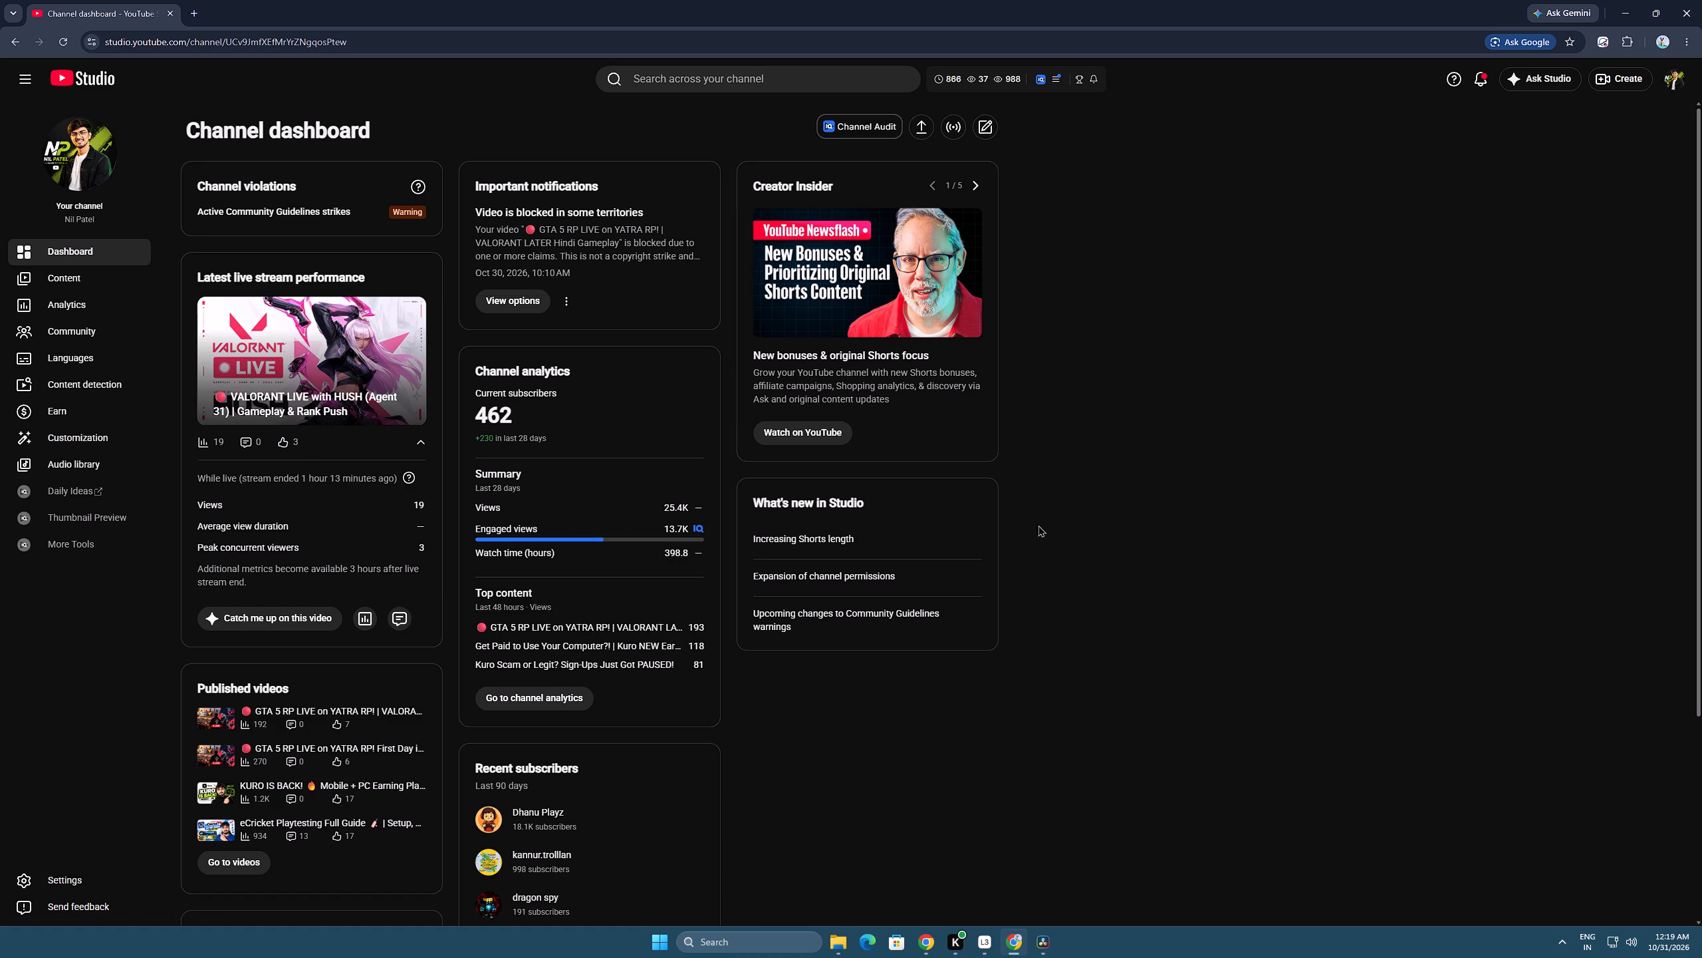
scroll(297, 619, "down", 8)
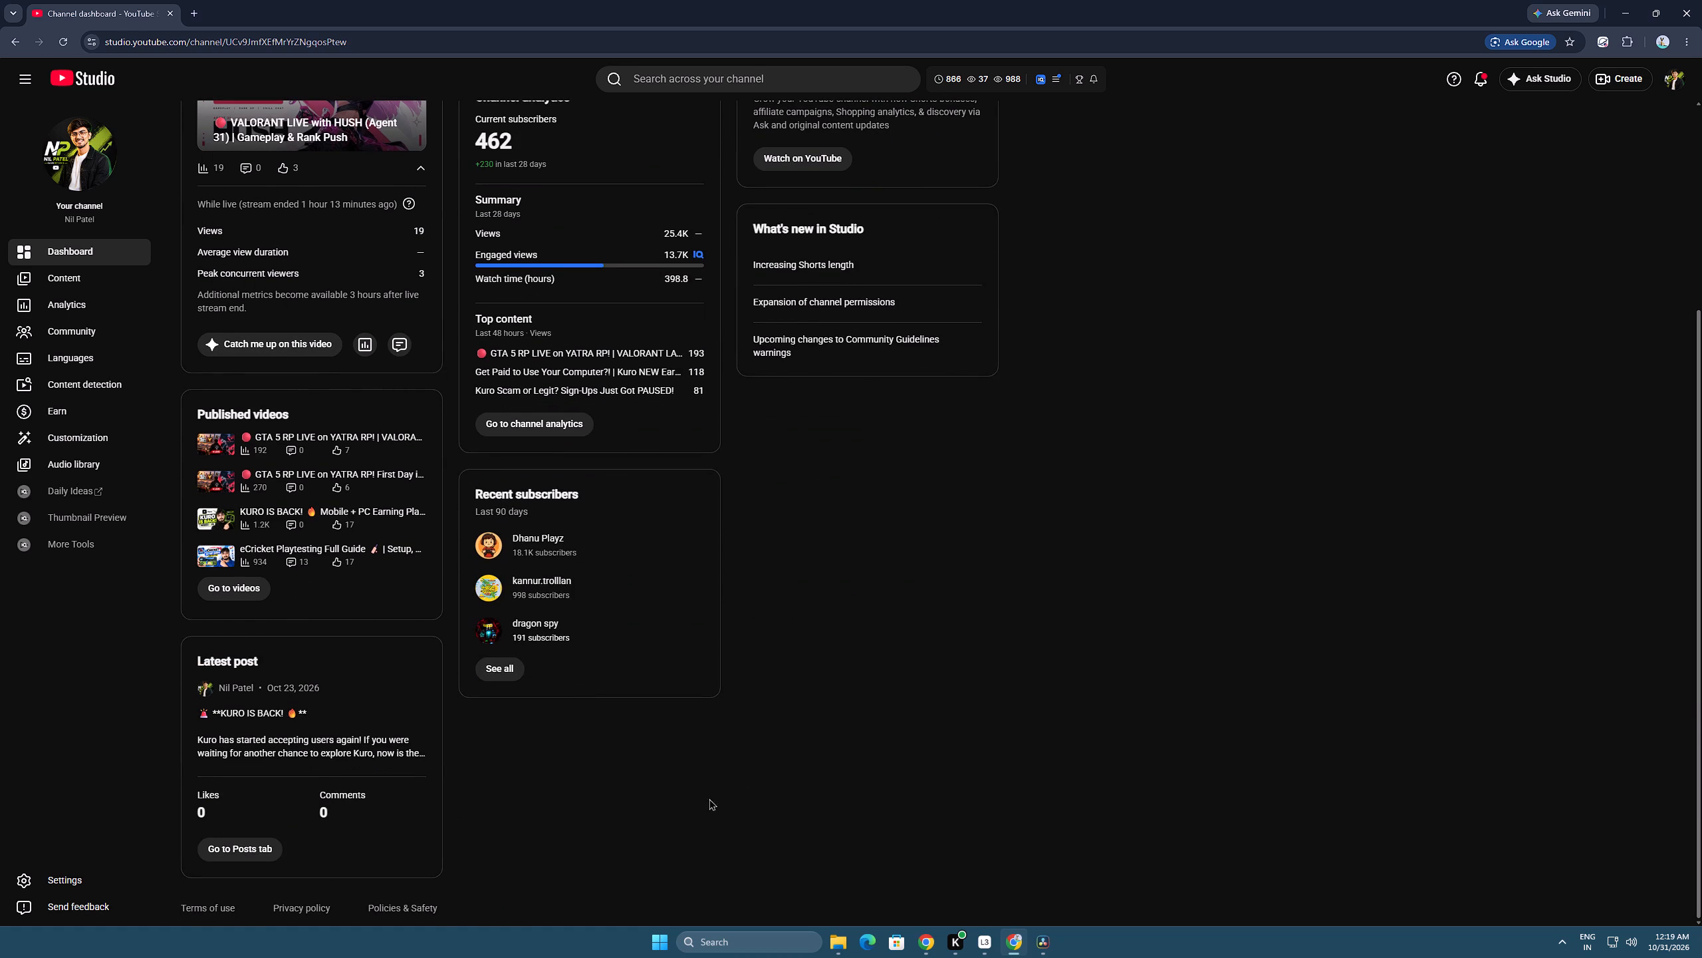
left_click(66, 301)
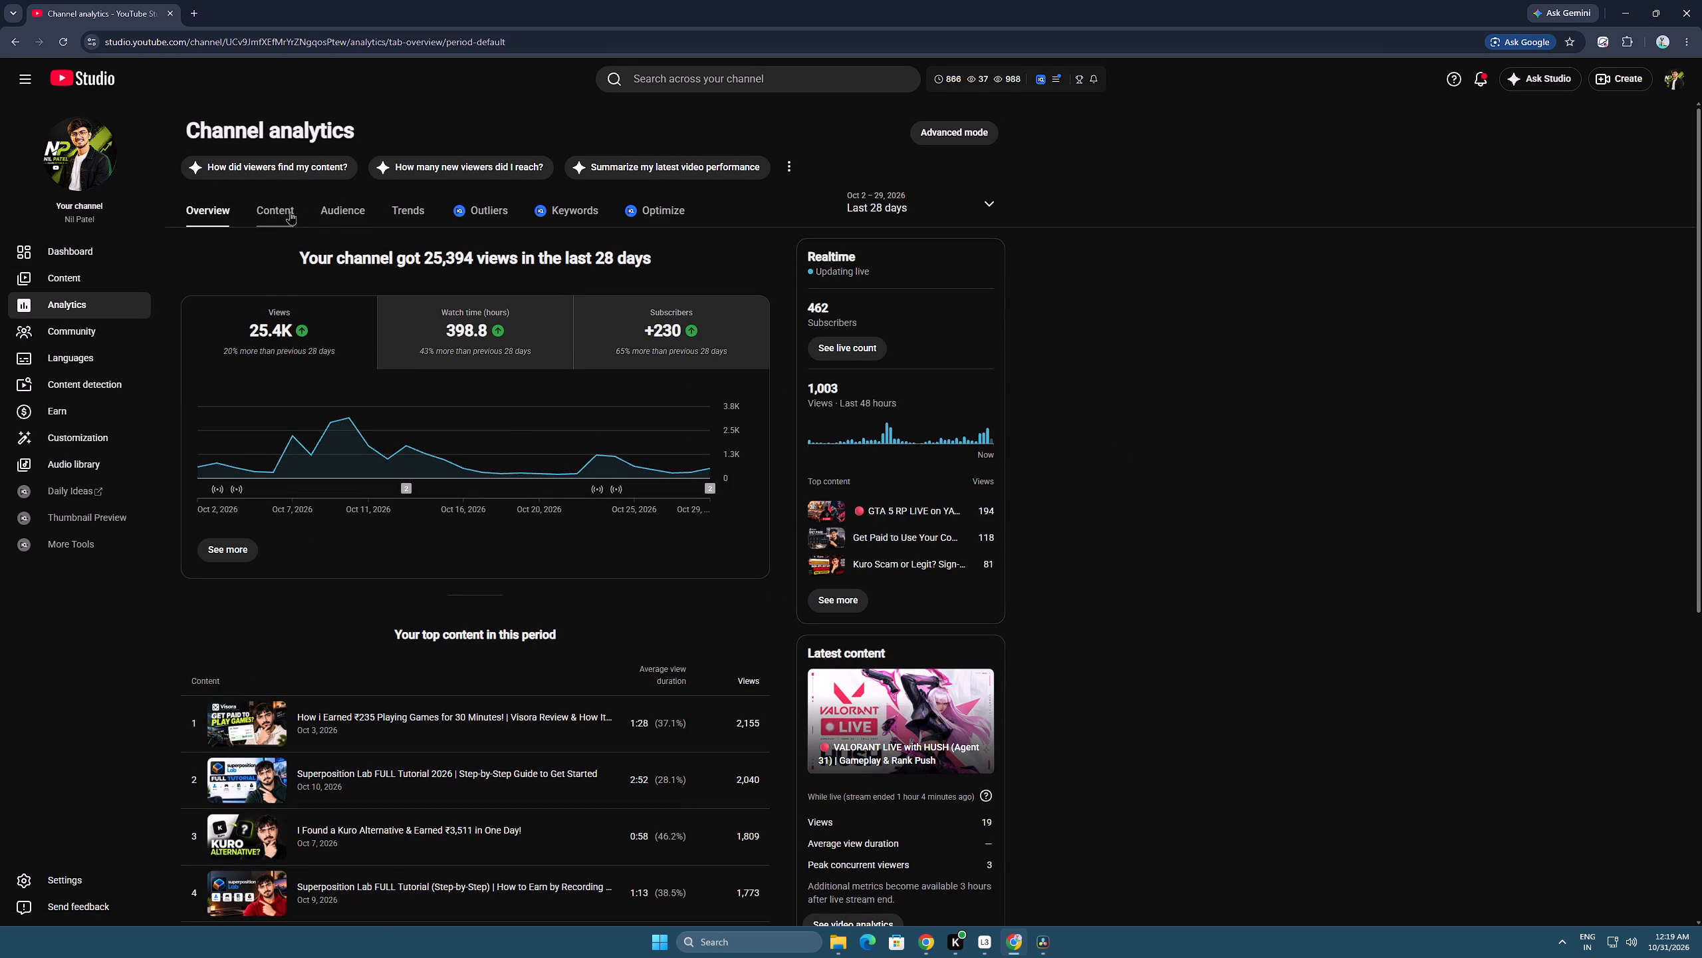
left_click(279, 207)
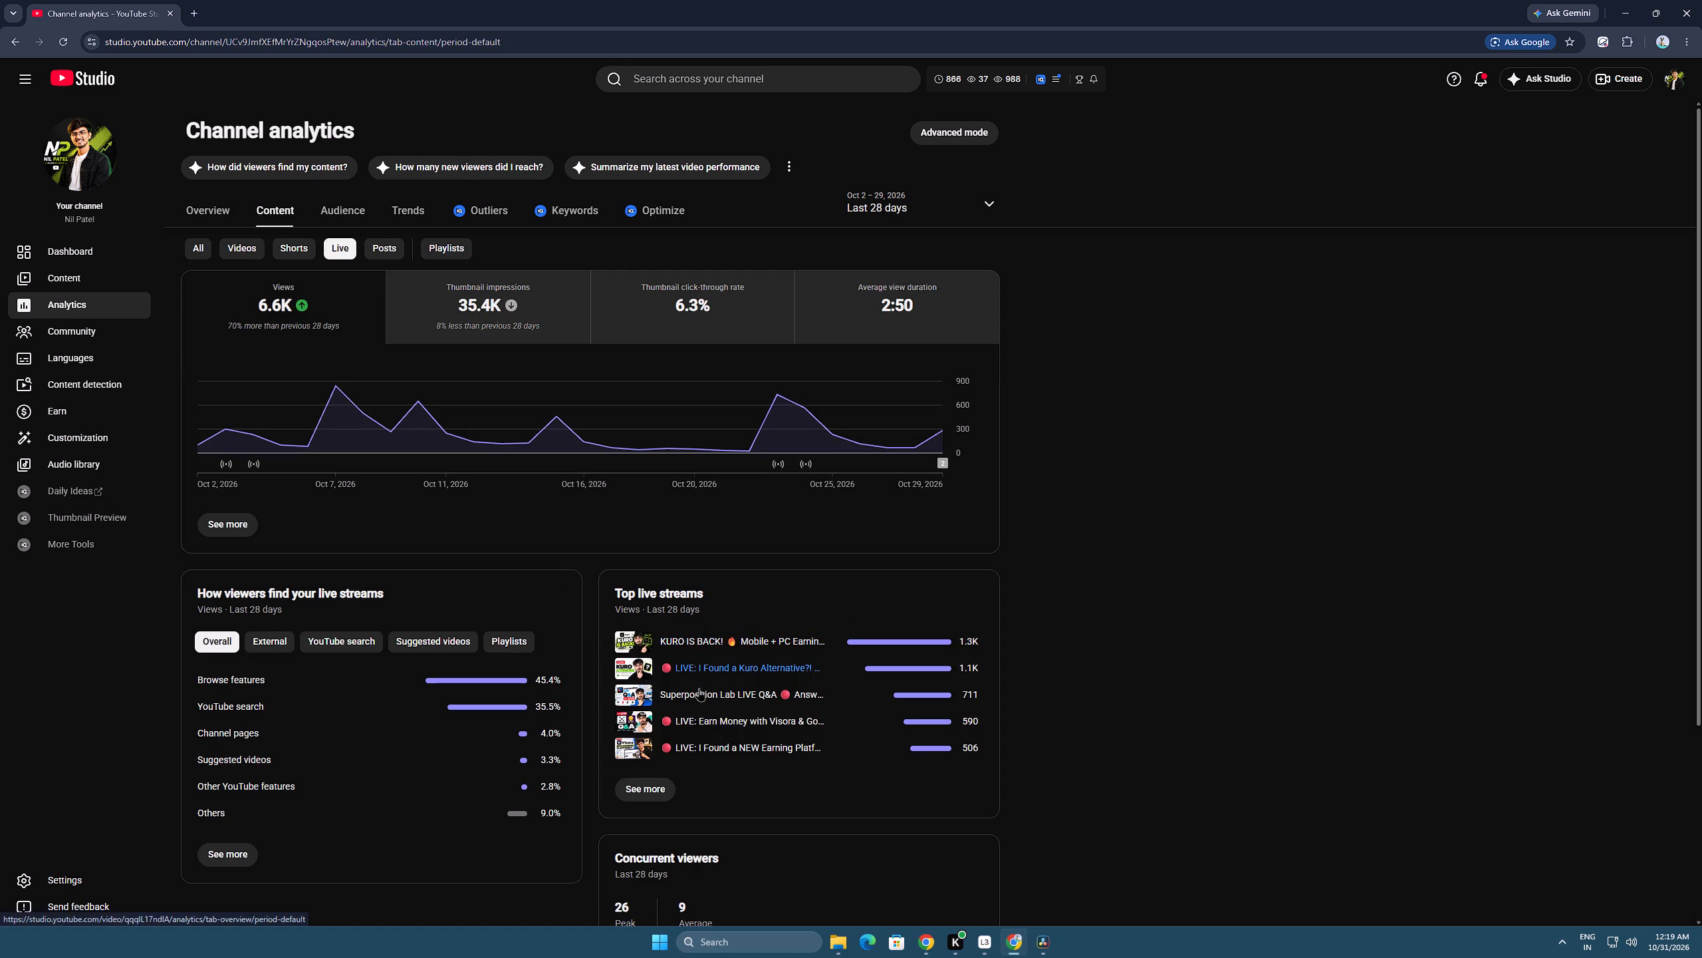
scroll(459, 454, "up", 7)
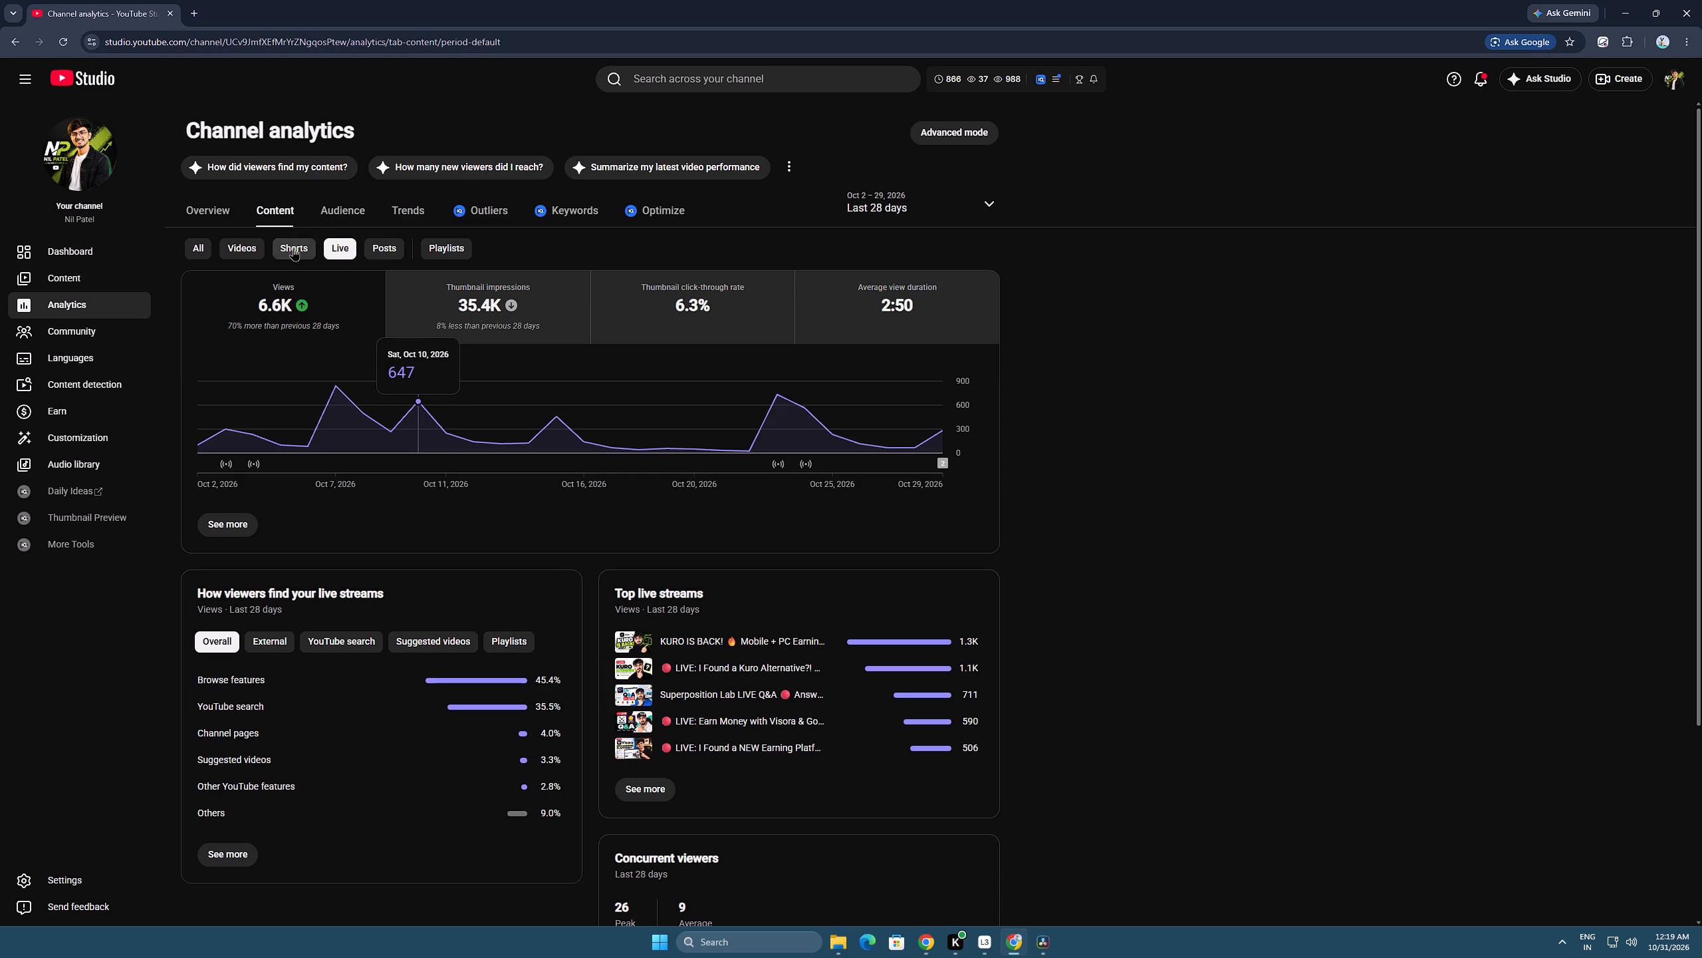
left_click(203, 251)
left_click(312, 247)
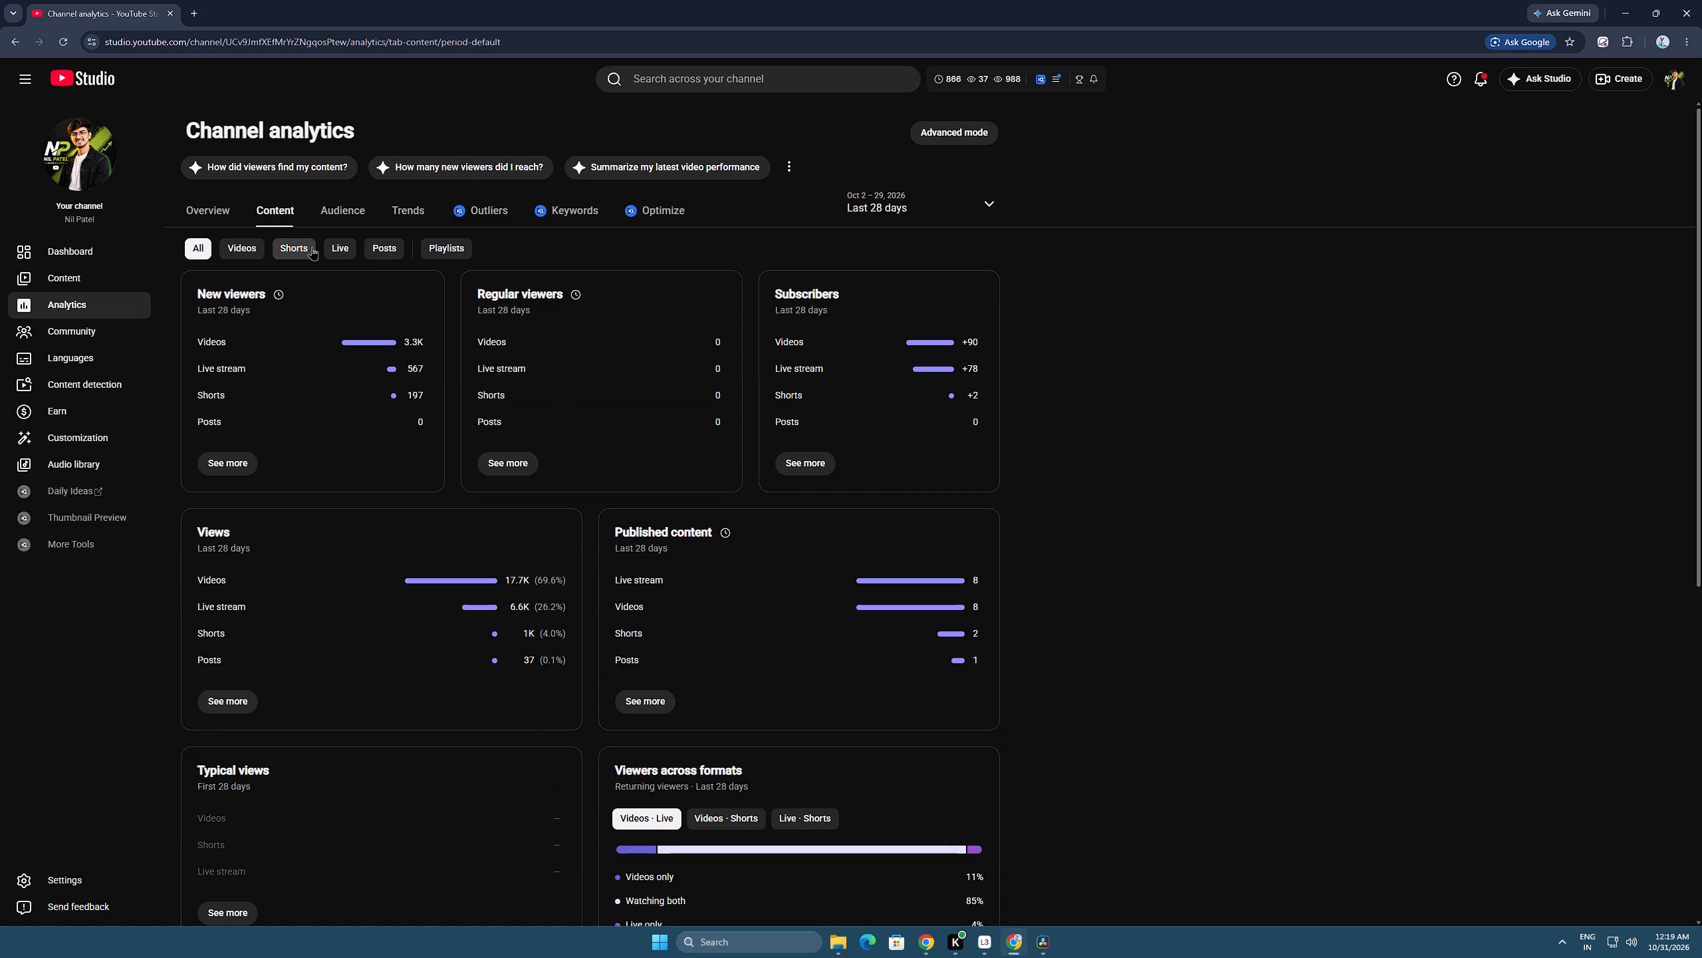
left_click(247, 253)
left_click(338, 253)
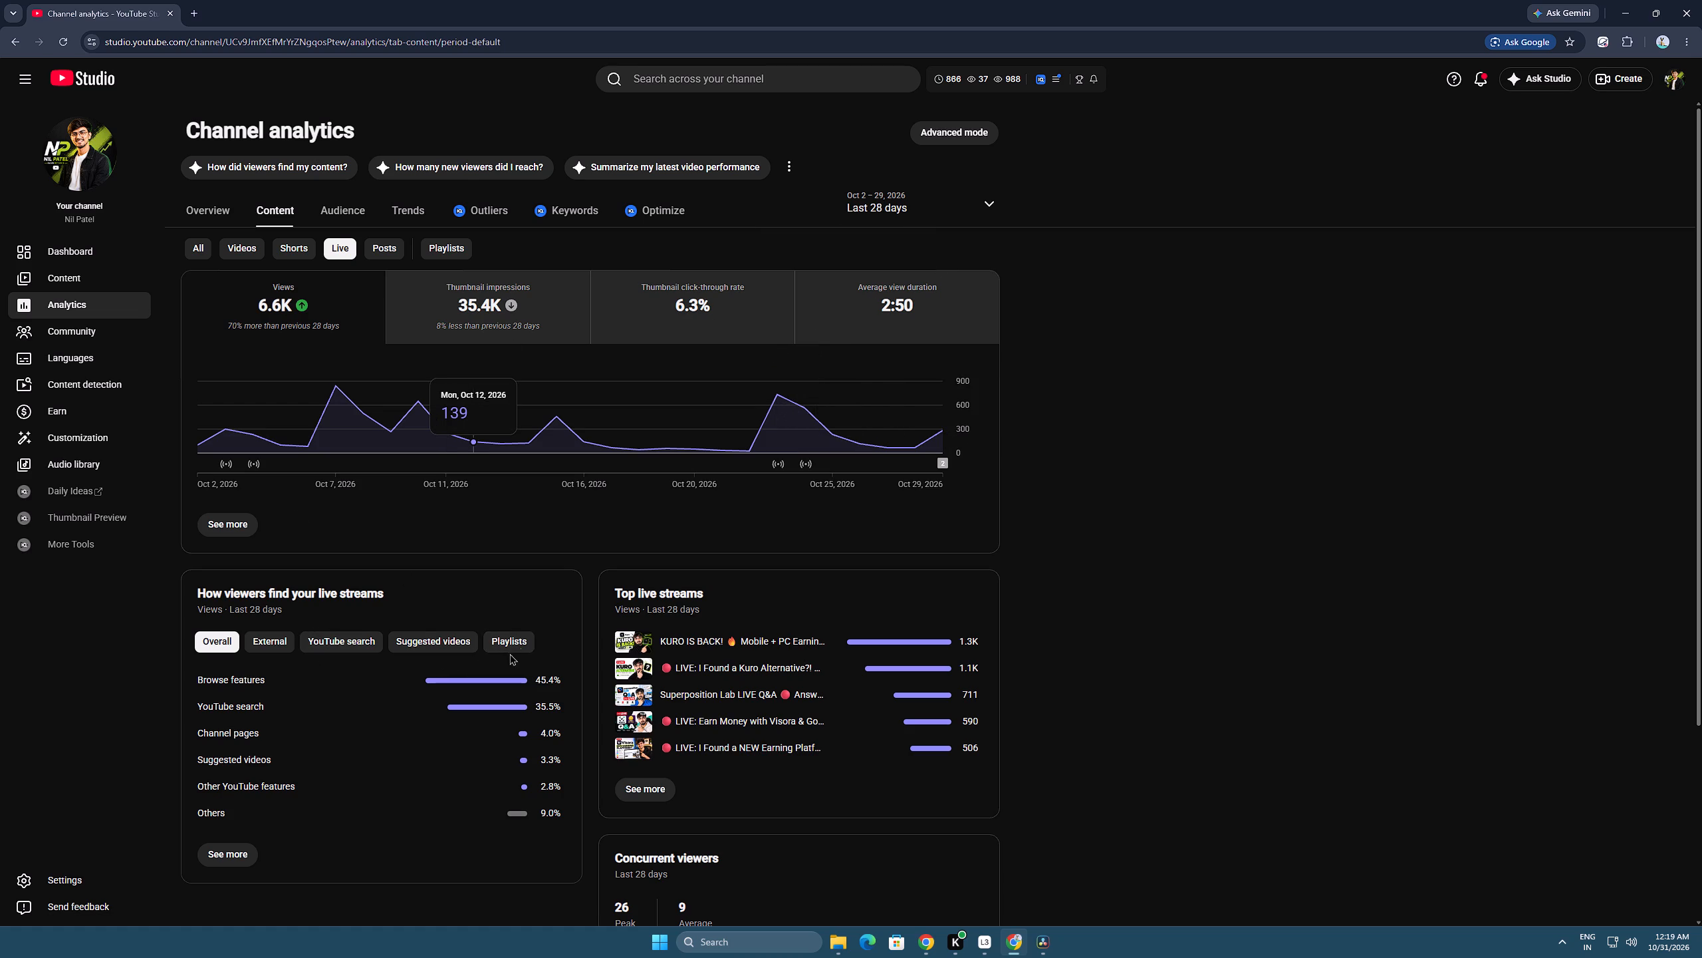
scroll(657, 611, "down", 8)
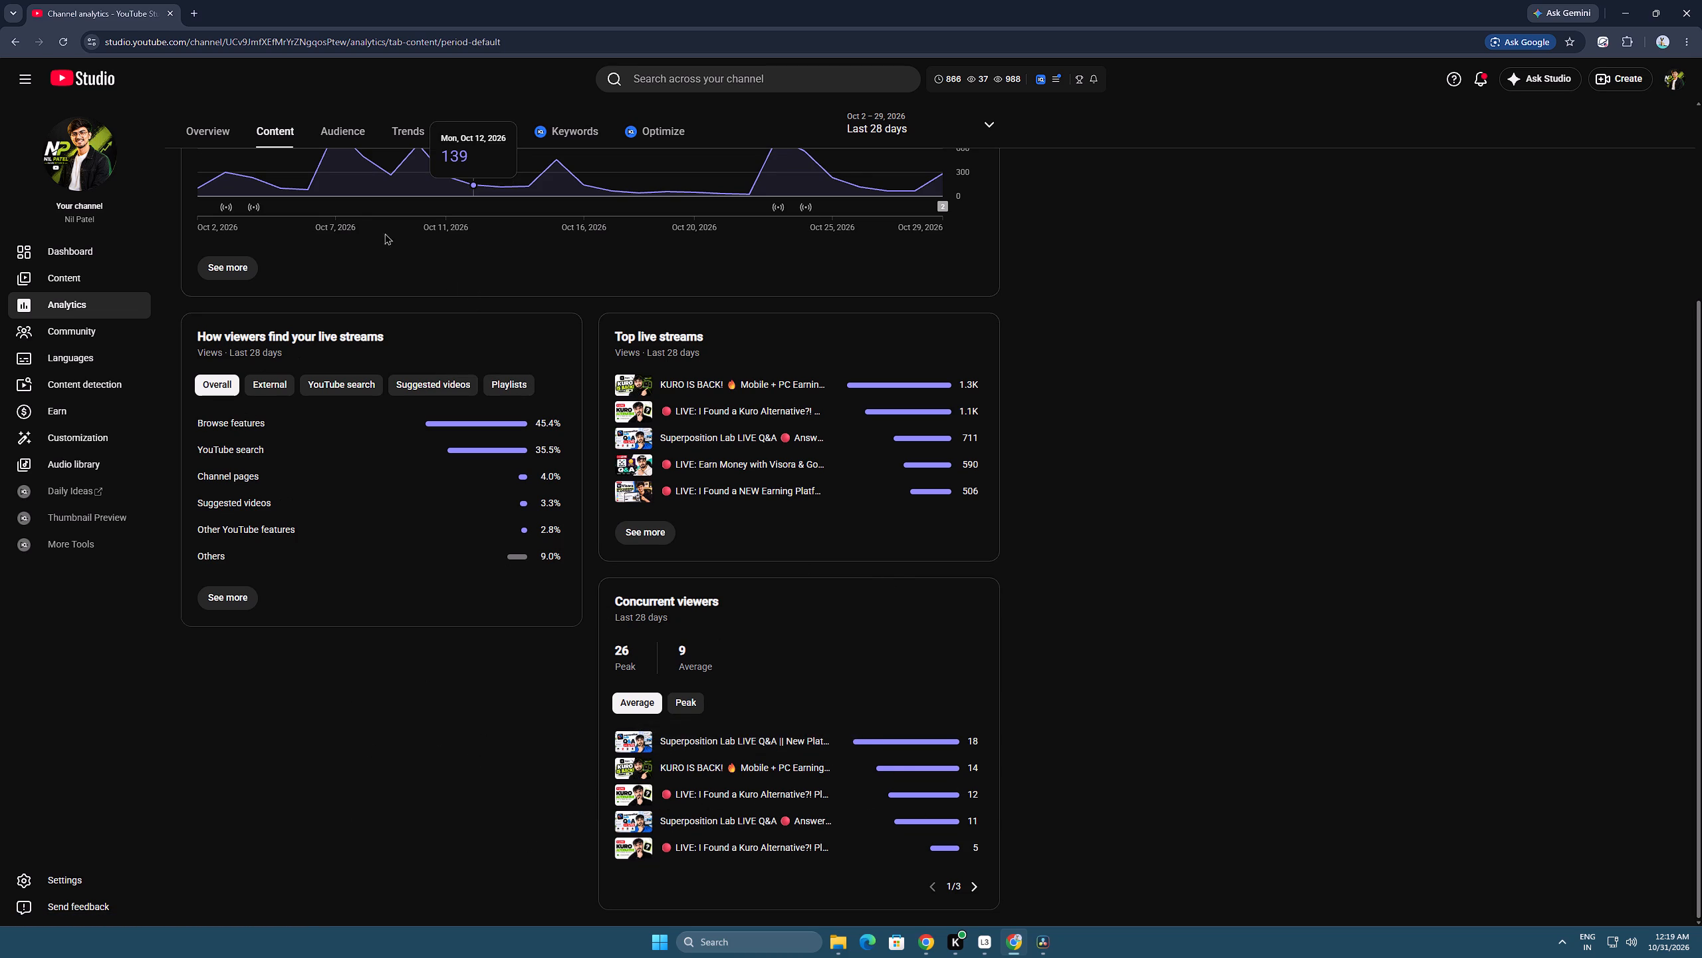
left_click(174, 16)
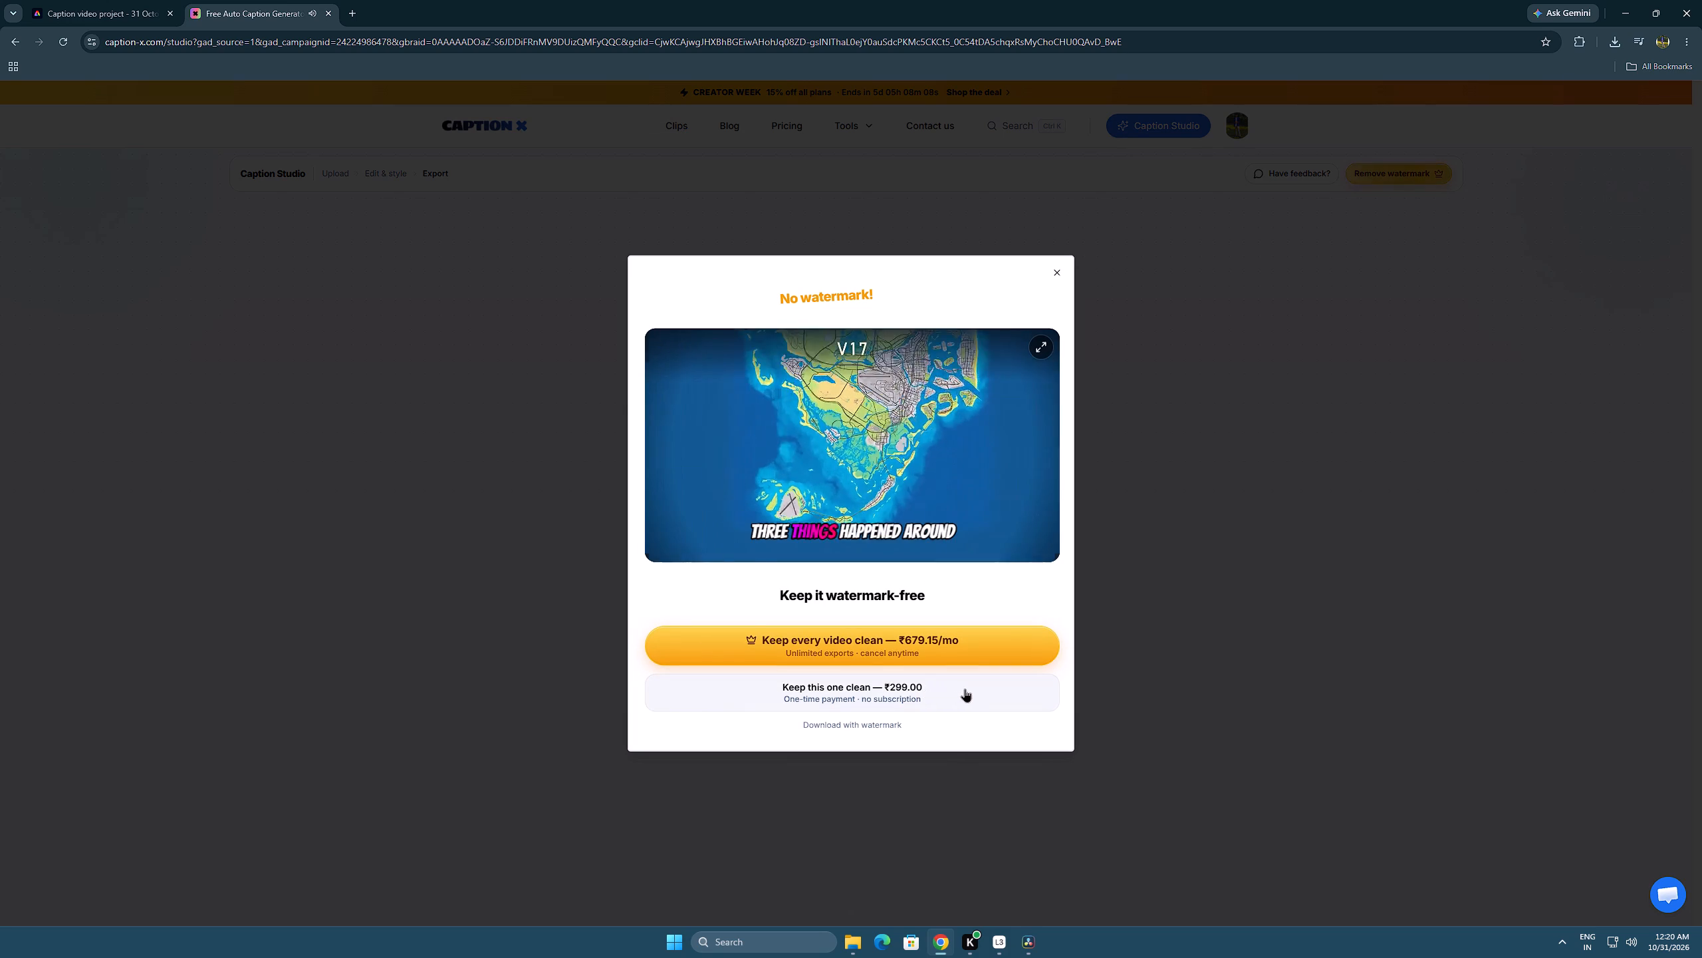
Download the exported captioned video with the watermark from Caption X.
left_click(865, 728)
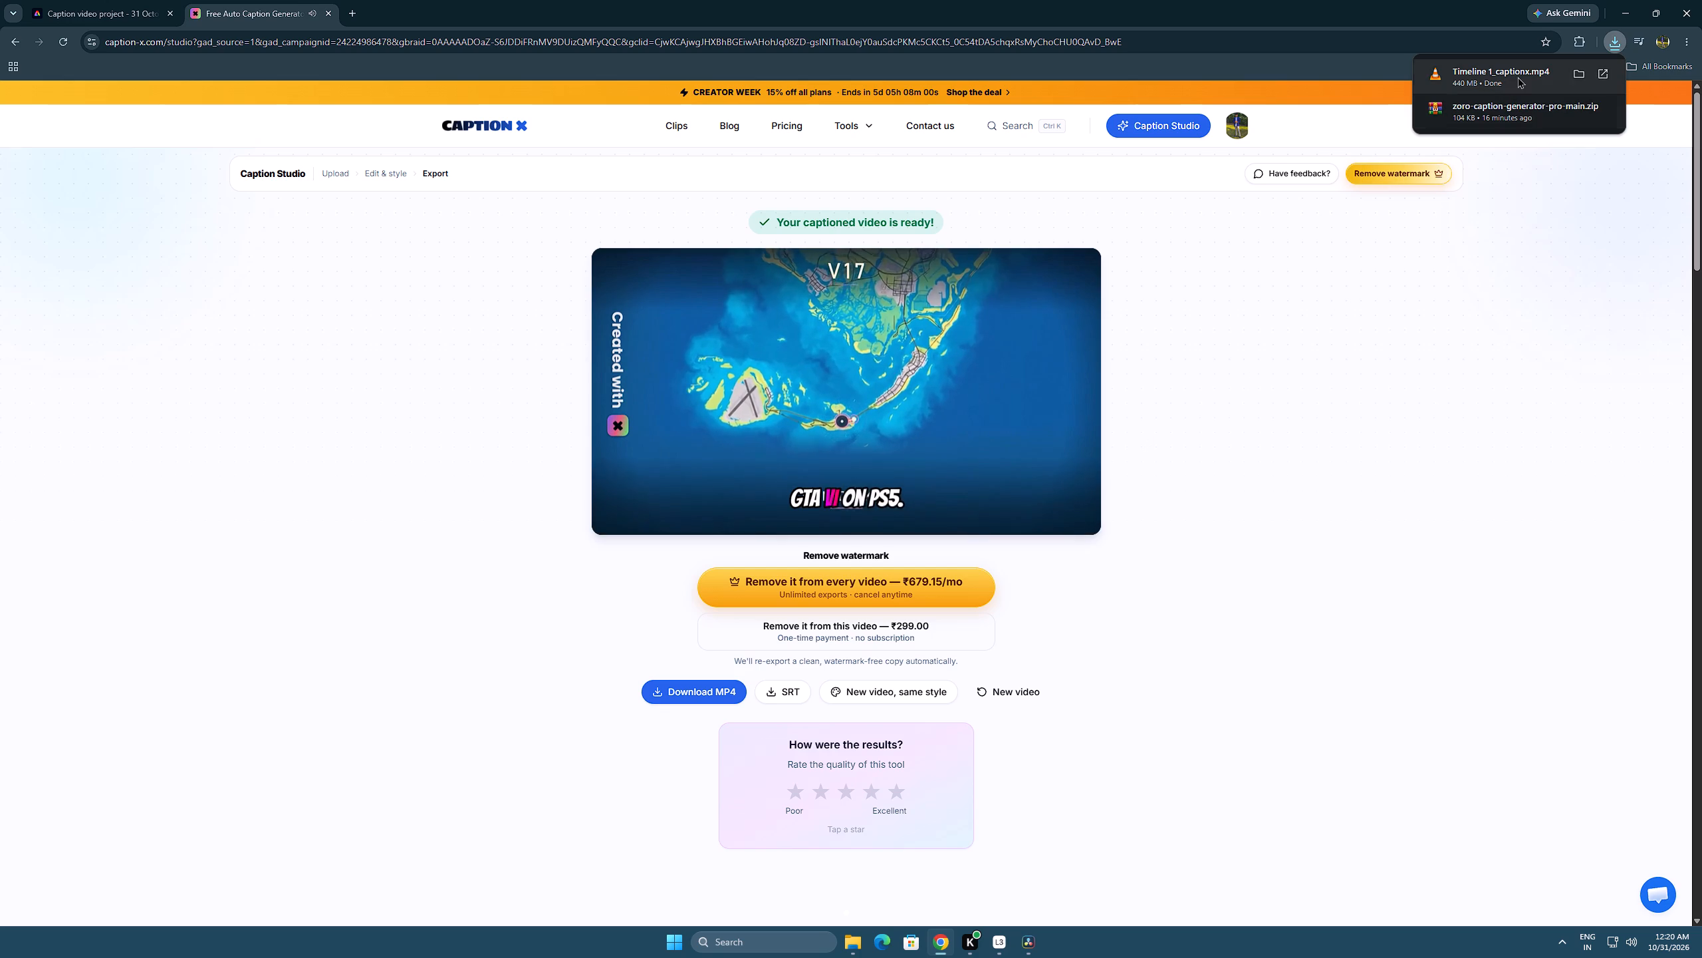
Play the downloaded Timeline 1_captionx.mp4 in VLC to check its captions, and close the player.
left_click(1517, 77)
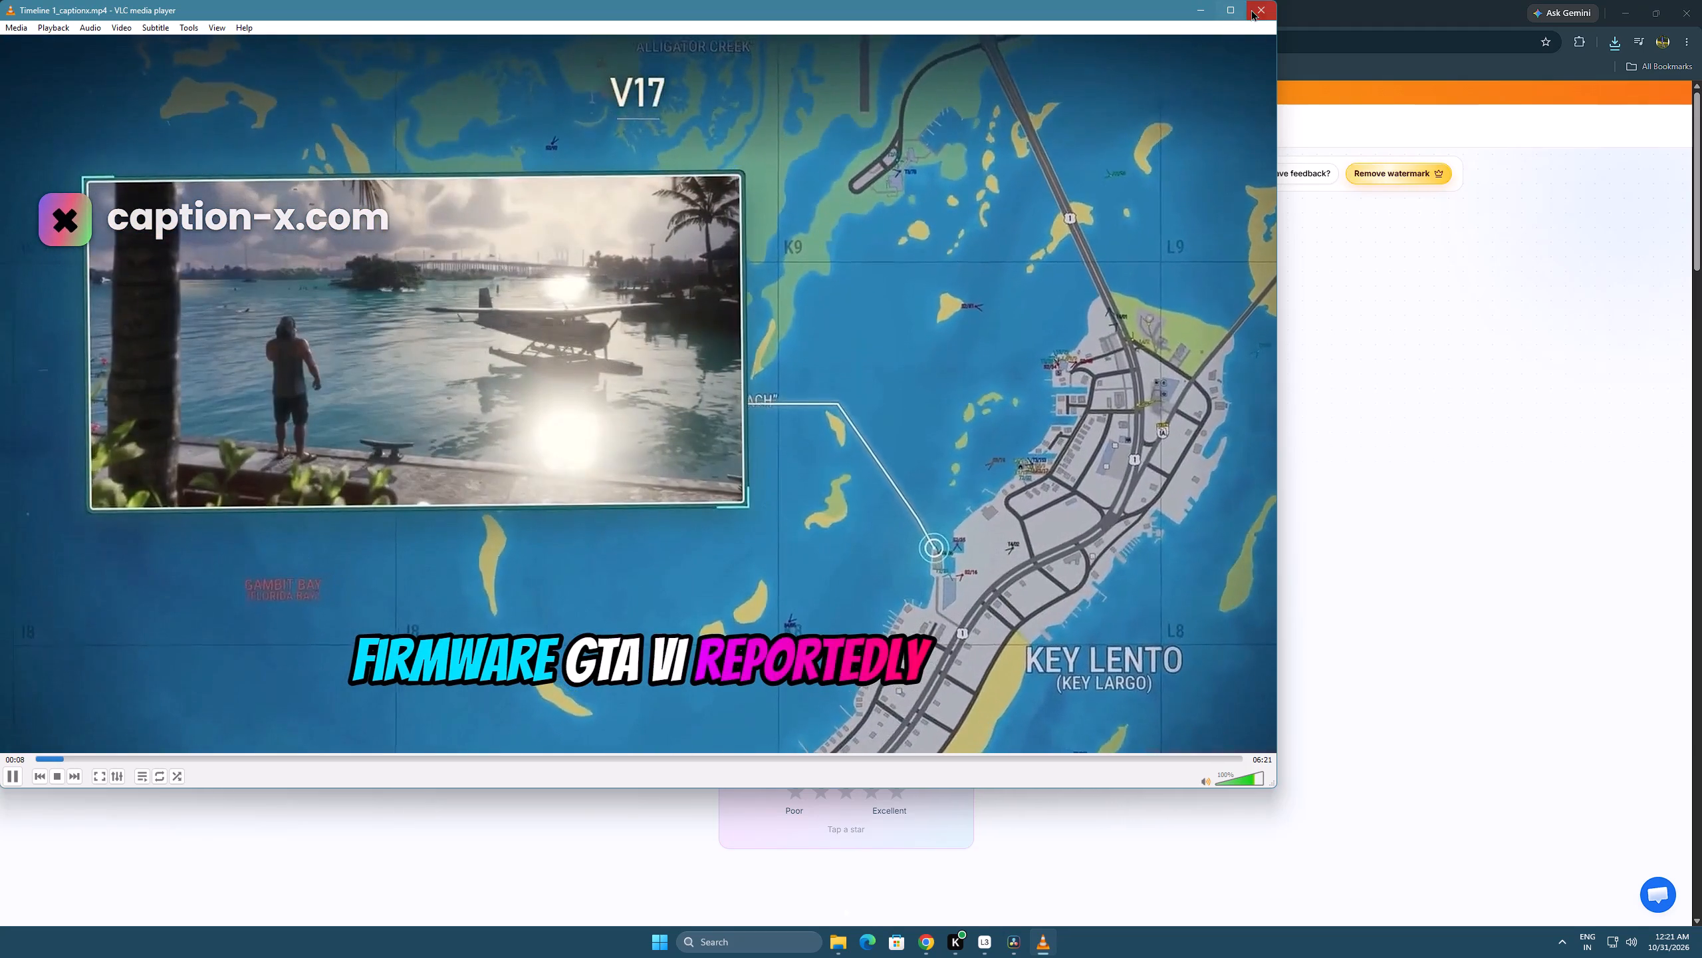
left_click(1251, 9)
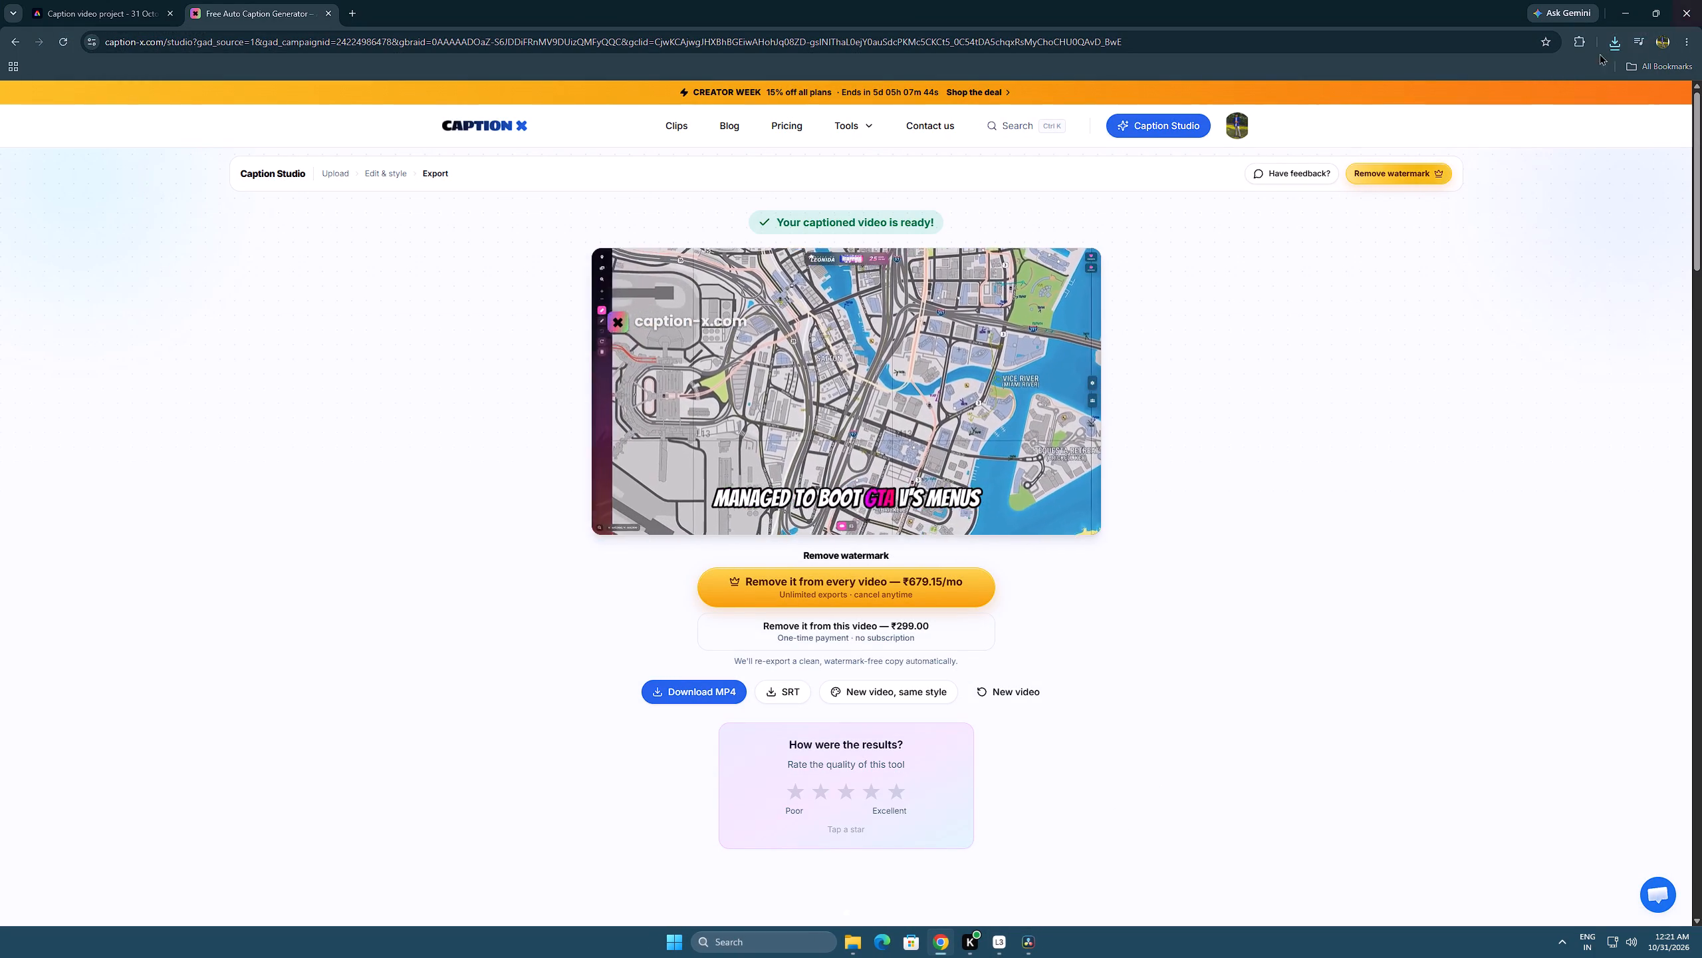
Switch to DaVinci Resolve and open New Project 3.
left_click(1019, 943)
double_click(656, 349)
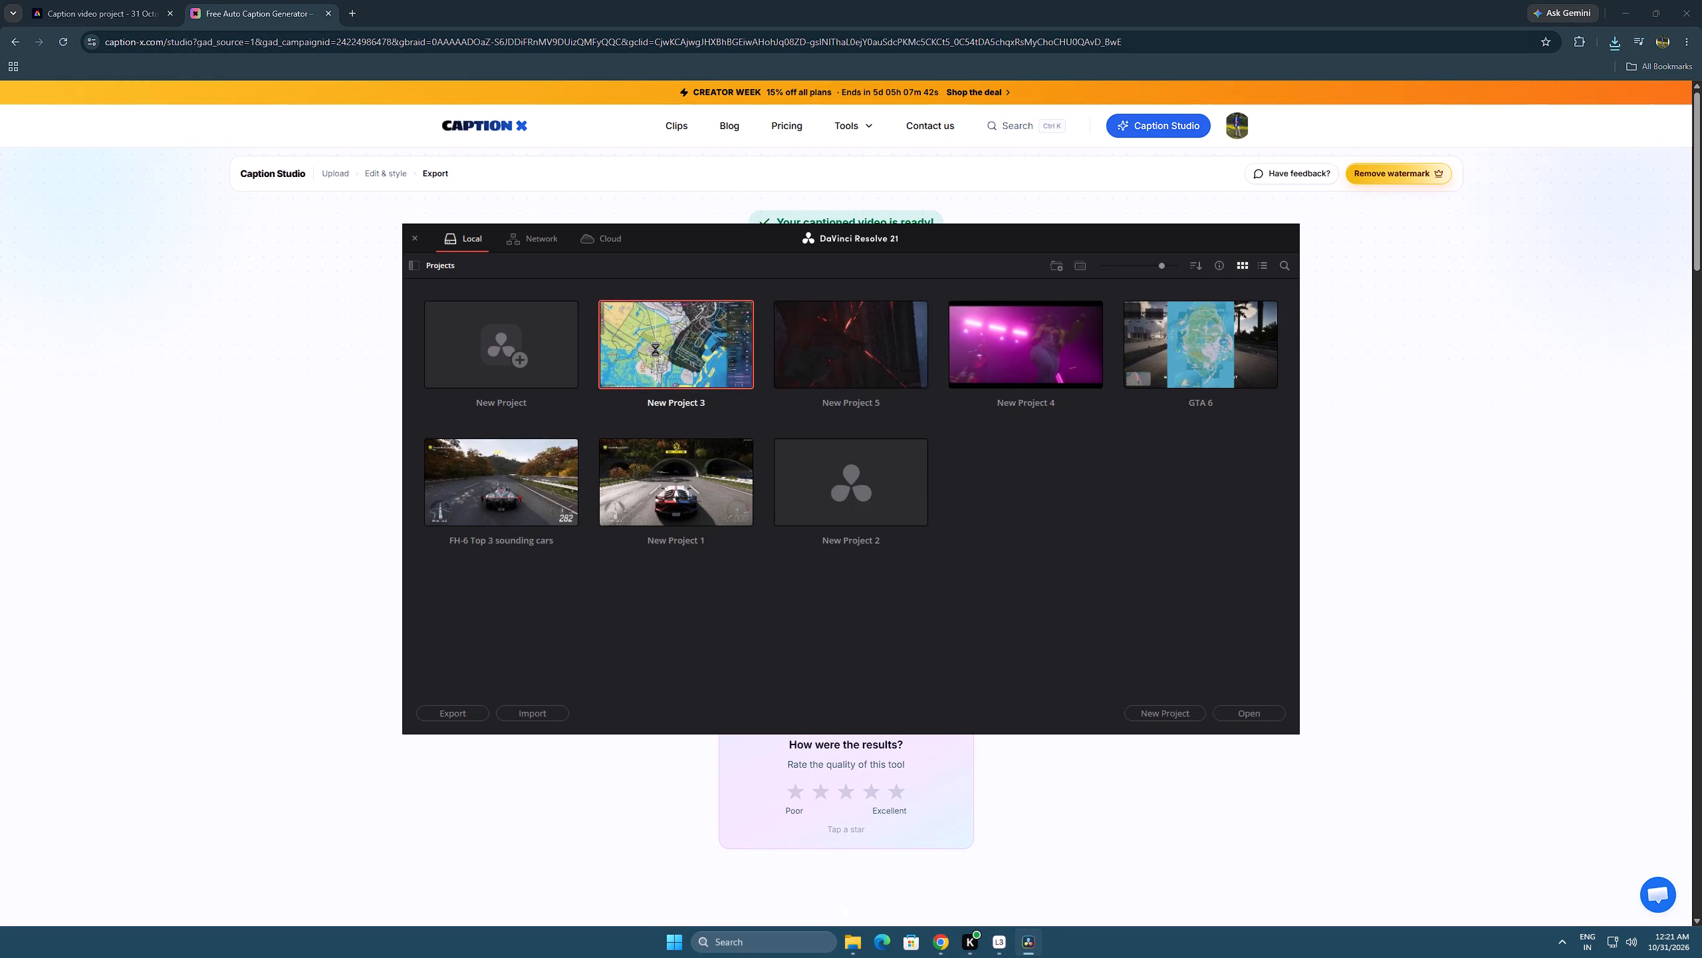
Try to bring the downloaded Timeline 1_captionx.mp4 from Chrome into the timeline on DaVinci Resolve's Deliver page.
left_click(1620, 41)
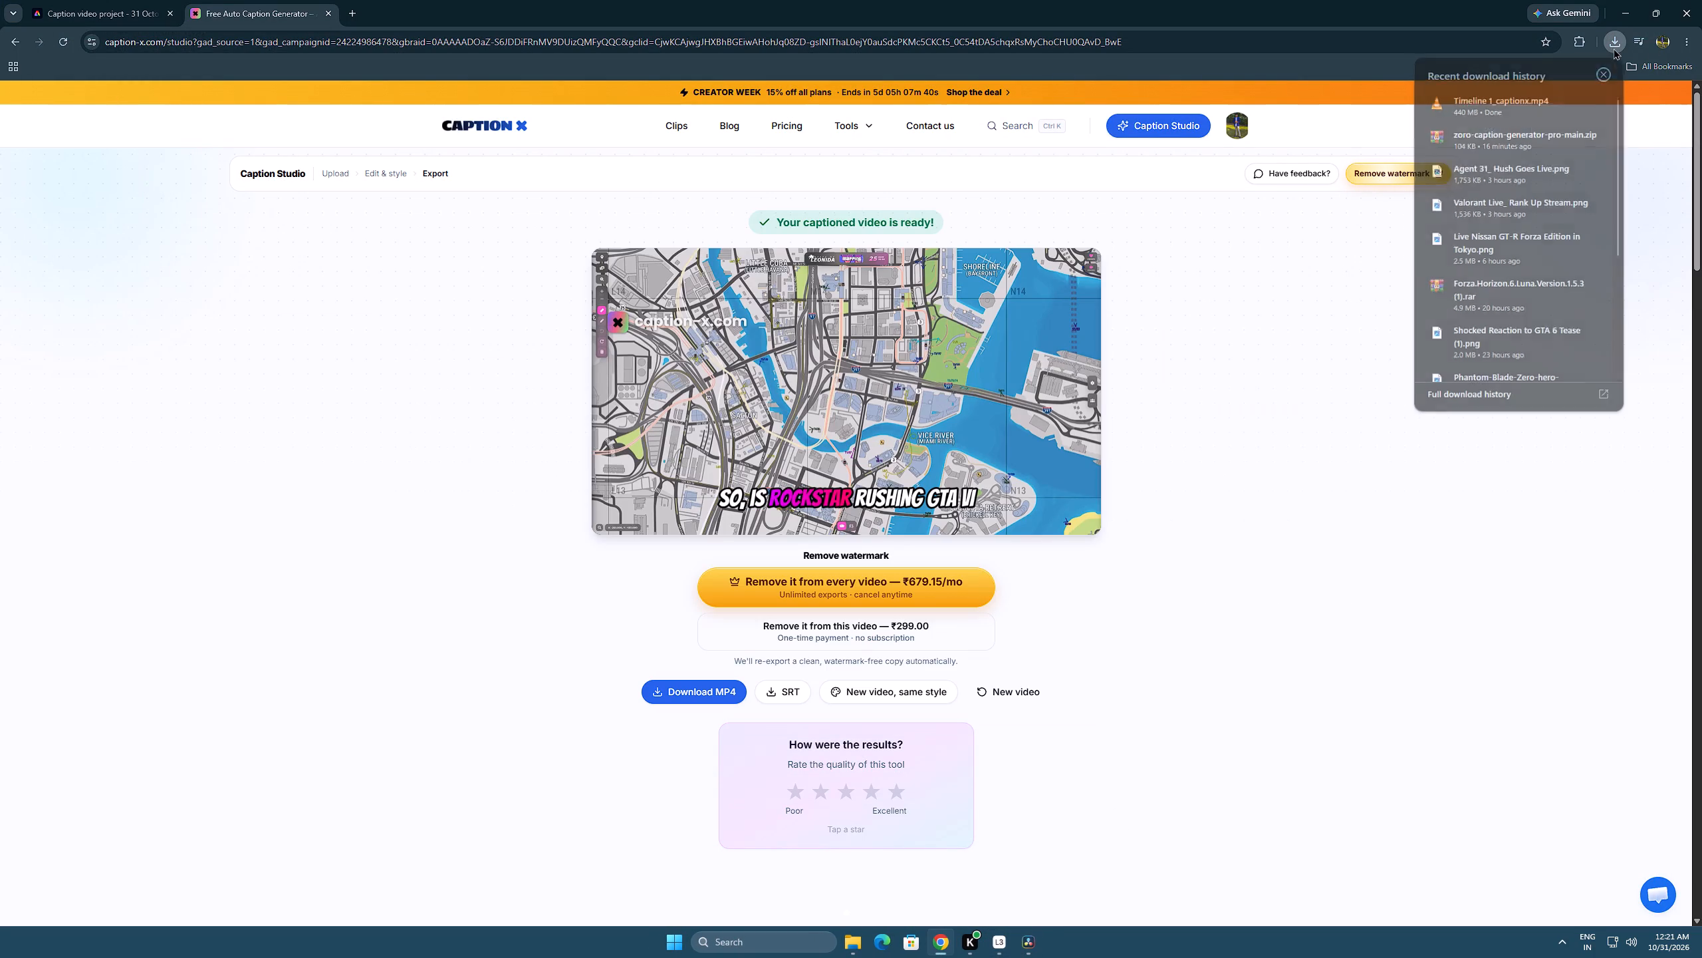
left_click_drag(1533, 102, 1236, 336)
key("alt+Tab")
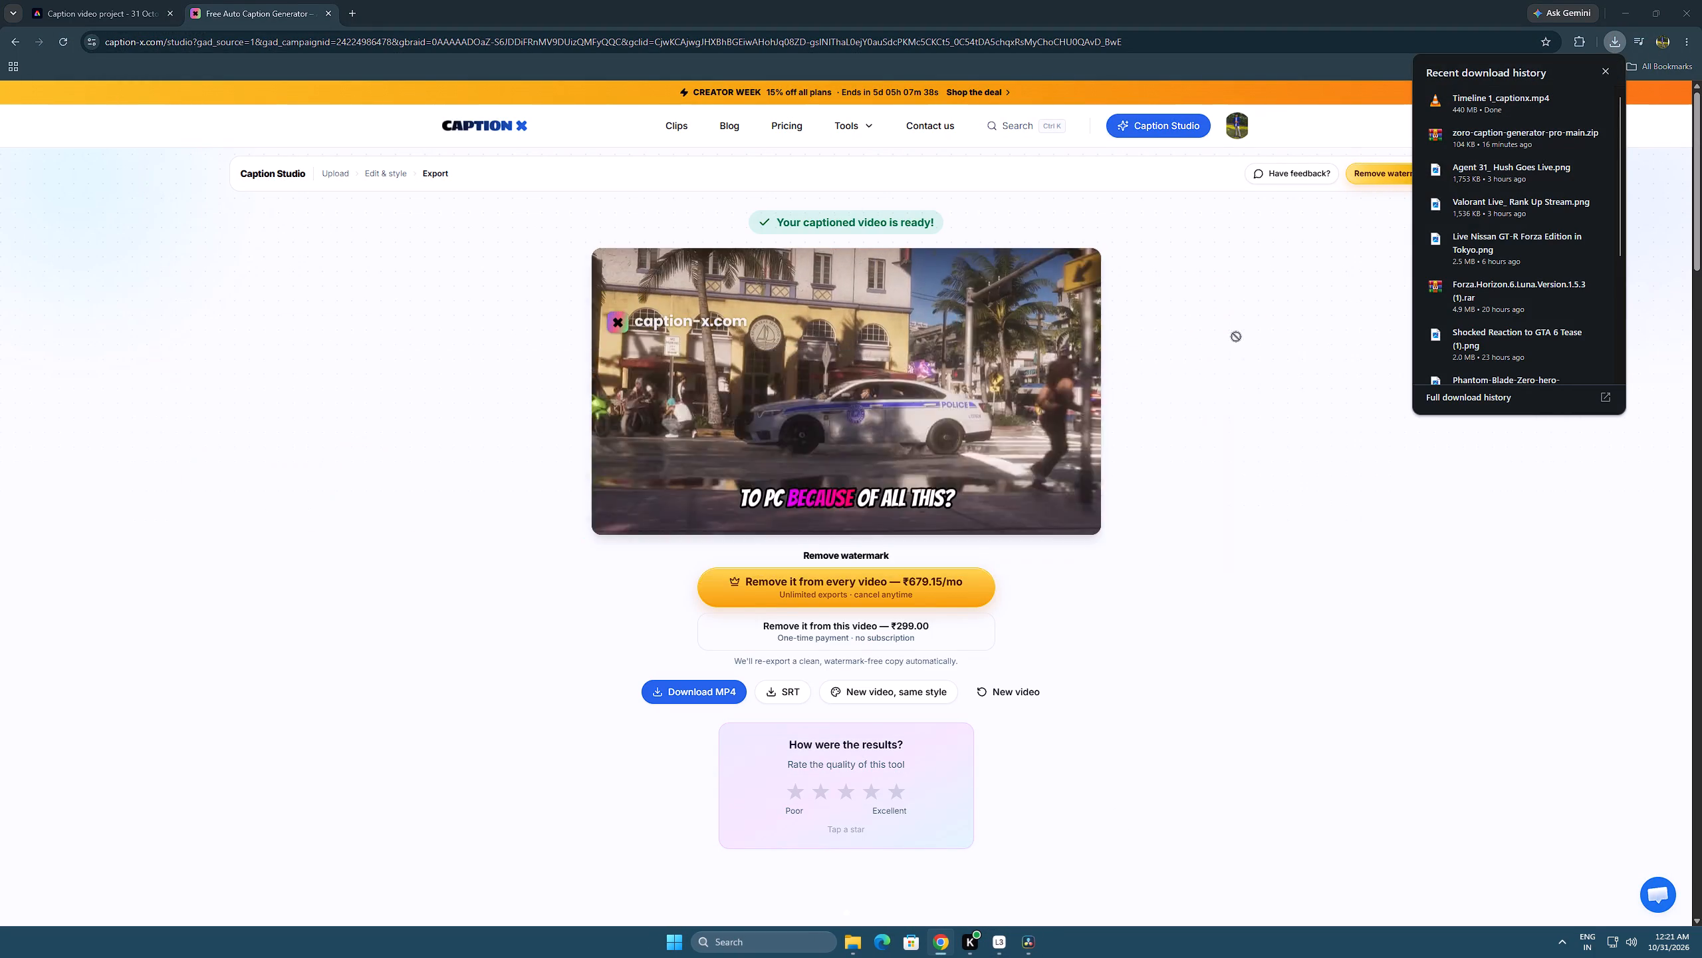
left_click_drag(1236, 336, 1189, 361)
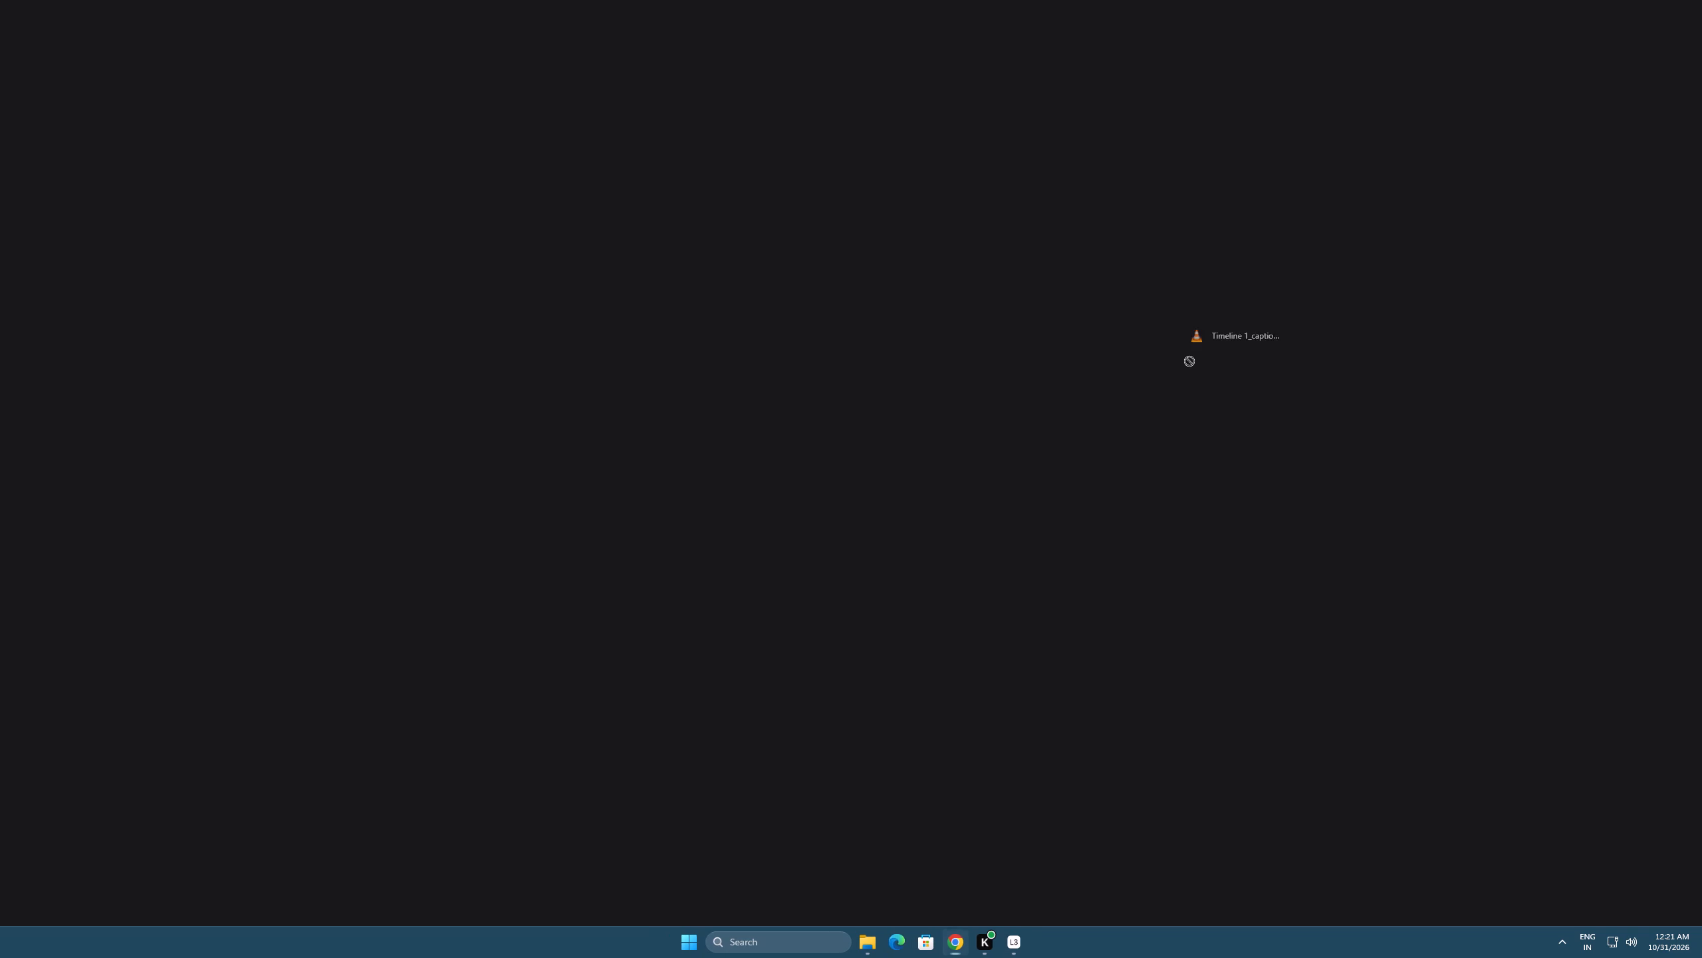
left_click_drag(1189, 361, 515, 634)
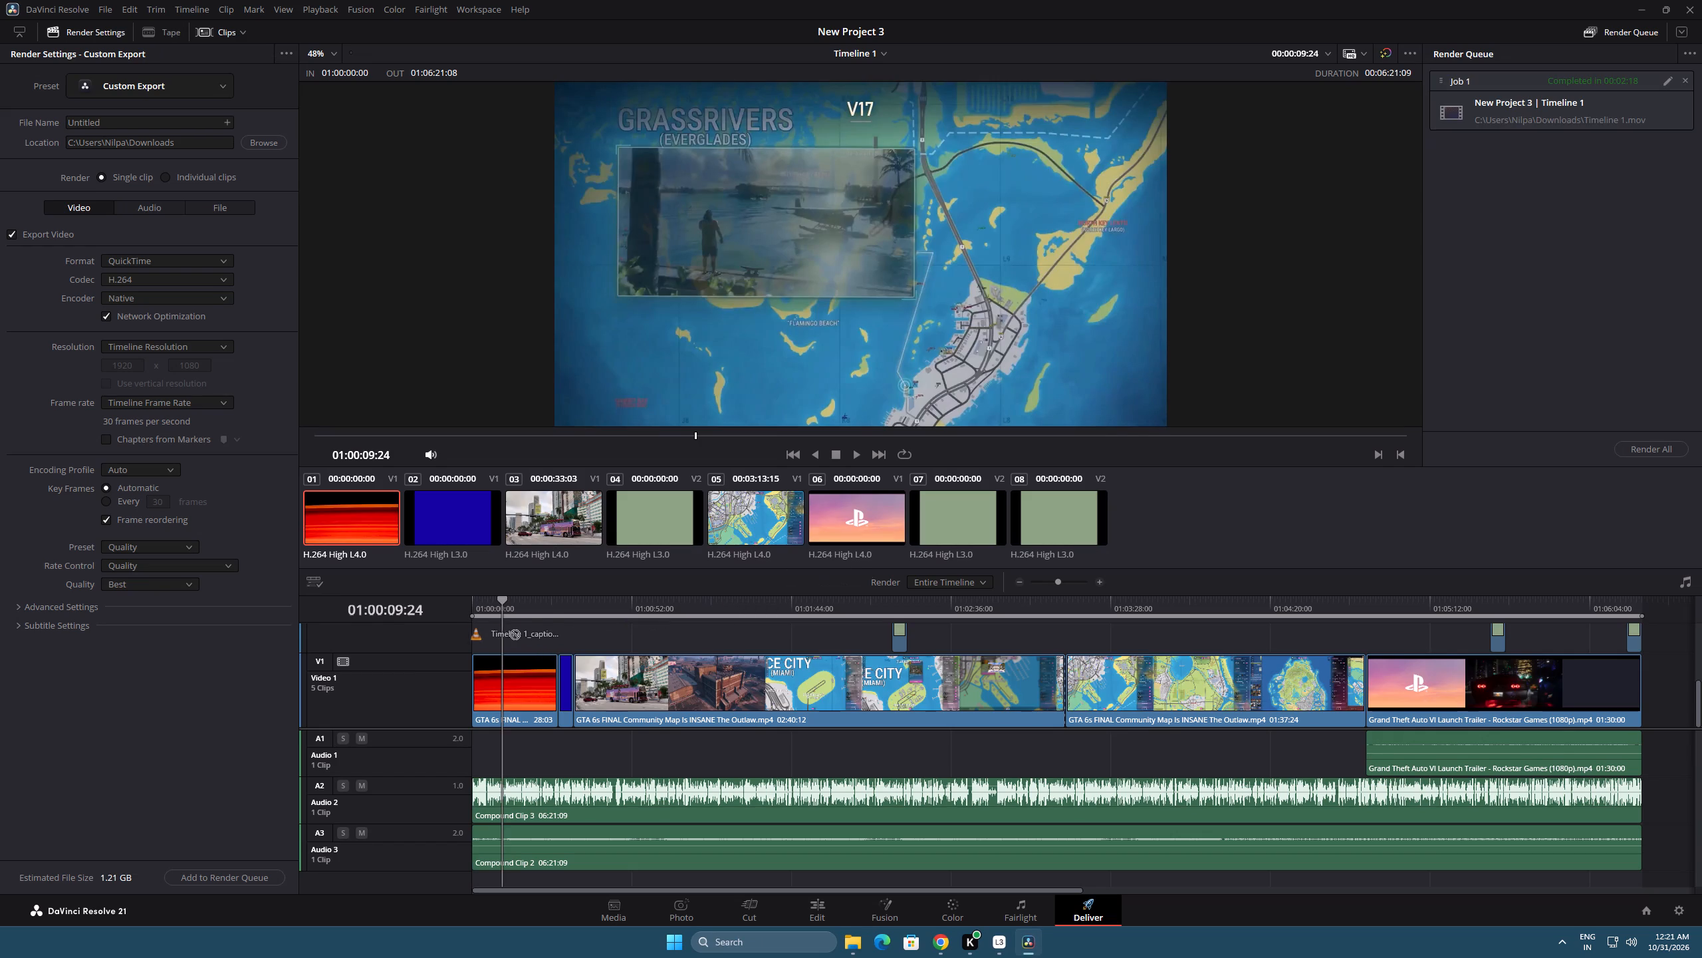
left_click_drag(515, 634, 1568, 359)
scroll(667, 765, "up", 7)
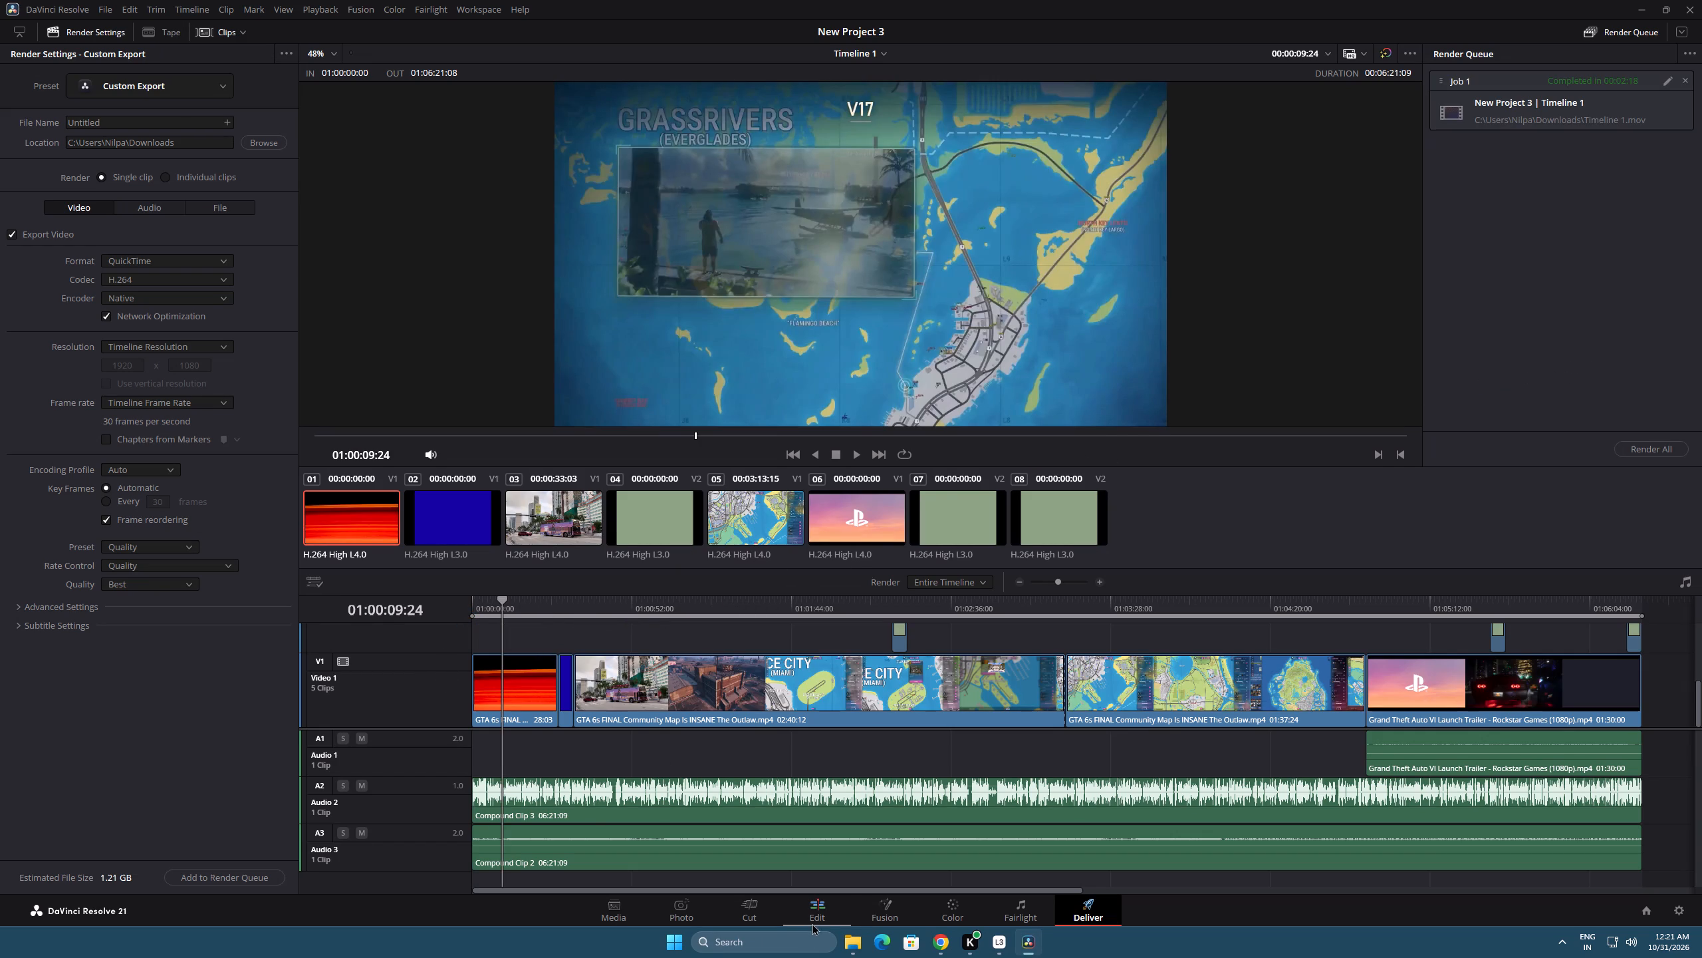
Open the Edit page and shrink the Video 1, Video 2 and Video 3 tracks to minimum height.
left_click(814, 917)
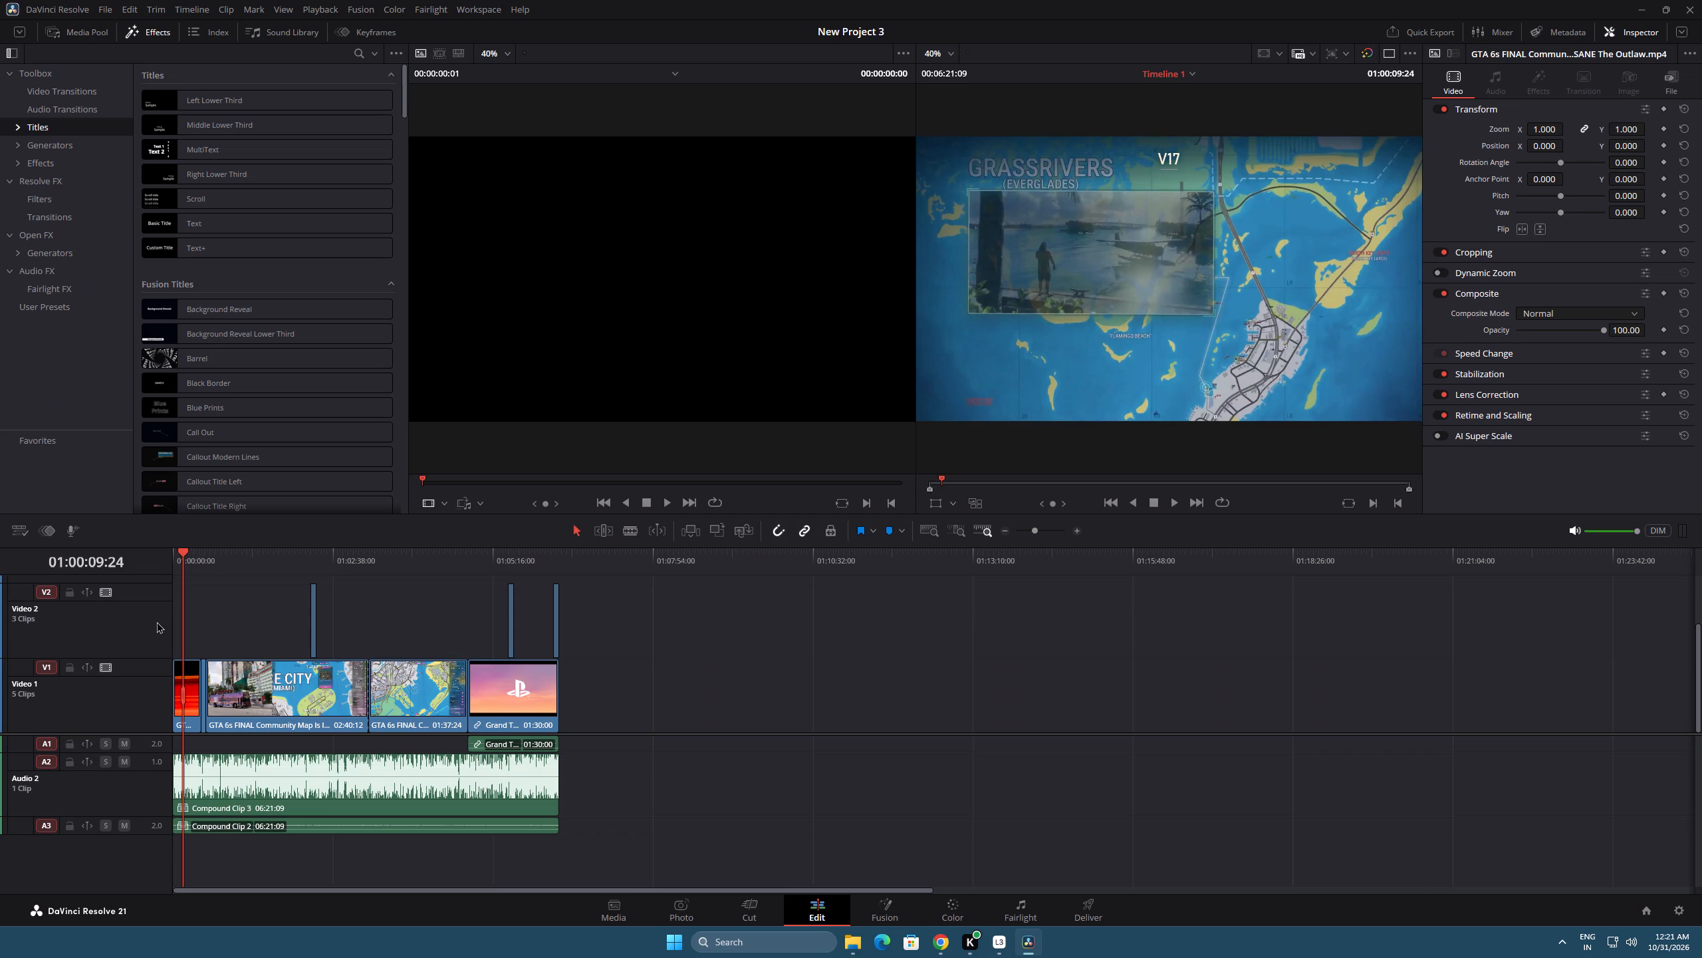
left_click_drag(156, 587, 172, 678)
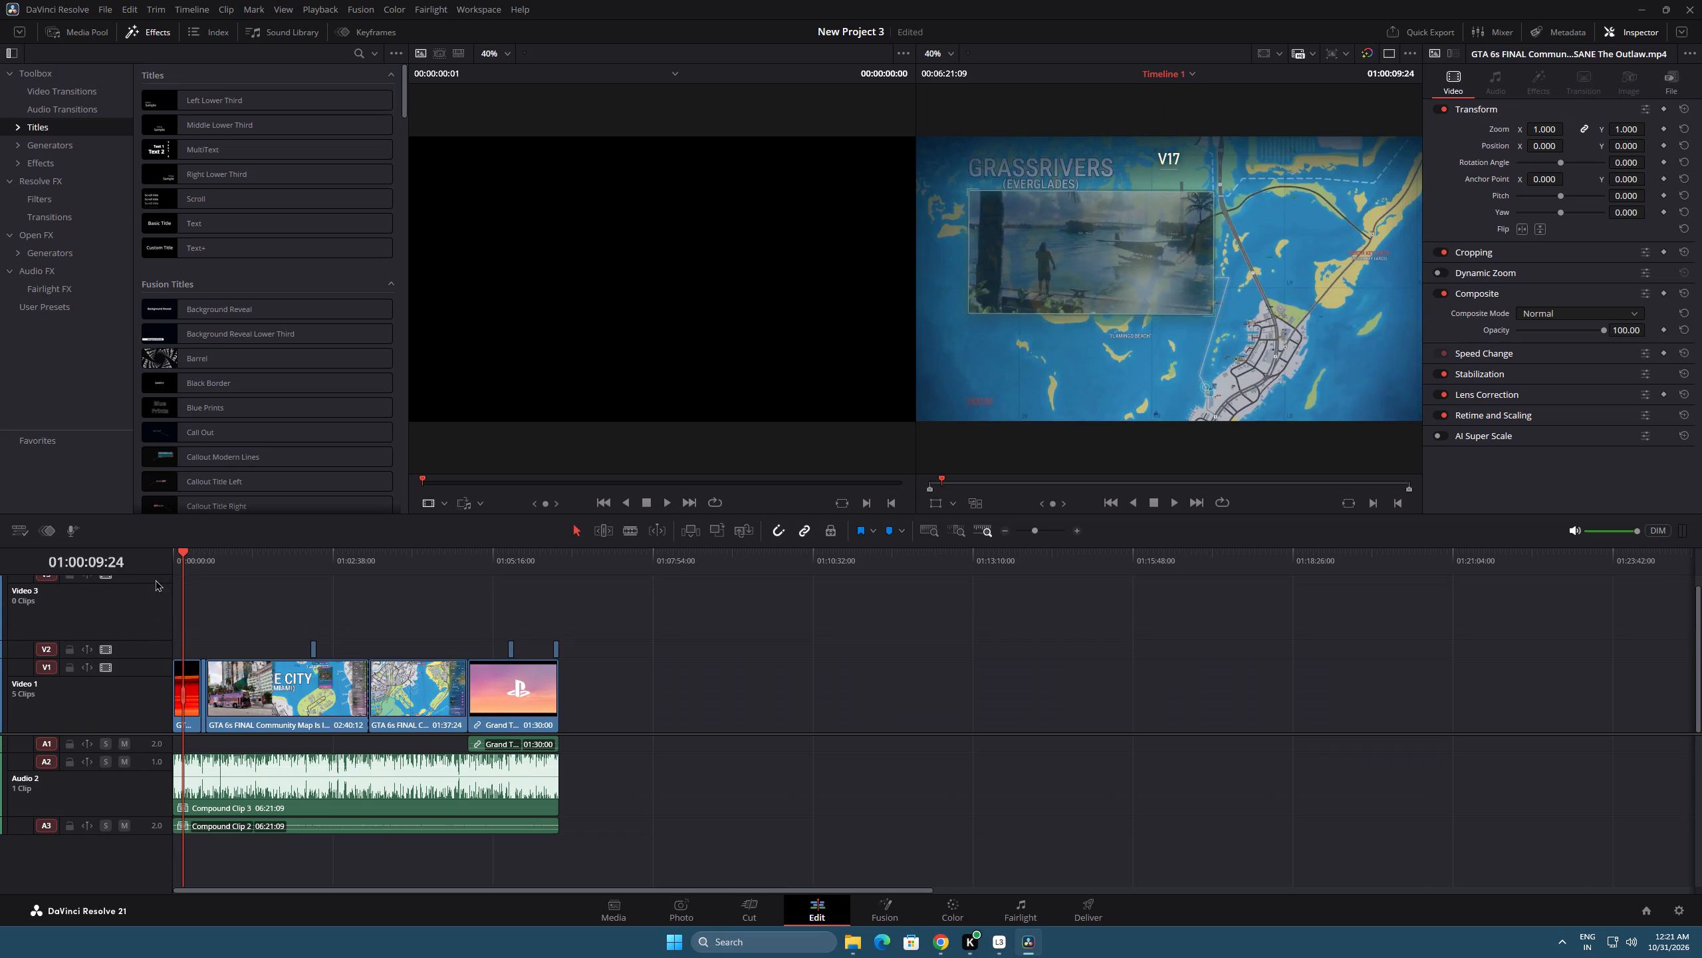
left_click_drag(159, 661, 162, 745)
left_click_drag(155, 624, 158, 653)
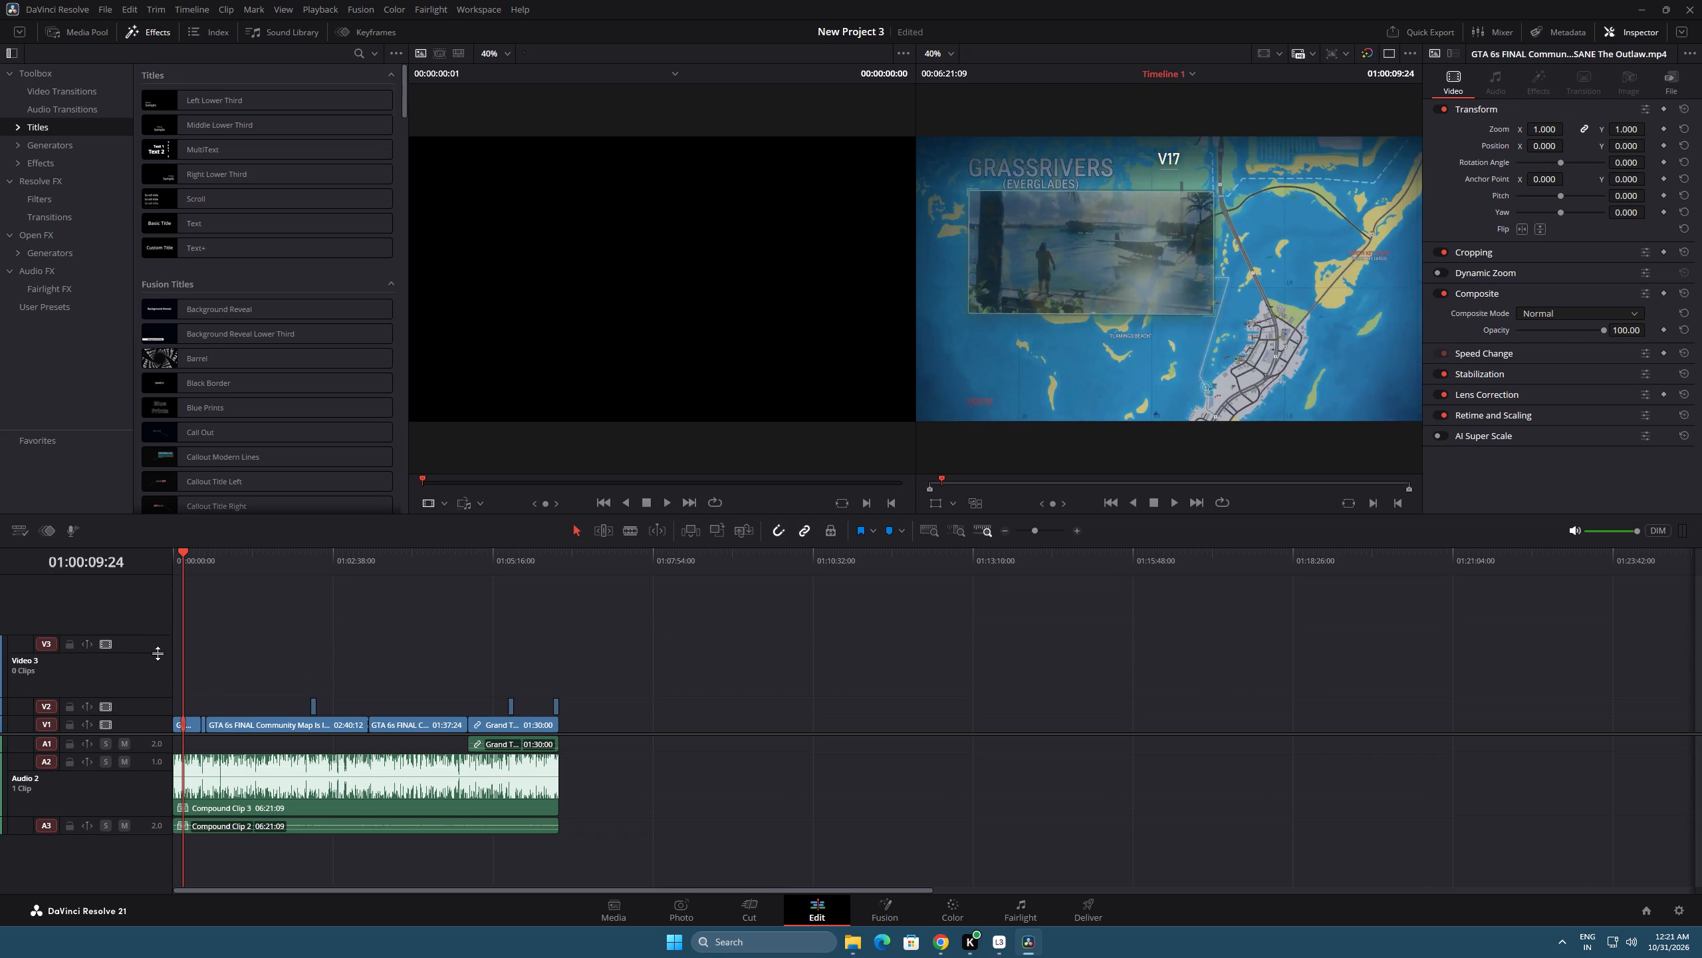
left_click_drag(158, 653, 162, 688)
Bring Timeline 1_captionx.mp4 from Chrome's downloads onto a new Video 4 track, aligned with the start of the timeline.
key("alt+Tab")
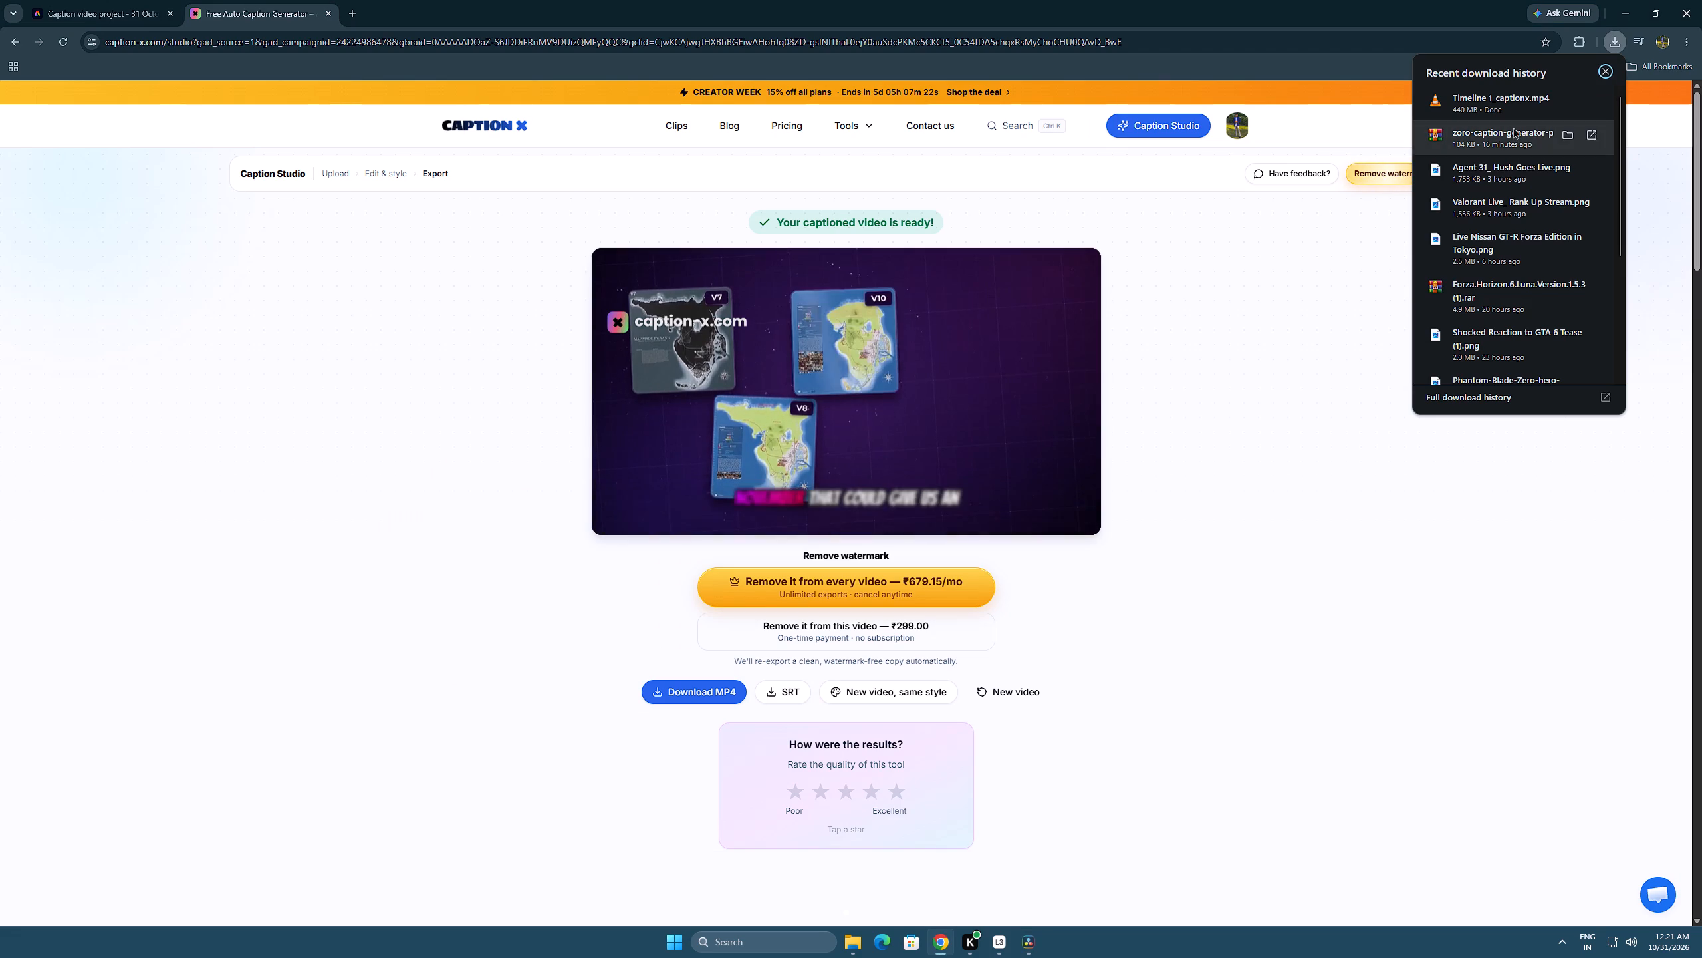
left_click_drag(1513, 102, 192, 666)
key("alt+Tab")
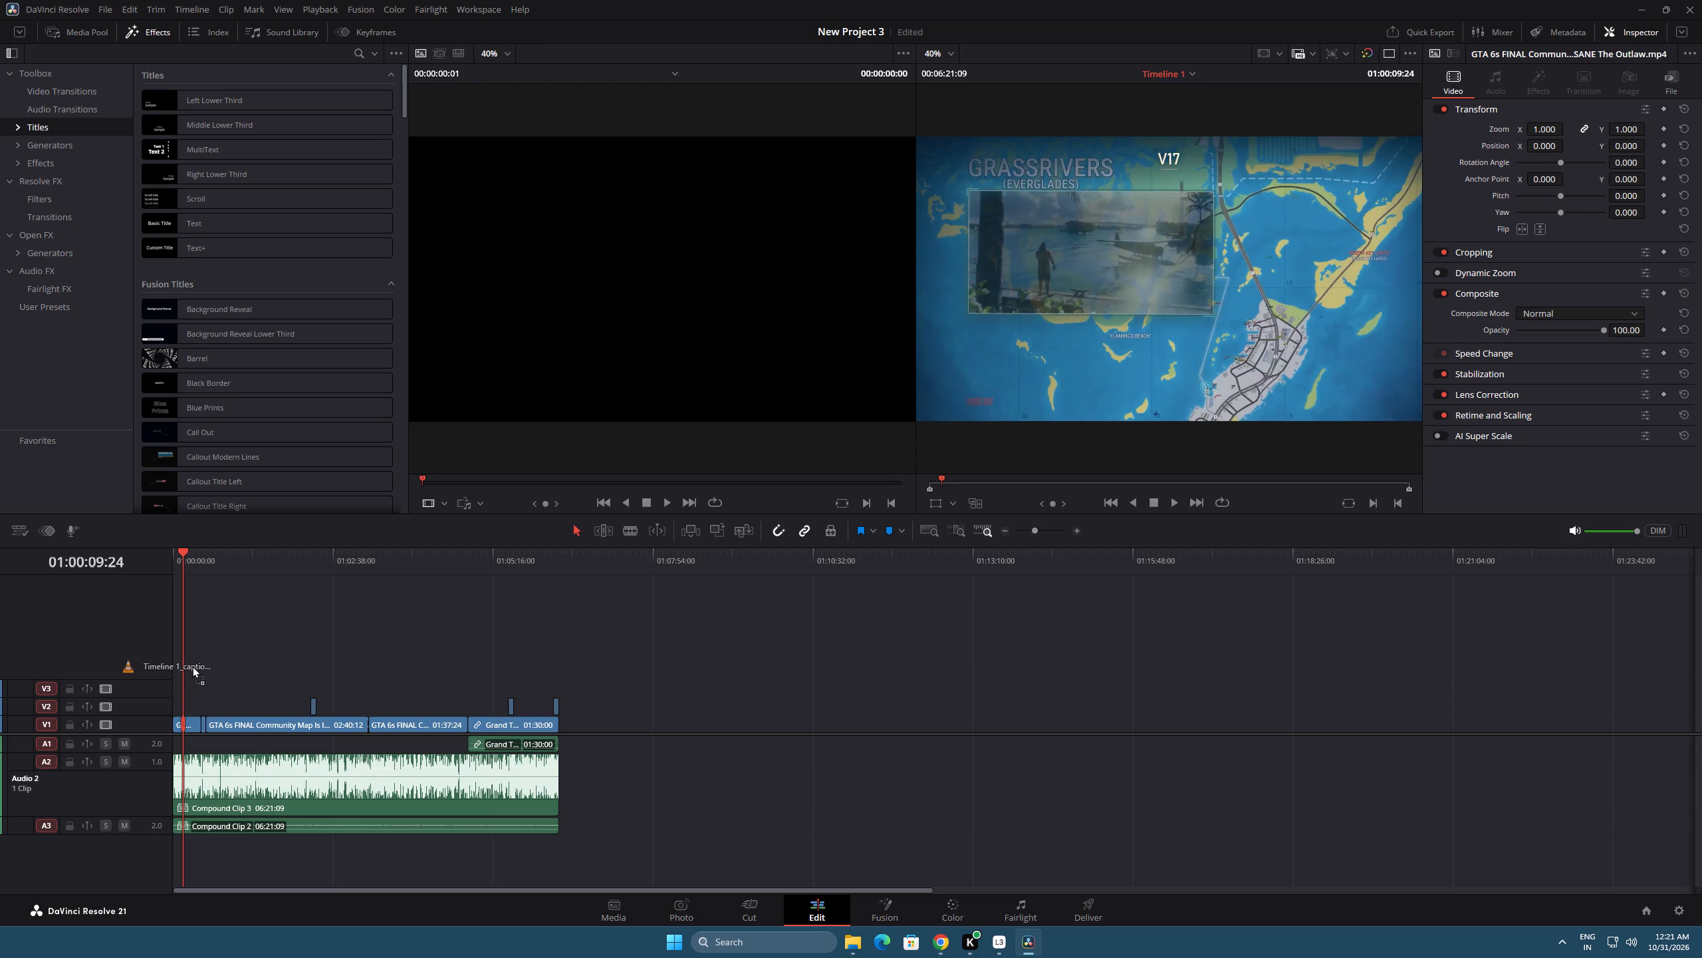
left_click_drag(192, 666, 641, 716)
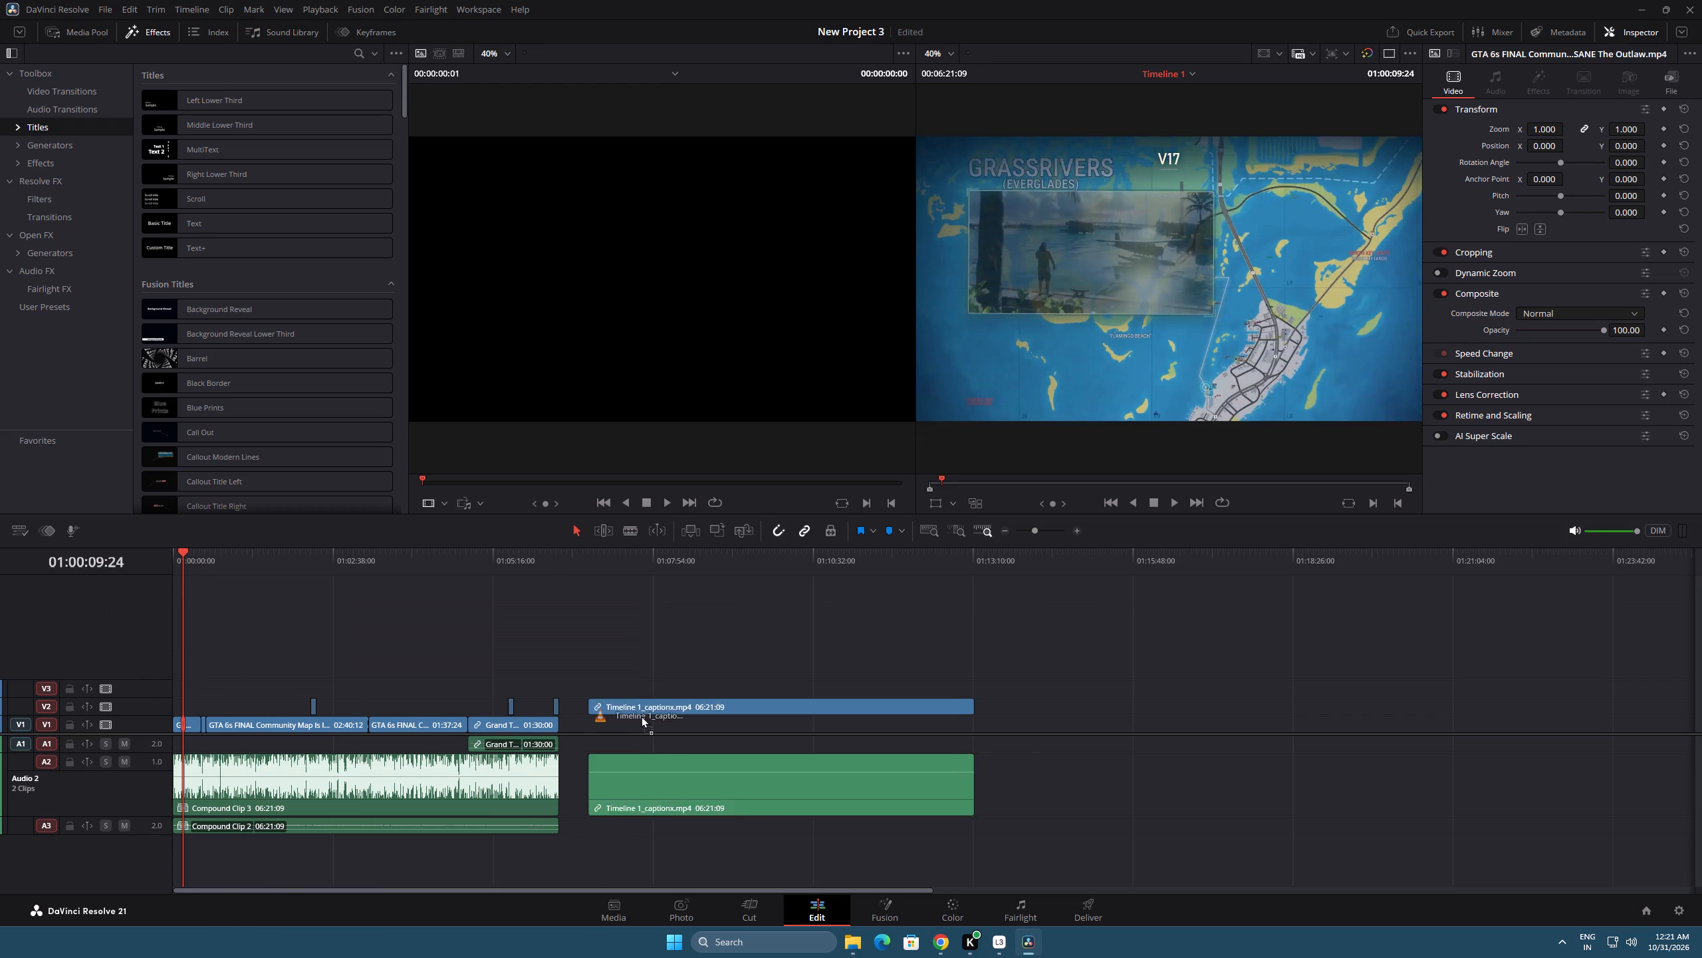
left_click_drag(641, 716, 419, 655)
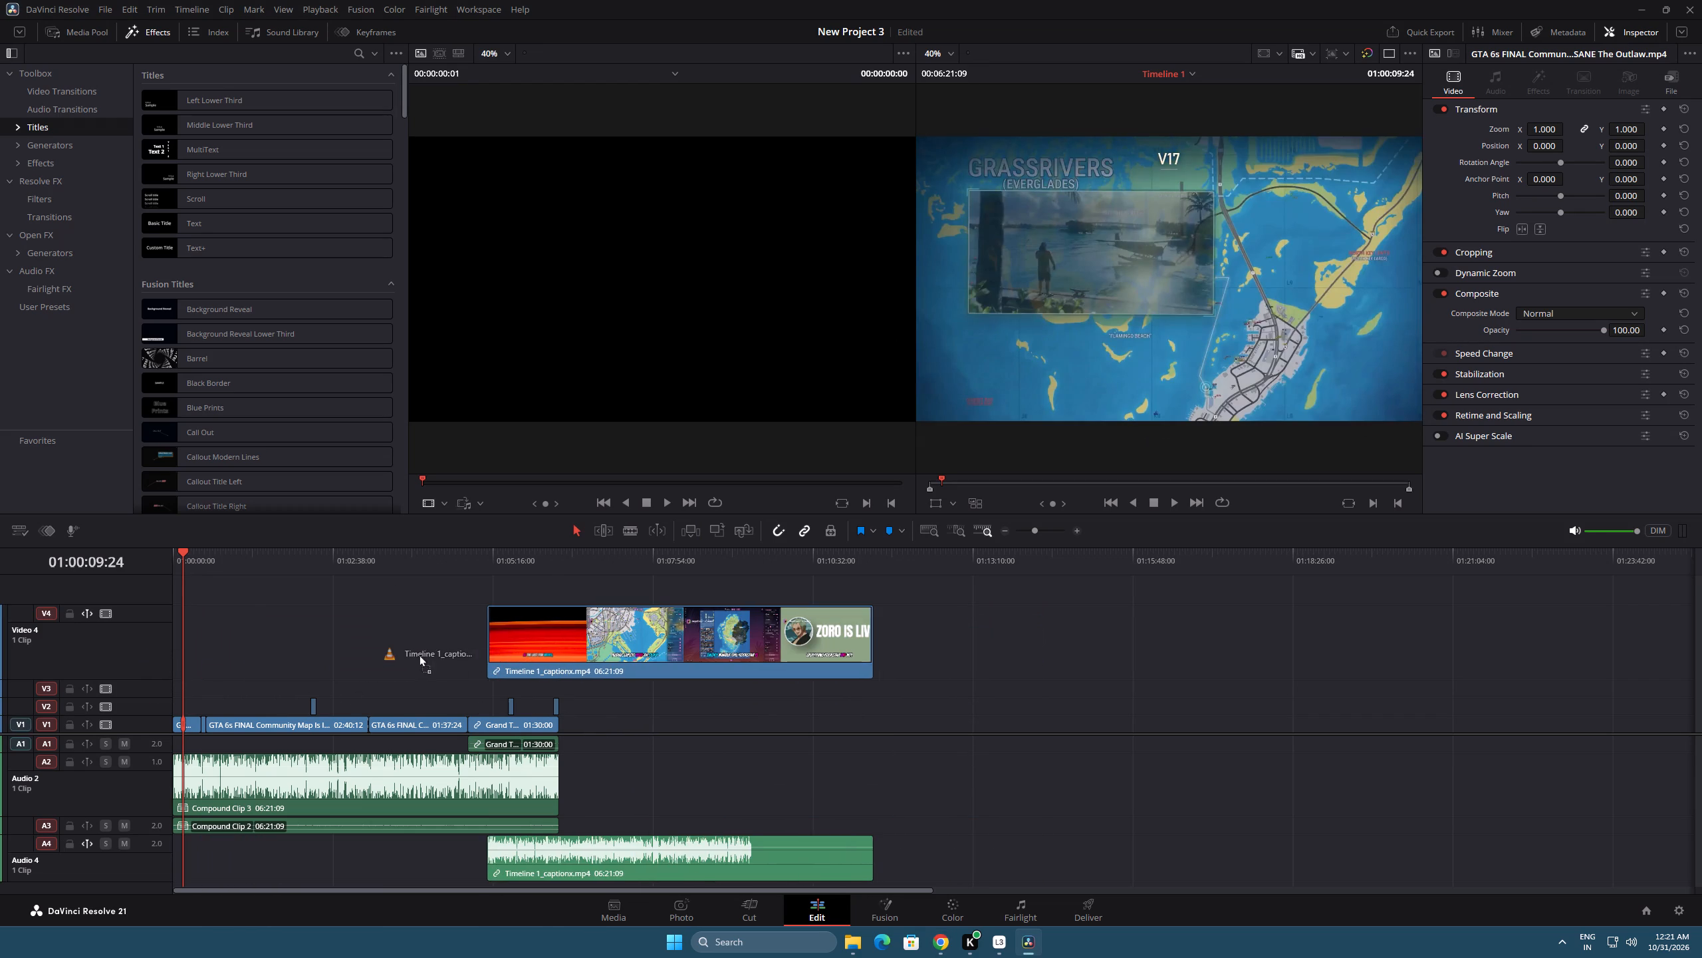
left_click_drag(419, 655, 182, 658)
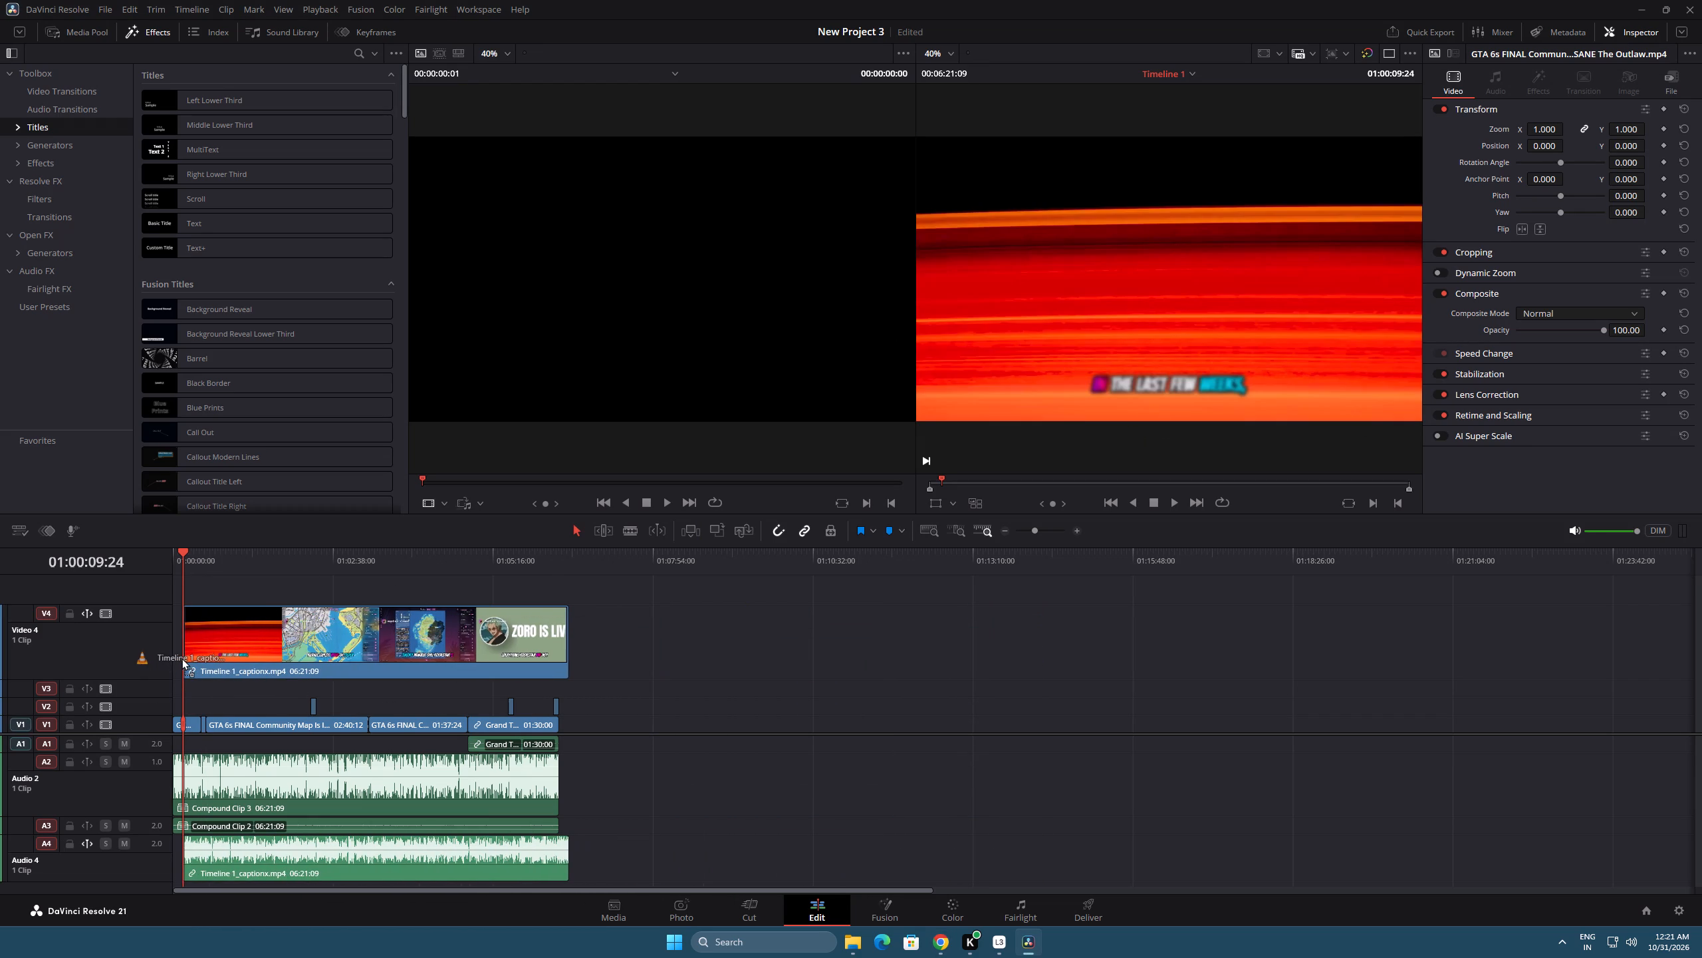
left_click_drag(182, 658, 168, 661)
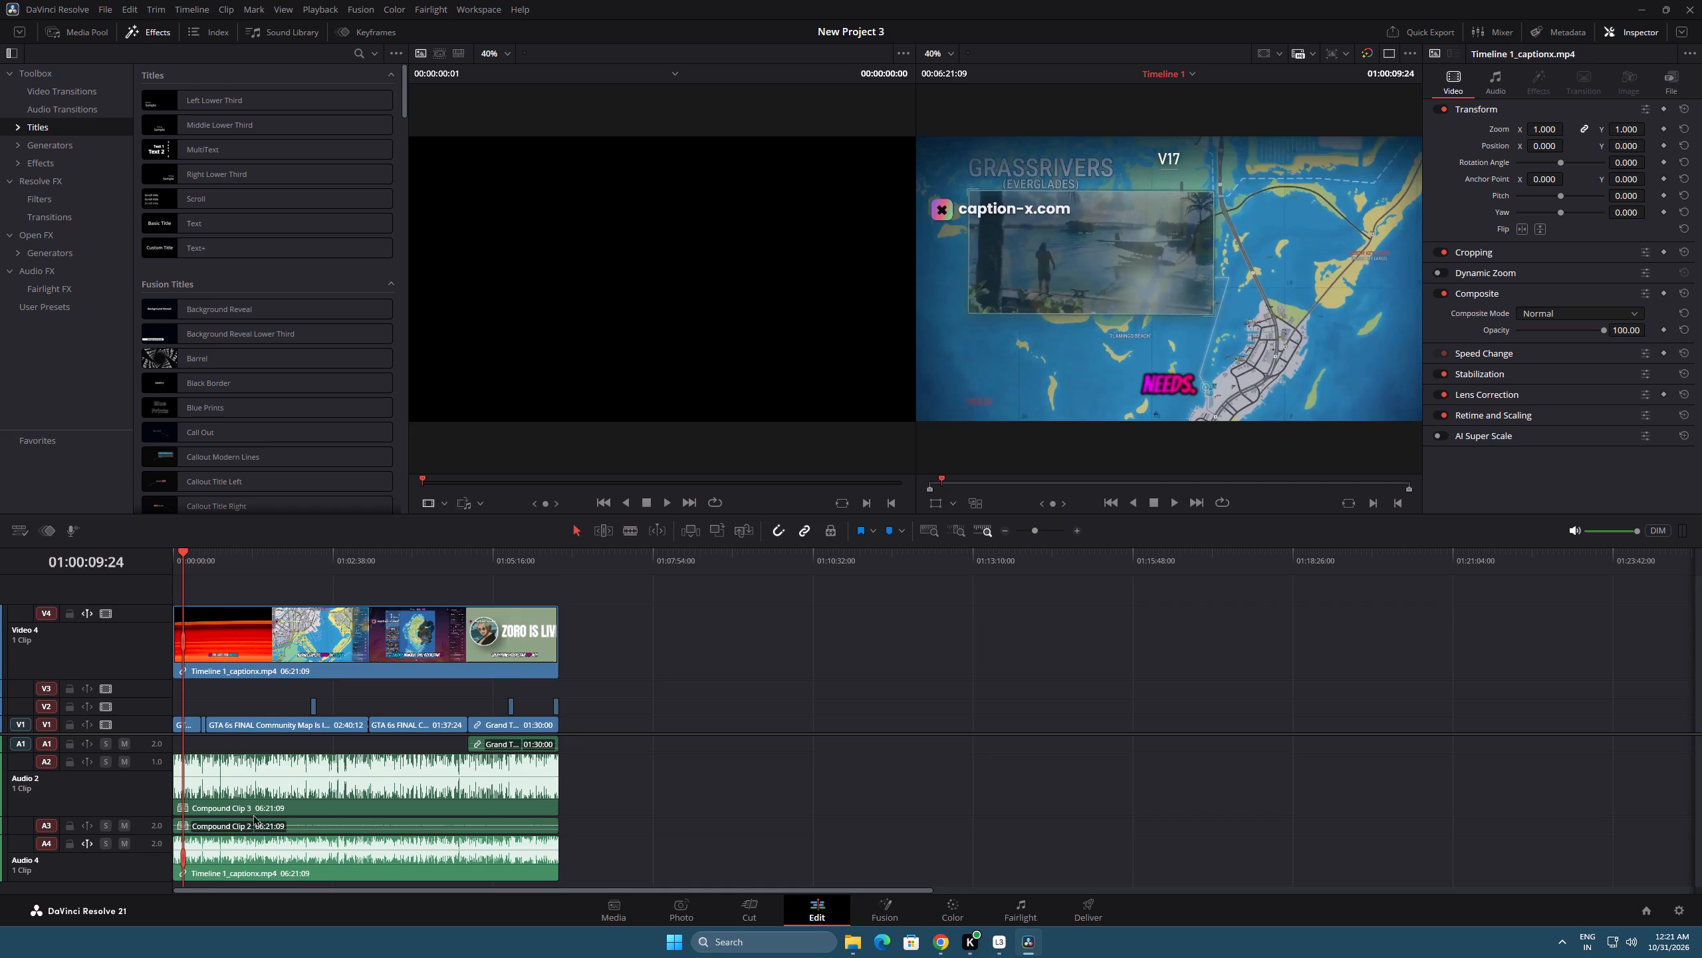
Crop the top of the Timeline 1_captionx.mp4 clip to about 725.5 so only its captions overlay the footage, and play it back.
left_click(312, 647)
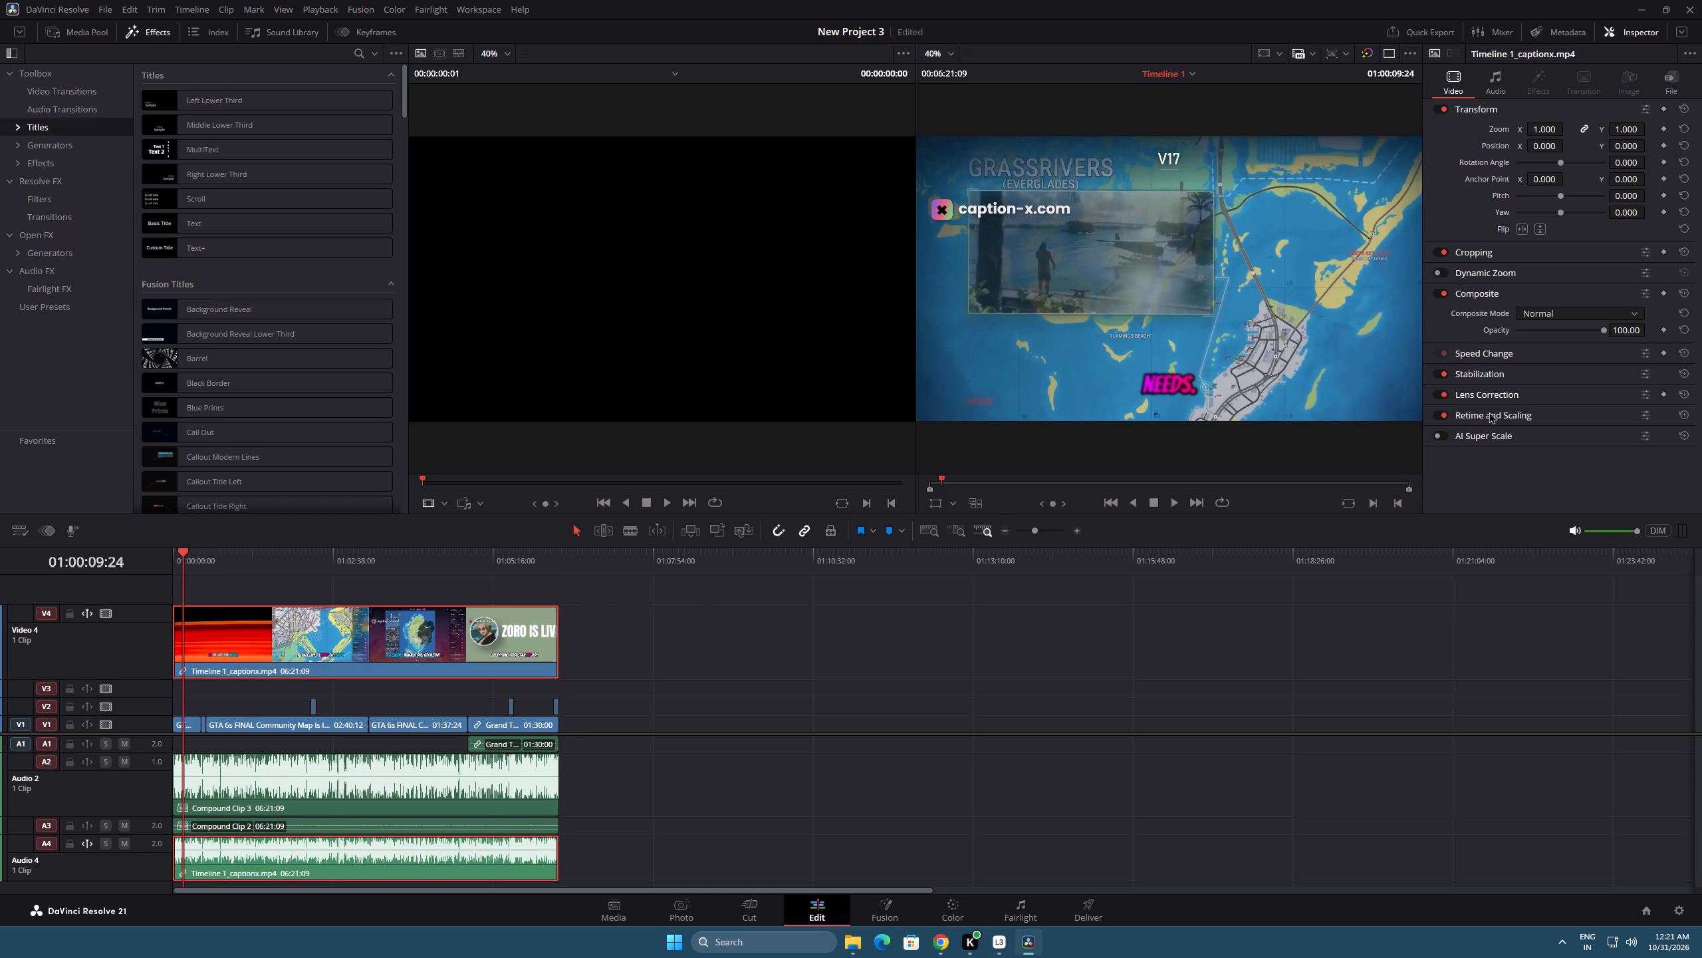
left_click(1505, 251)
left_click_drag(1520, 306, 1572, 314)
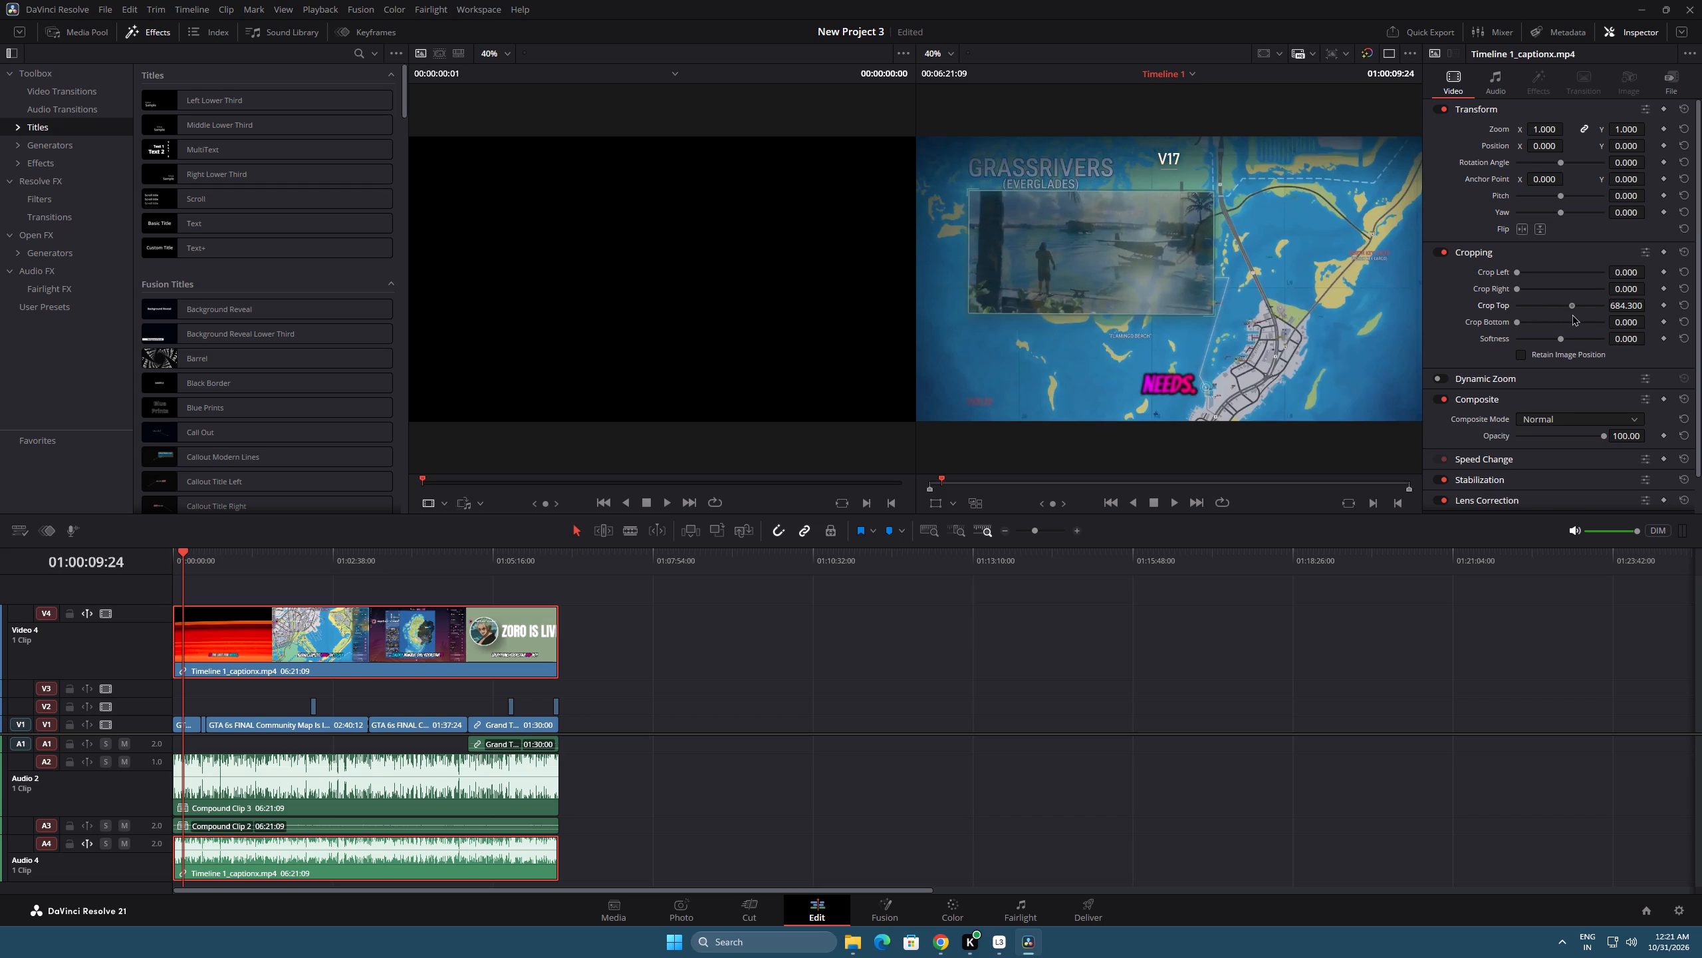
left_click_drag(1572, 314, 1591, 322)
left_click_drag(1591, 322, 1575, 322)
key("space")
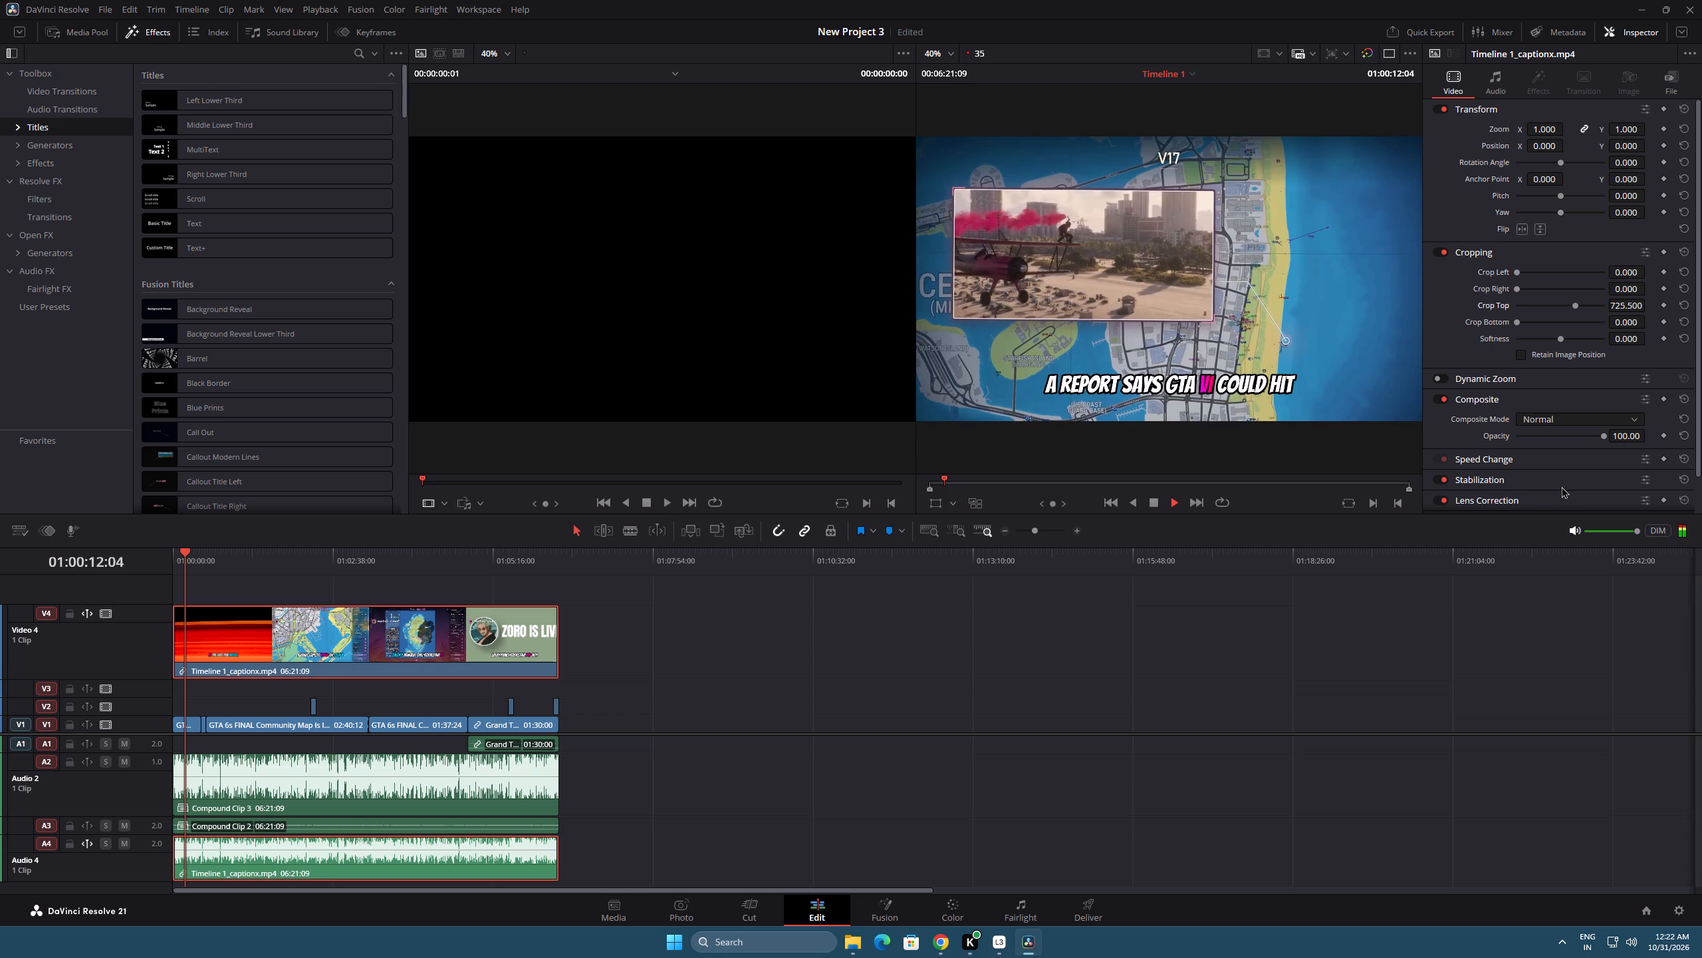
scroll(737, 651, "down", 4)
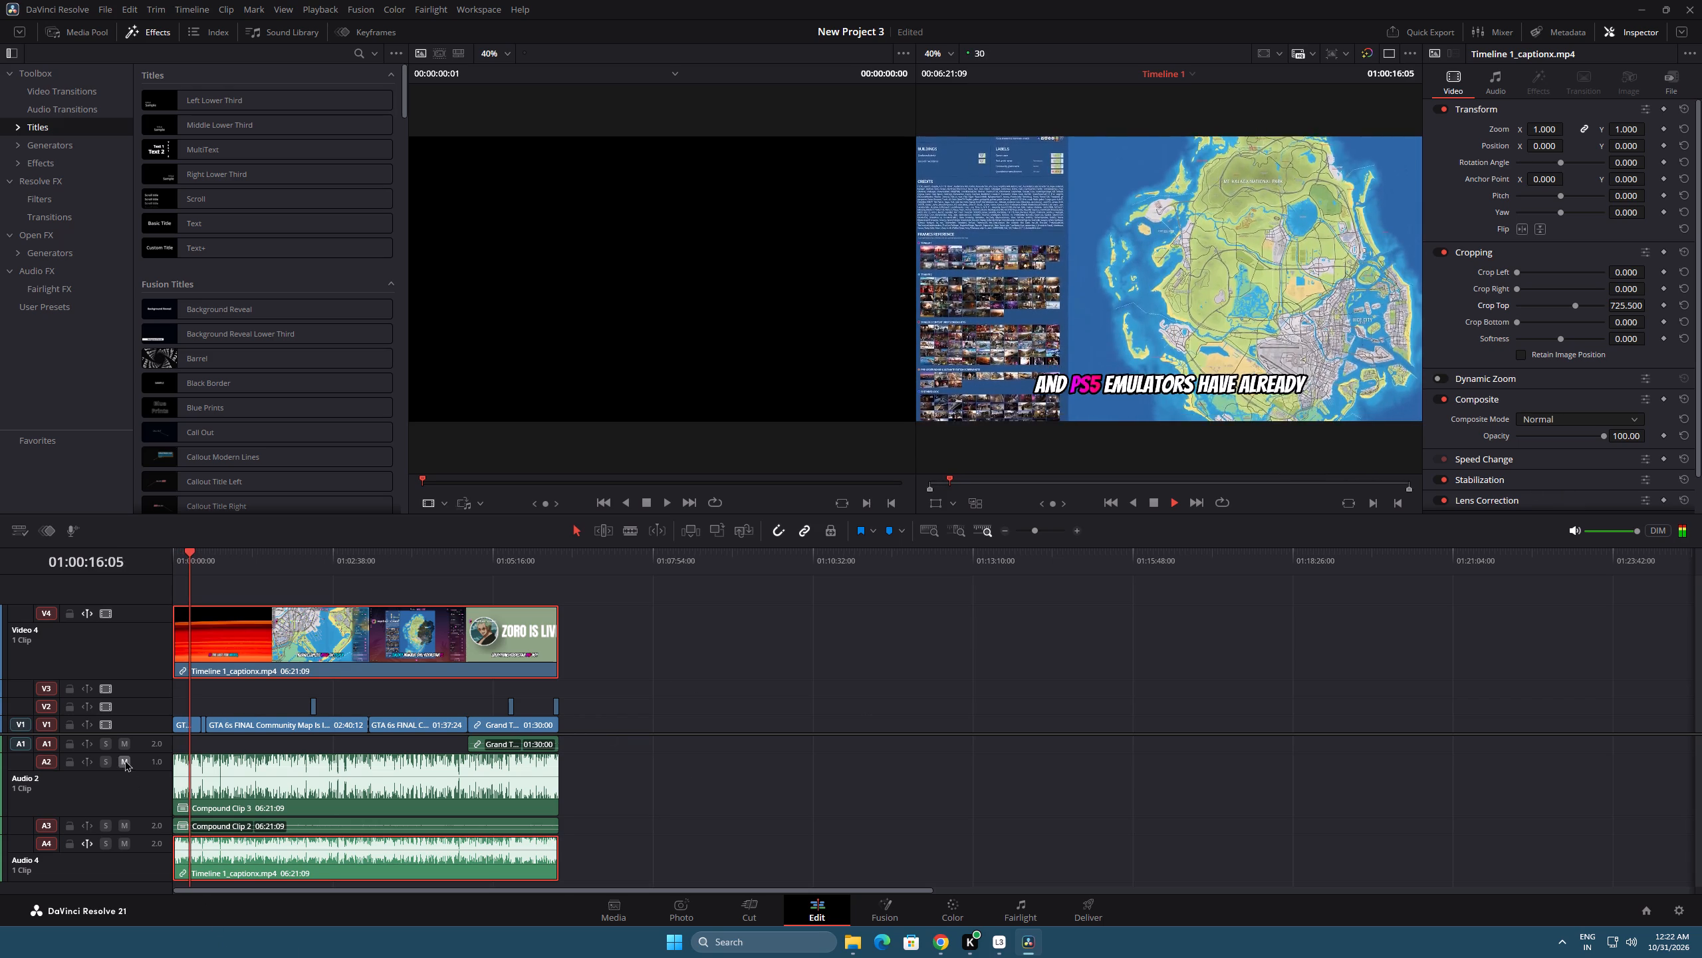
Mute the Audio 4 track that holds the captioned clip's sound.
left_click(125, 845)
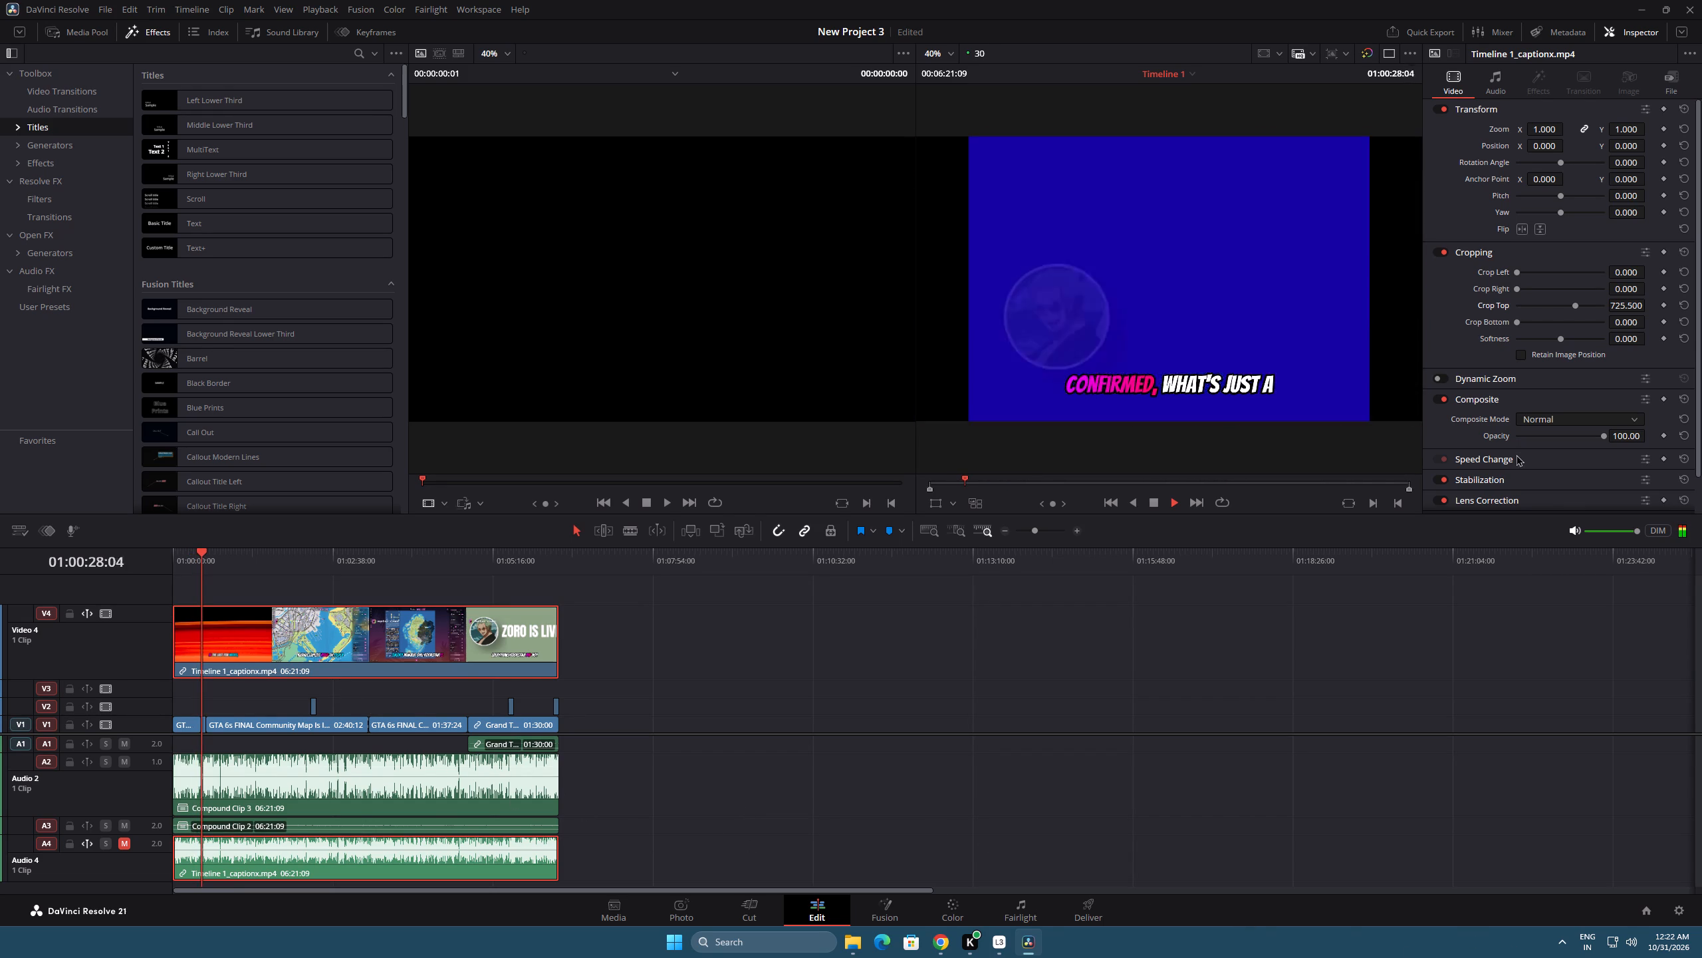
Set the captioned clip's Retime Process to Optical Flow.
scroll(1515, 486, "down", 4)
left_click(1505, 479)
scroll(1544, 488, "down", 3)
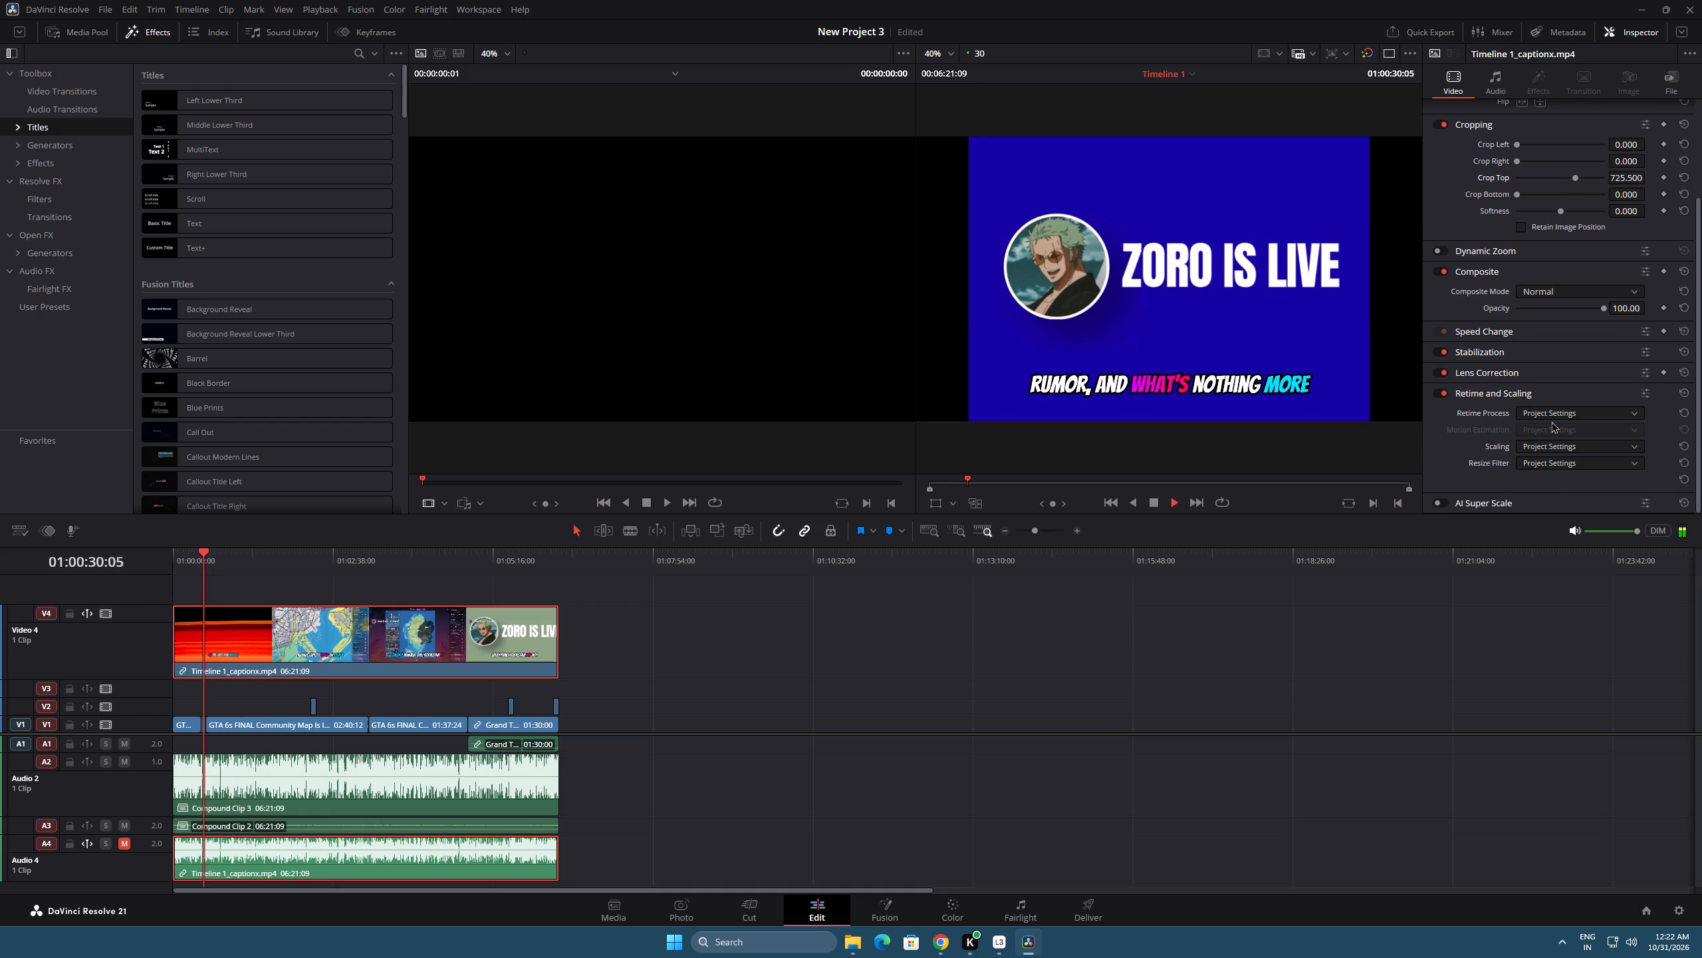
left_click(1556, 413)
left_click(1559, 476)
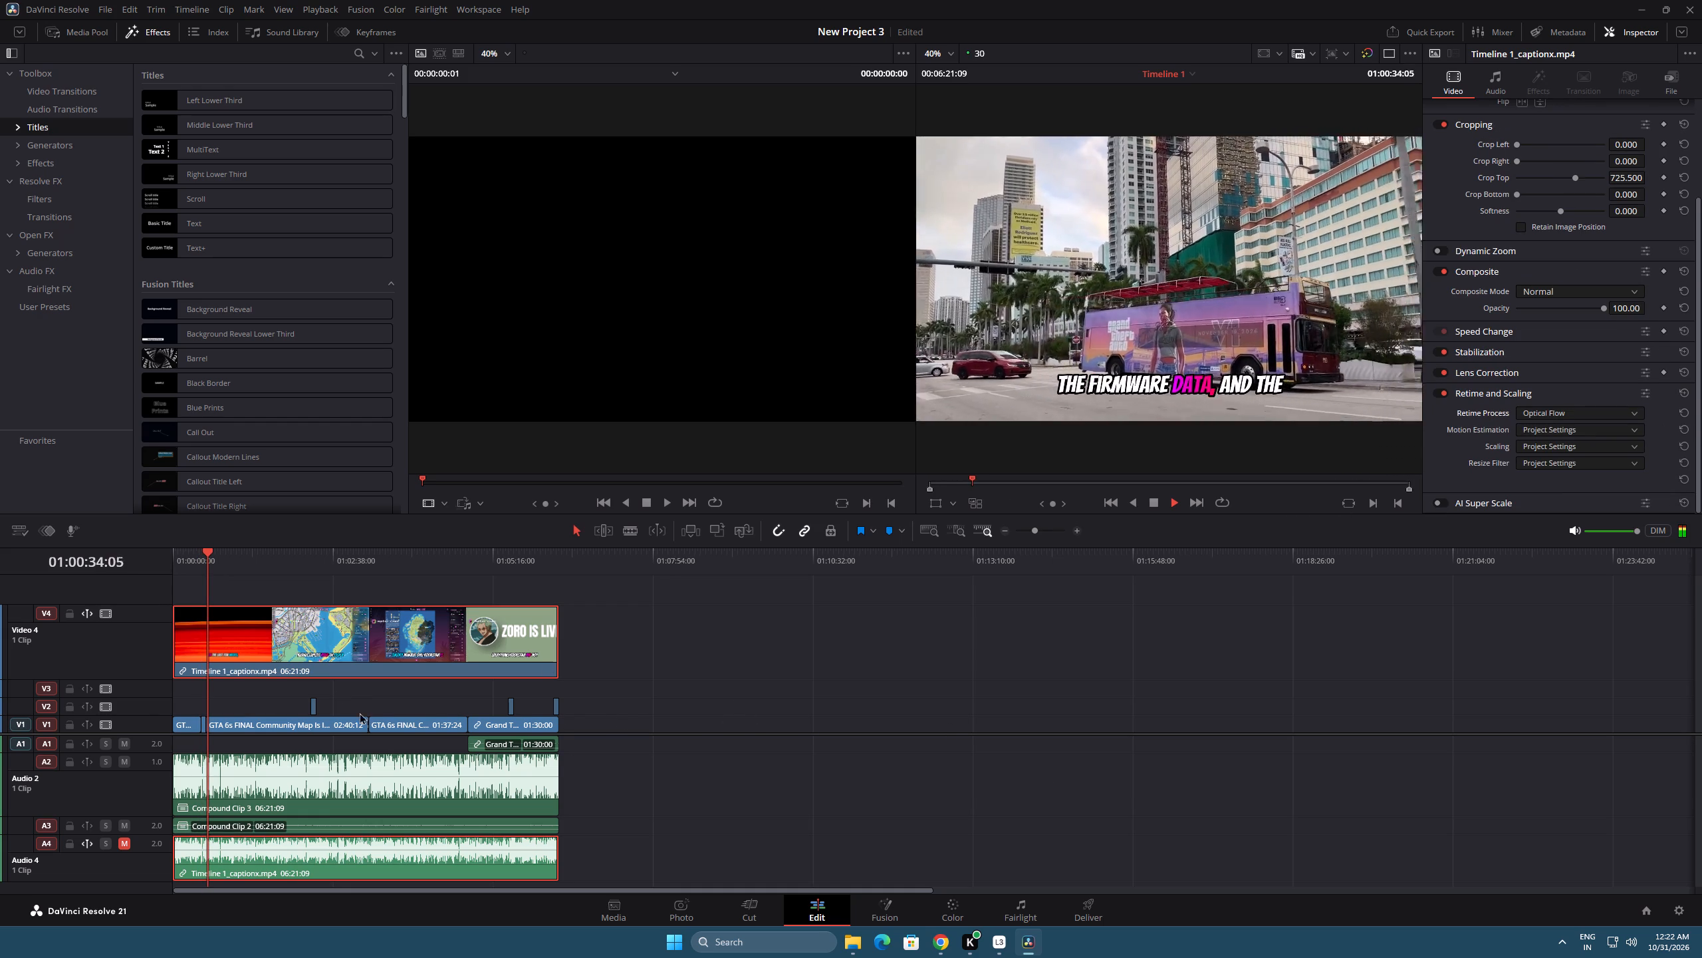
Shrink the Video 4, Audio 2 and Audio 4 tracks to minimum height.
scroll(332, 699, "up", 4)
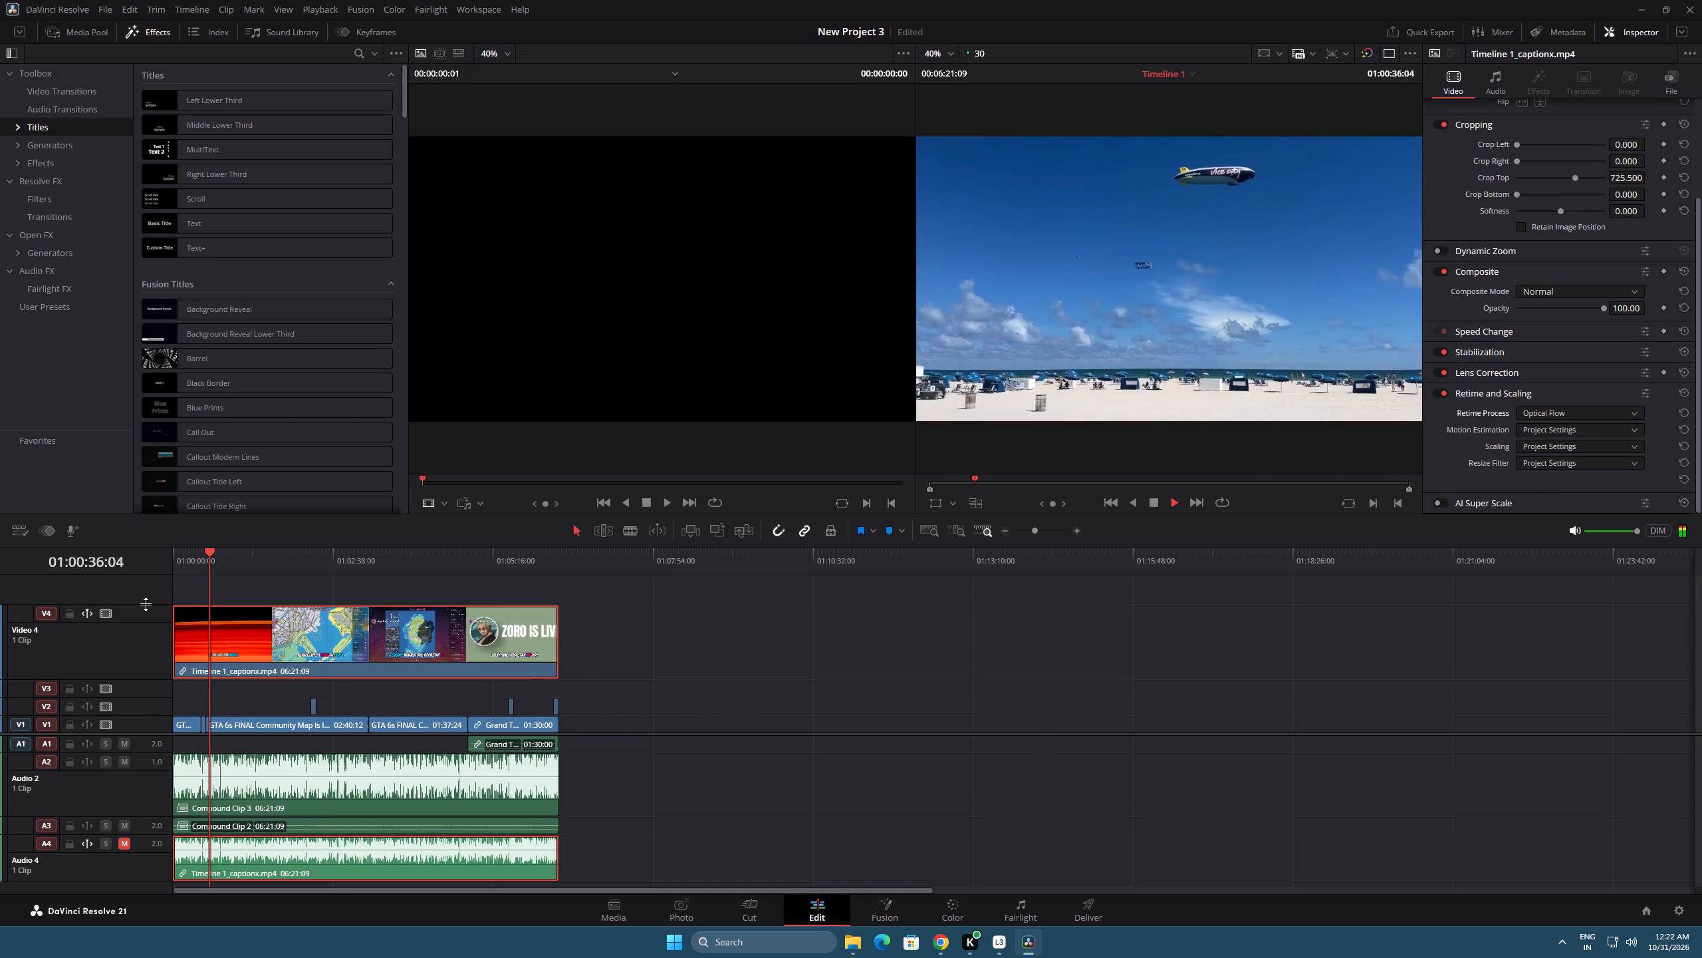
left_click_drag(146, 605, 167, 711)
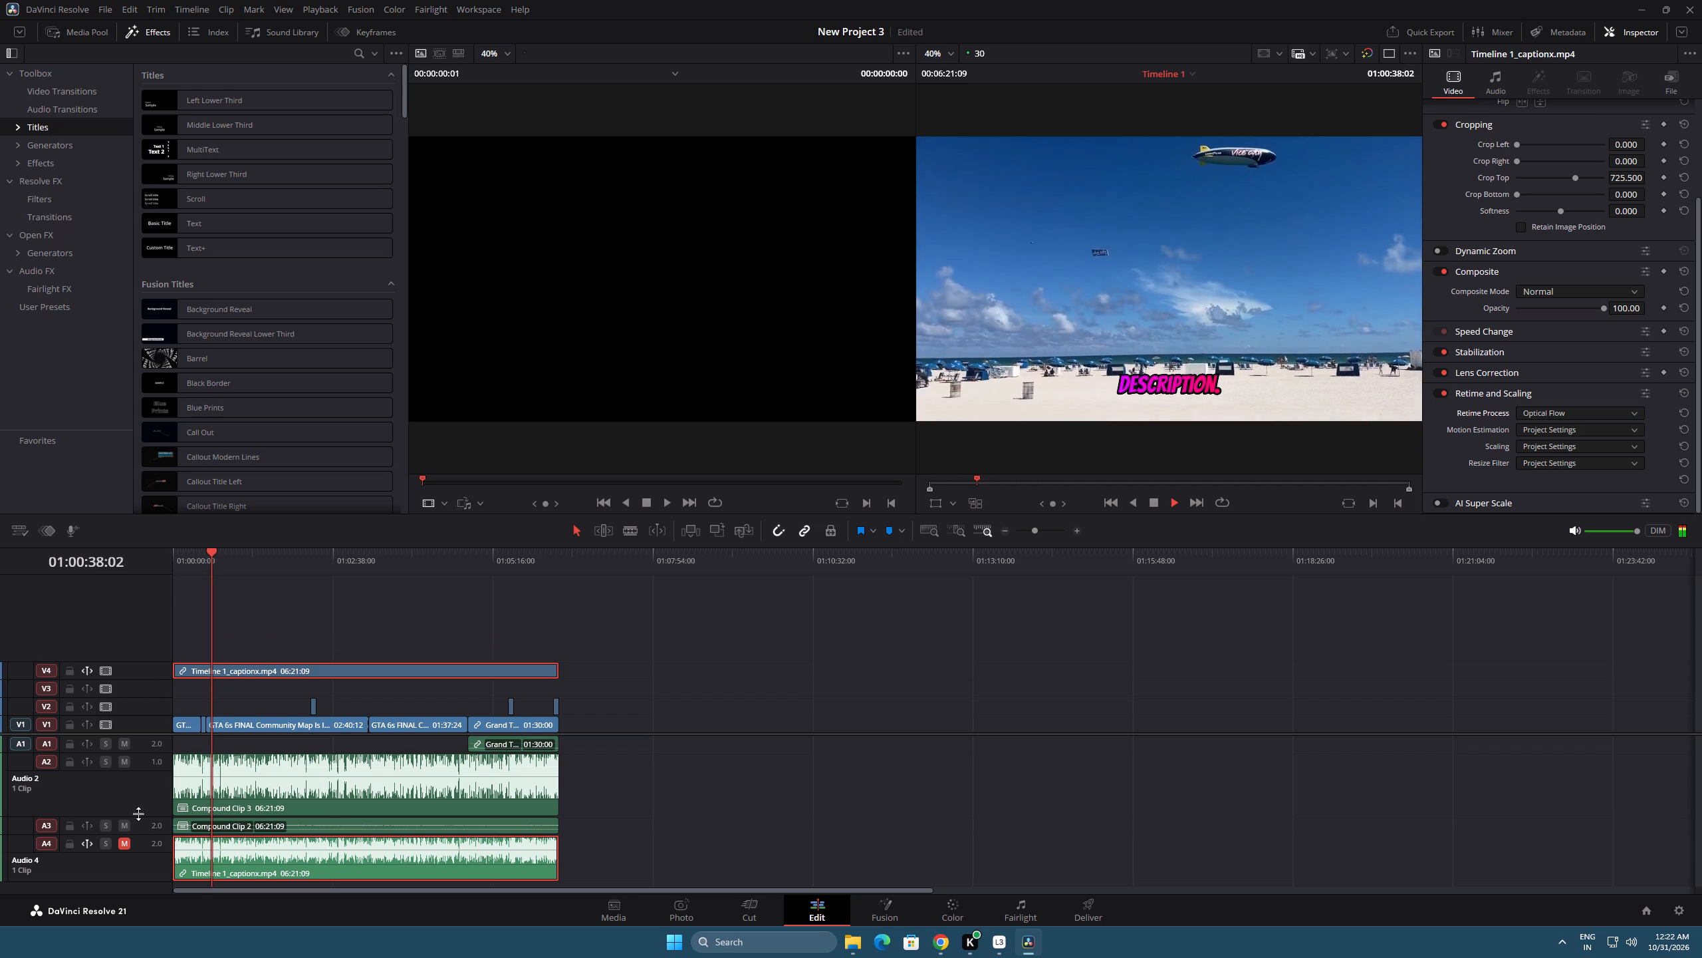
left_click_drag(138, 817, 139, 788)
left_click_drag(150, 814, 150, 771)
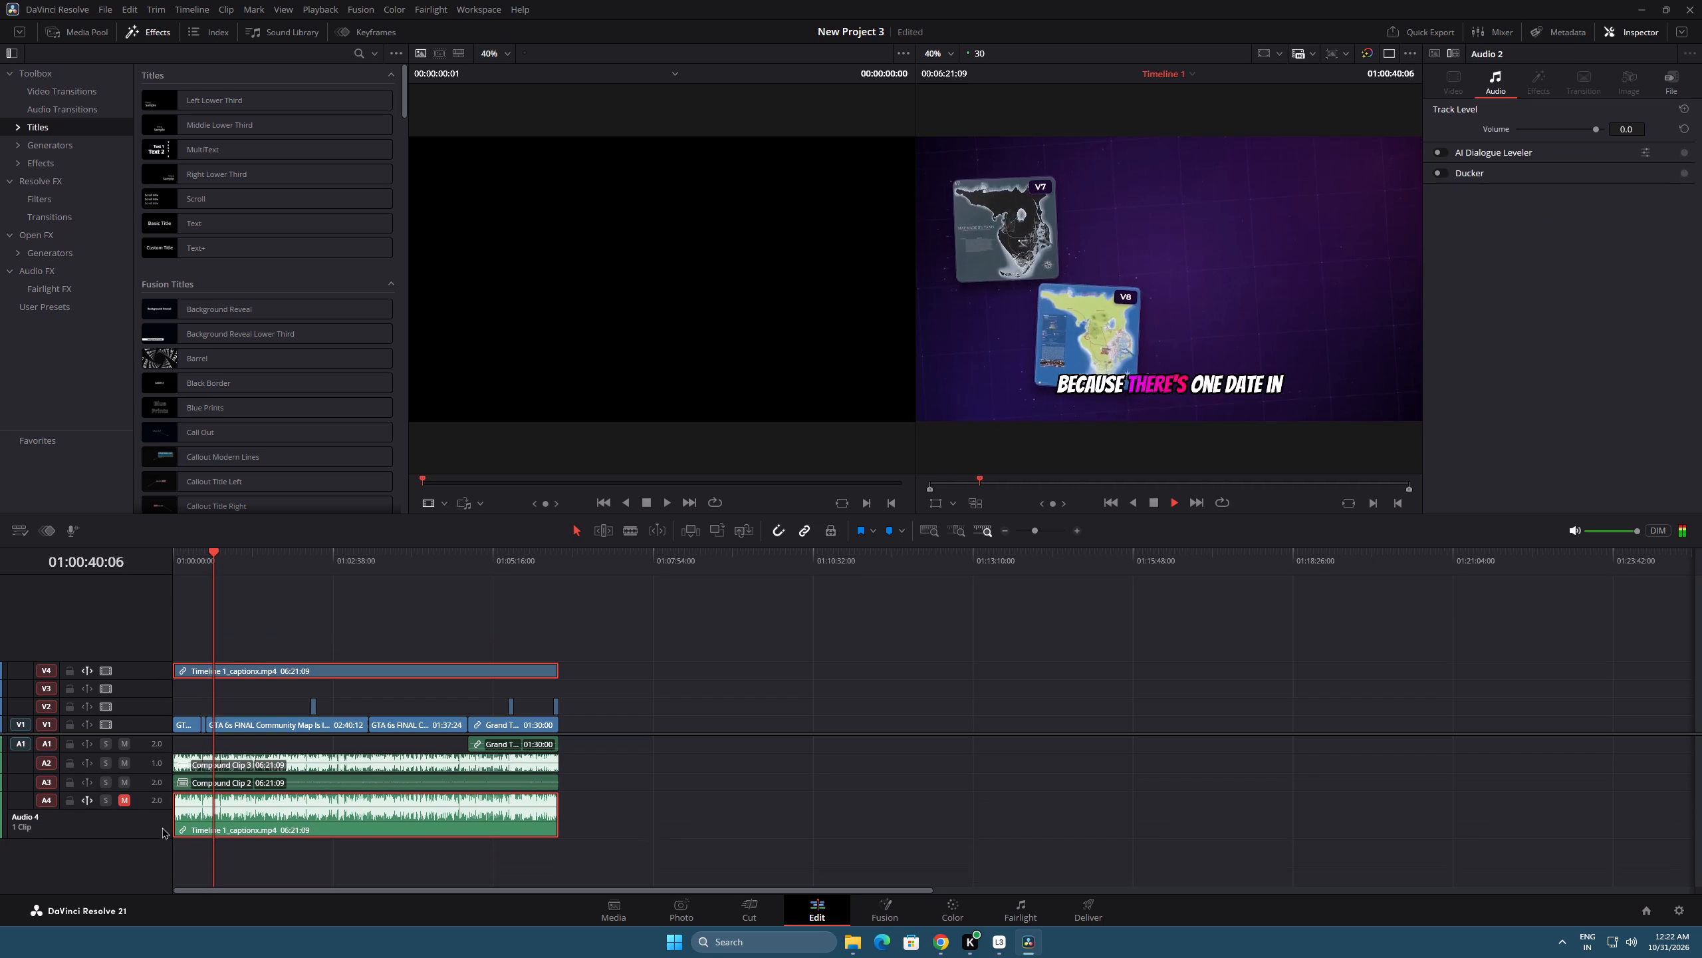
left_click_drag(160, 836, 156, 806)
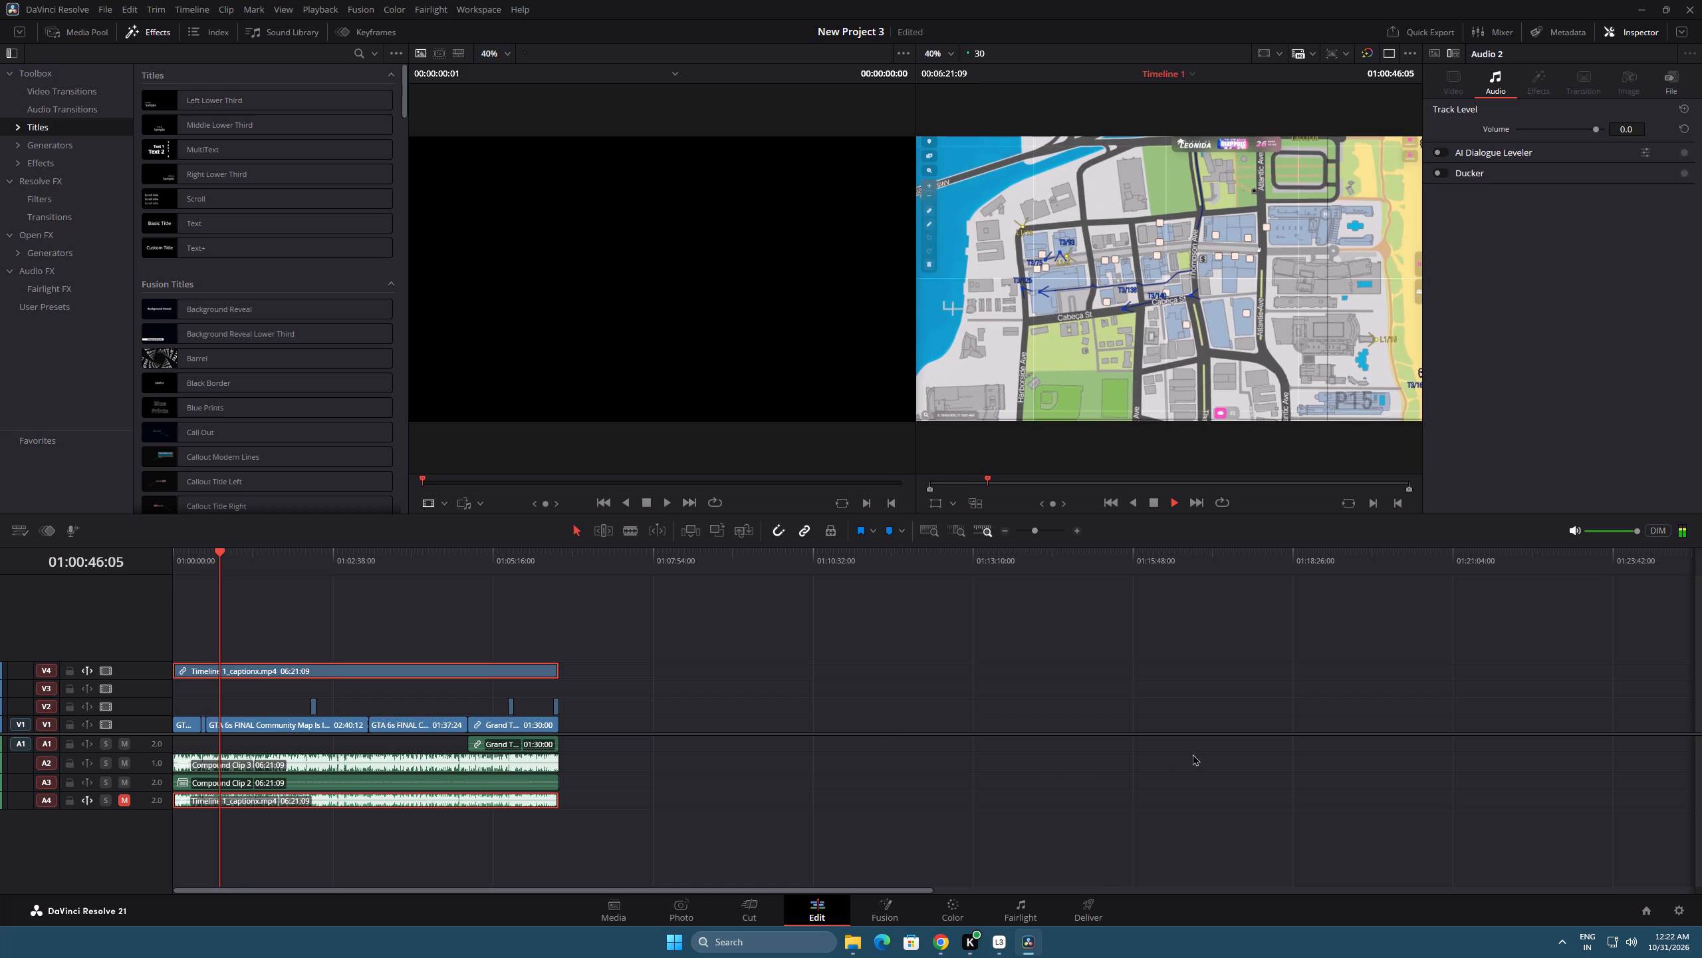
Stop playback and, on the Deliver page, name the render file GTA 6 NEW LEAKS.
left_click(1086, 904)
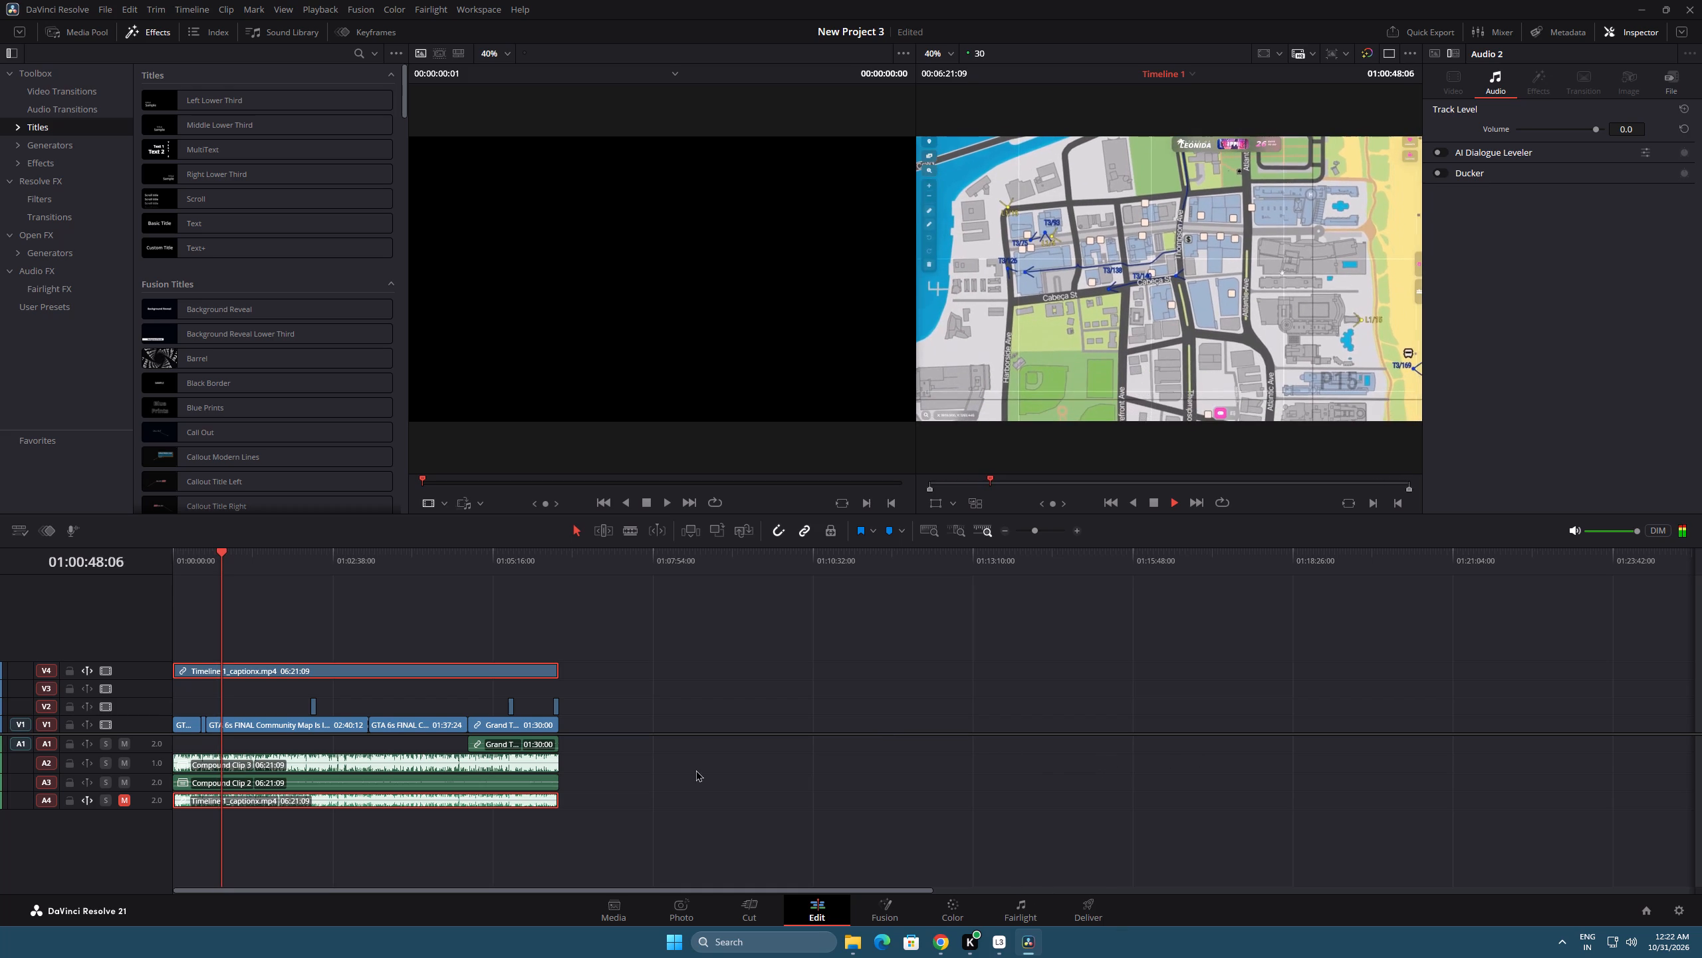
left_click(1150, 504)
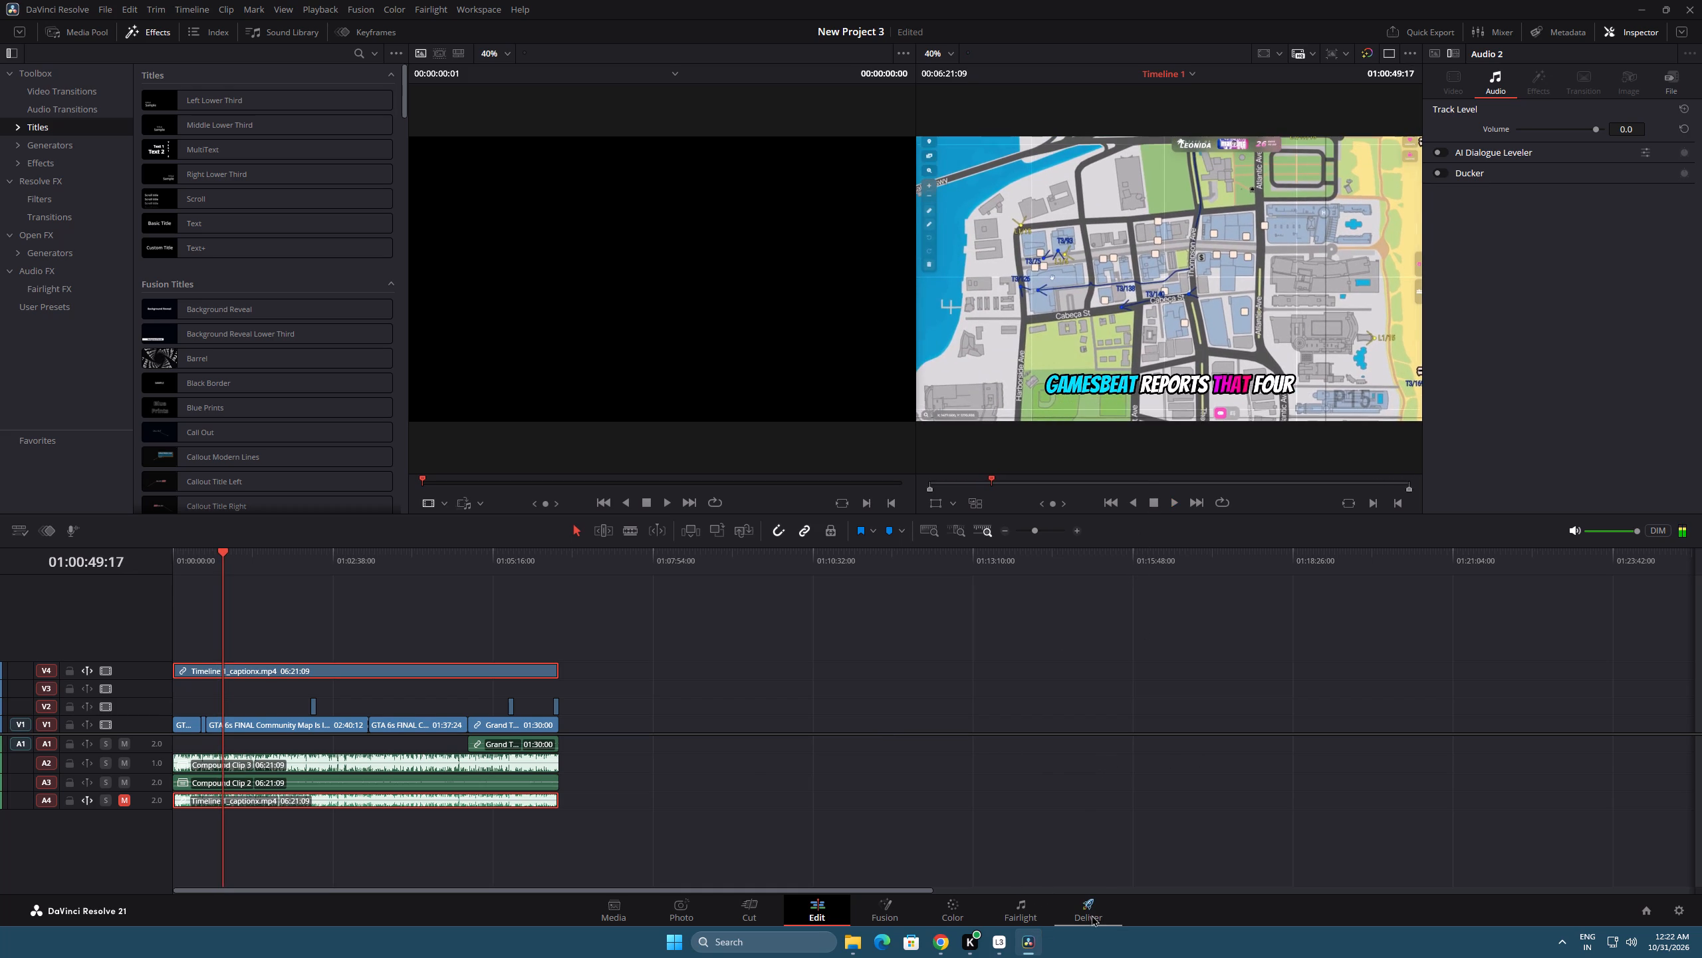
left_click(1102, 909)
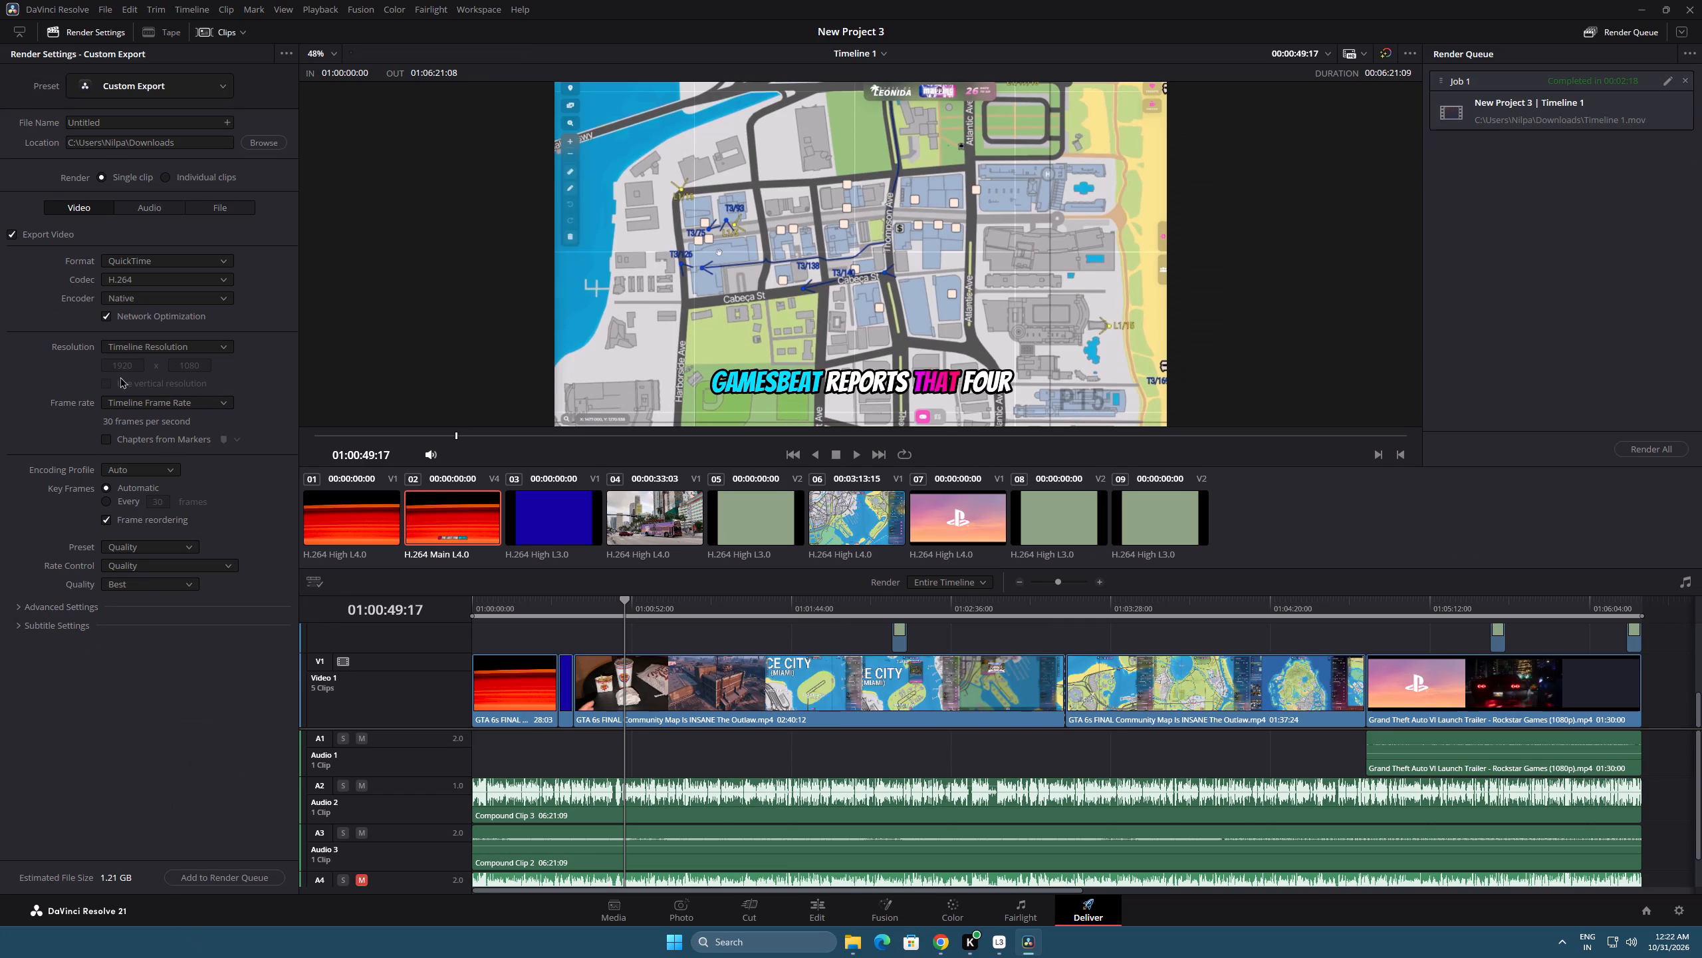
left_click_drag(134, 120, 33, 118)
type("GTA")
key("space")
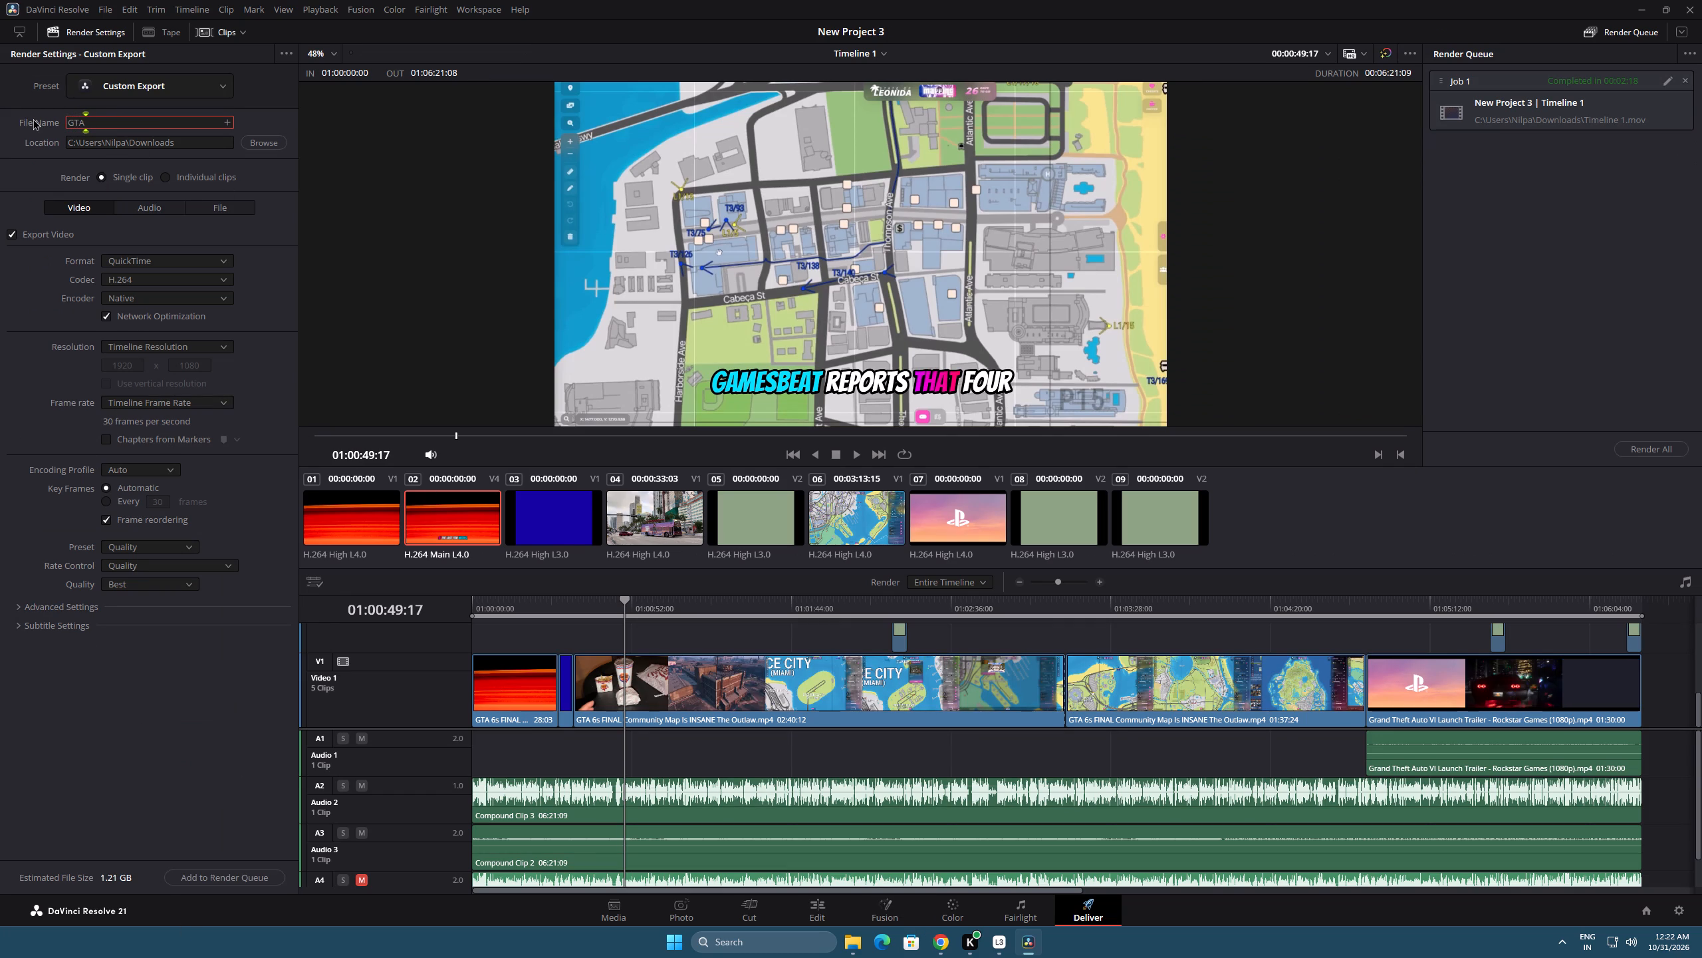
key("shift+asciicircum")
key("BackSpace")
type("65")
key("BackSpace")
key("space")
type("NEW LEAKS")
key("Return")
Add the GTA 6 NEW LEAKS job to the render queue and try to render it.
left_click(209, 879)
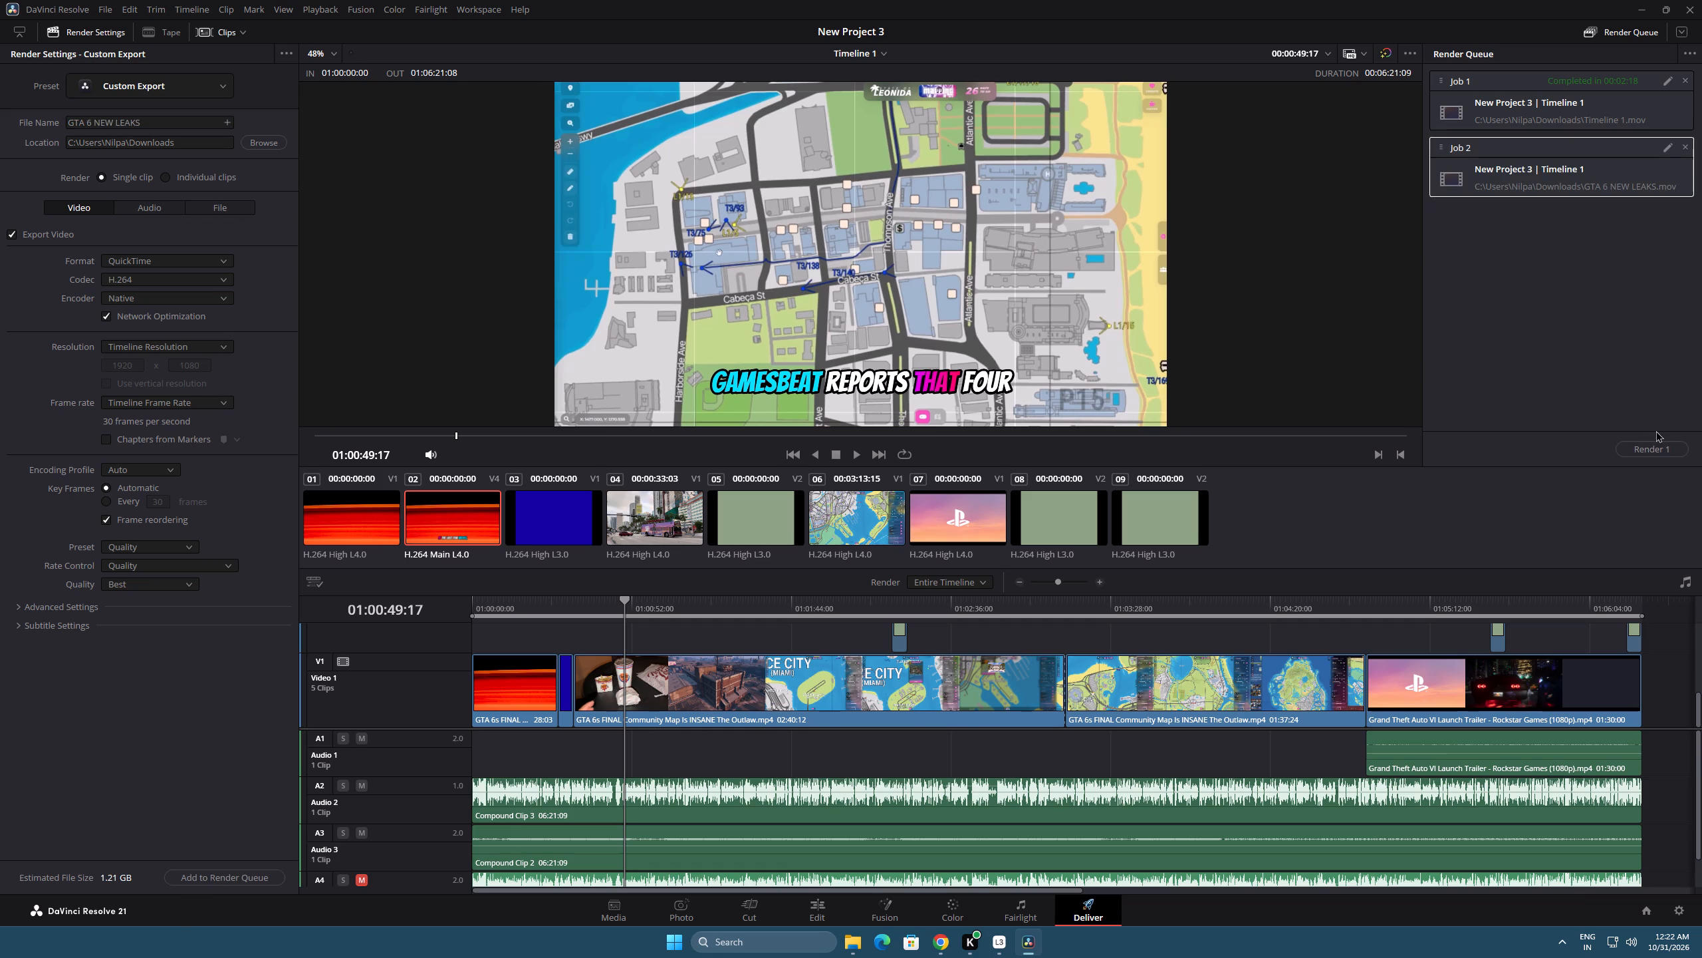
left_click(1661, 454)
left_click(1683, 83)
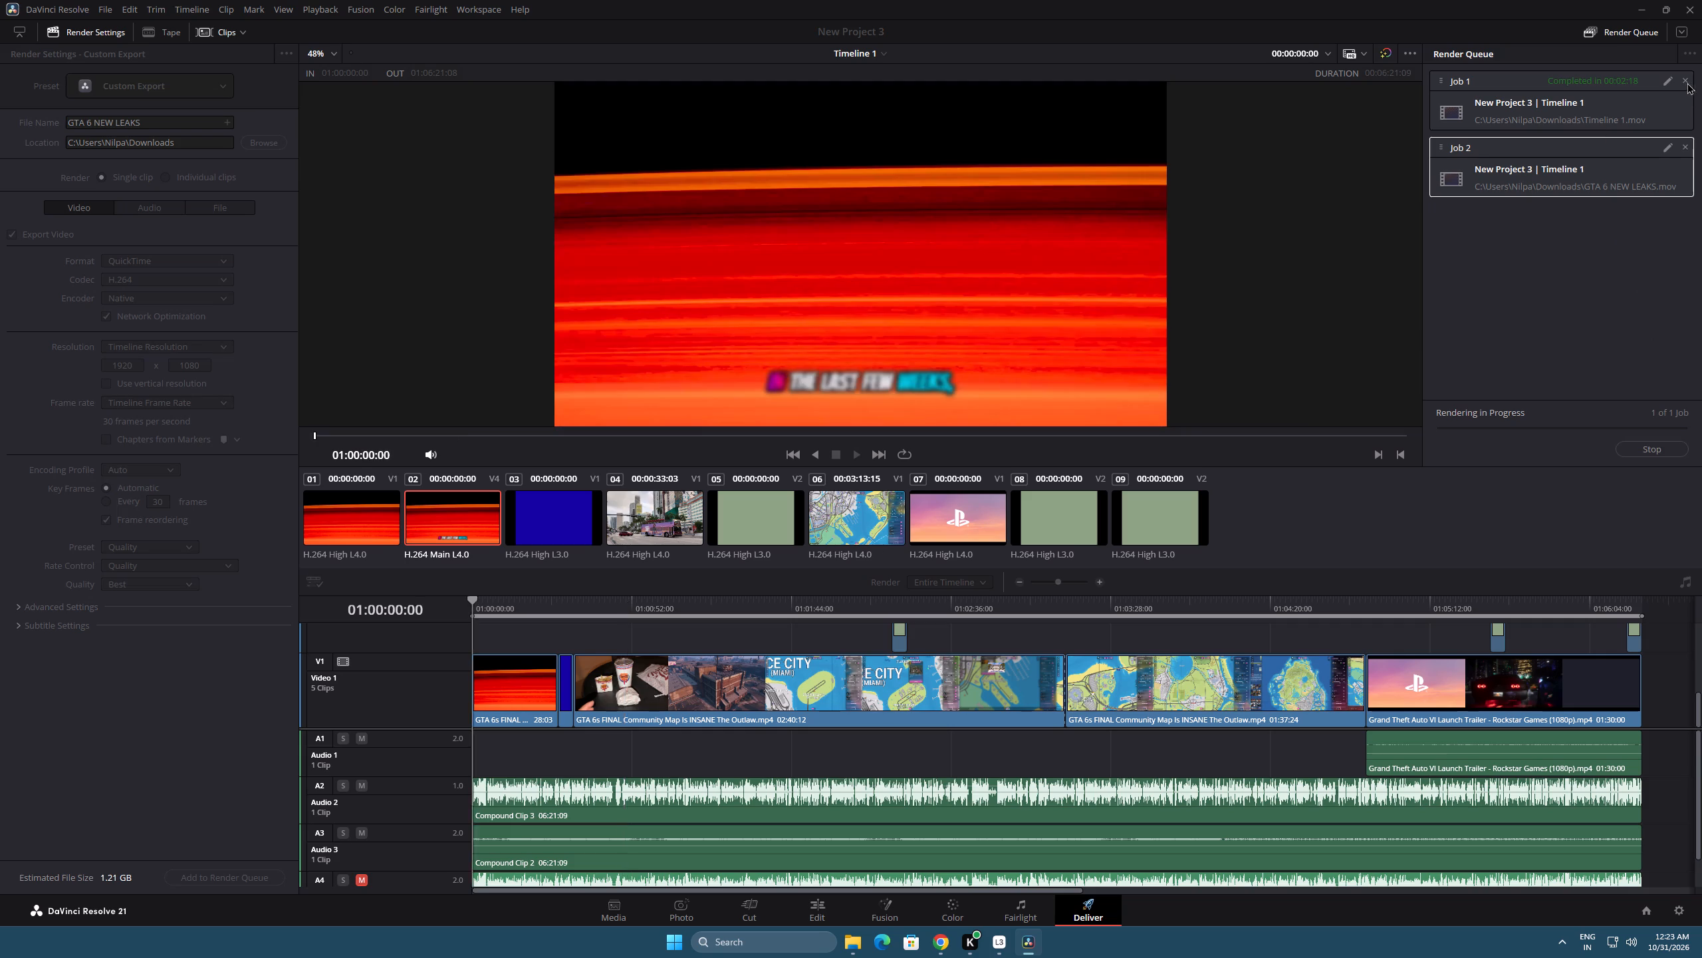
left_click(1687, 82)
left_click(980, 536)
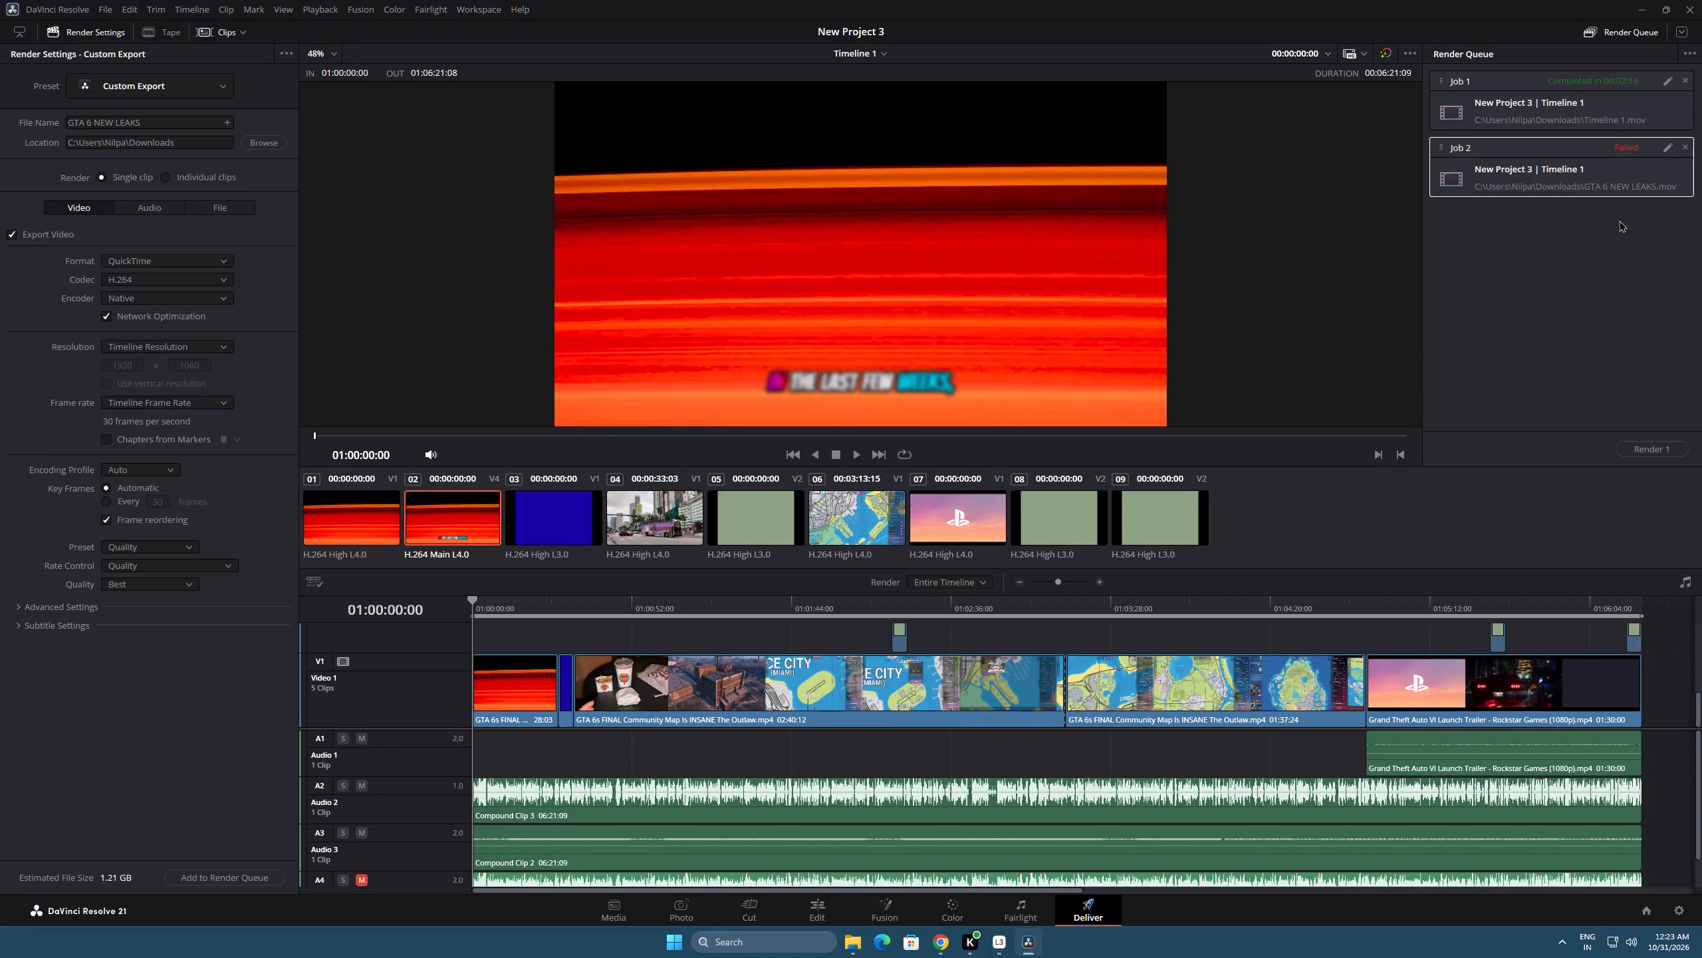
Remove both jobs from the render queue.
left_click(1681, 81)
double_click(1685, 81)
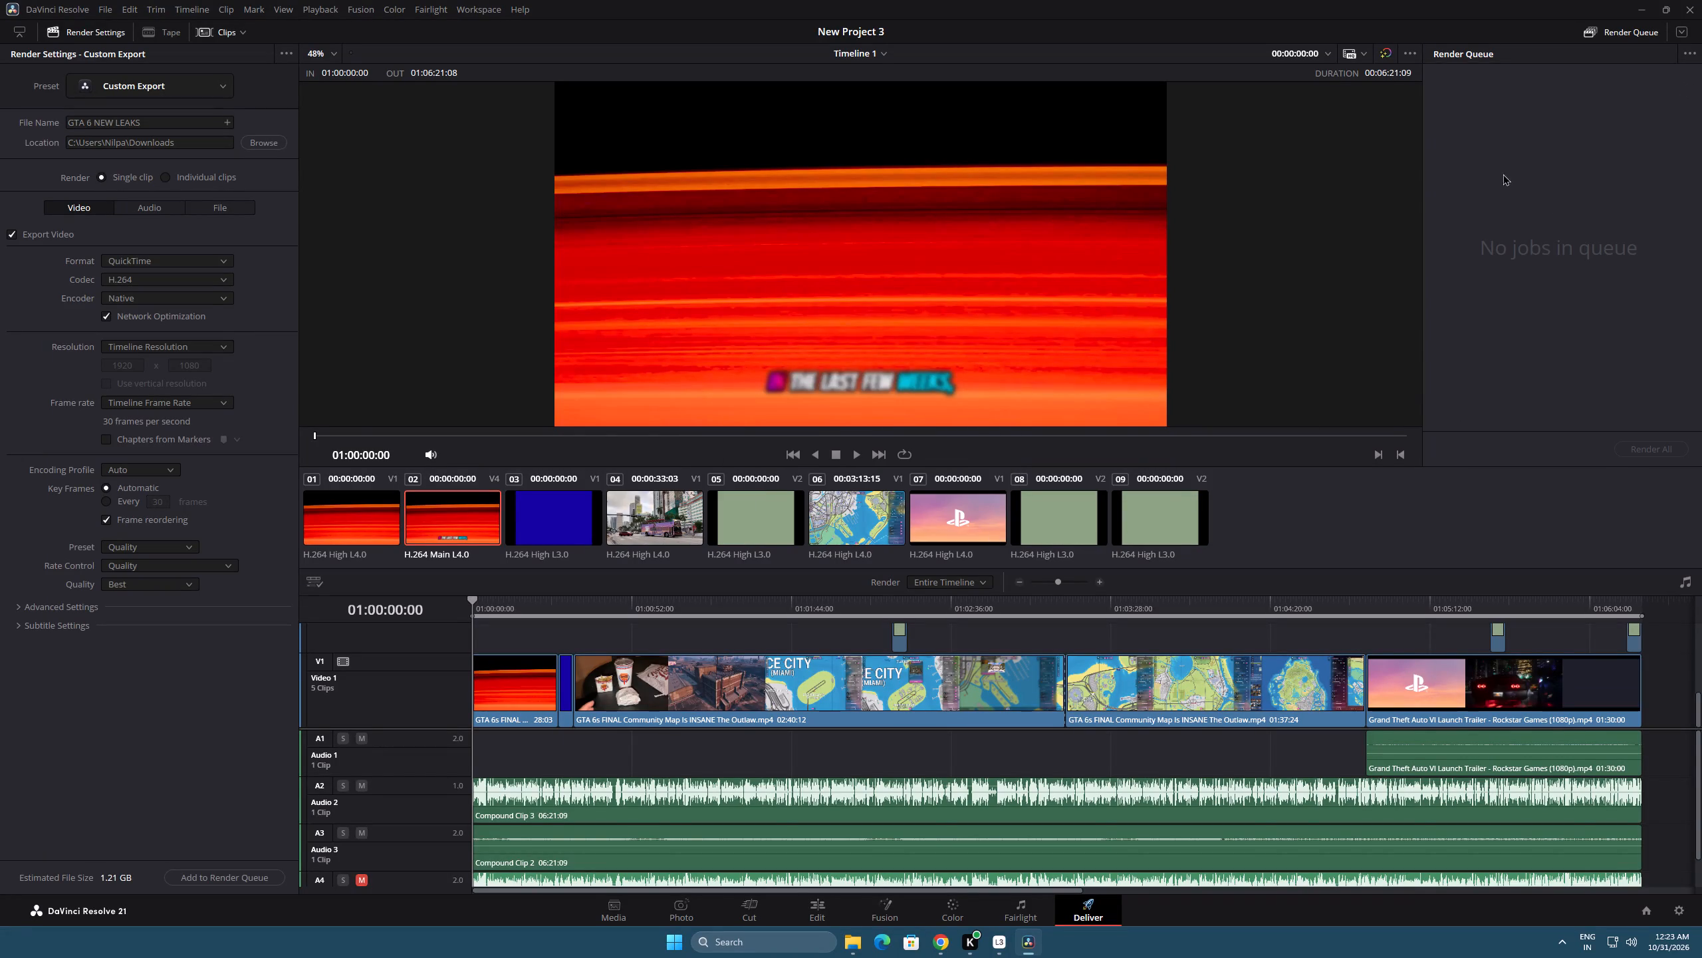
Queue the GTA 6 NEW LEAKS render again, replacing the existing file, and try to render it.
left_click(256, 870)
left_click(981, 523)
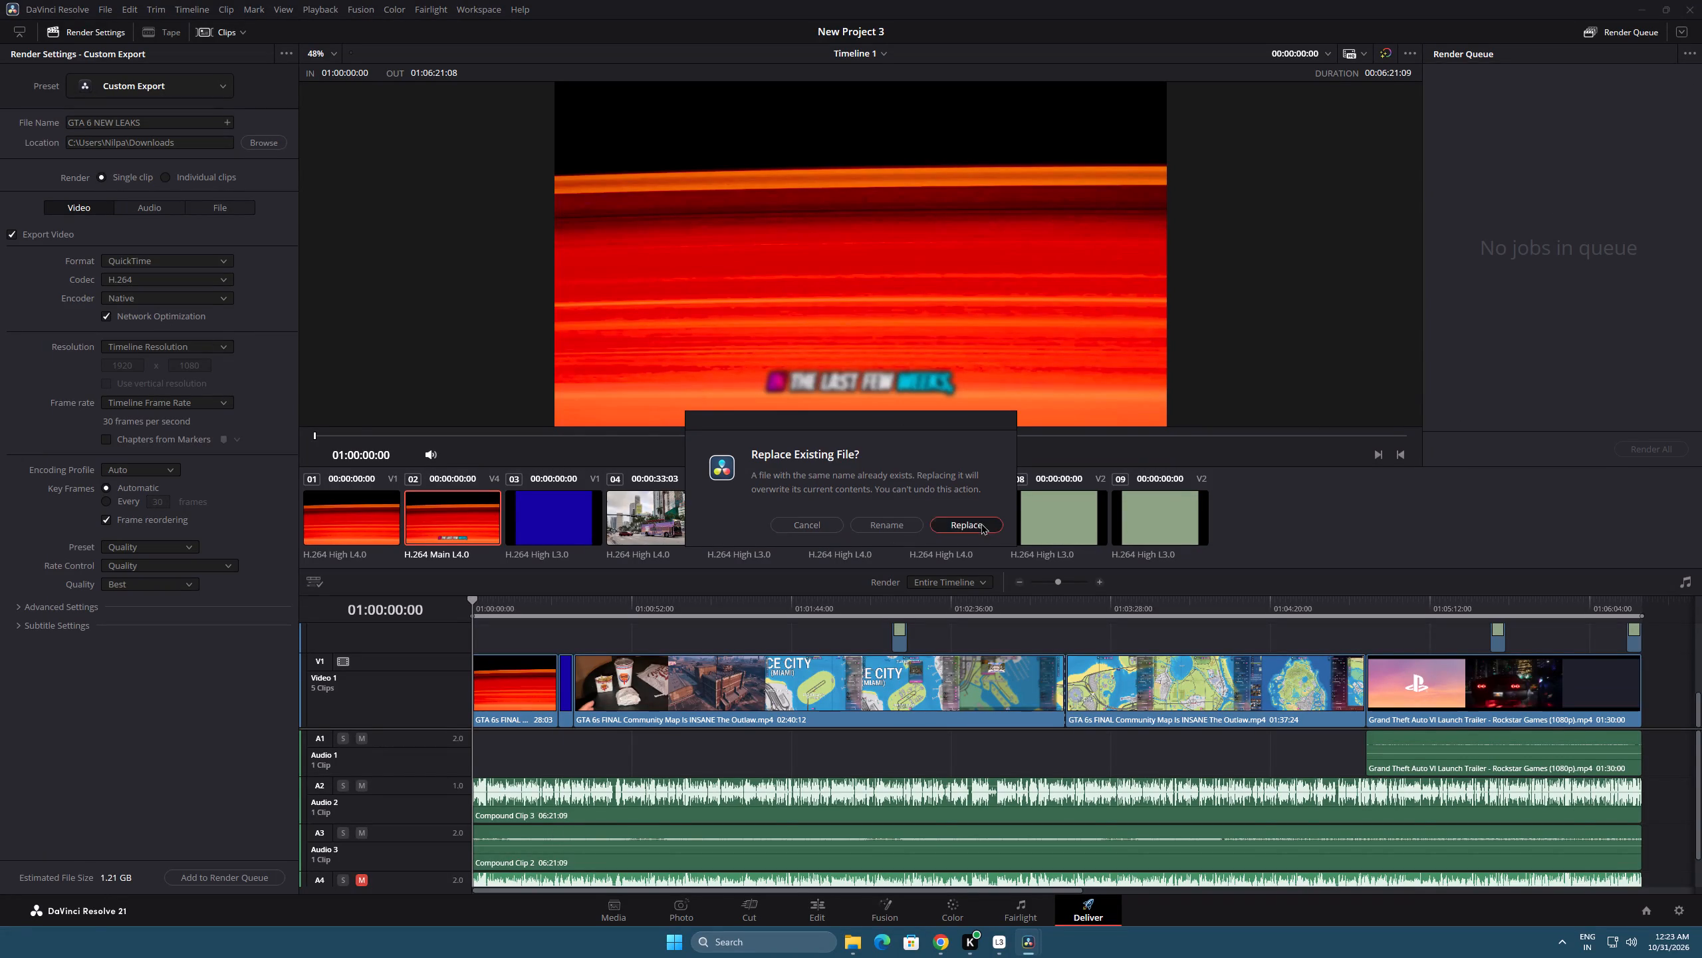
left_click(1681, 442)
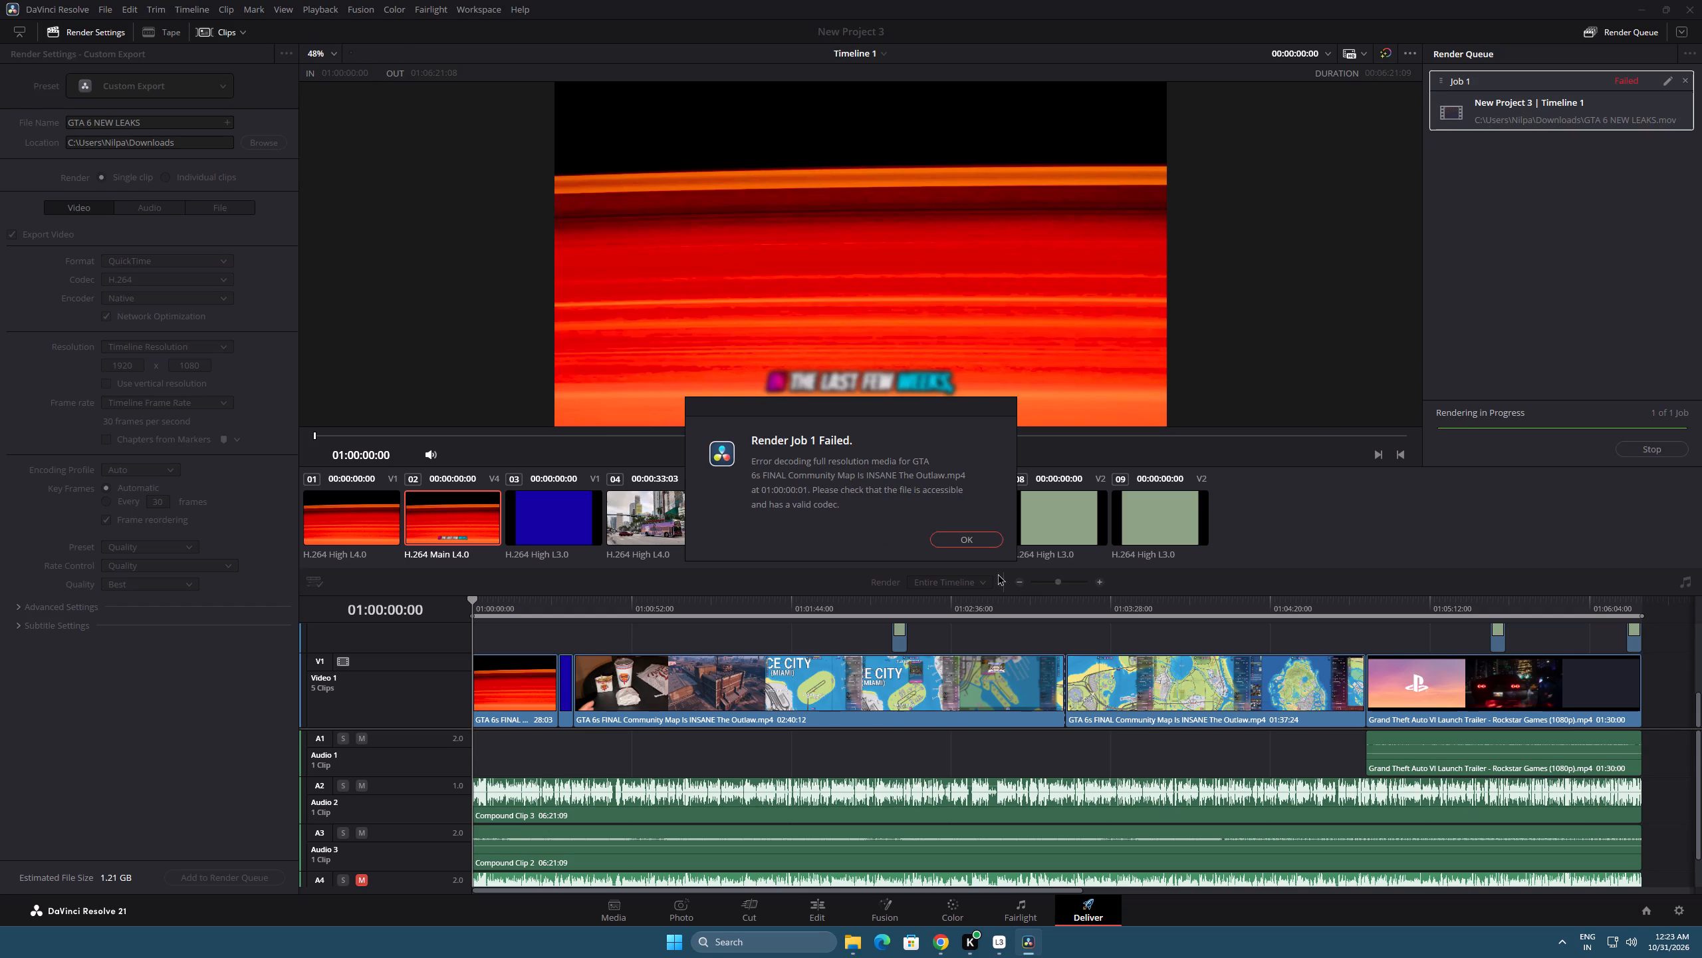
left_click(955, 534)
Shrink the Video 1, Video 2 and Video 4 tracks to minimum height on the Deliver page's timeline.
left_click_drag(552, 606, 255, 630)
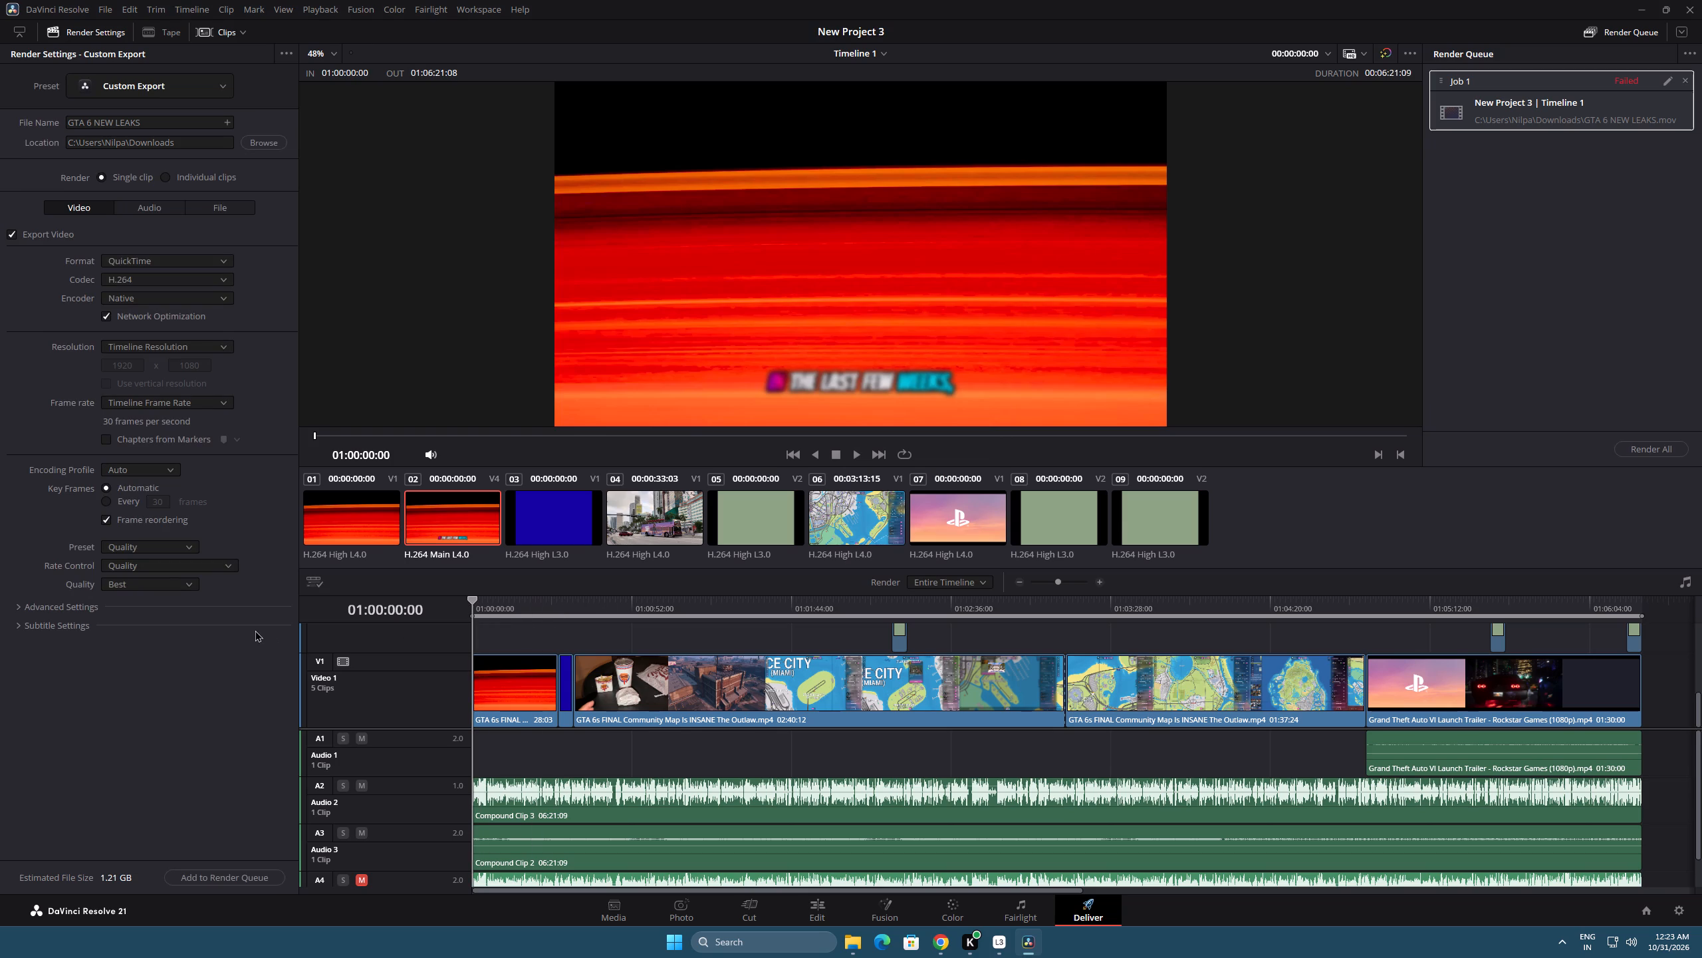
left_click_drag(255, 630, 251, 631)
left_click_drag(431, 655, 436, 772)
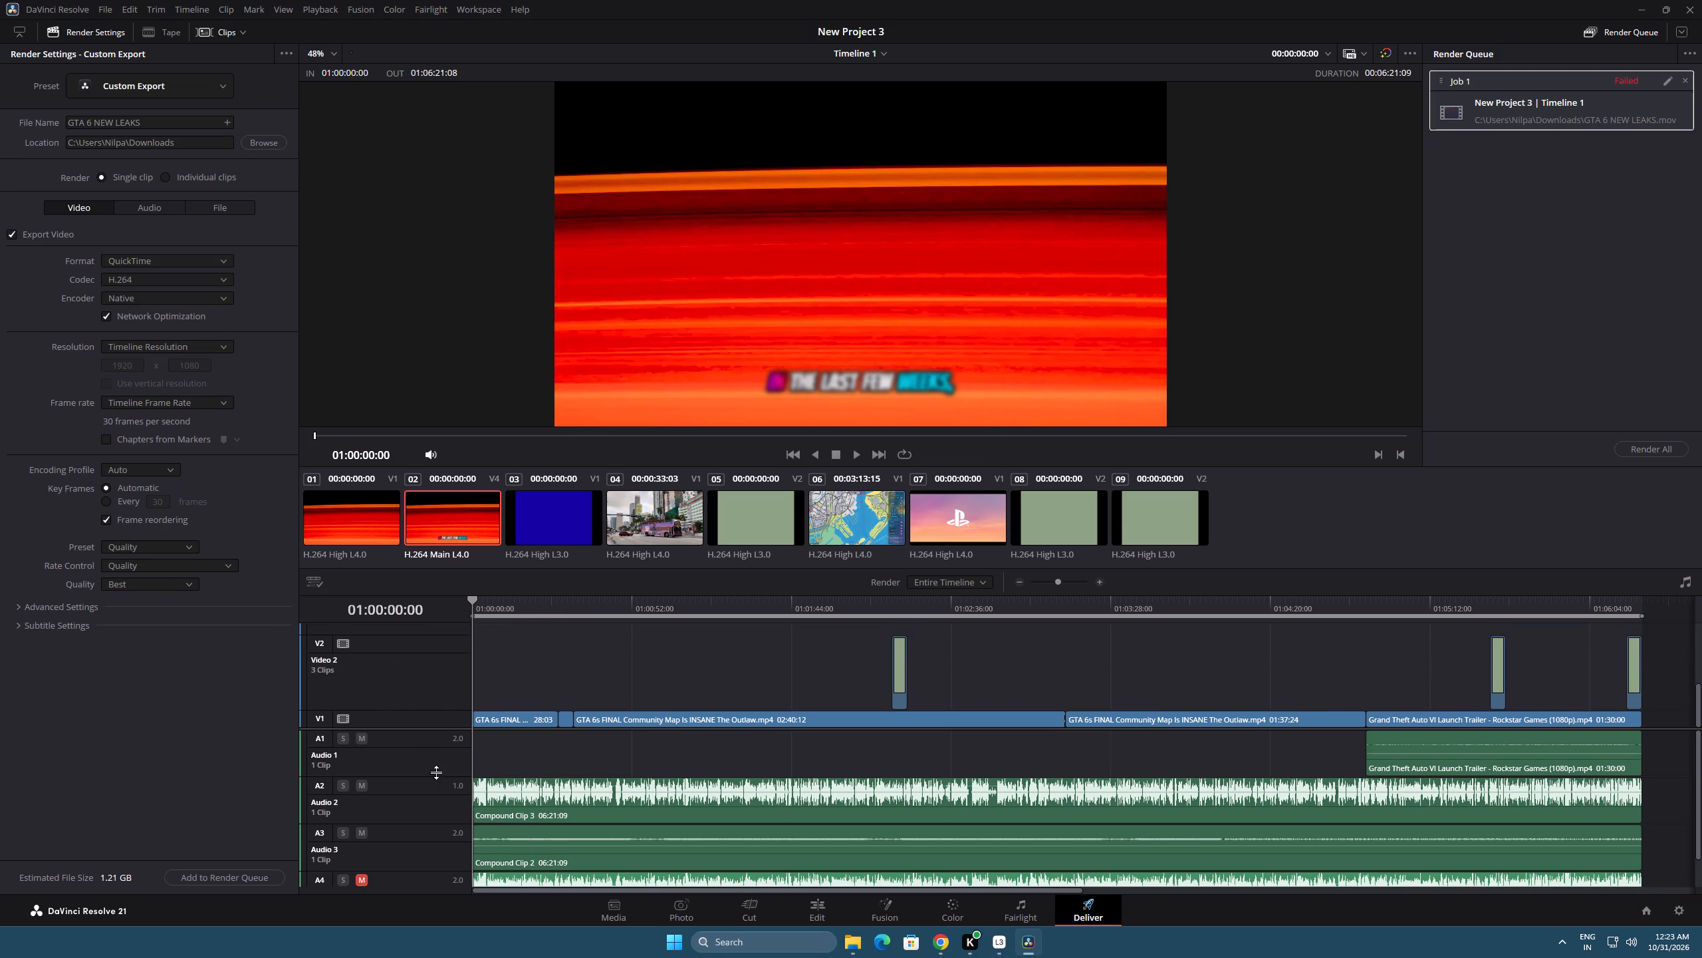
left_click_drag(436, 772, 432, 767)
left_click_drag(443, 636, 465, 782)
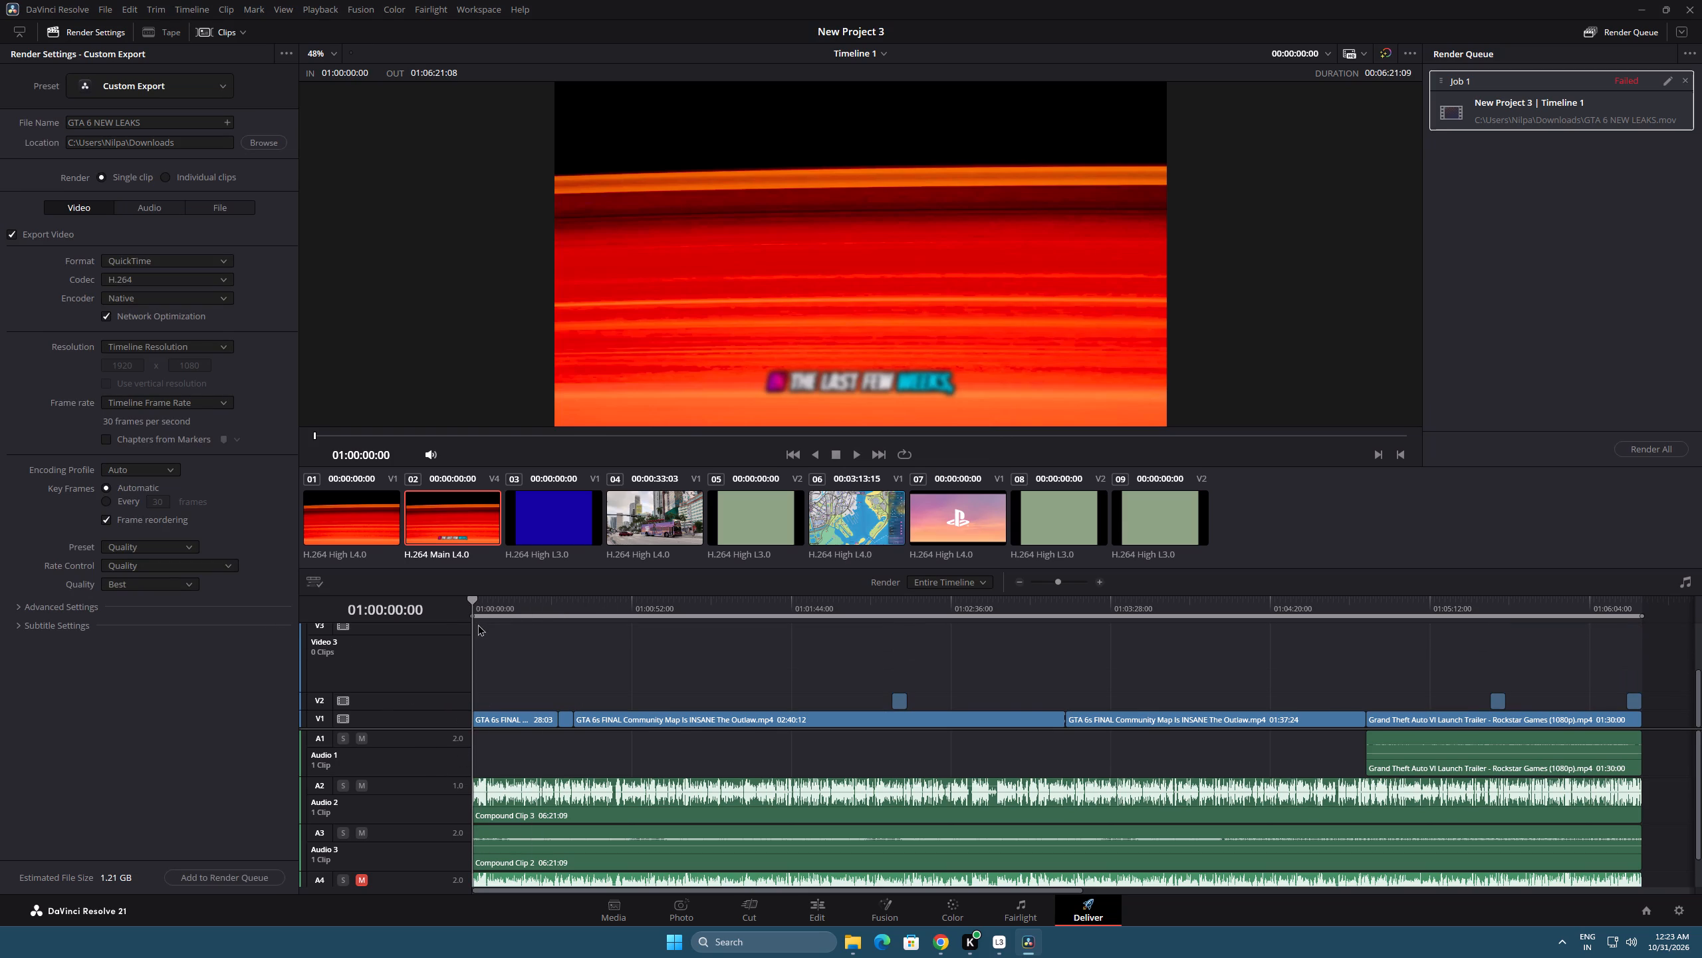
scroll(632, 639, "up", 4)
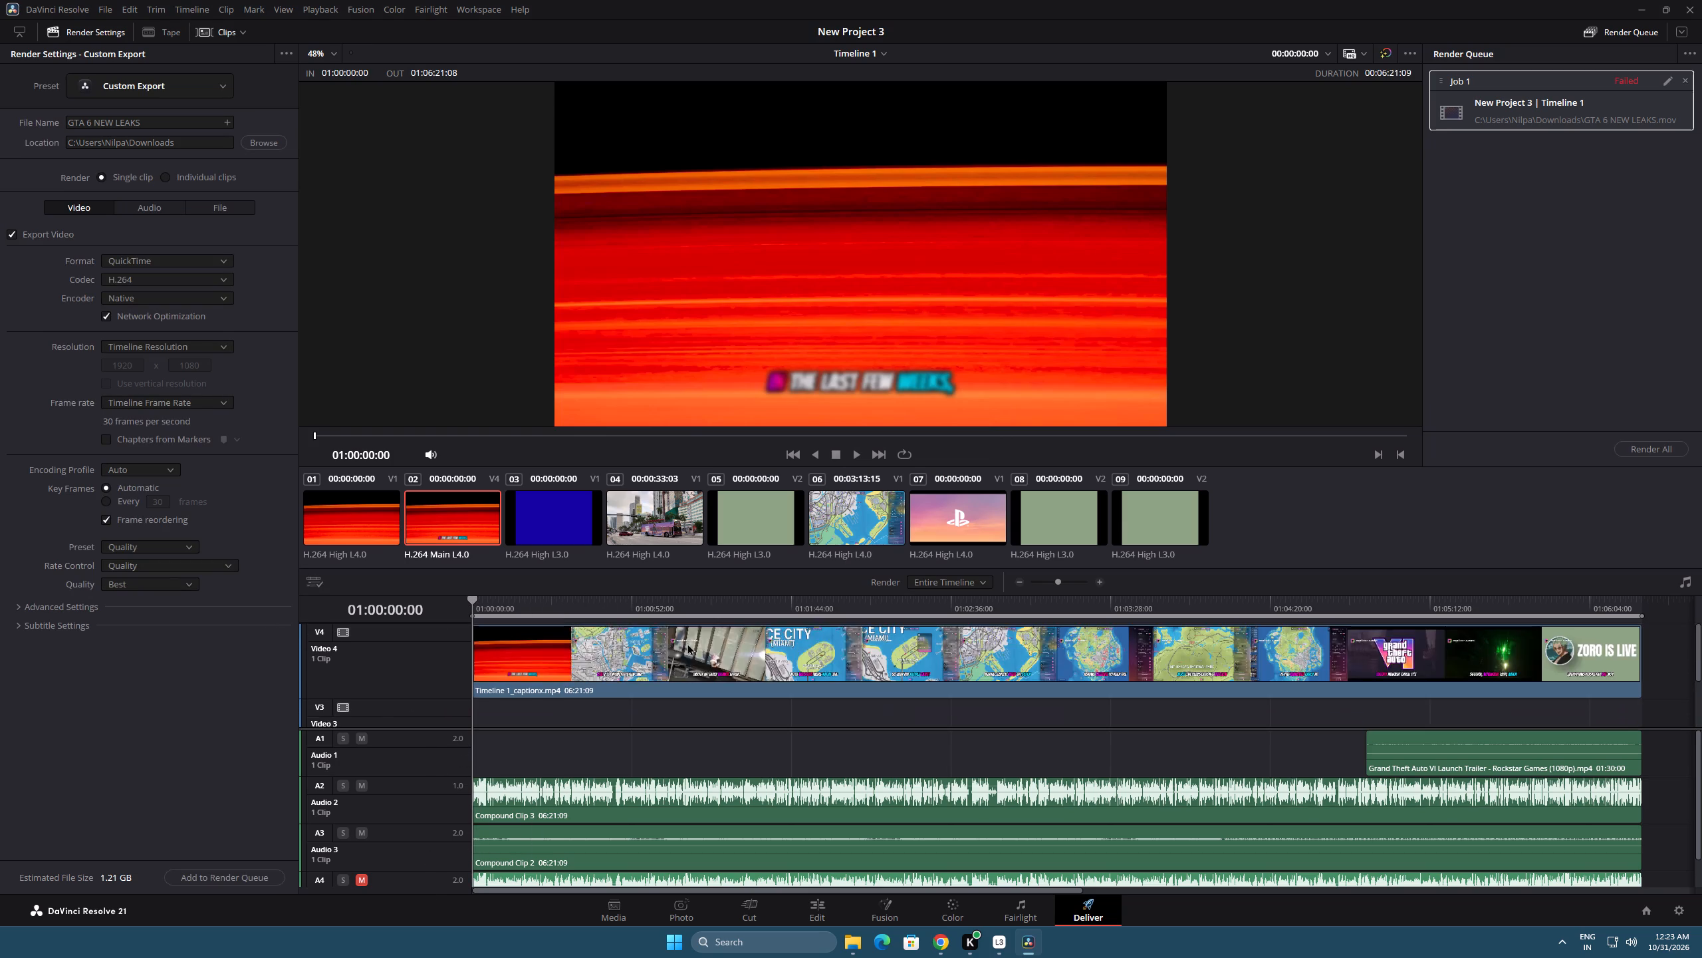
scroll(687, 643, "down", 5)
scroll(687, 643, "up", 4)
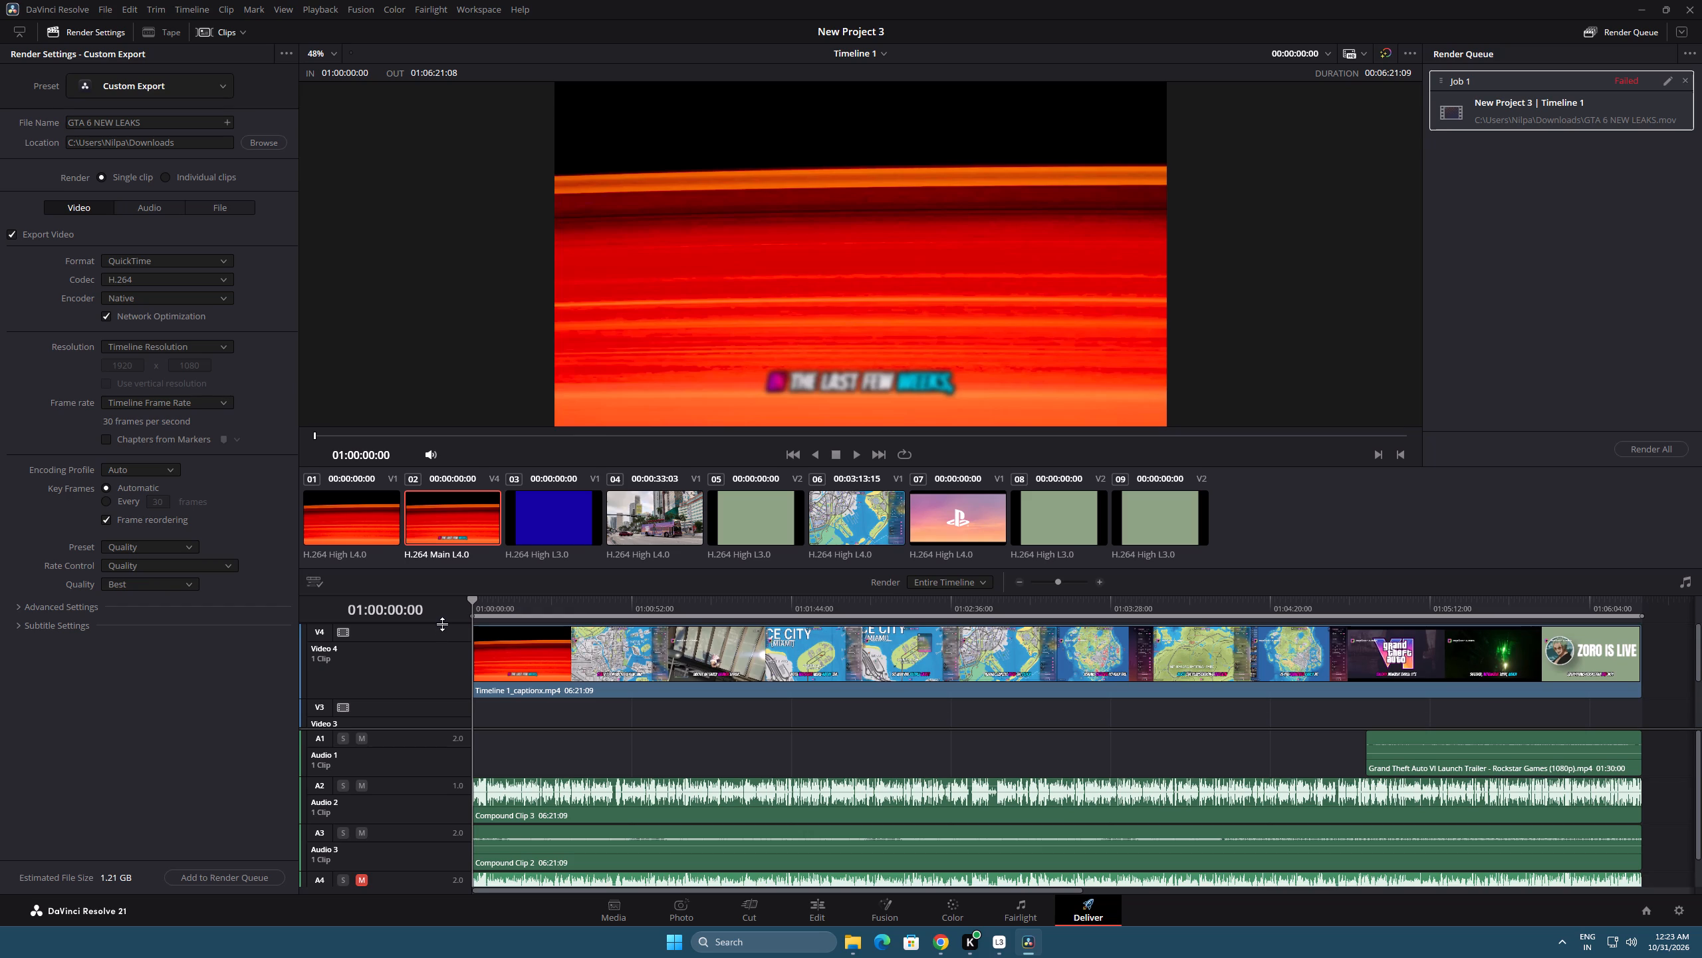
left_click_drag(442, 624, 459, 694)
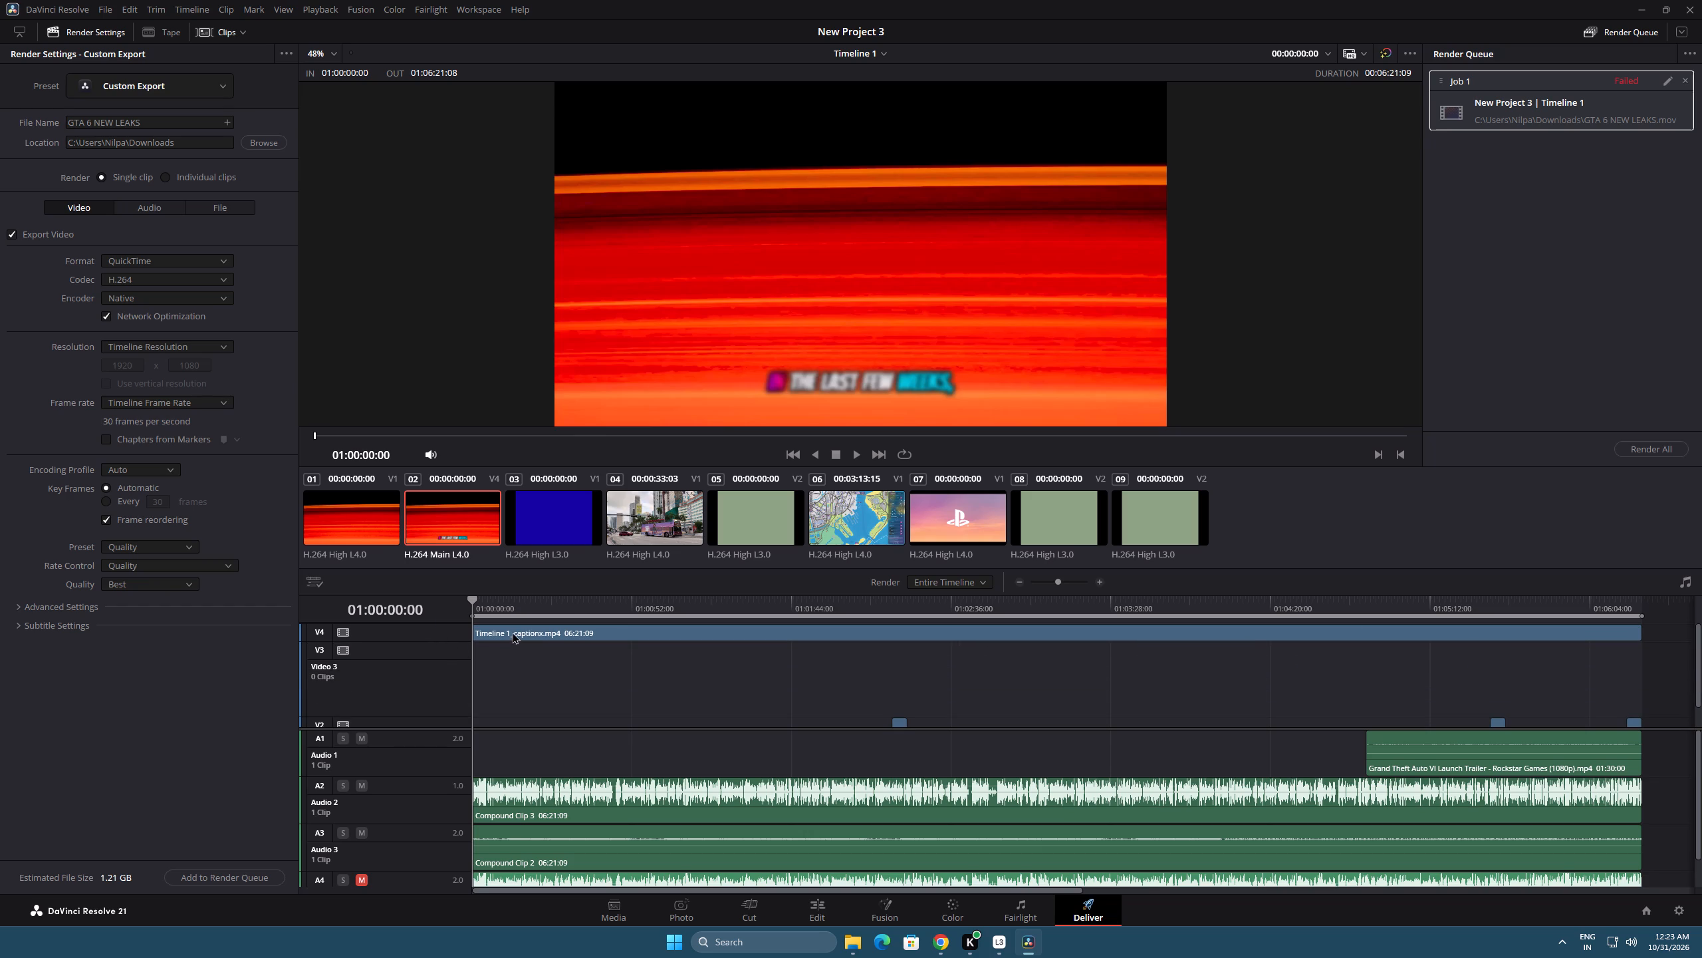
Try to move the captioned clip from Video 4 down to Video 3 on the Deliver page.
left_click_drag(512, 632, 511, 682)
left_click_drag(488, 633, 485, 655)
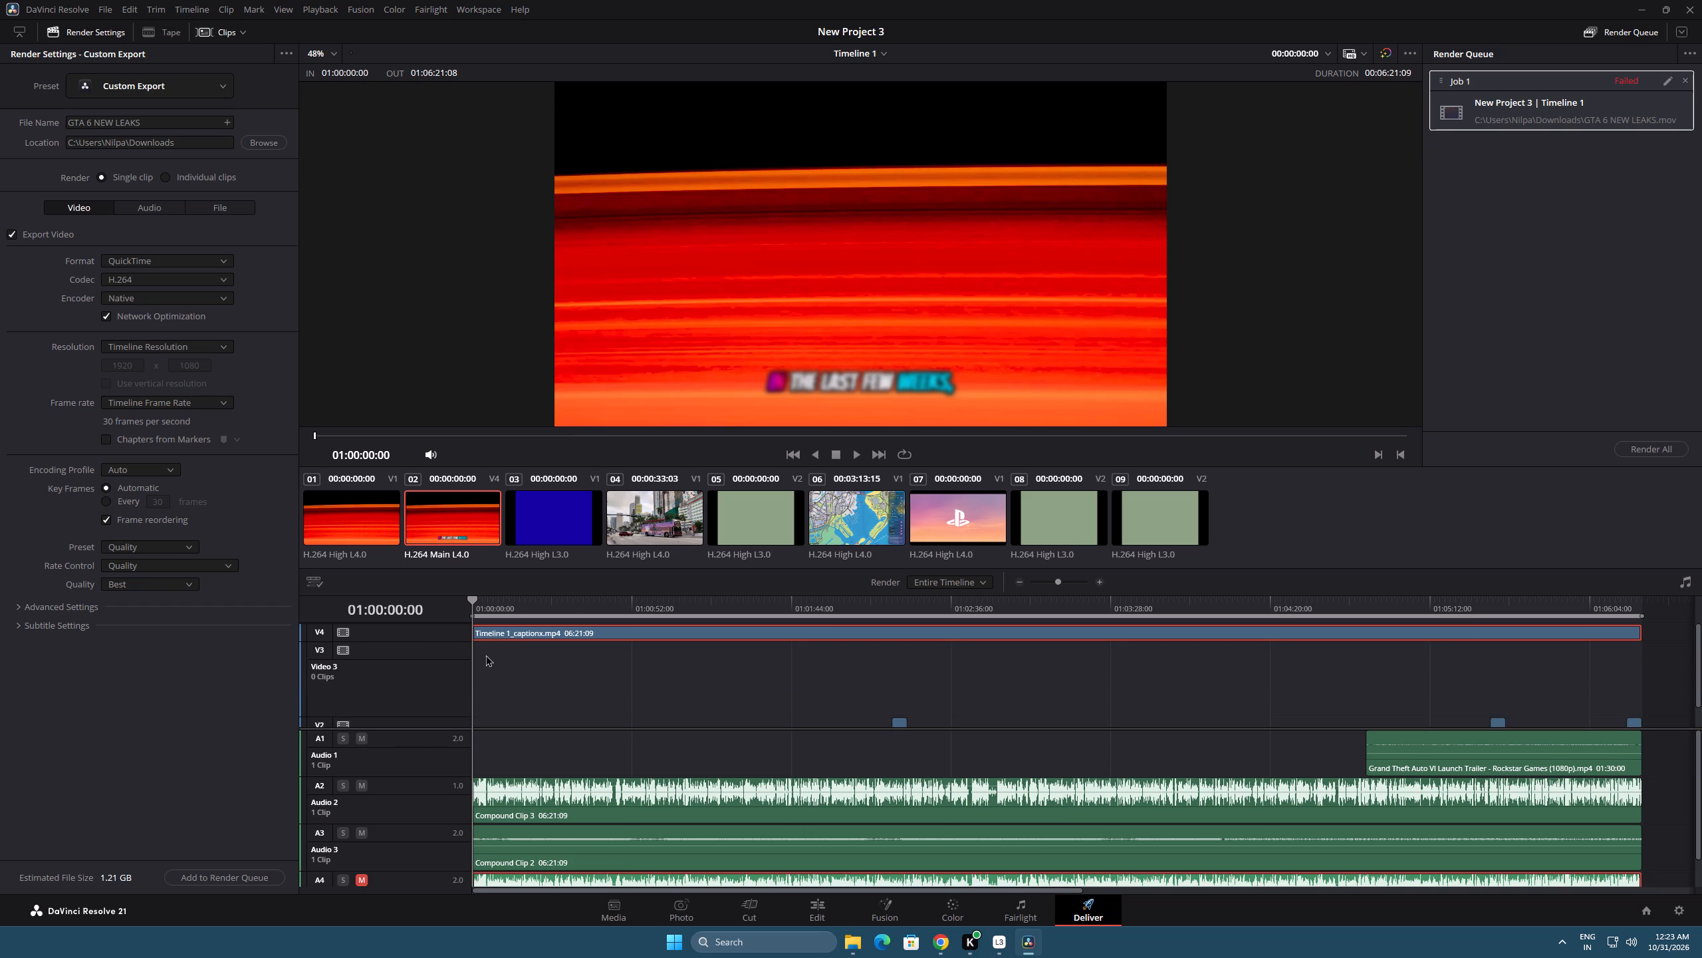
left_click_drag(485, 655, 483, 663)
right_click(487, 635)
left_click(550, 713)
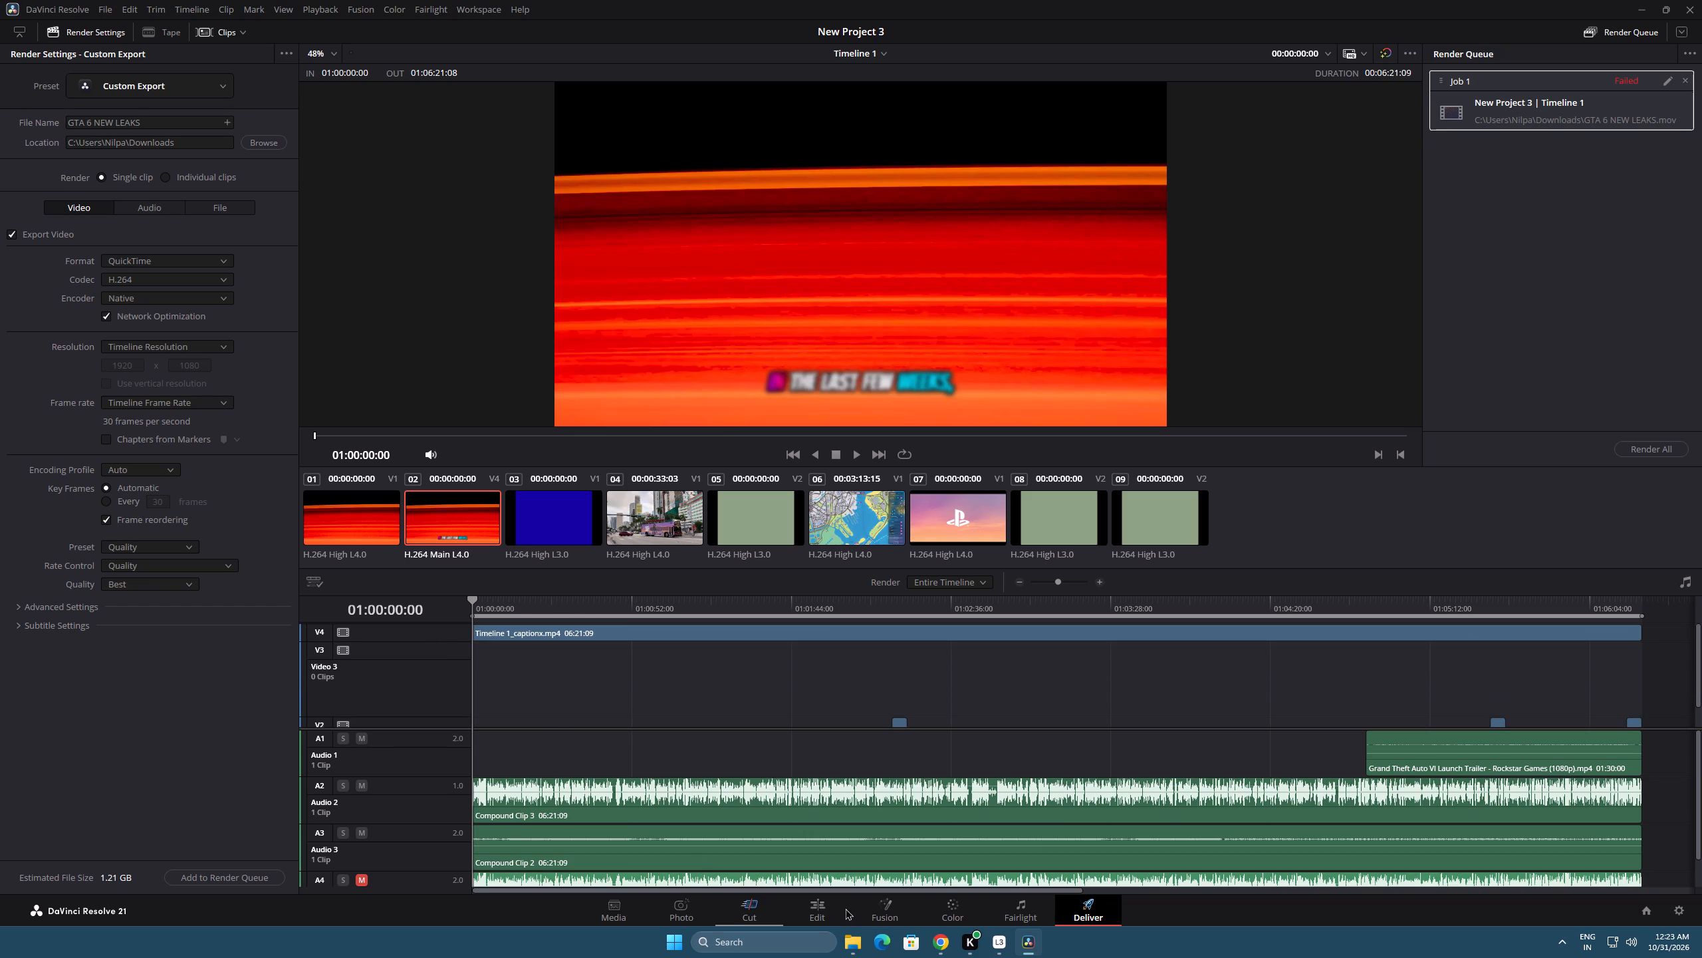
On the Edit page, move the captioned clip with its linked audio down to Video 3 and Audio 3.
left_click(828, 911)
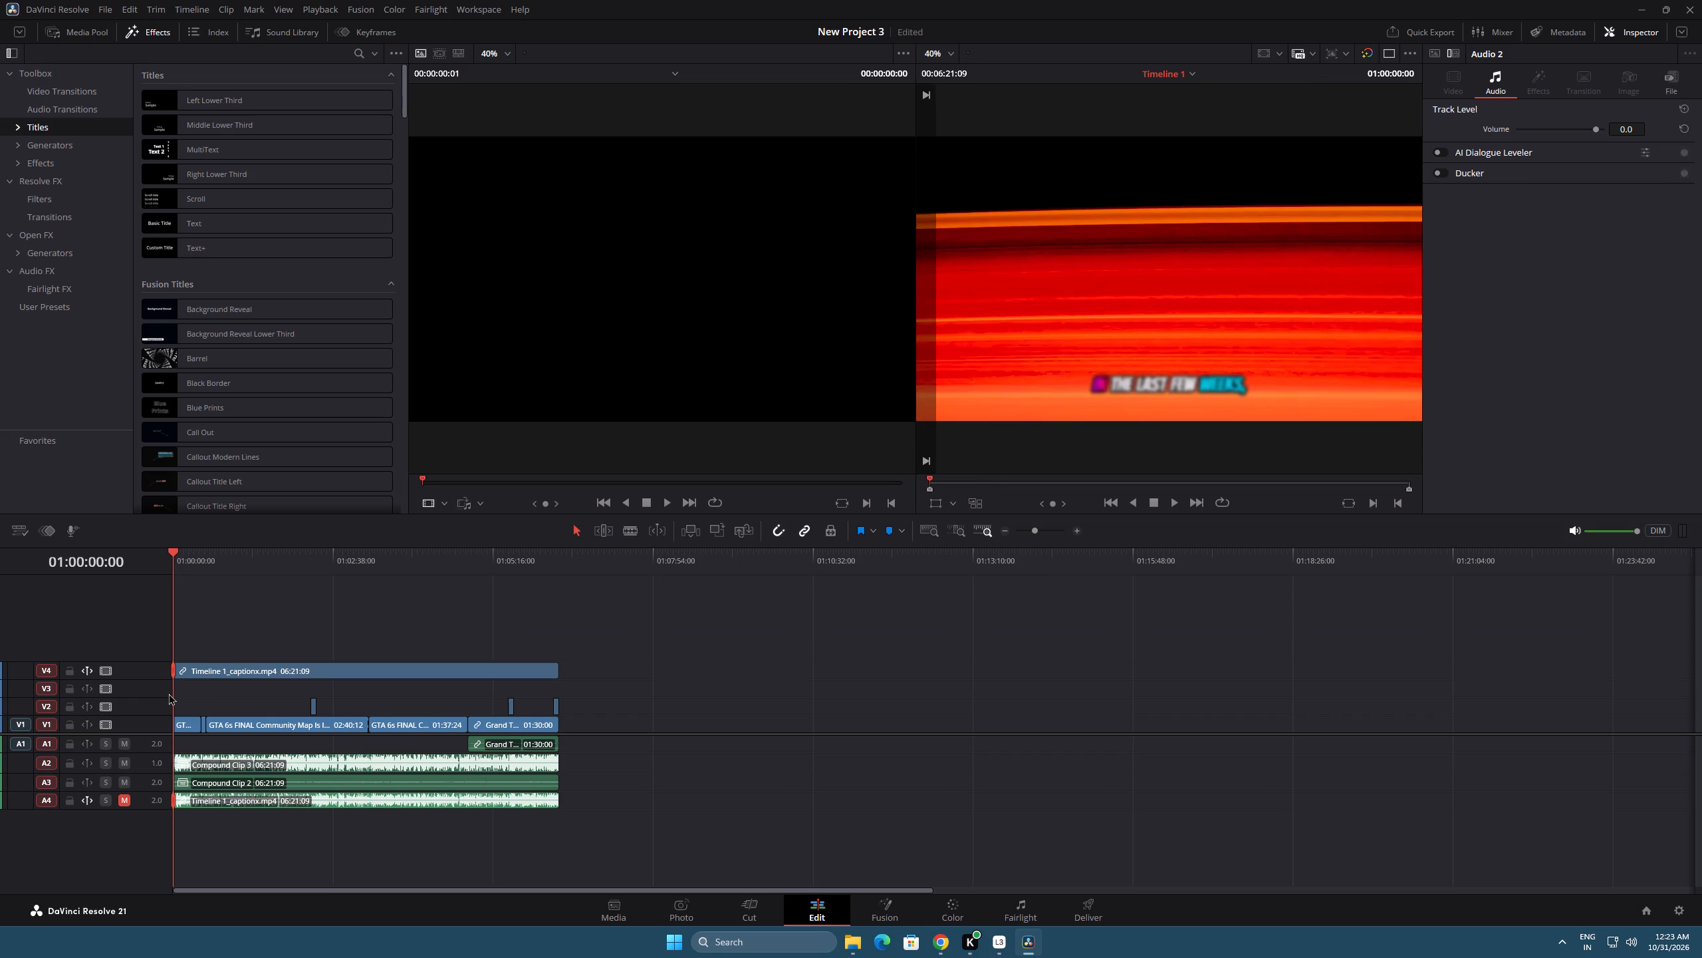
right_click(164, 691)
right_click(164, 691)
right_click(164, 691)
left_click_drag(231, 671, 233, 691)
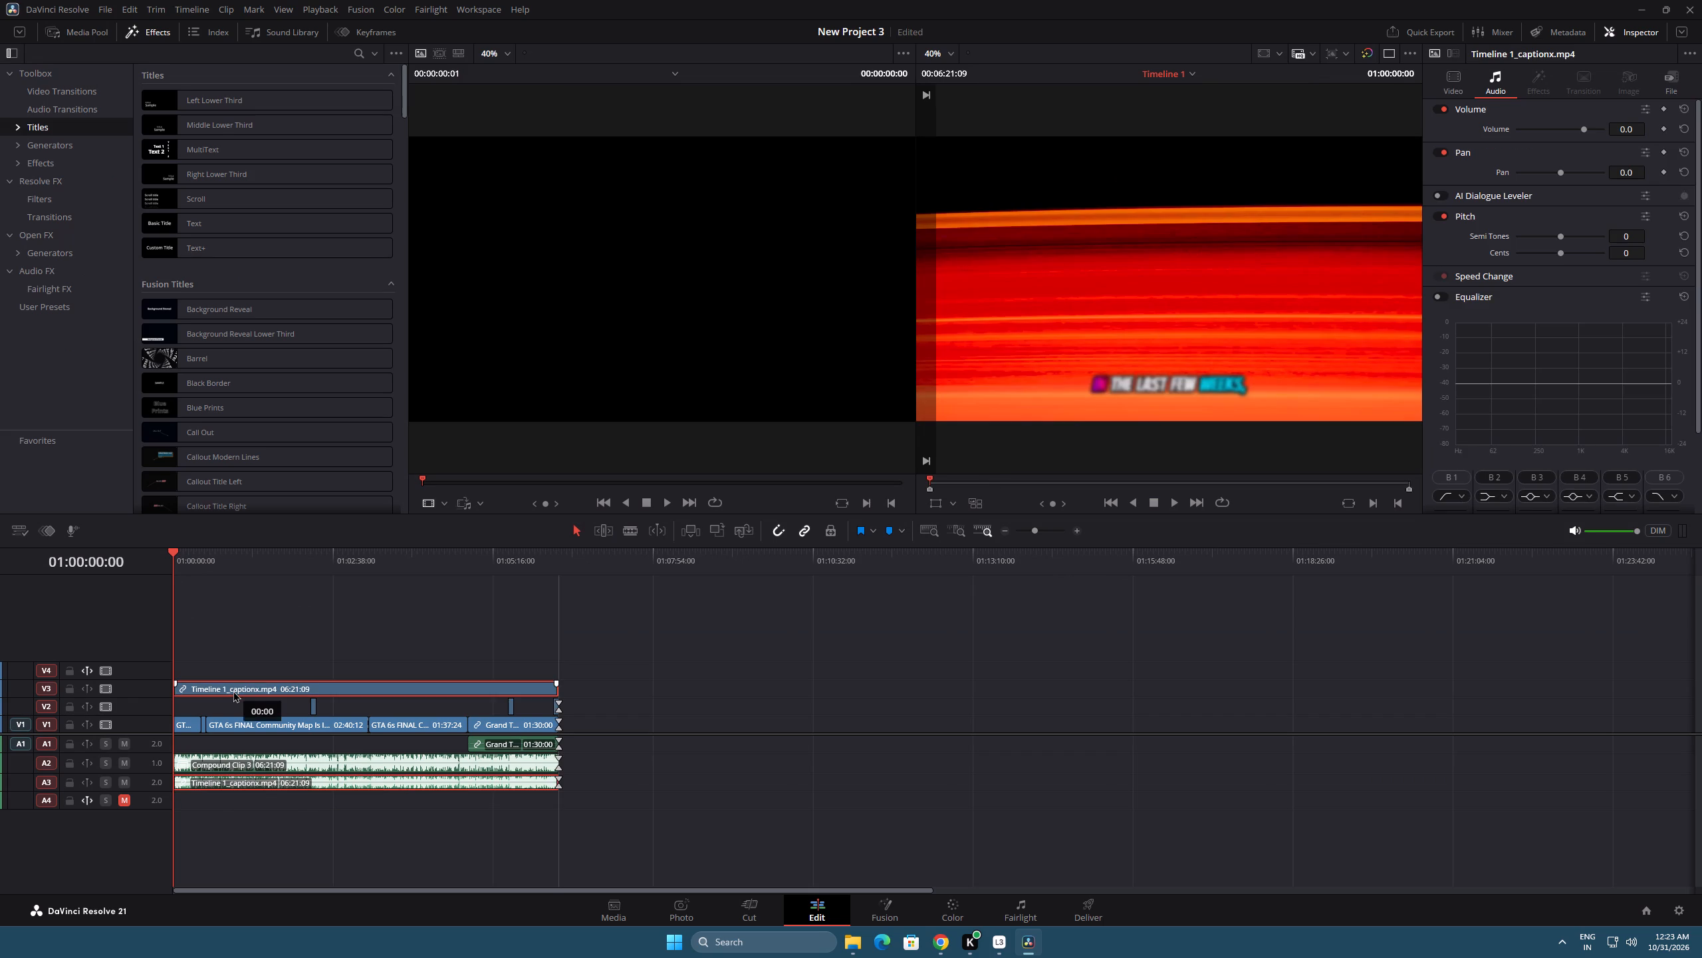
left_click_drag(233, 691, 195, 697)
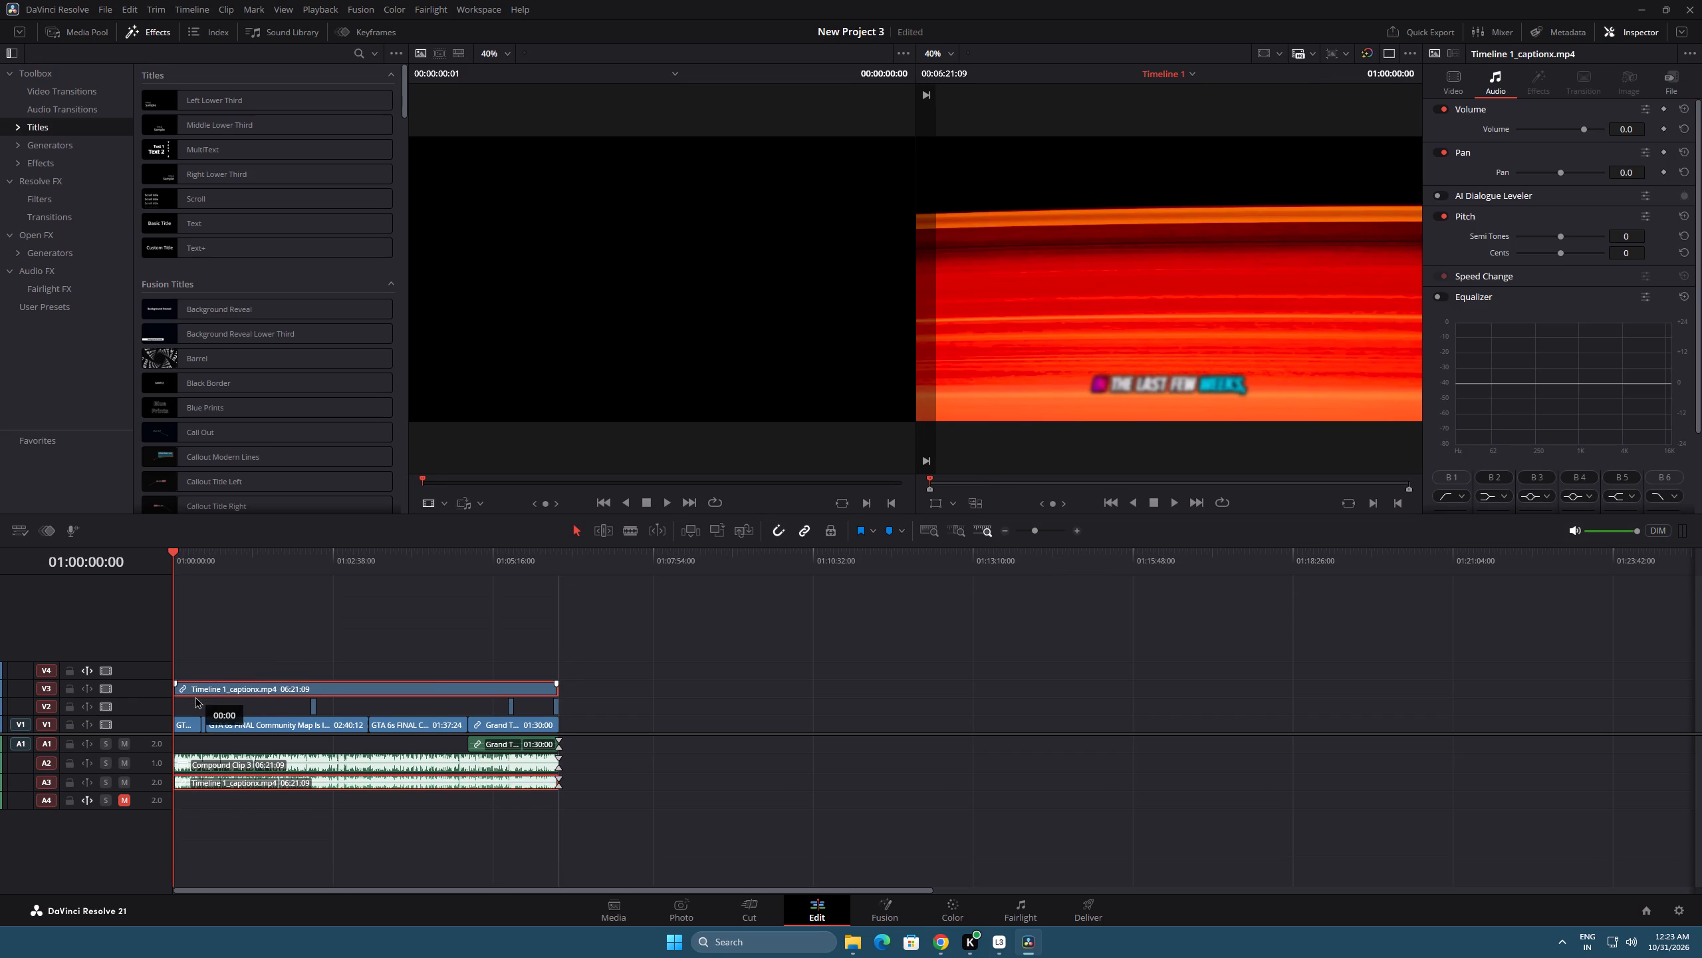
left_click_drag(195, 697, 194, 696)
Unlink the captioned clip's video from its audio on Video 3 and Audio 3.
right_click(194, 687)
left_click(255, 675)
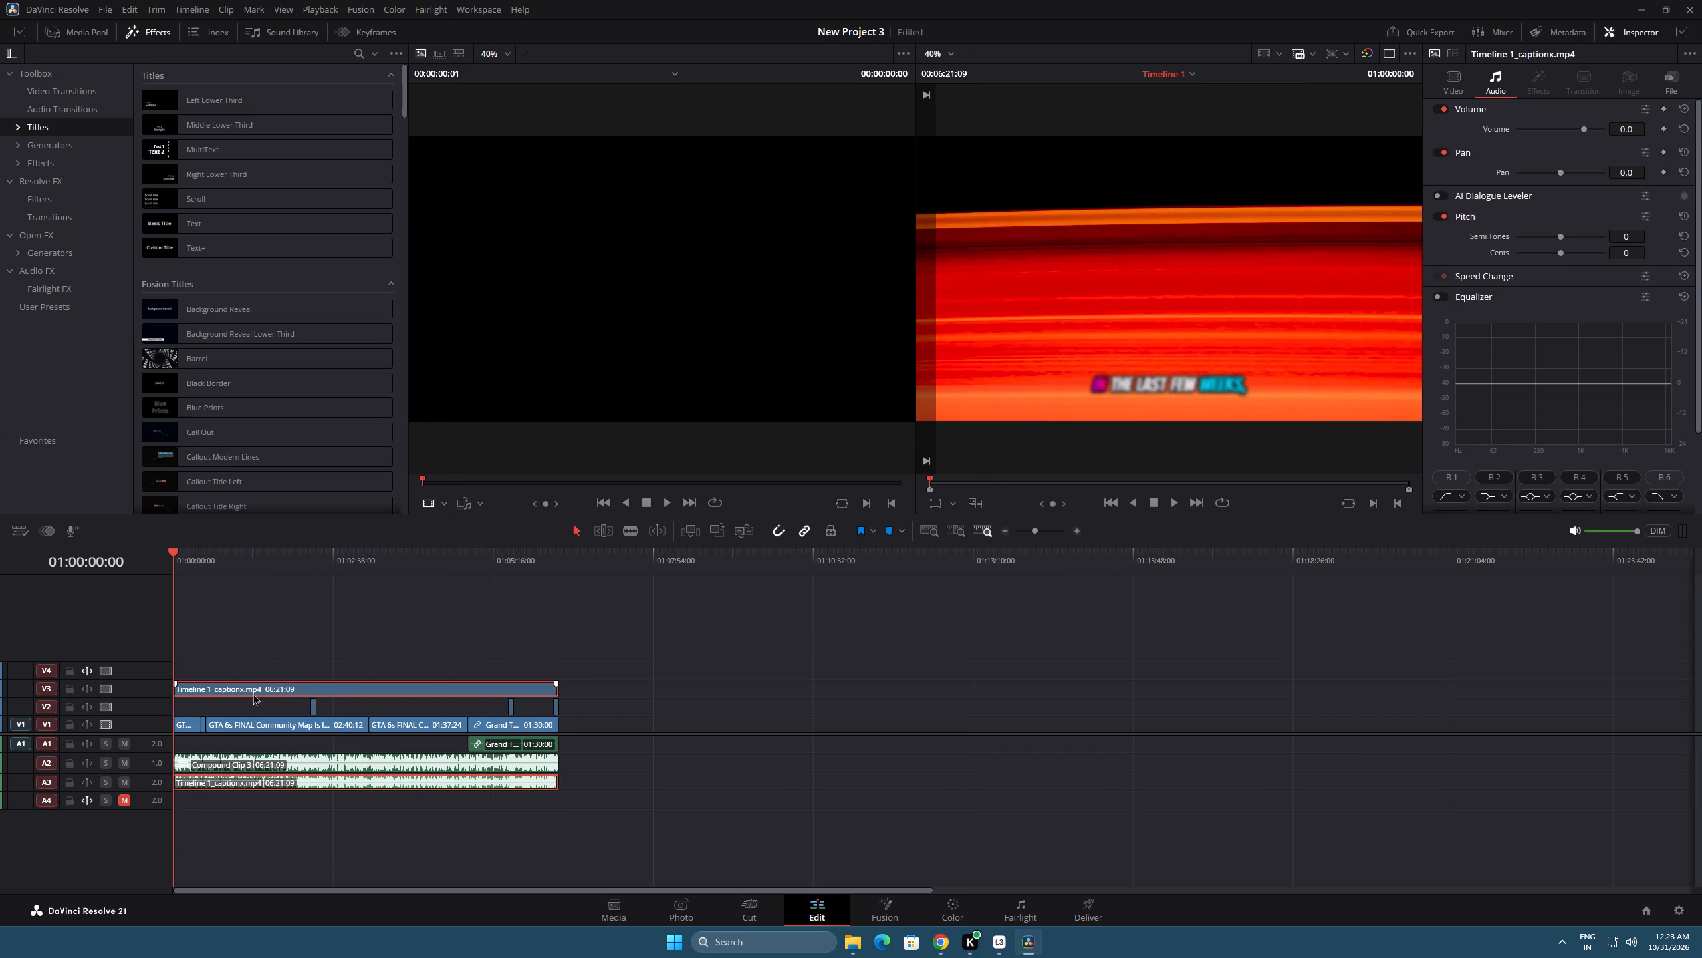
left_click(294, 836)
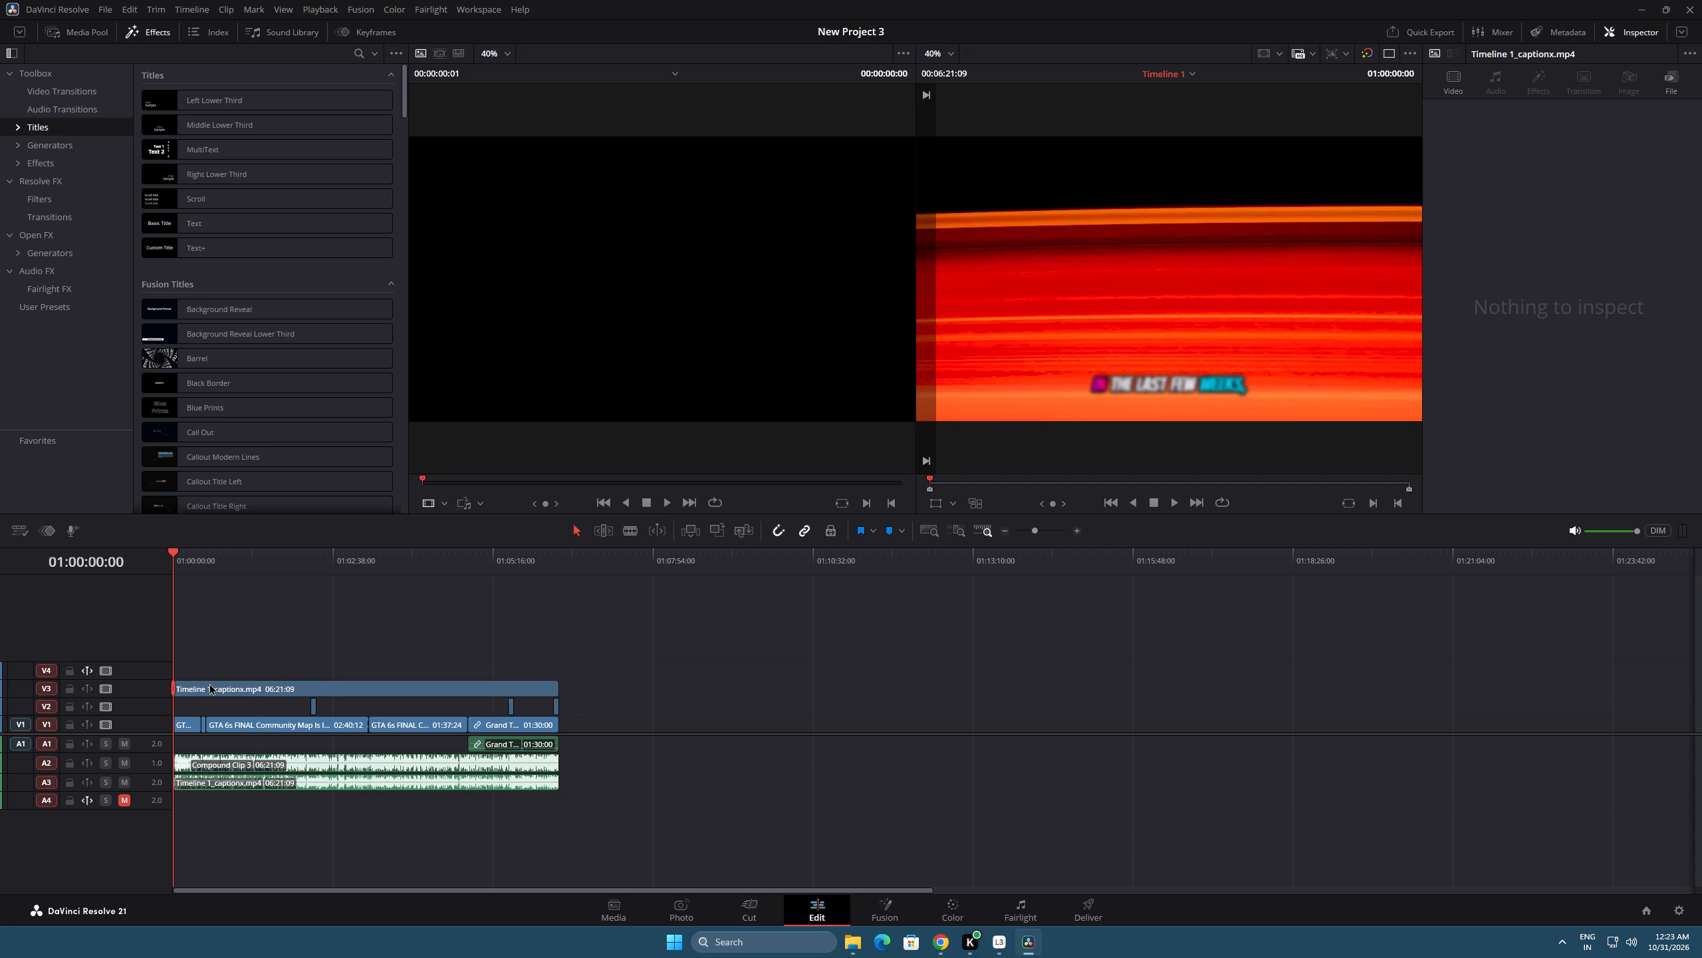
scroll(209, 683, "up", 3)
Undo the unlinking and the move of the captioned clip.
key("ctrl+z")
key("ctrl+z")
Unlink the captioned clip's video on Video 4 from its audio on Audio 4.
left_click(243, 672)
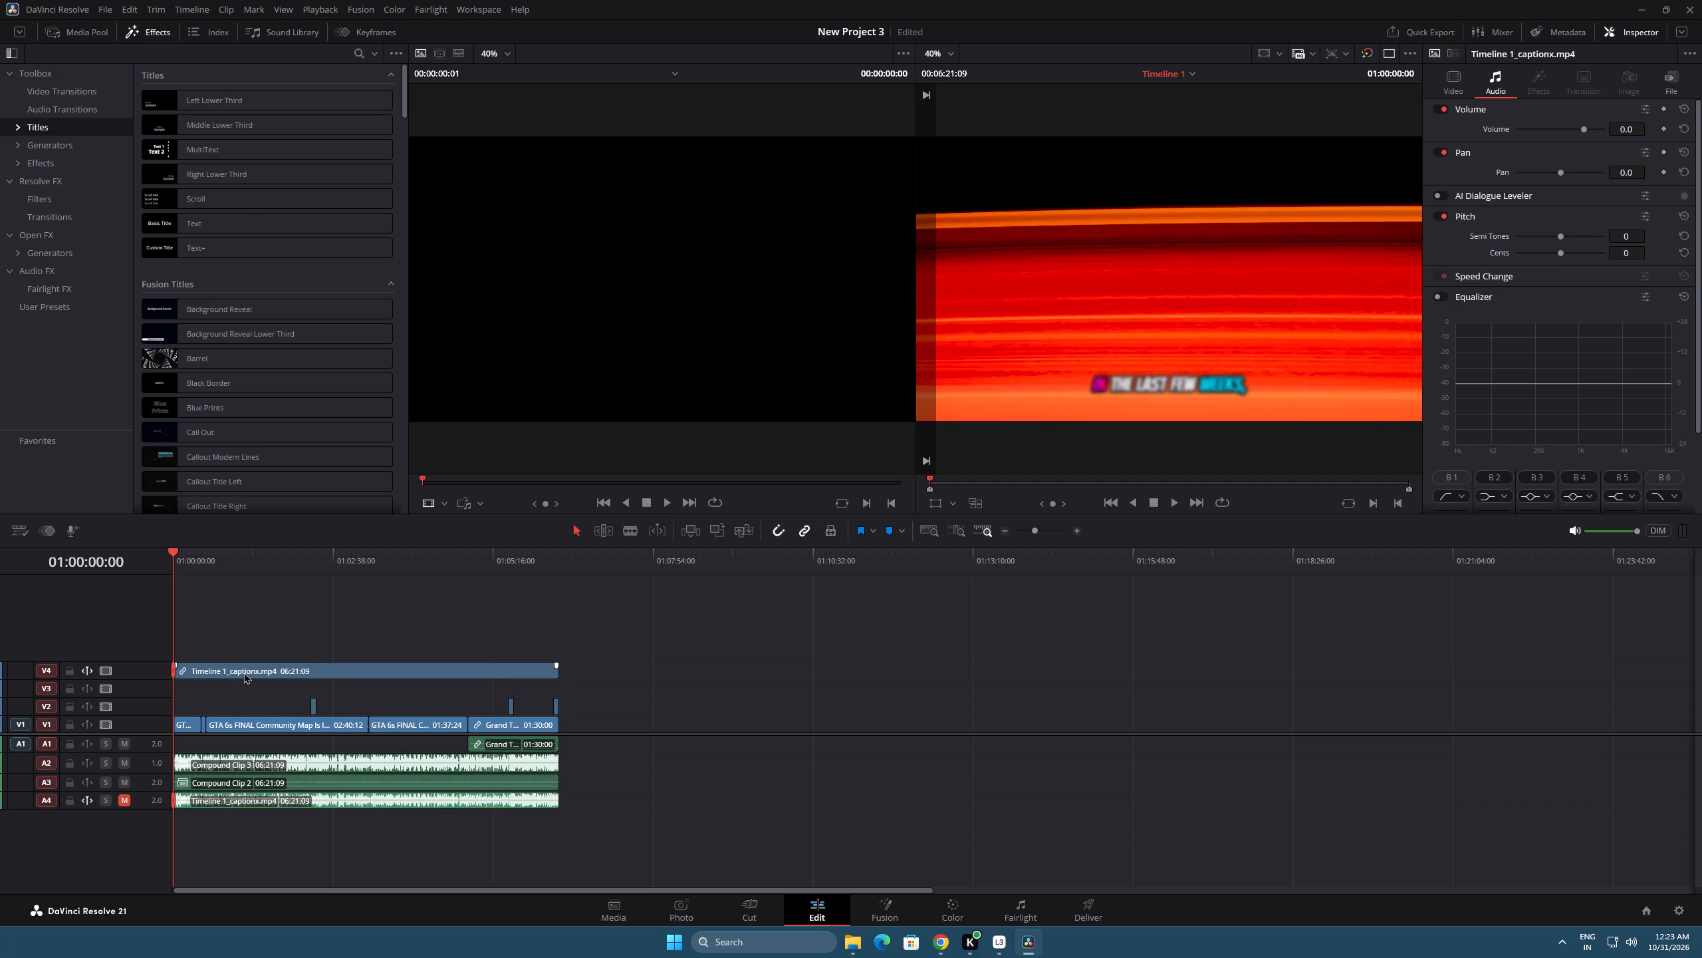
right_click(243, 672)
left_click(289, 660)
left_click(686, 885)
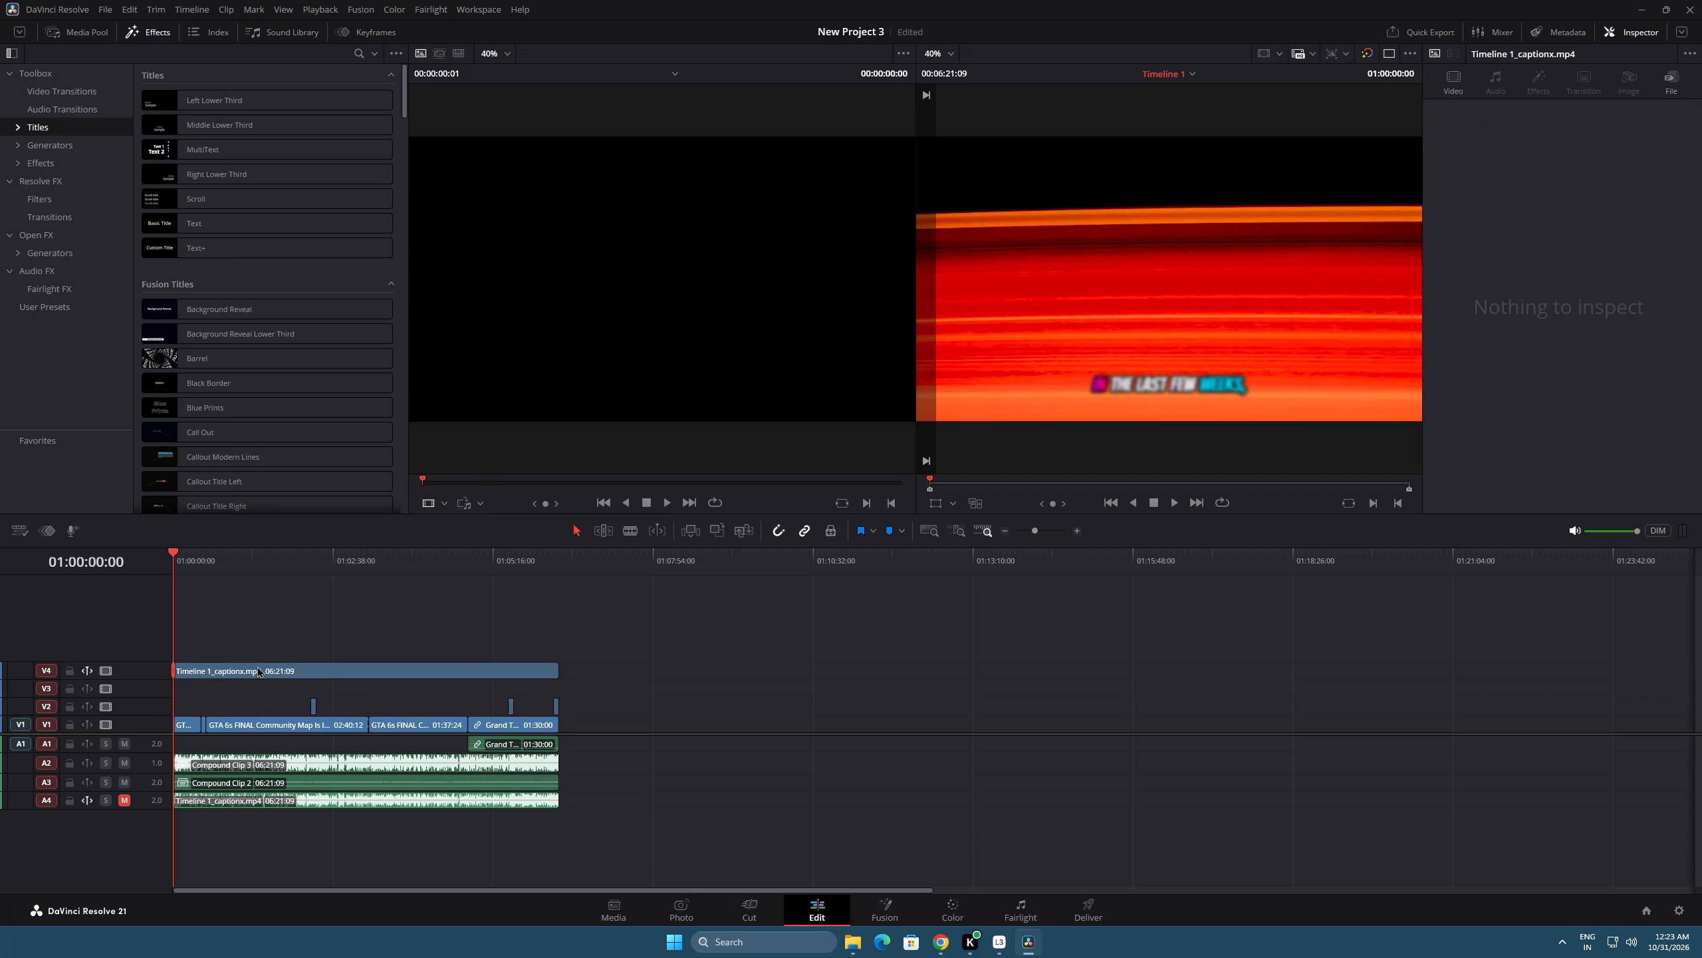
Move only the captioned video clip down to Video 3 and play the timeline from its start.
left_click_drag(257, 666, 247, 687)
left_click(198, 546)
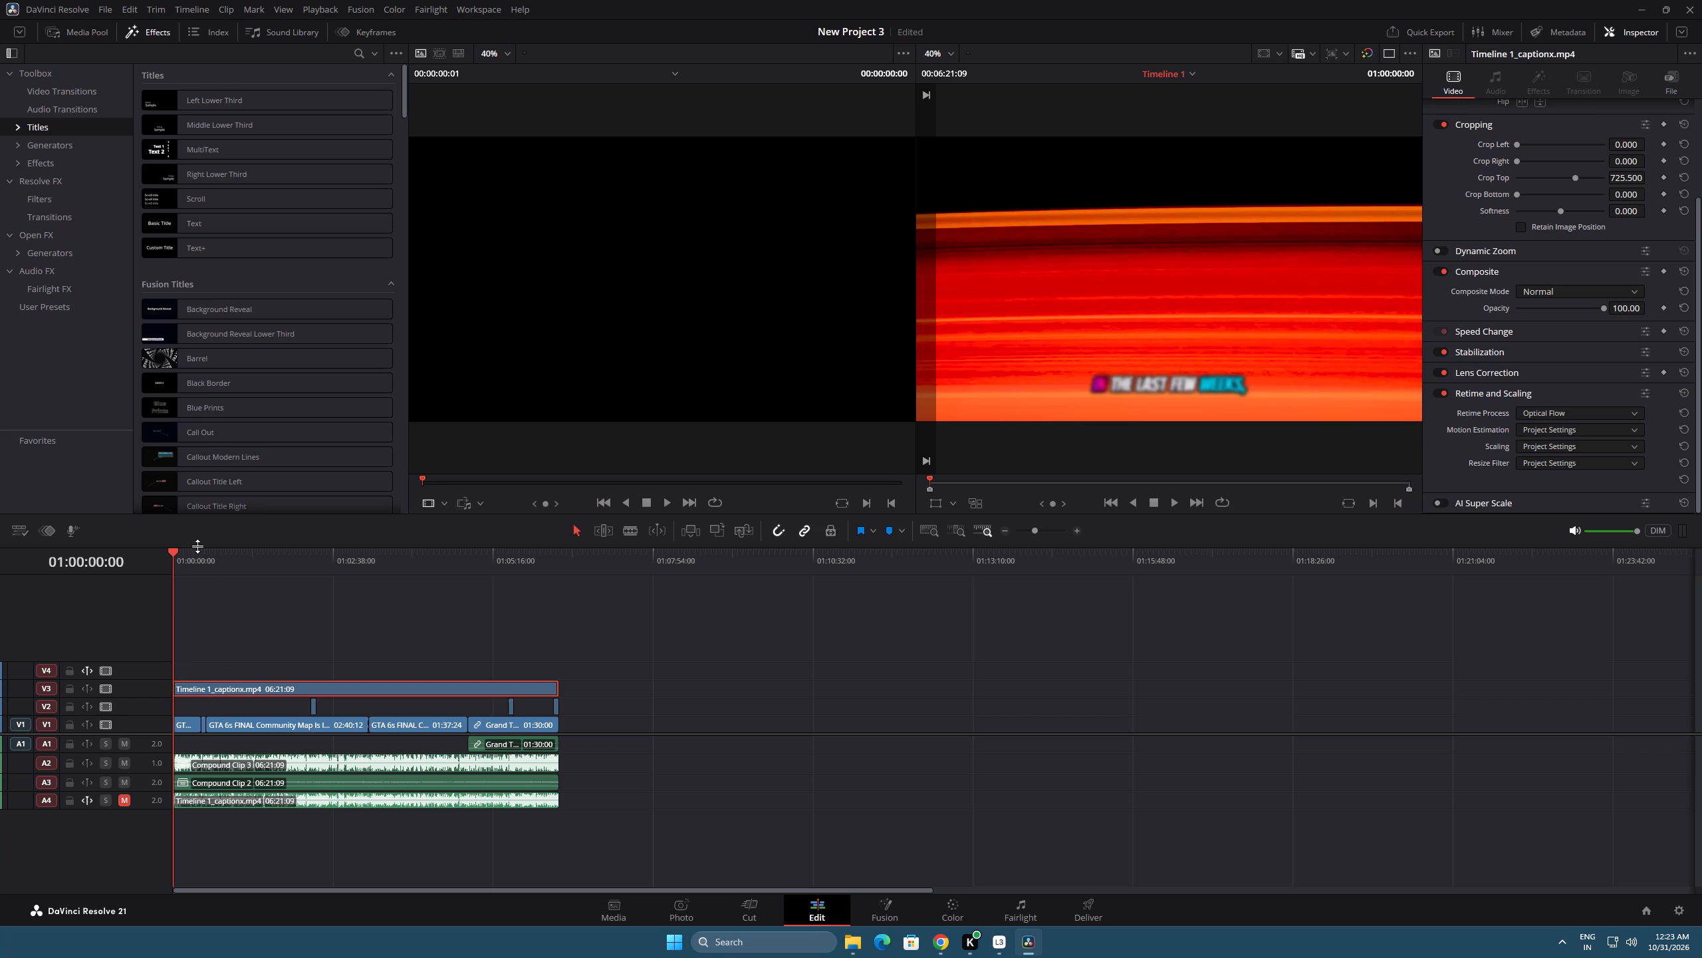
left_click_drag(197, 551, 119, 556)
key("space")
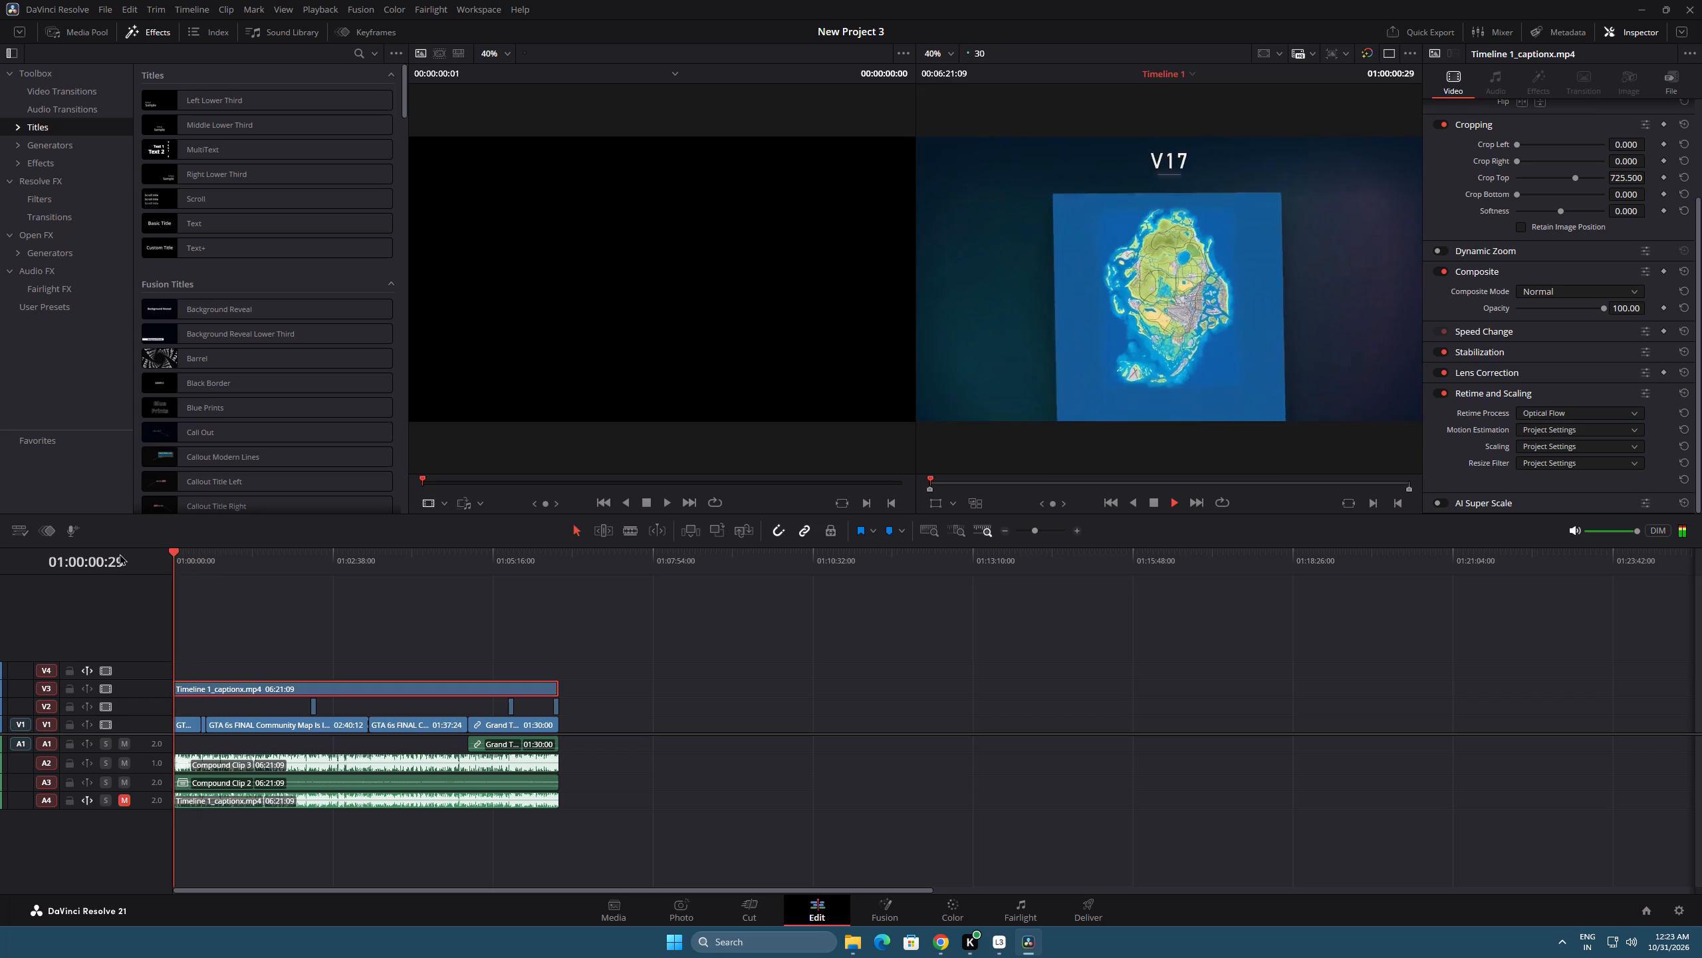
Delete the captioned clip's audio from the Audio 4 track.
left_click(444, 807)
left_click(446, 802)
left_click(92, 798)
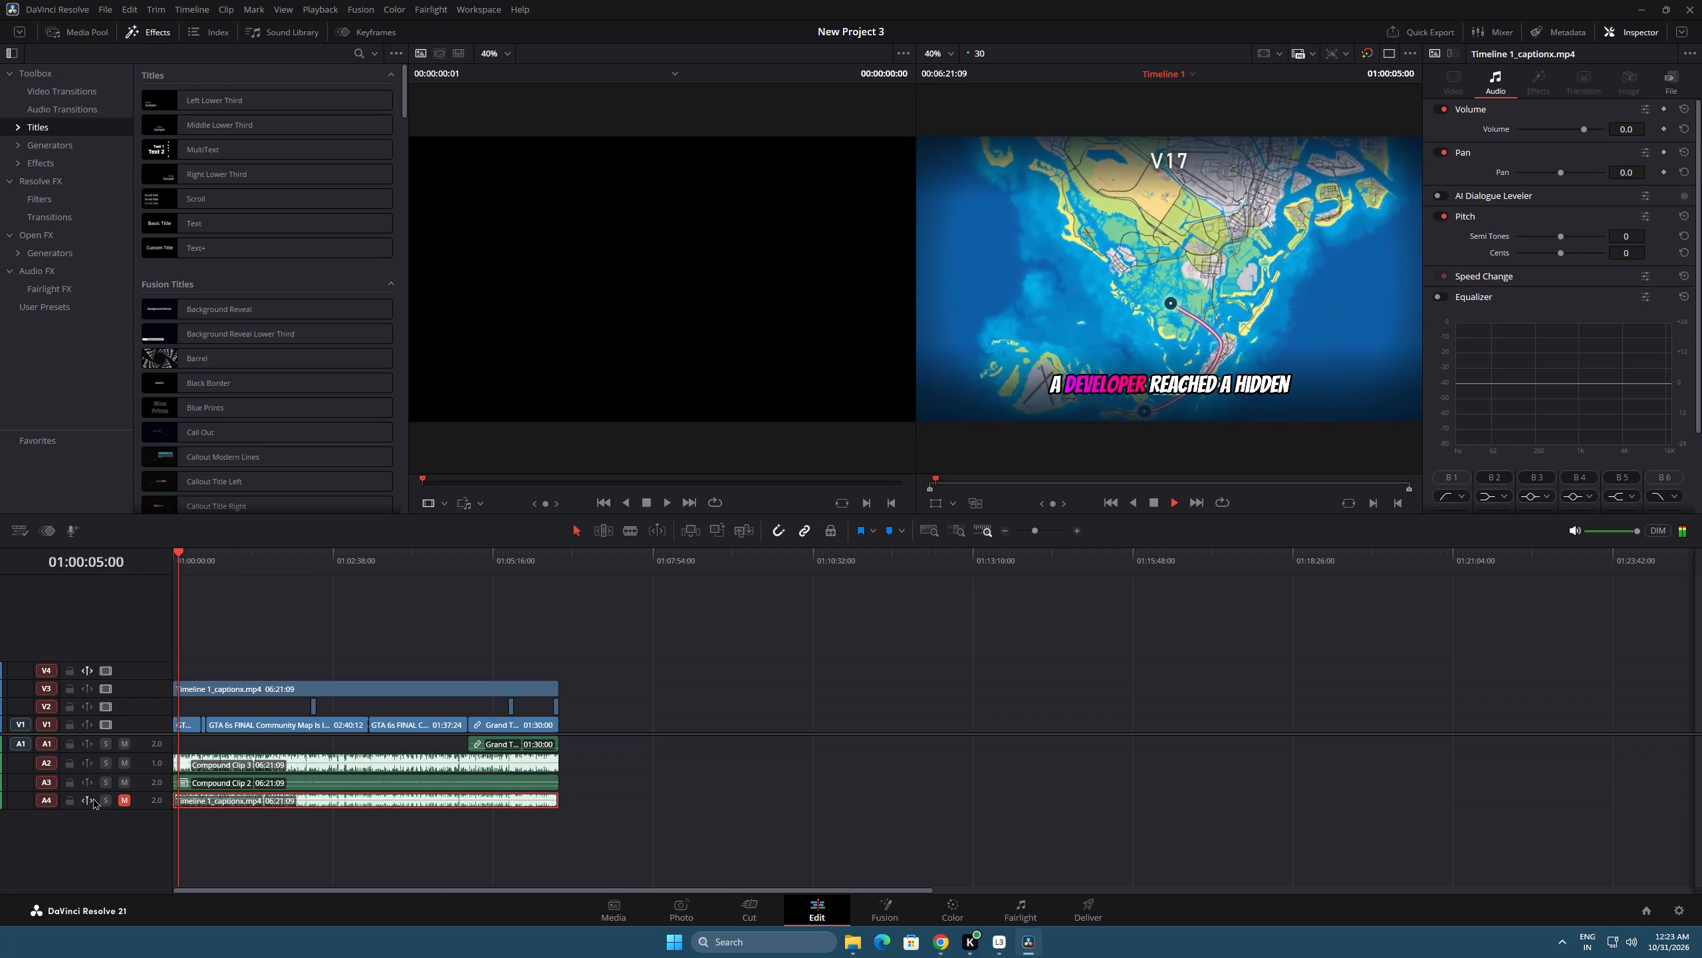
key("Delete")
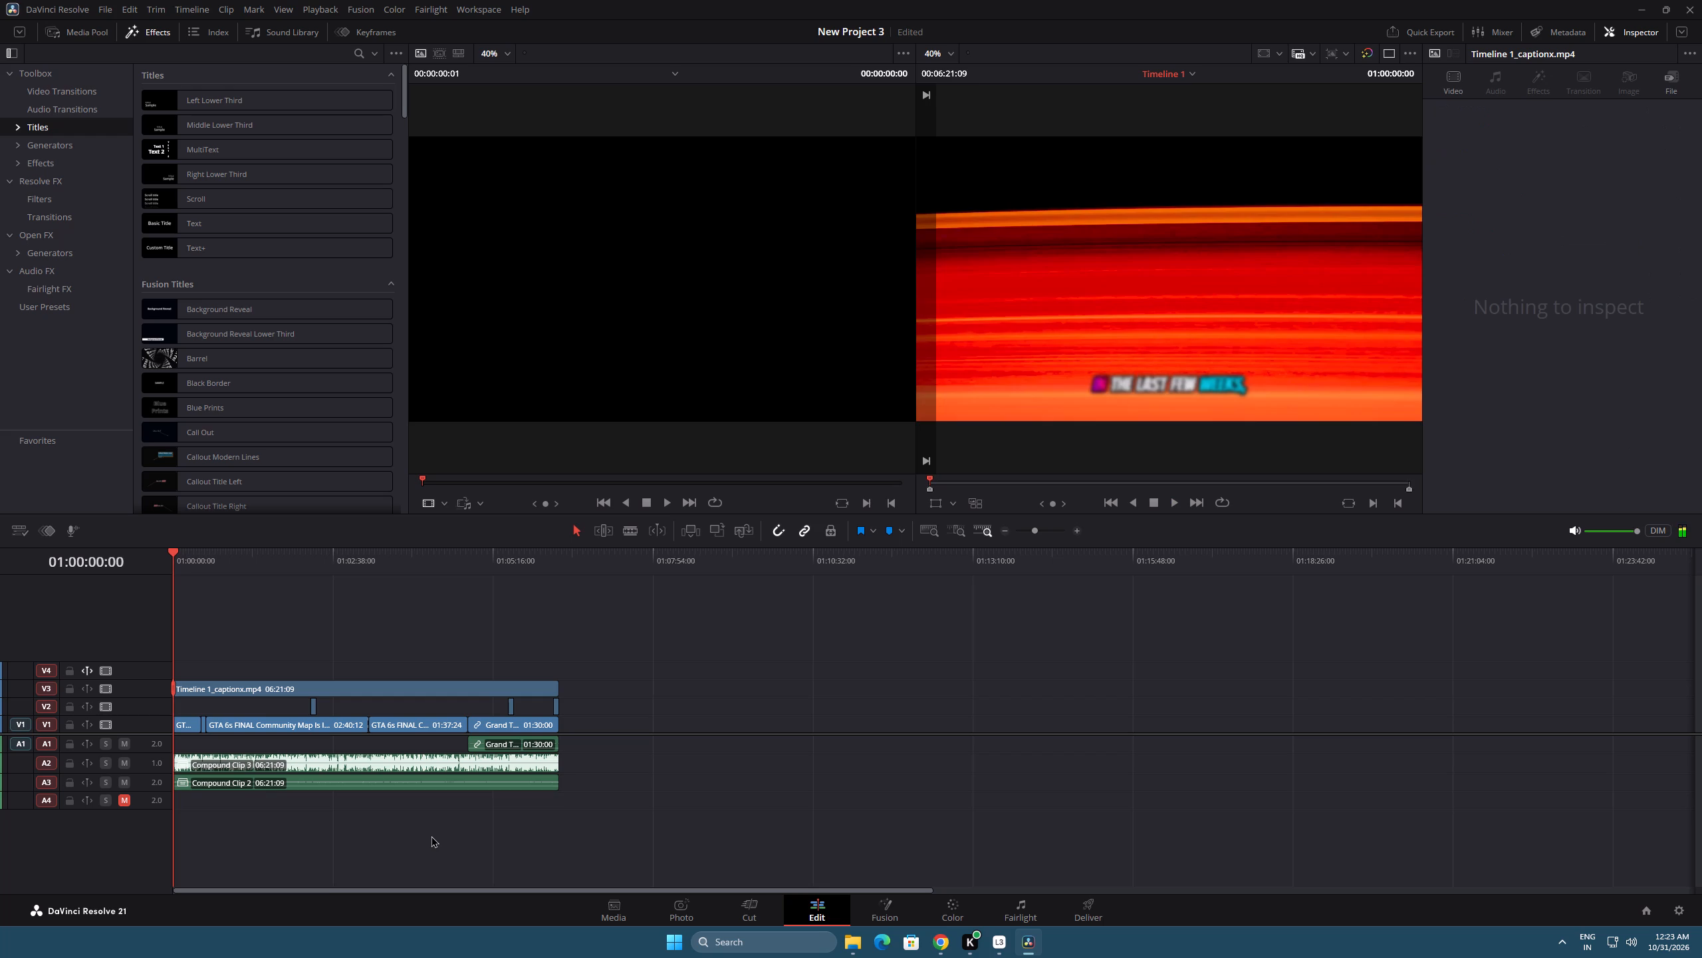
Play the opening seconds of the timeline to check the captions after the track change.
key("space")
key("space")
left_click(1044, 532)
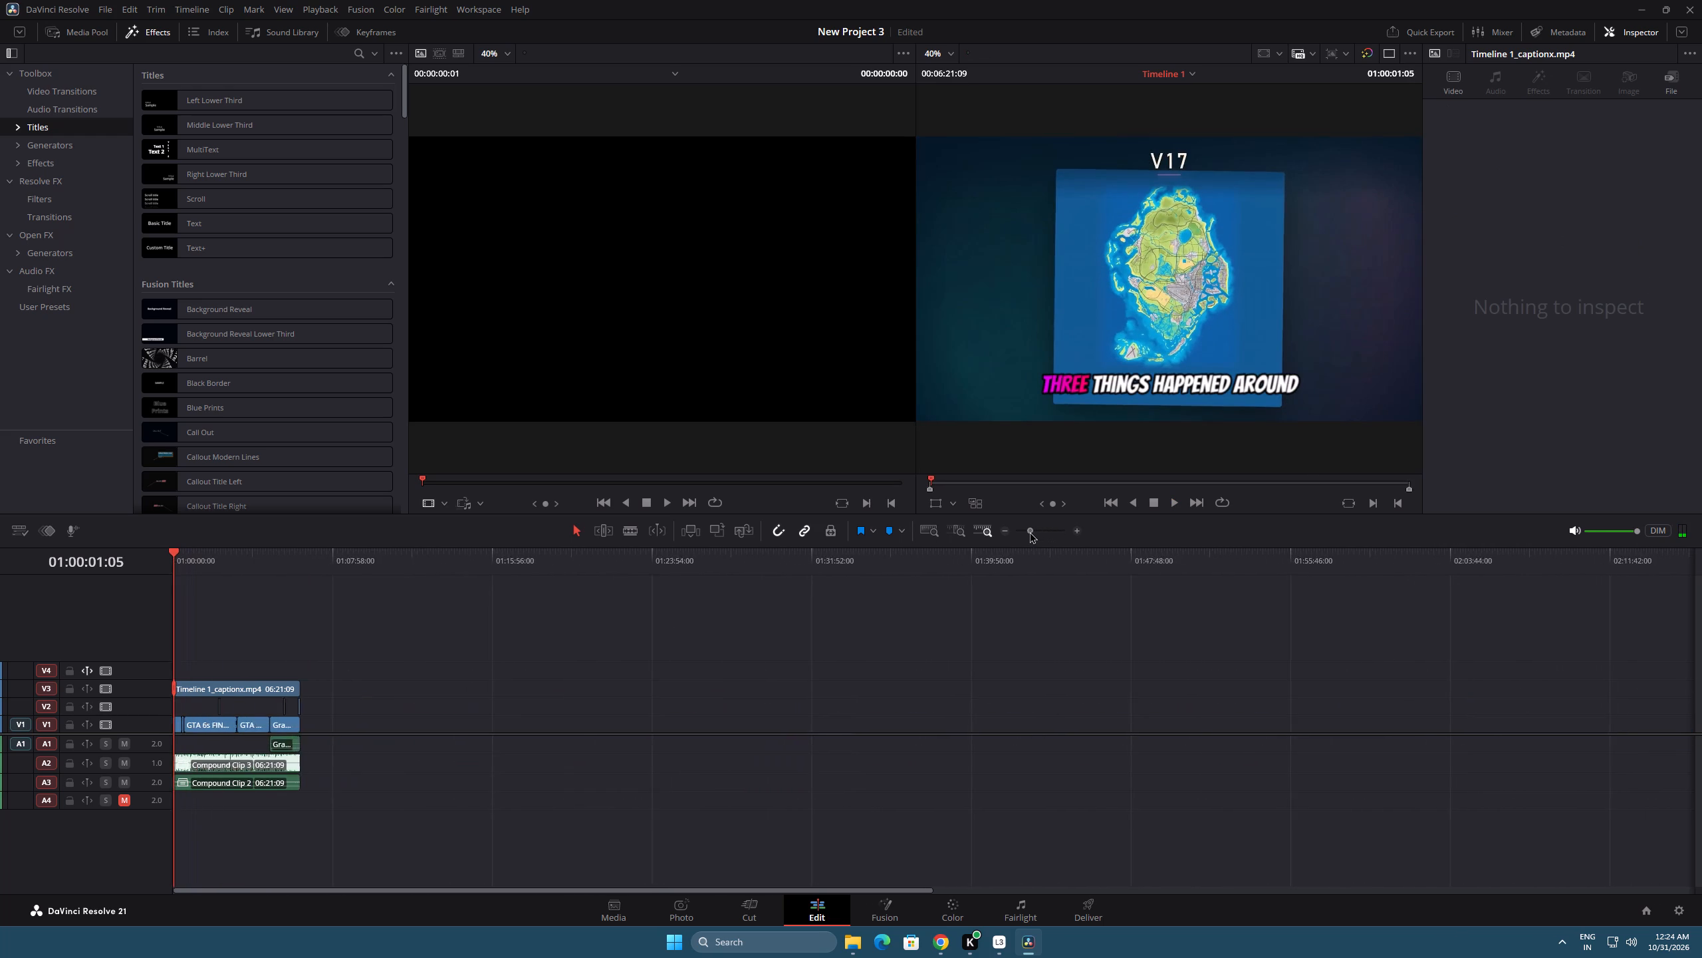
key("space")
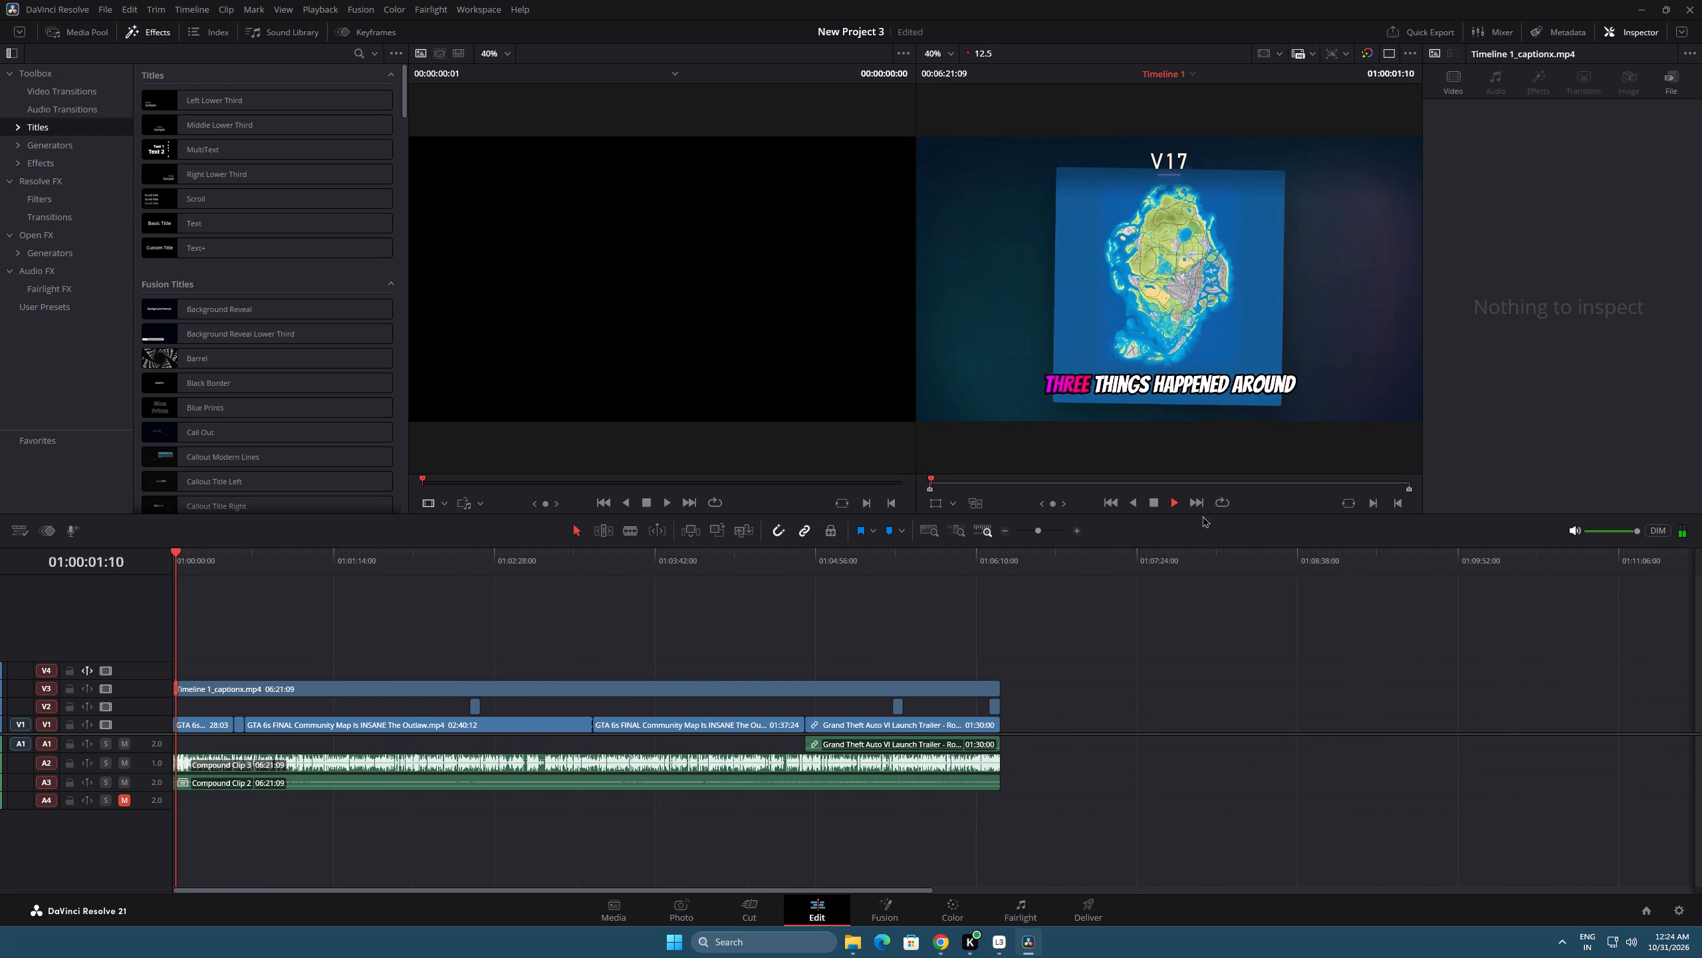
key("space")
On the Deliver page, remove the failed GTA 6 NEW LEAKS job from the render queue.
left_click(1086, 906)
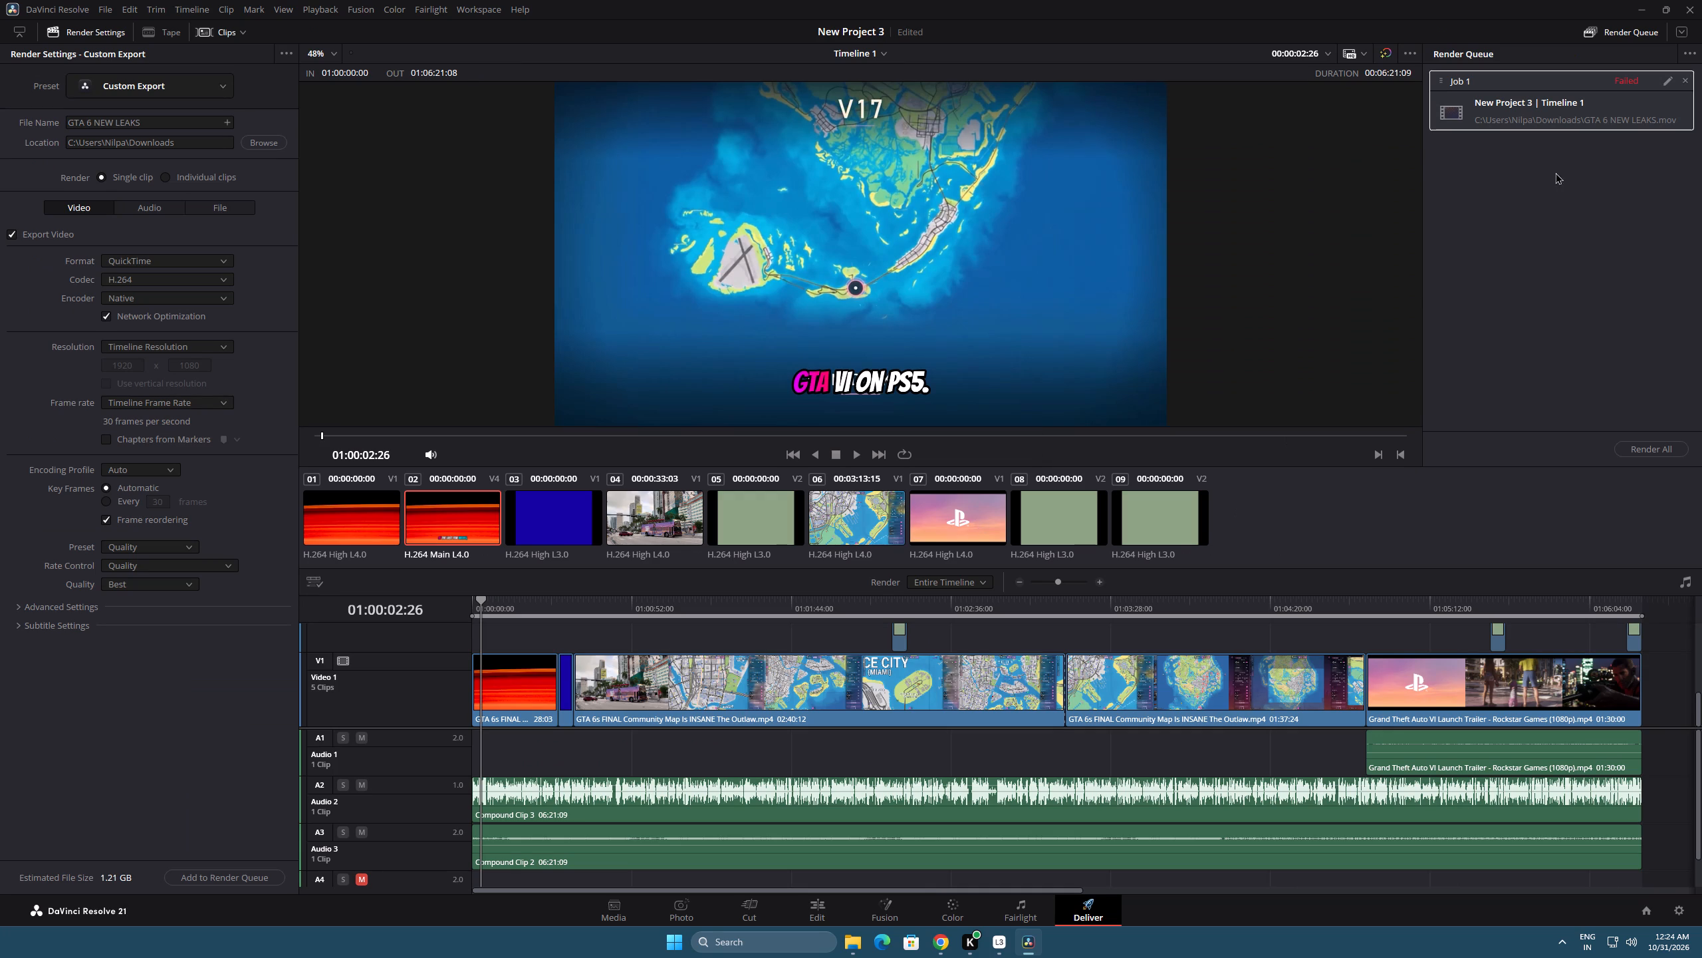
left_click(1687, 76)
left_click(1689, 79)
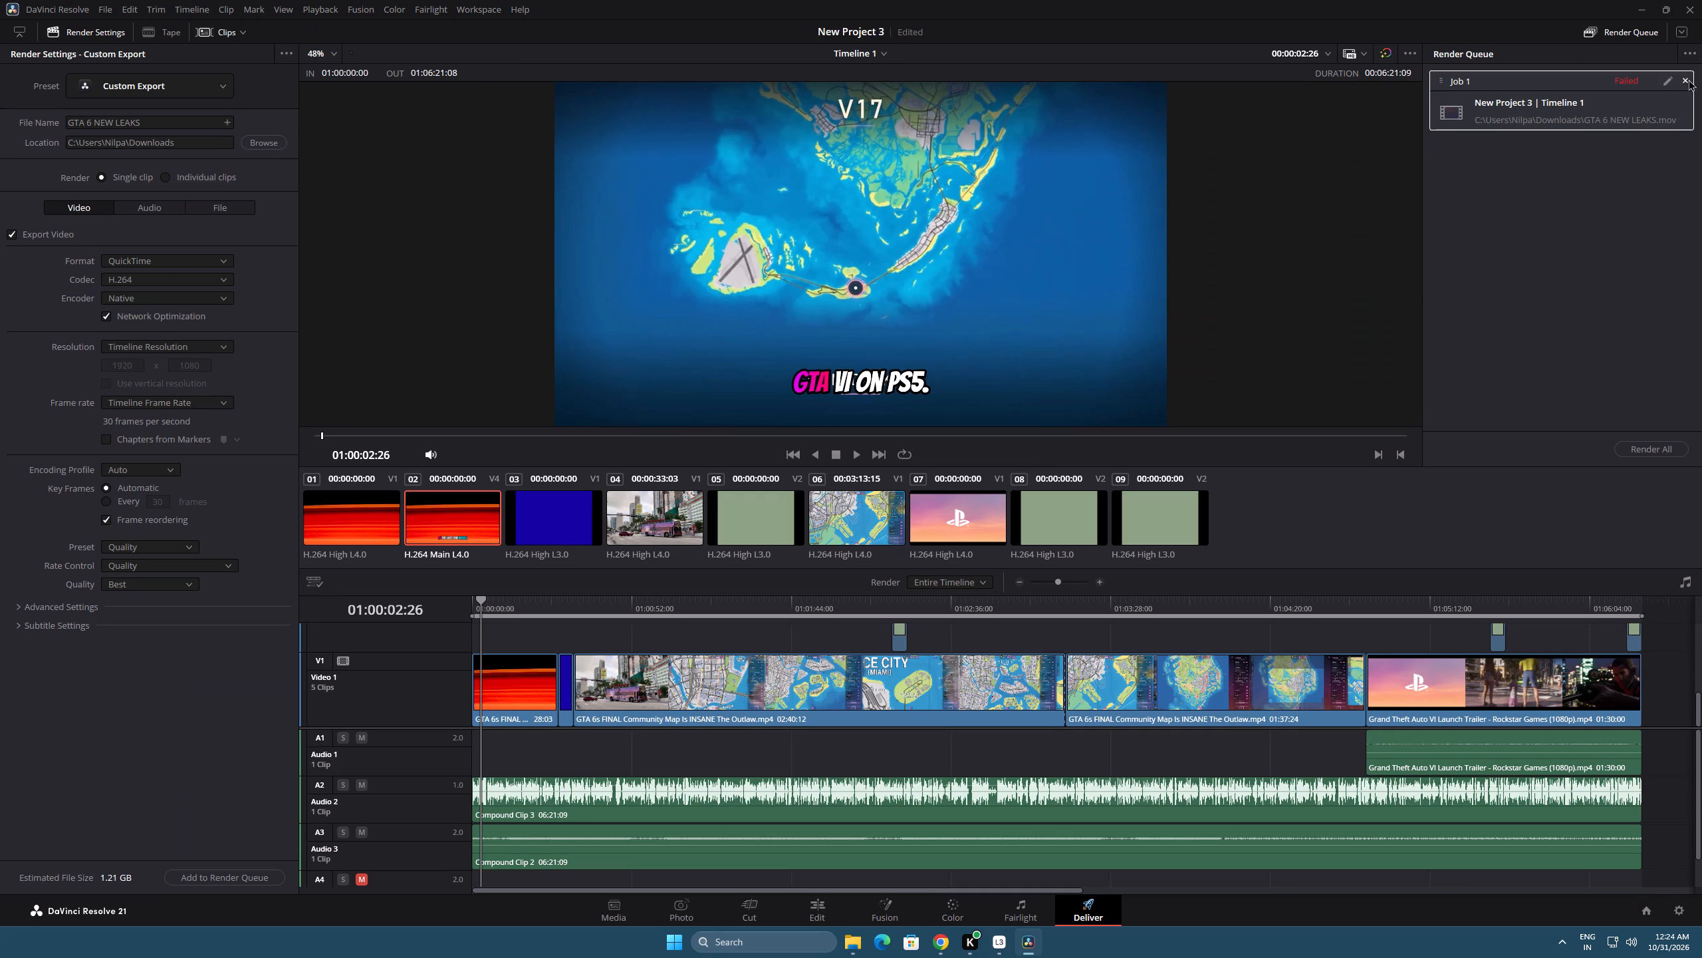
left_click(1688, 79)
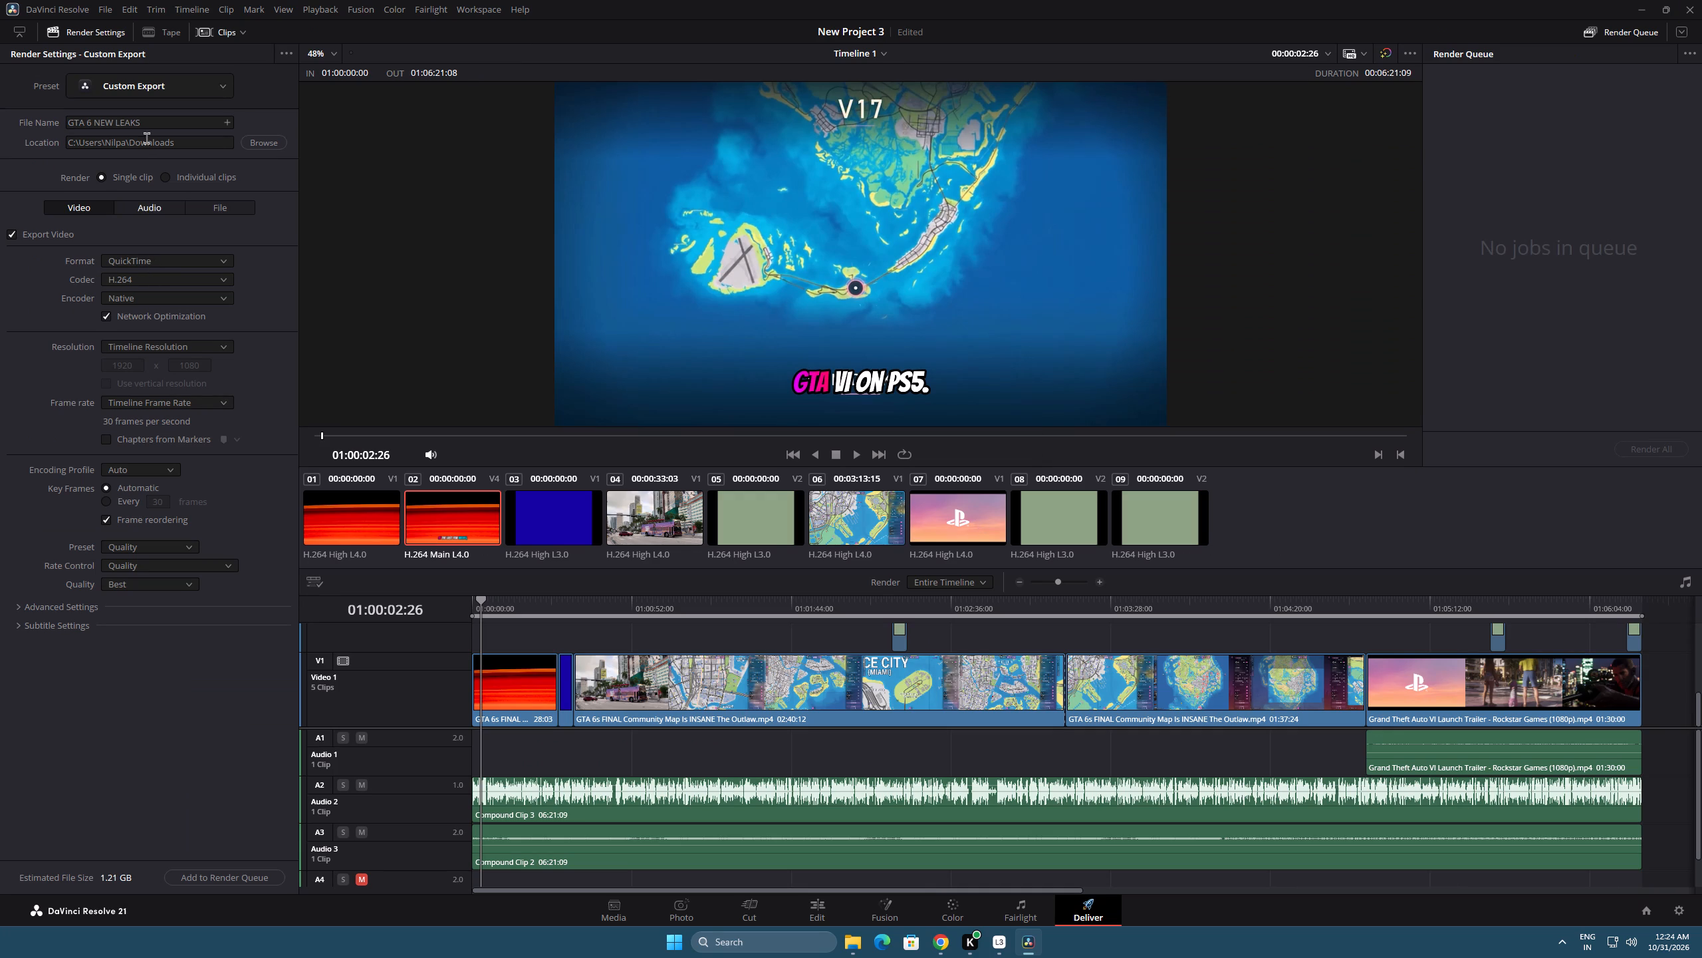
Switch the render preset to YouTube 1080p.
left_click(178, 92)
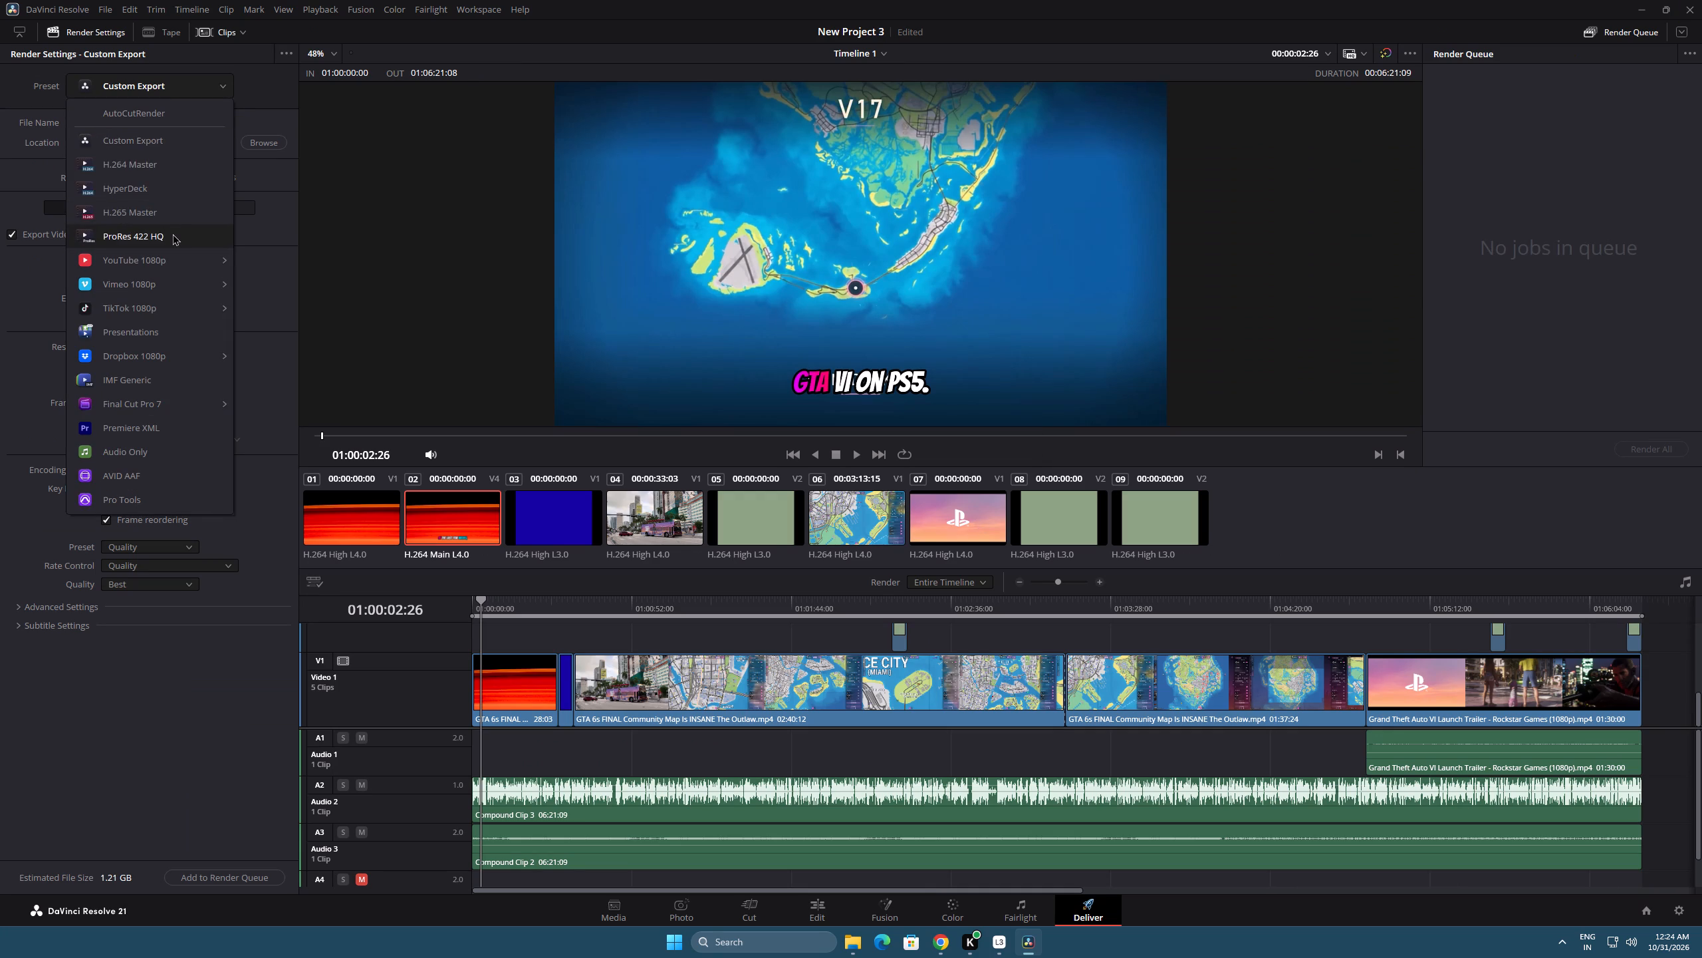
left_click(277, 273)
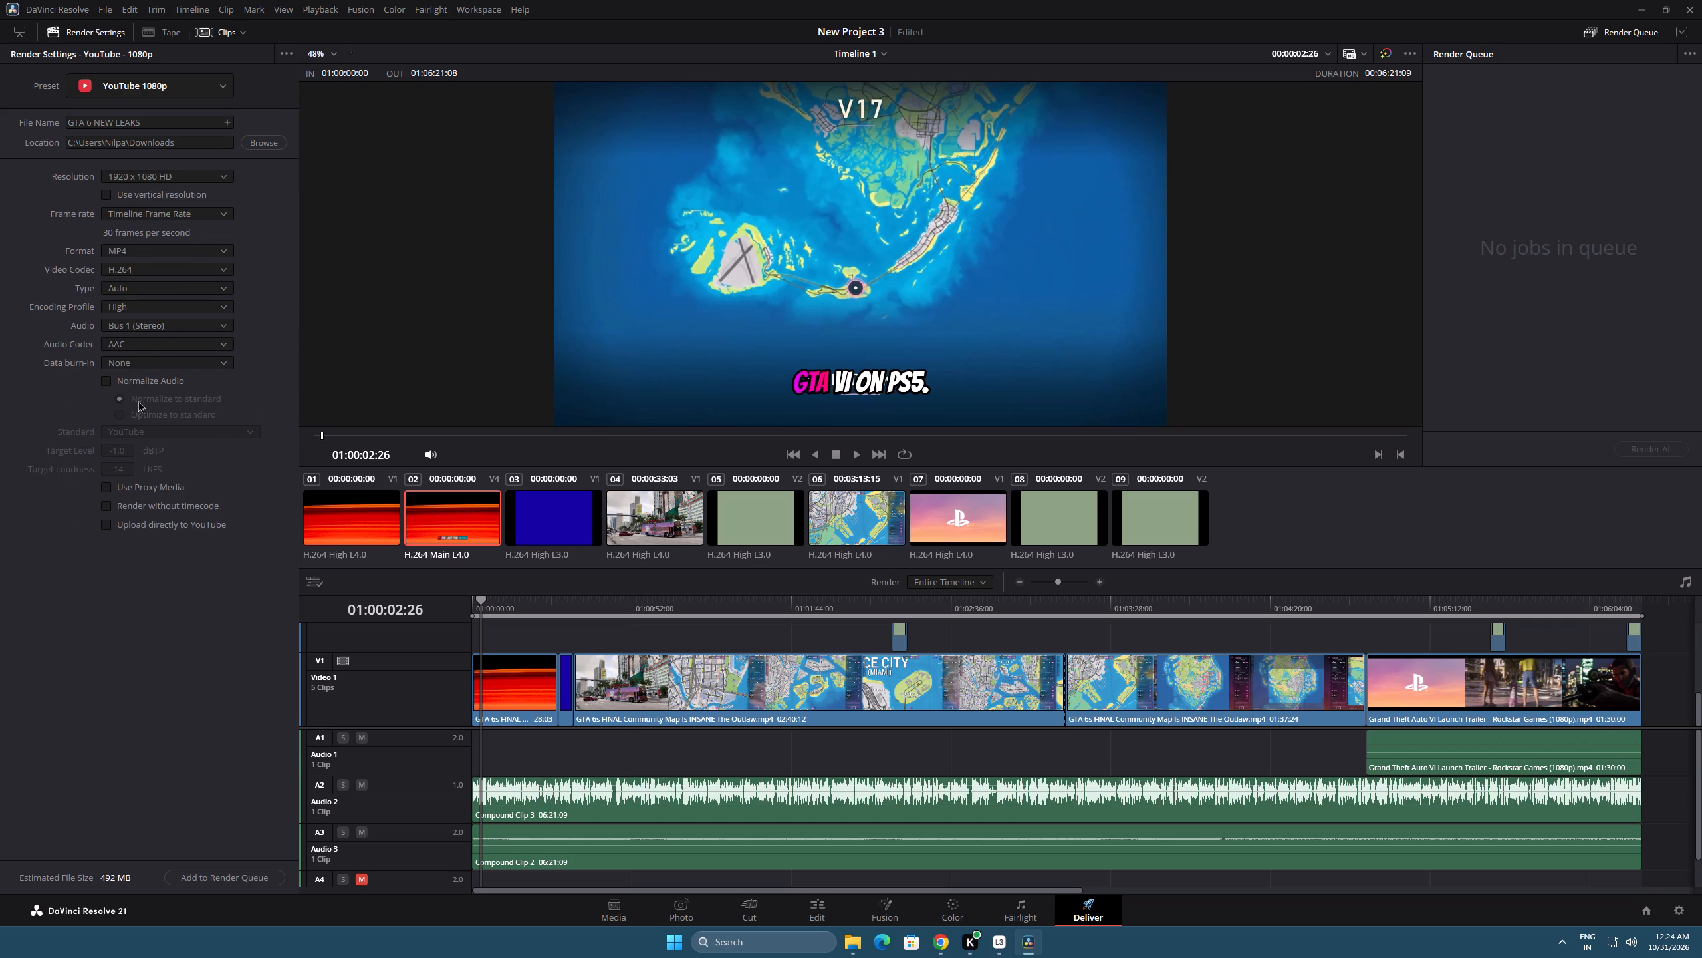
double_click(156, 367)
Set the render audio output to All Timeline Tracks, leaving Normalize Audio off.
left_click(160, 236)
left_click(161, 291)
left_click(161, 291)
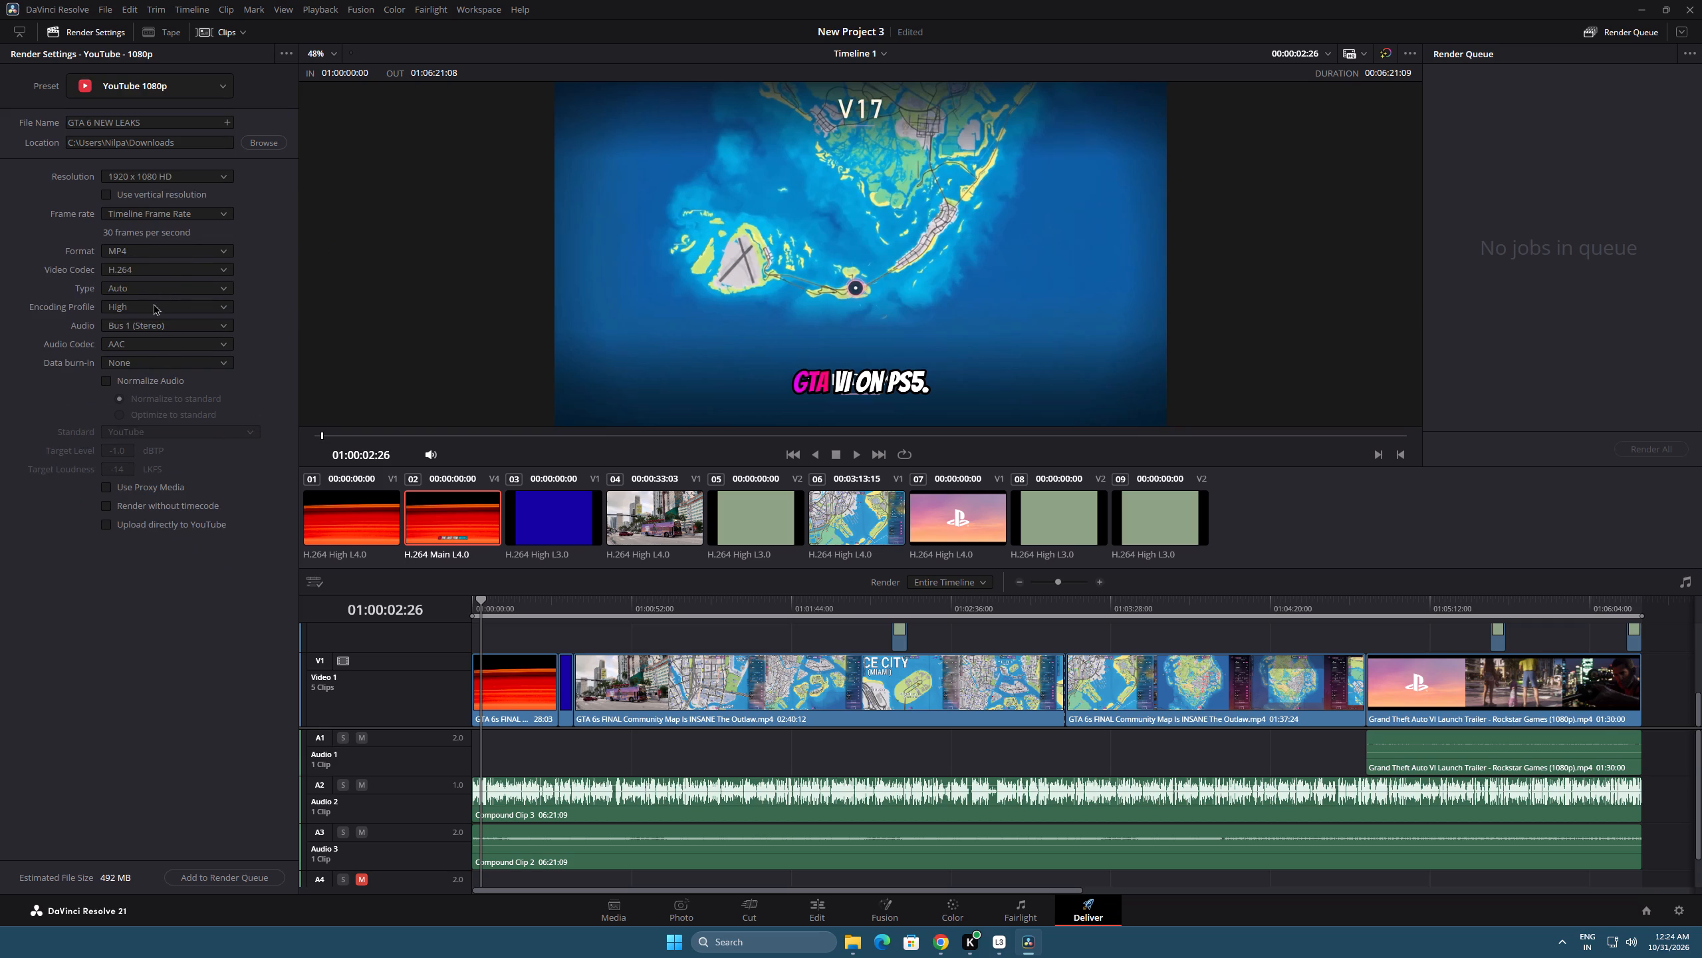
left_click(154, 309)
left_click(154, 309)
left_click(150, 331)
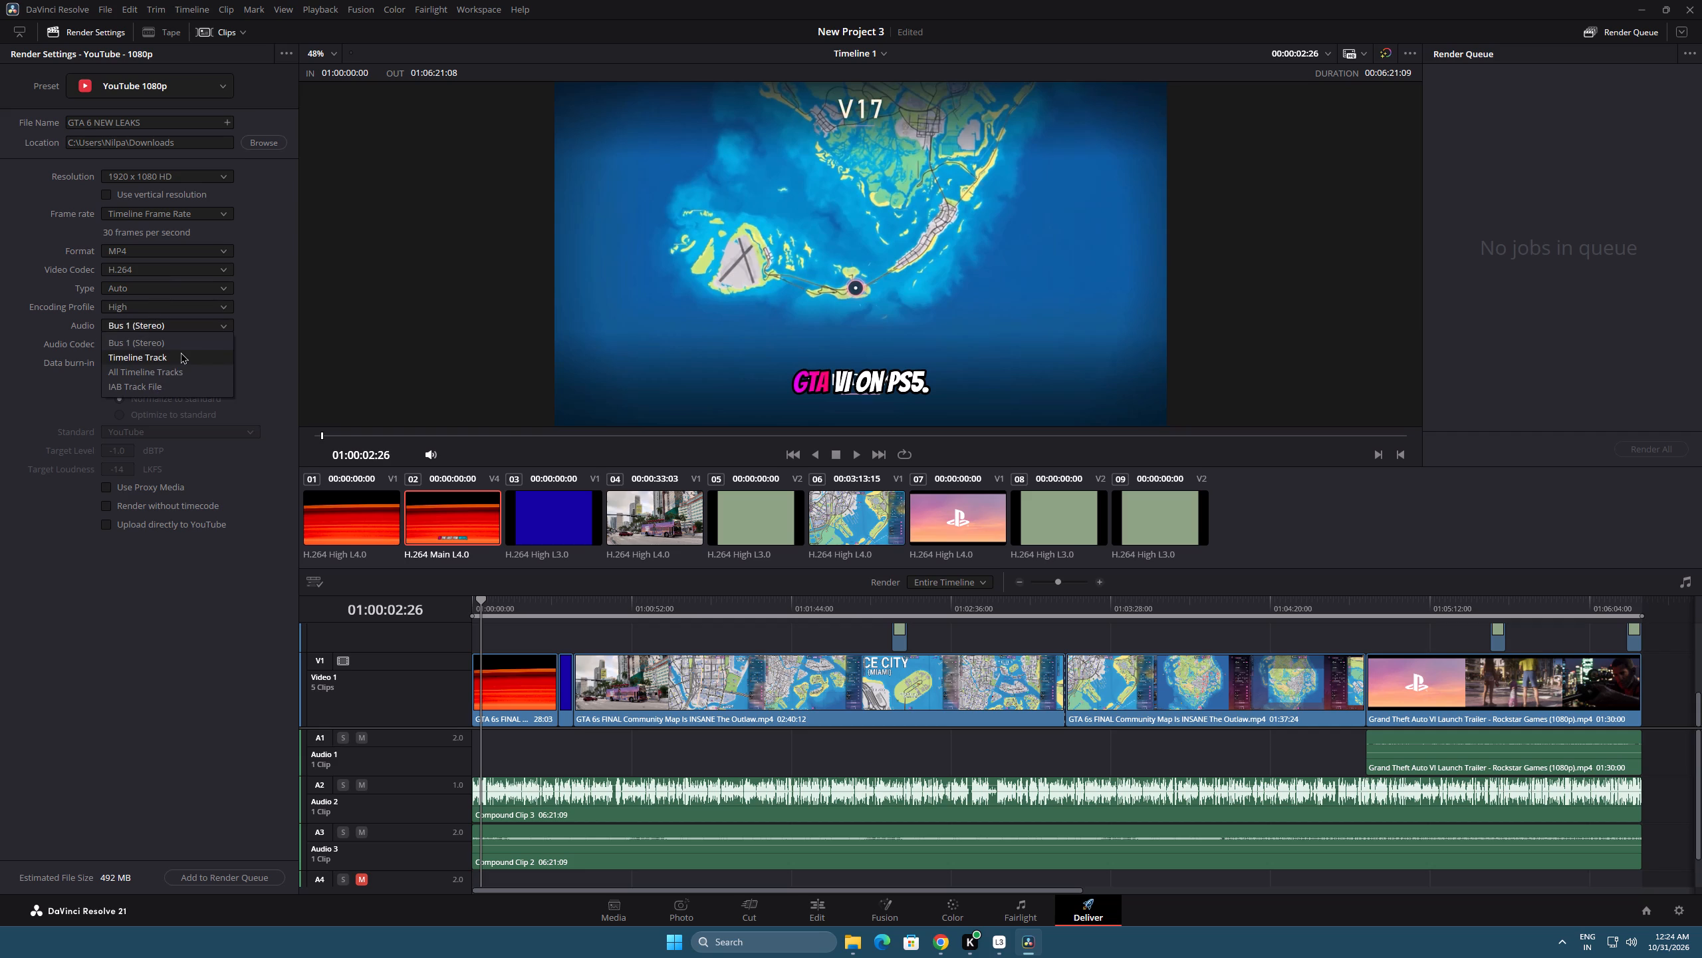
left_click(180, 352)
left_click(177, 329)
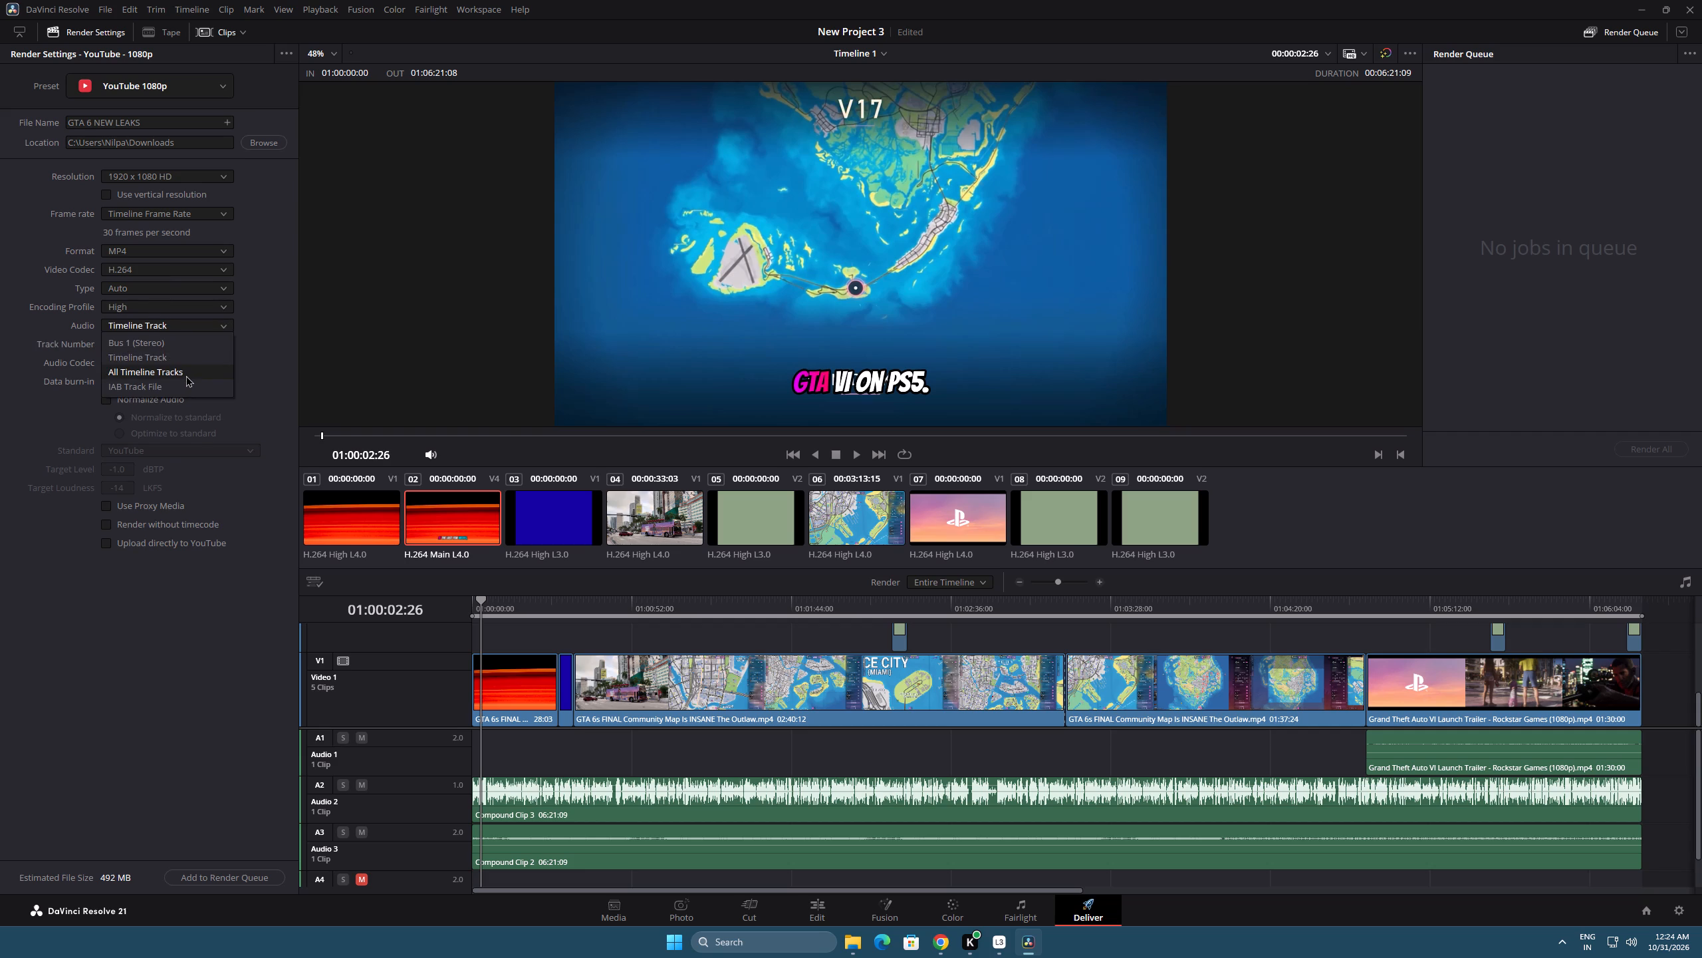
left_click(185, 375)
double_click(142, 343)
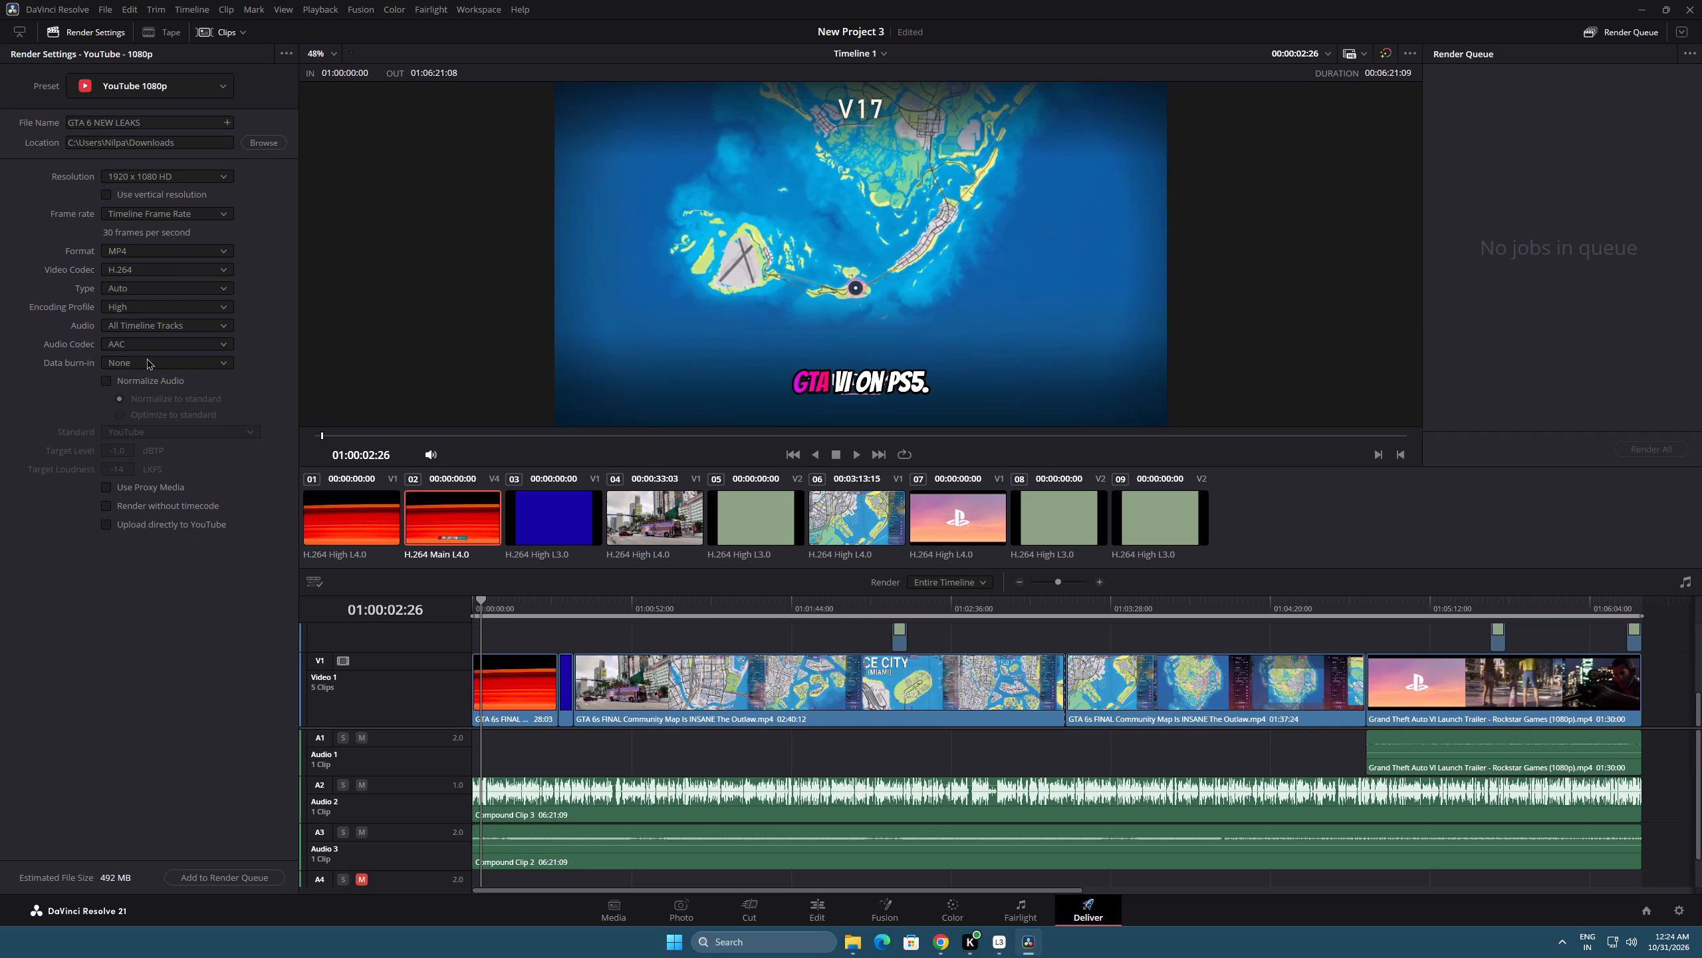
left_click(146, 358)
left_click(150, 359)
left_click(148, 385)
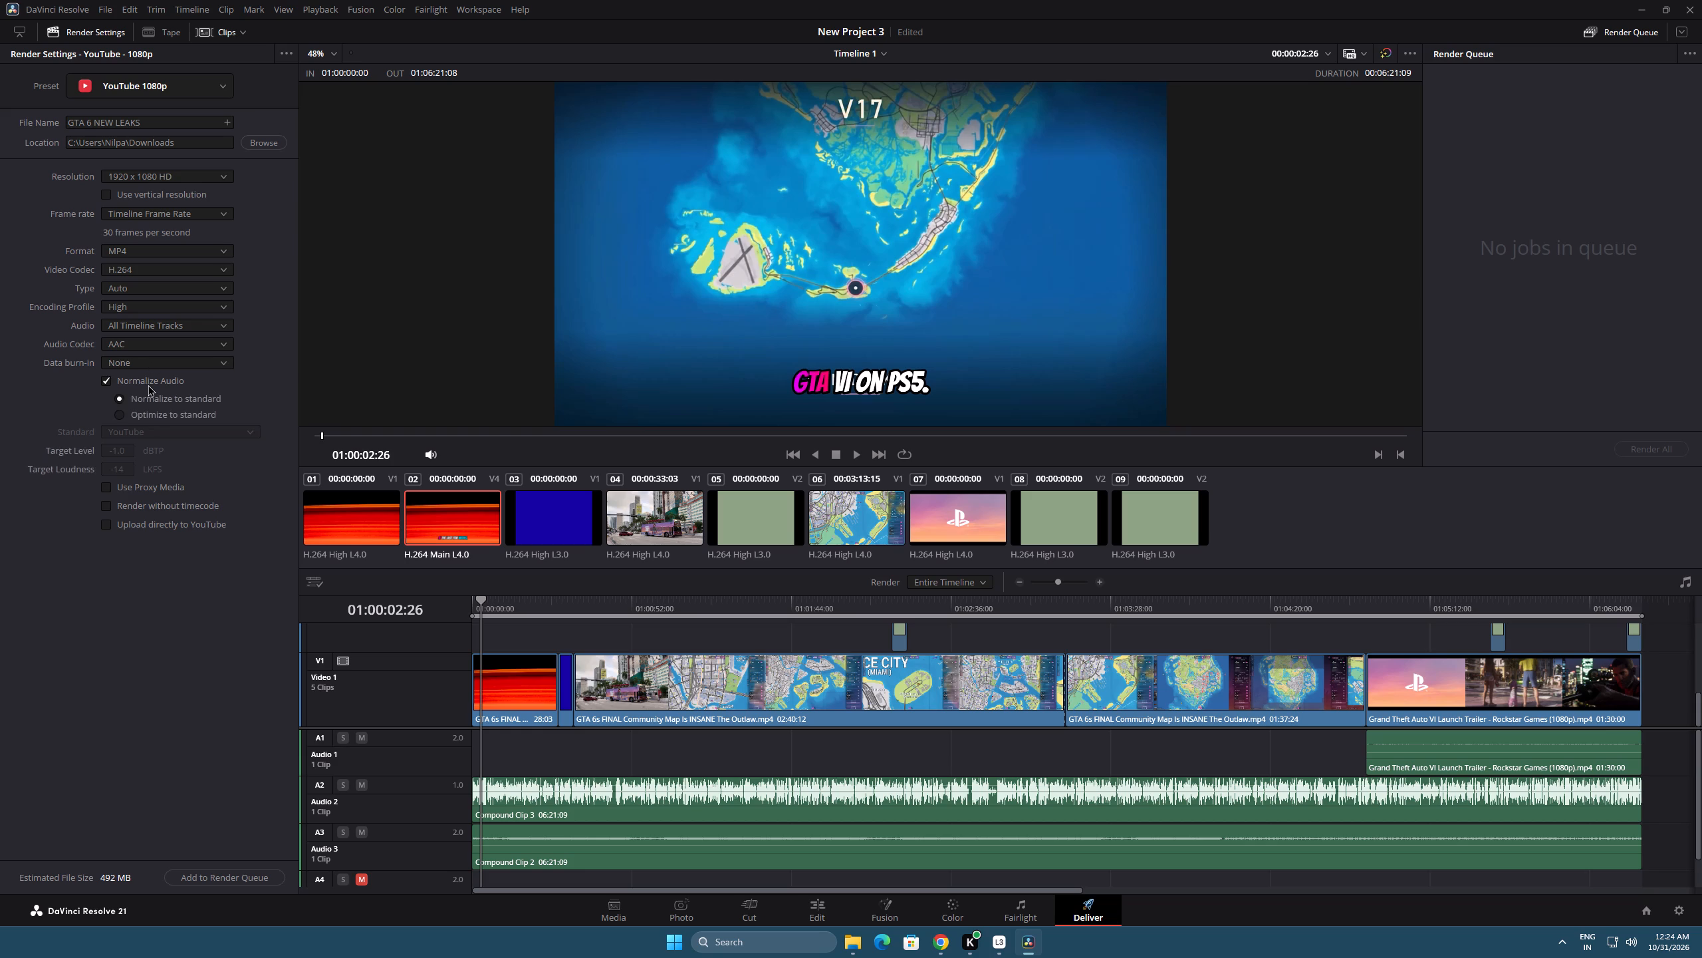
left_click(148, 385)
Add the GTA 6 NEW LEAKS export to the render queue and start rendering it.
left_click(187, 878)
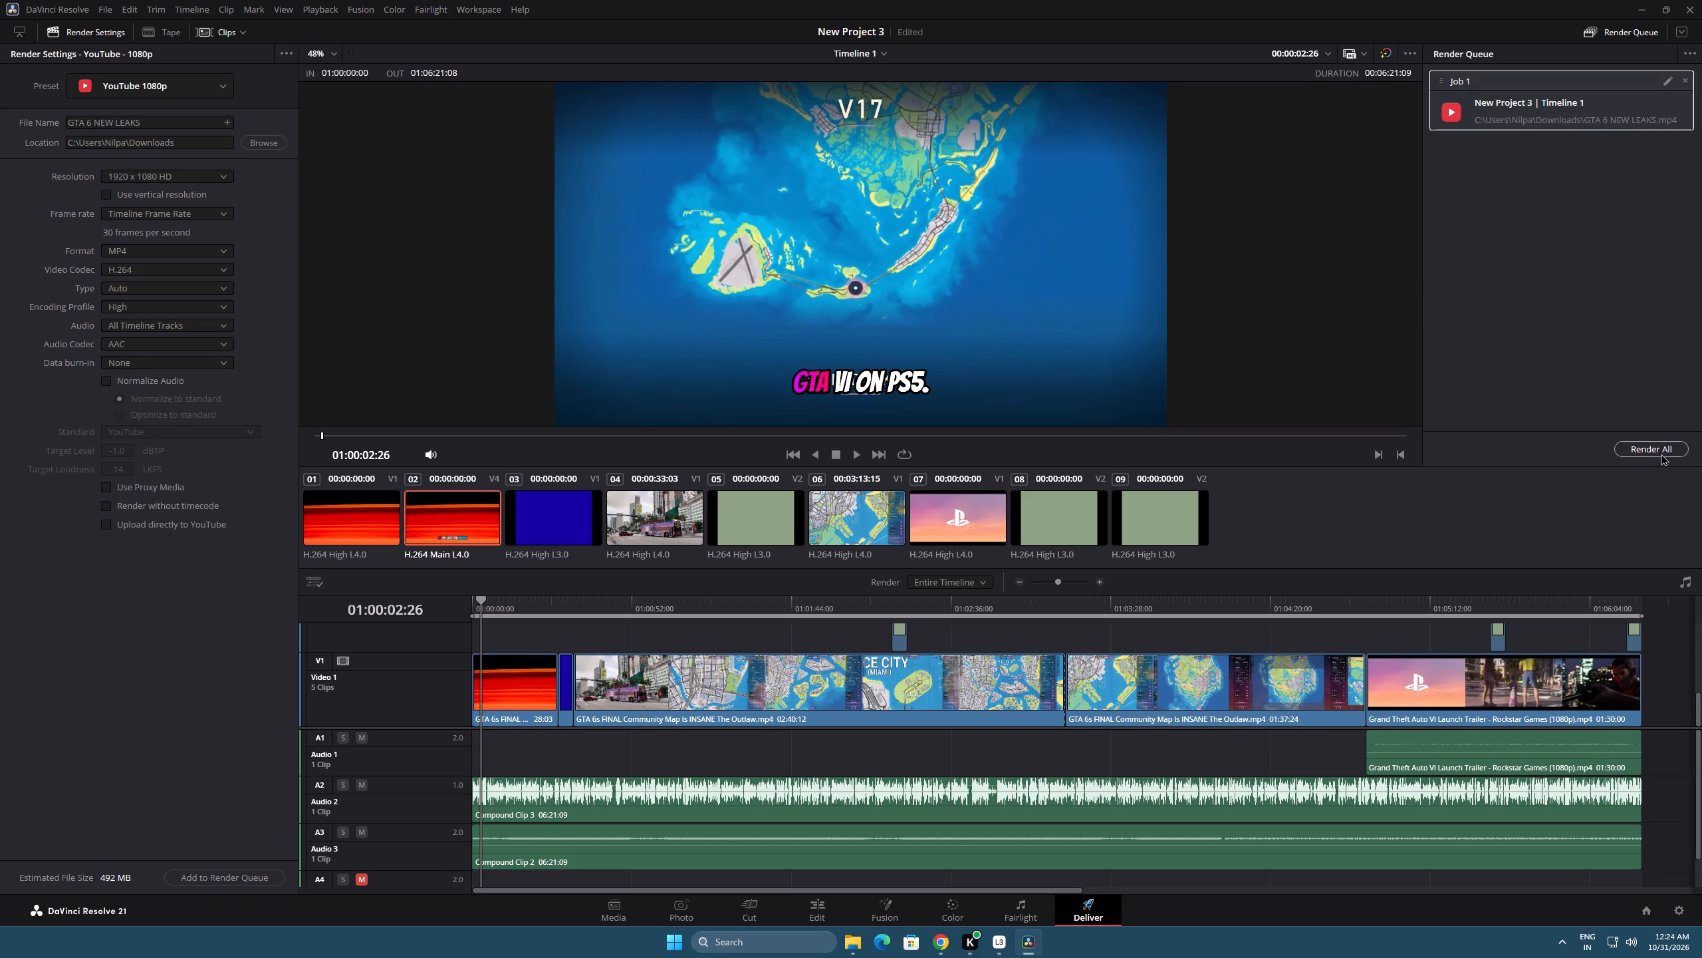
left_click(1661, 452)
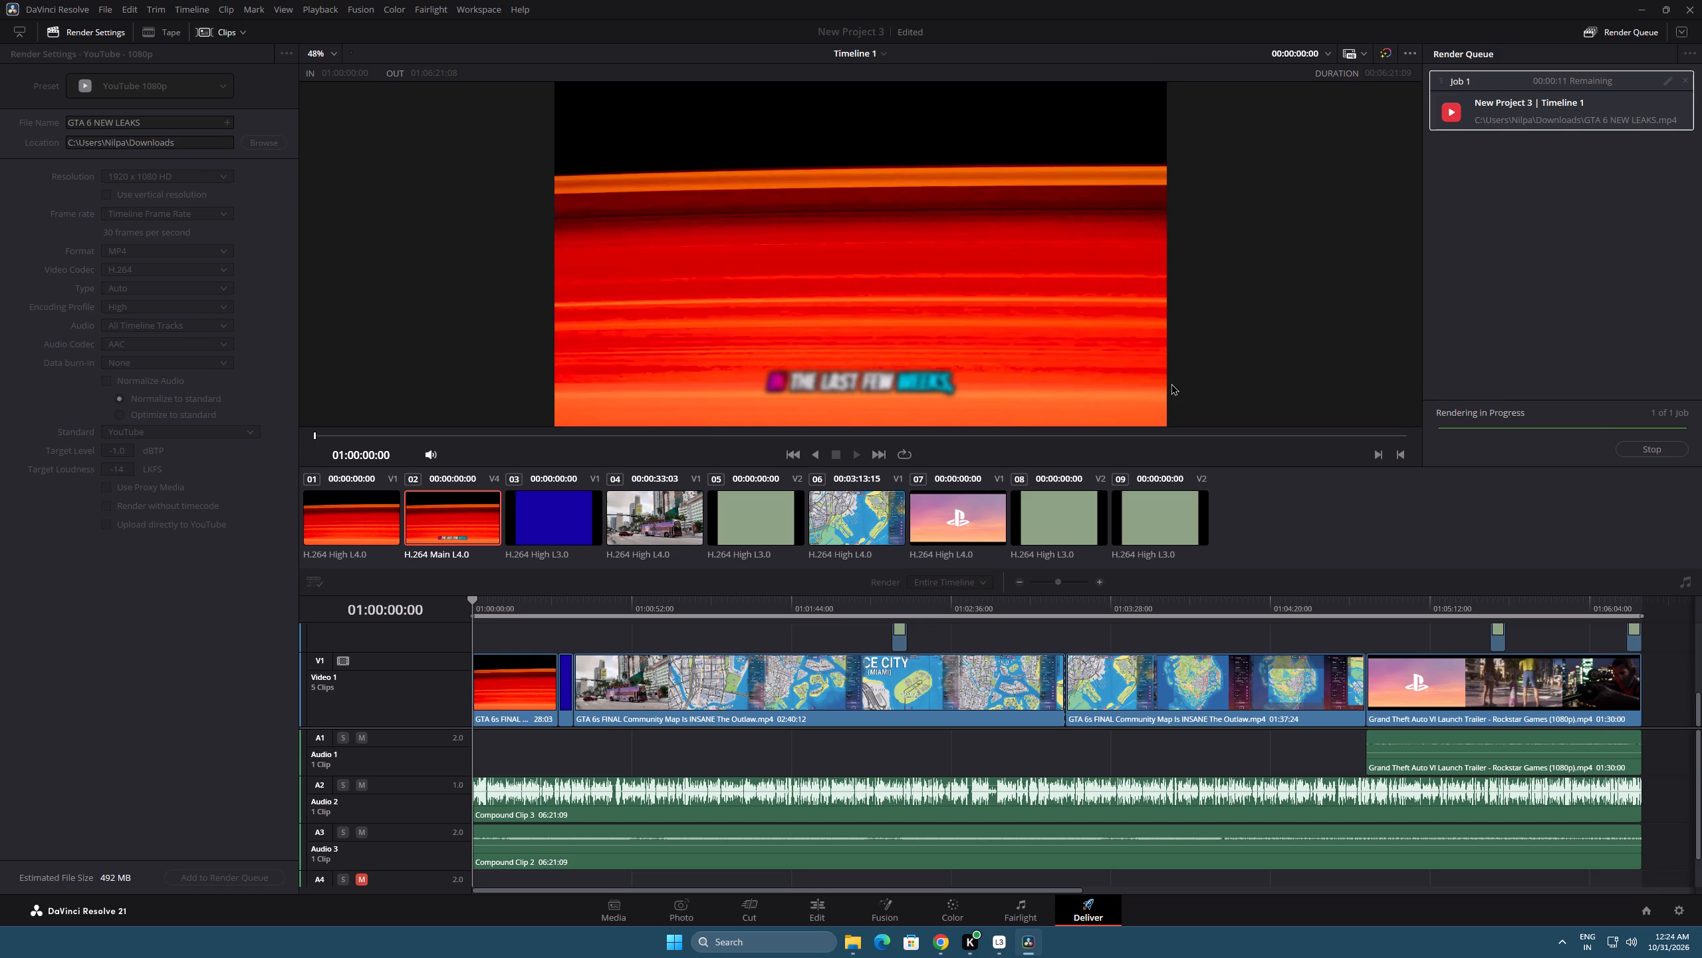
Copy the full text of the render error message and dismiss it.
left_click_drag(861, 500, 749, 458)
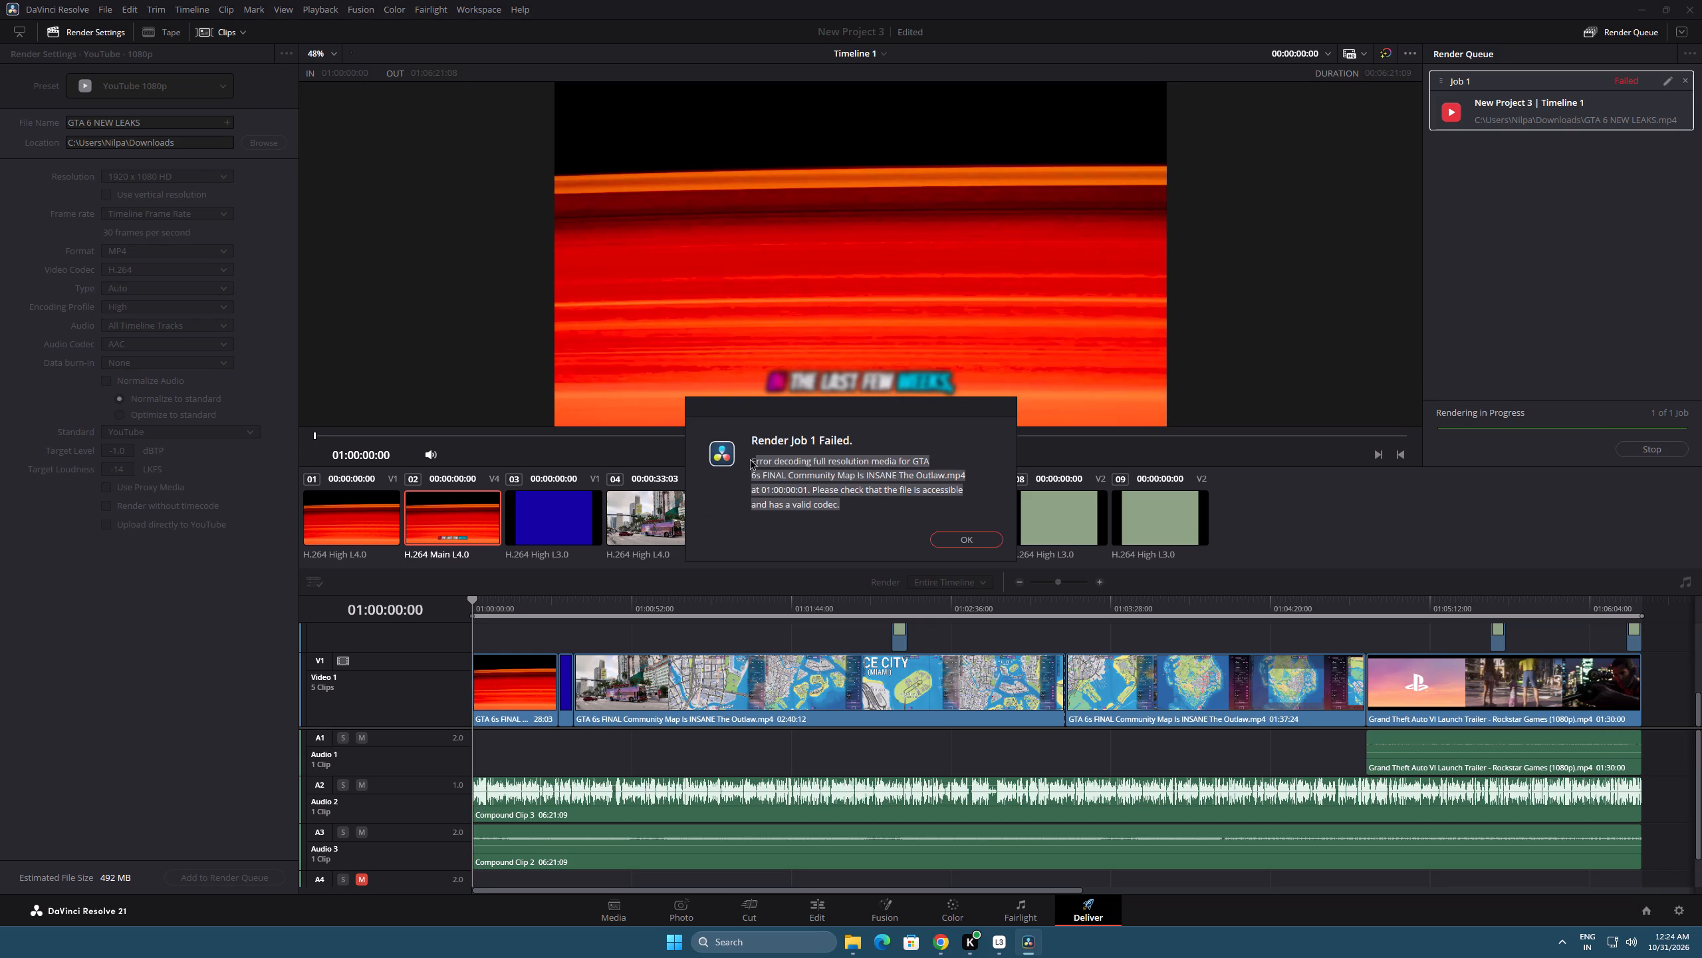
left_click_drag(749, 458, 743, 454)
key("ctrl+c")
left_click(975, 540)
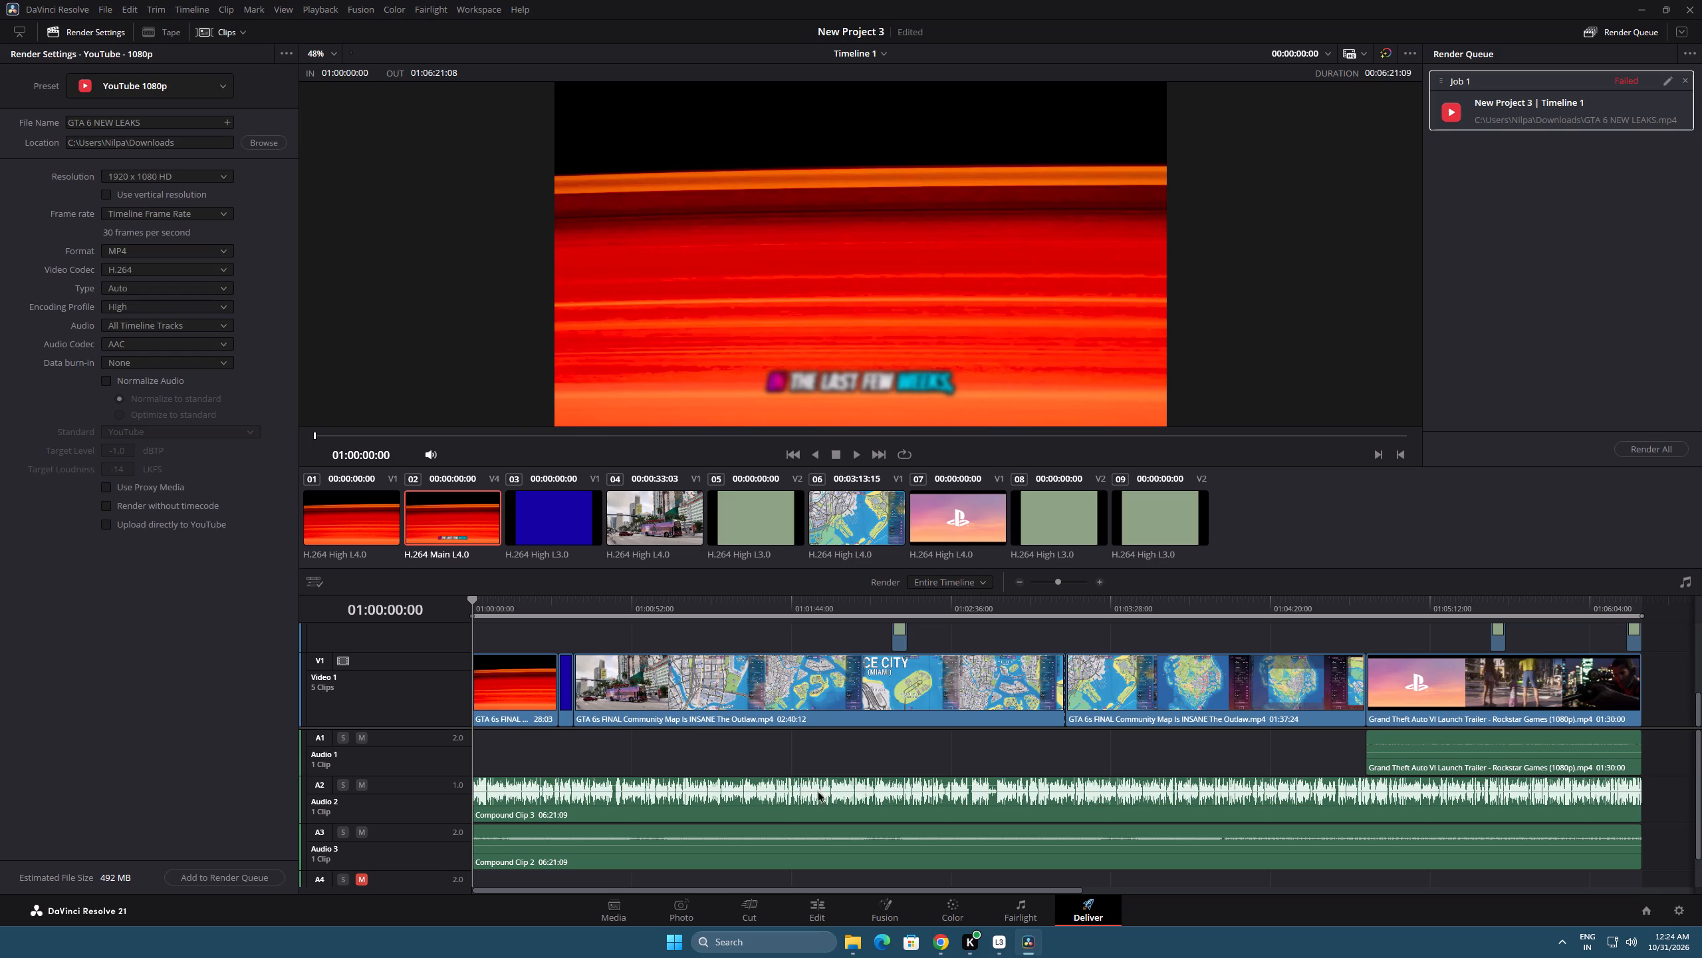
Play the opening seconds of the timeline and select the first clip on Video 1.
key("space")
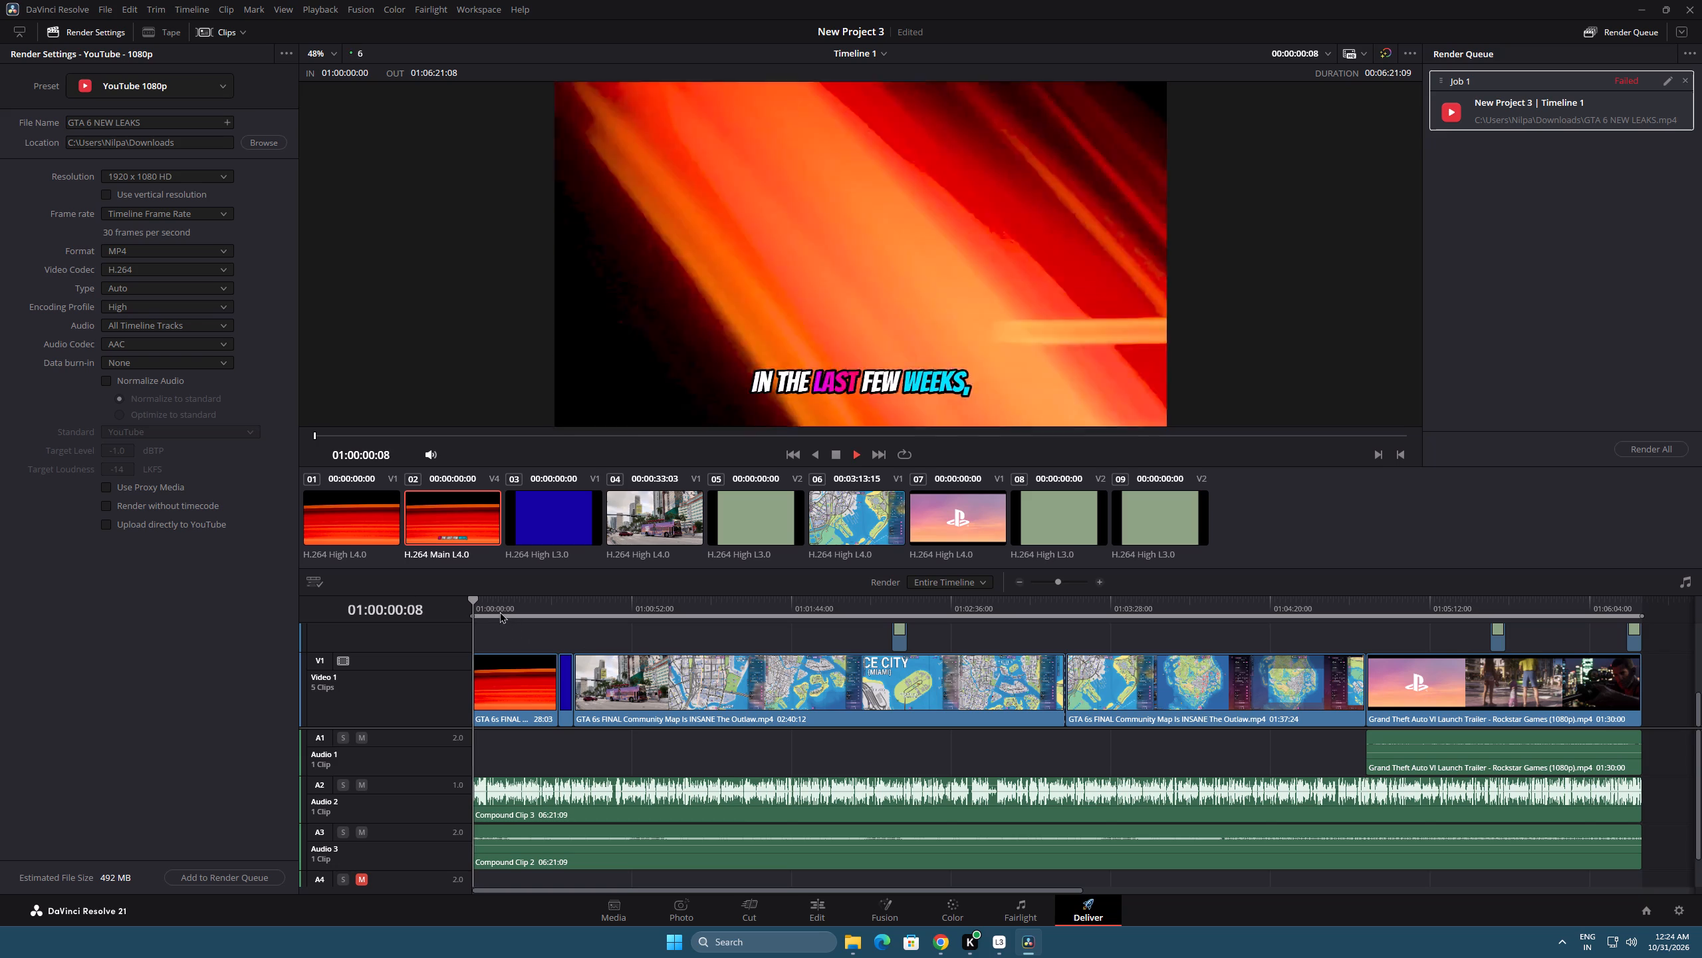
left_click(507, 682)
key("space")
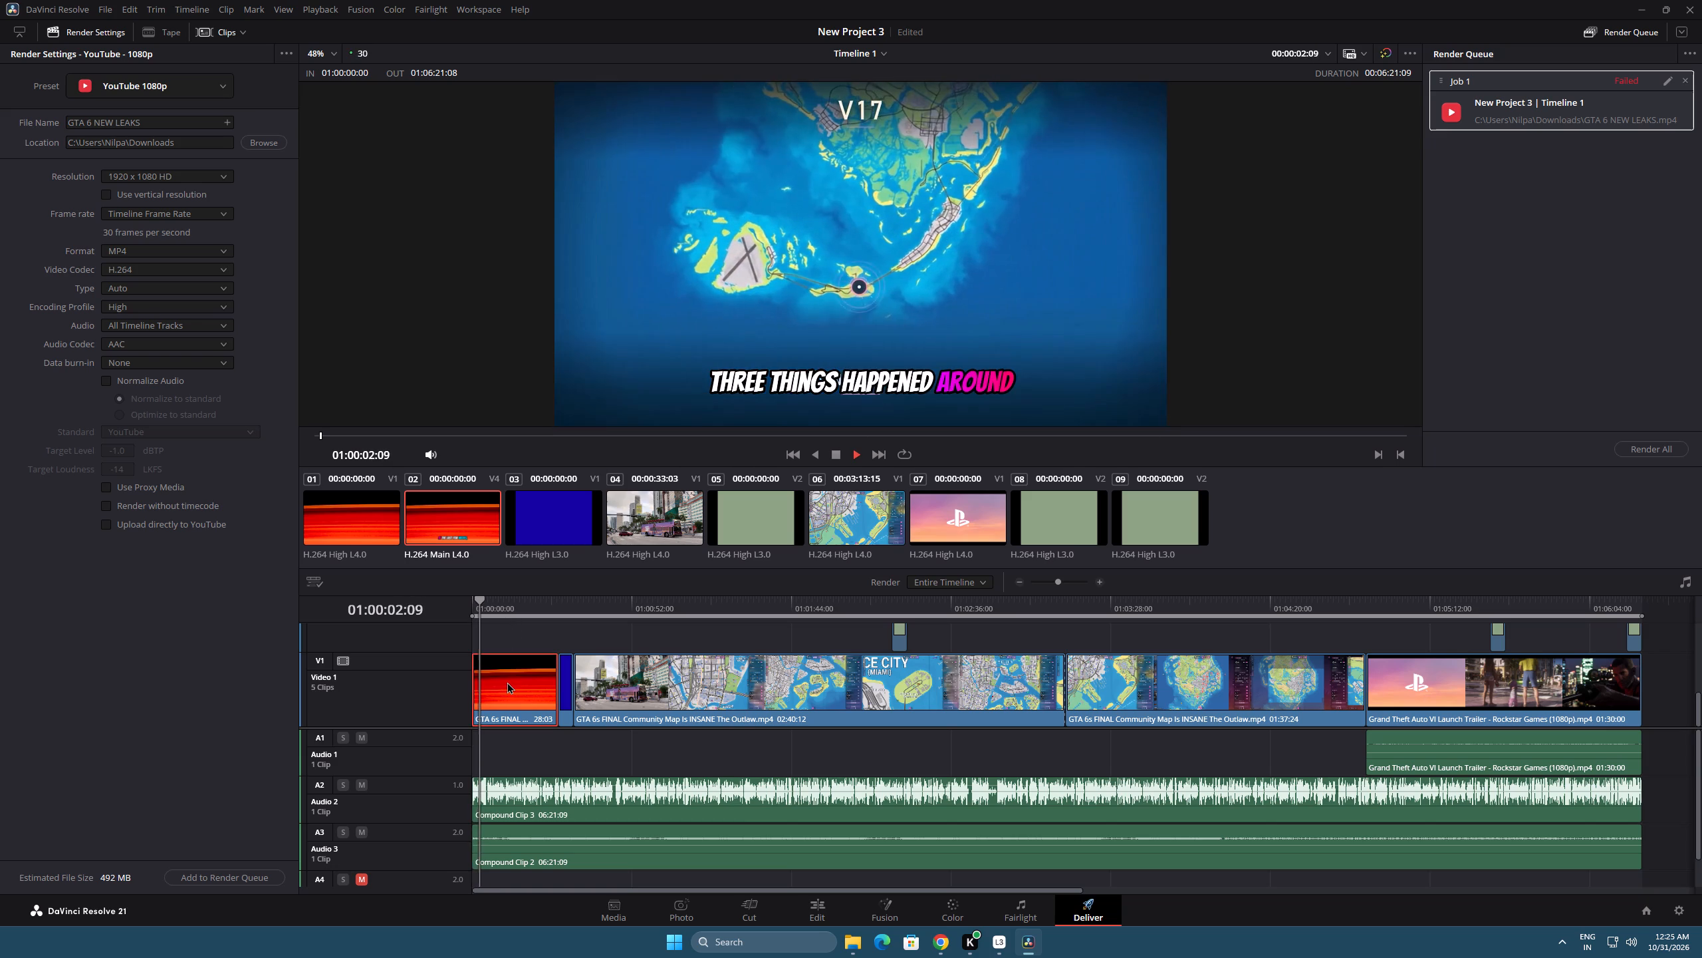
In the Downloads folder, delete the GTA 6 NEW LEAKS .mov and .mp4 render files.
left_click(846, 943)
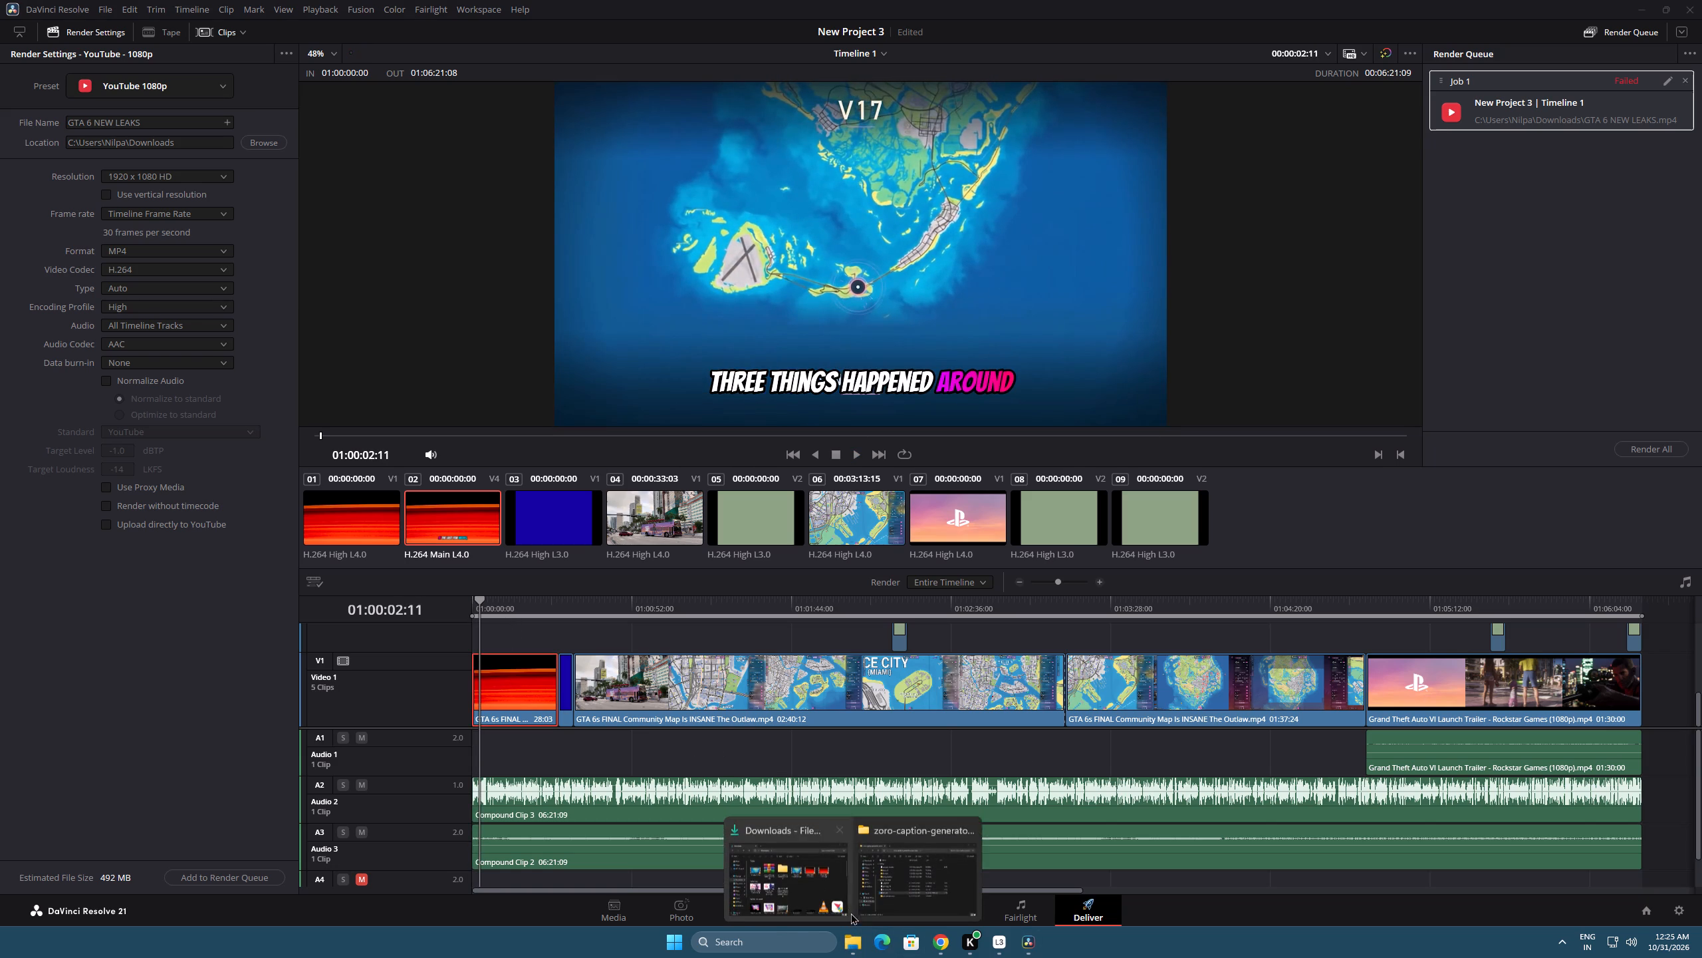
left_click(870, 891)
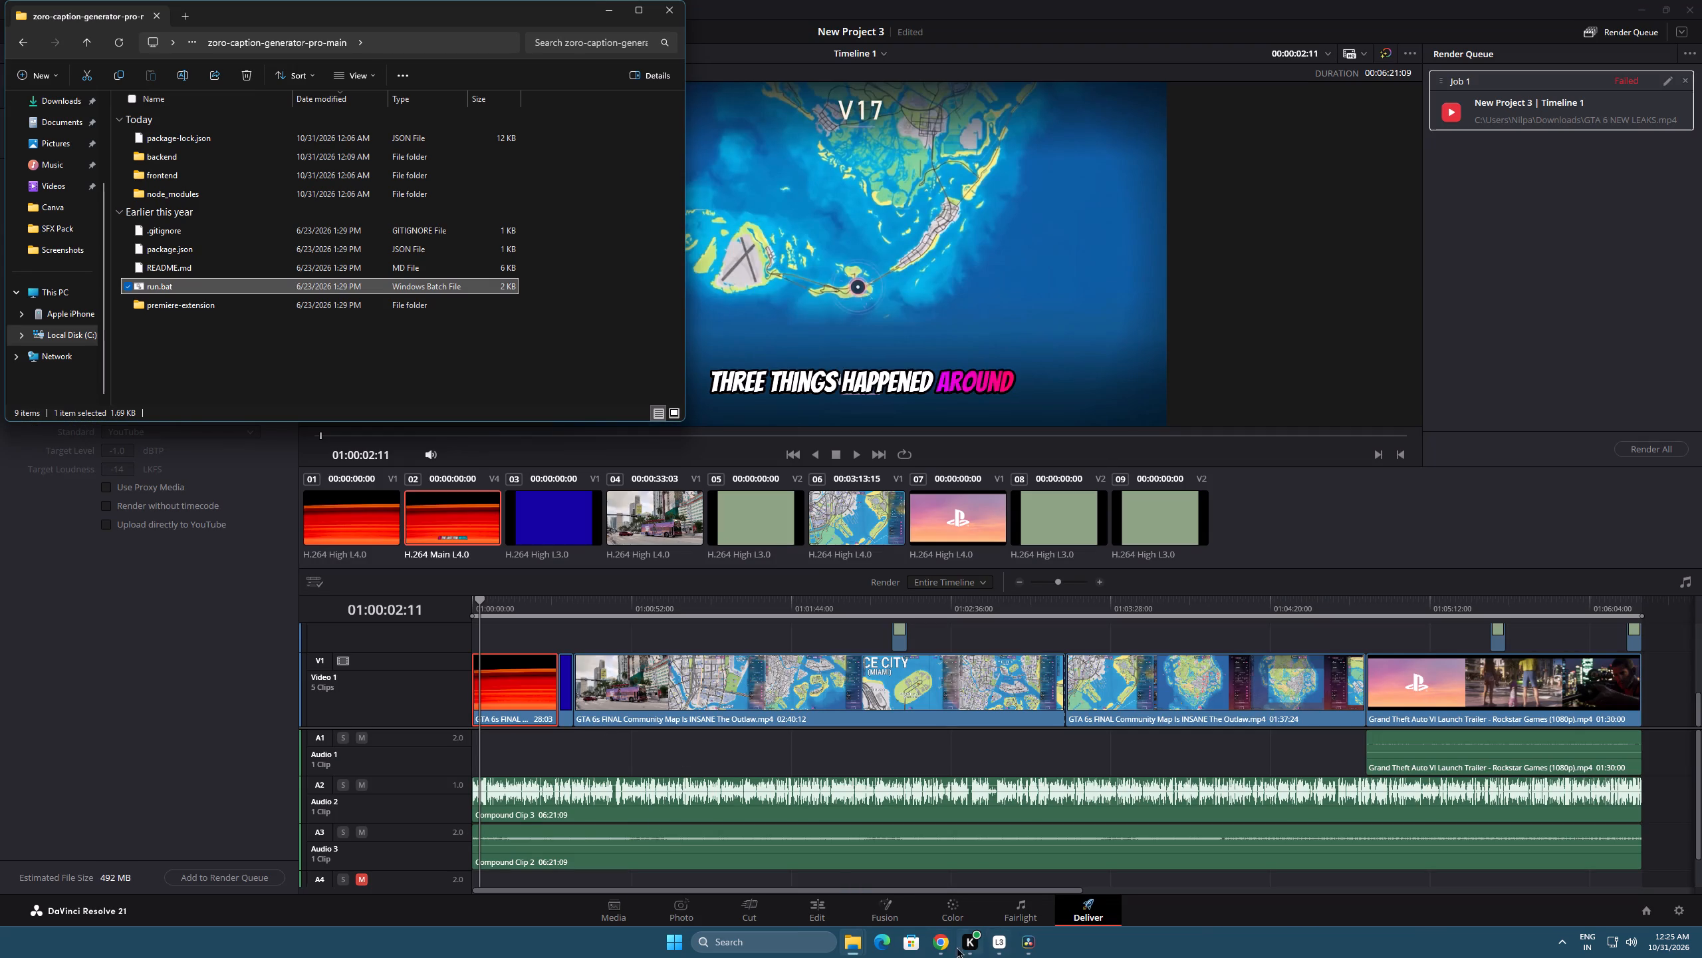
left_click(856, 938)
left_click(813, 857)
left_click(1524, 469)
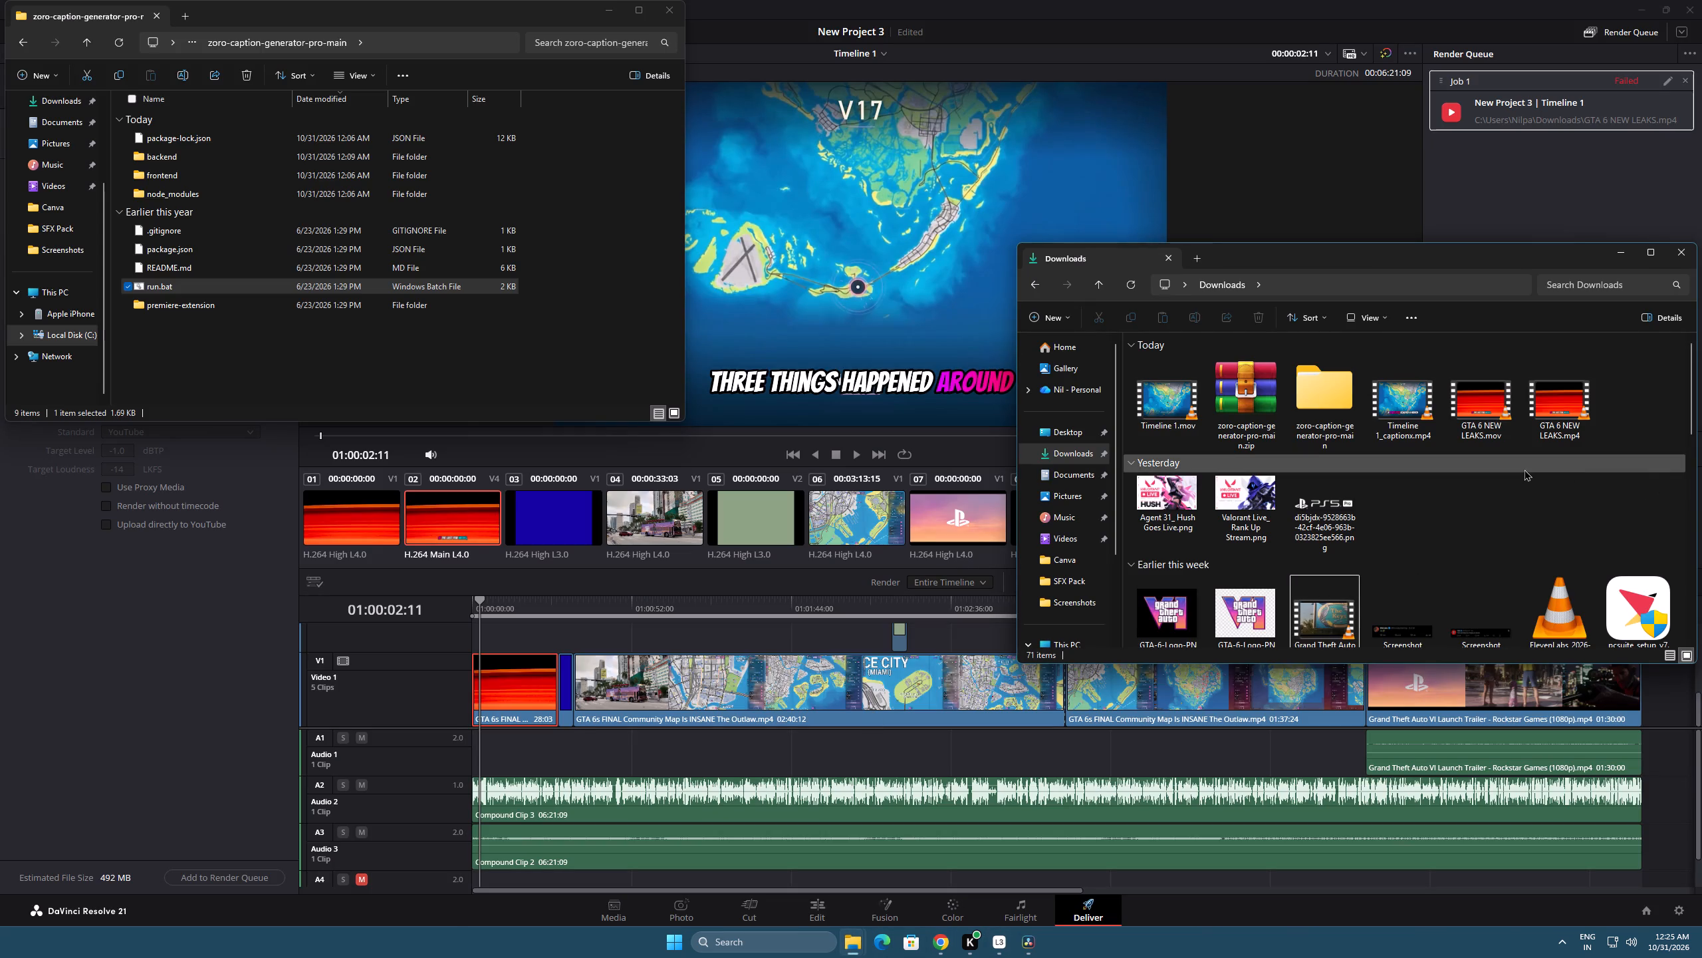
left_click(1475, 422)
left_click(1567, 532)
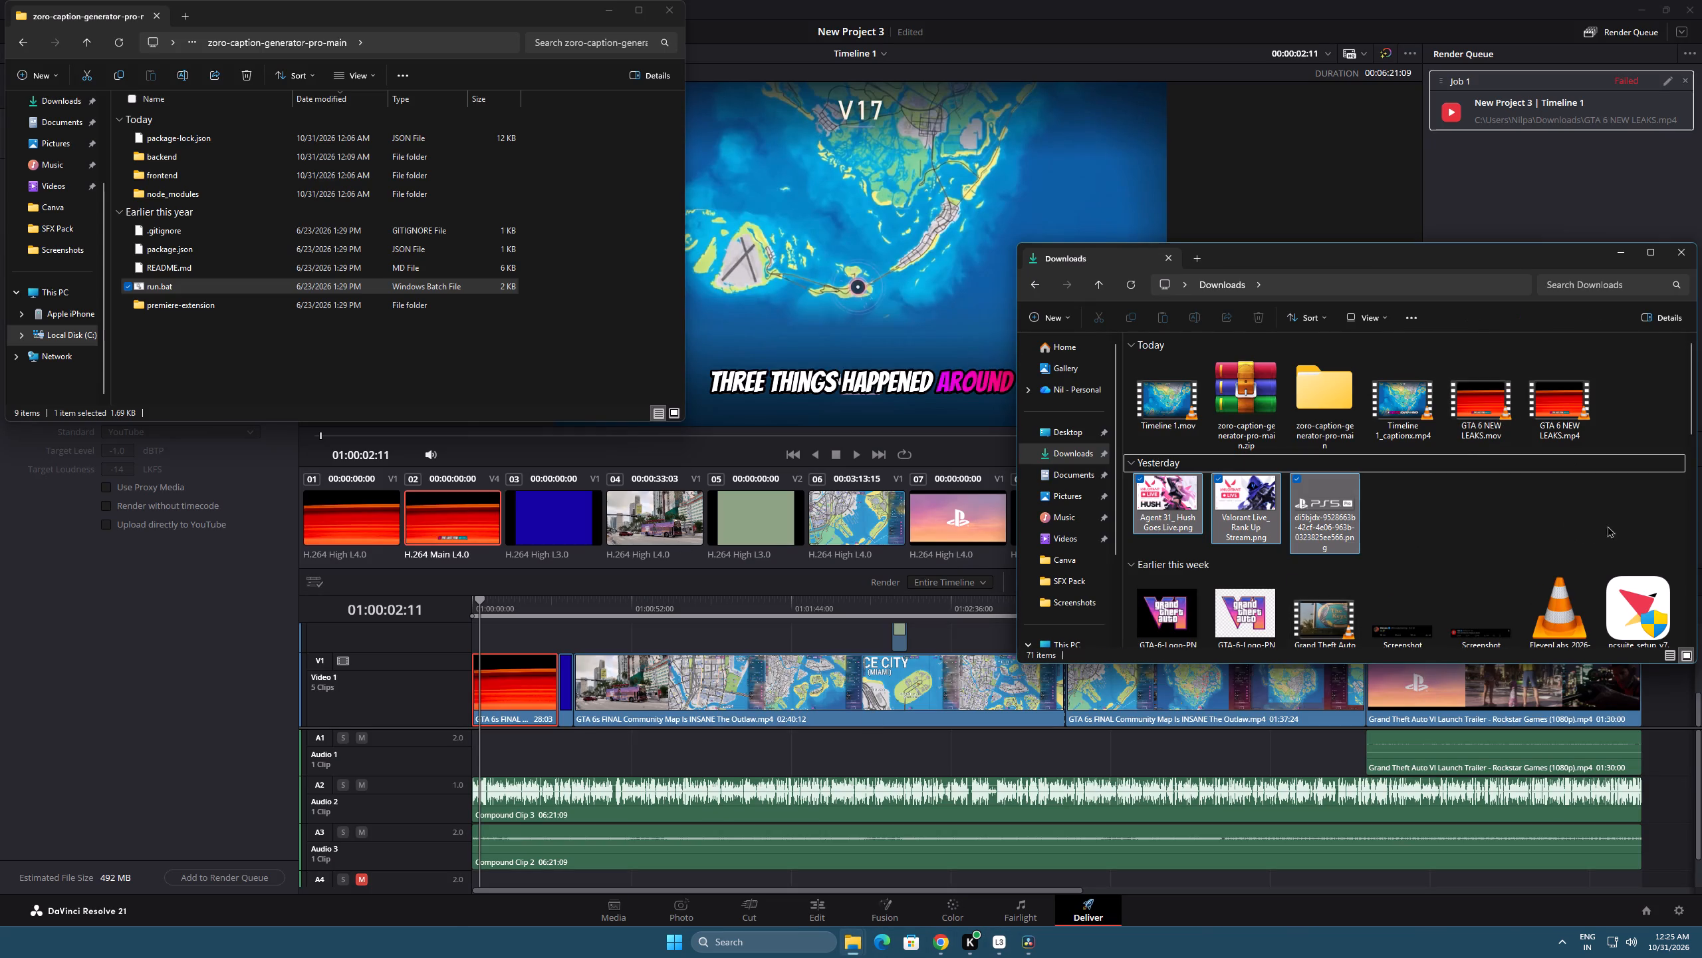
left_click(1616, 410)
left_click(1568, 395)
left_click(1485, 399)
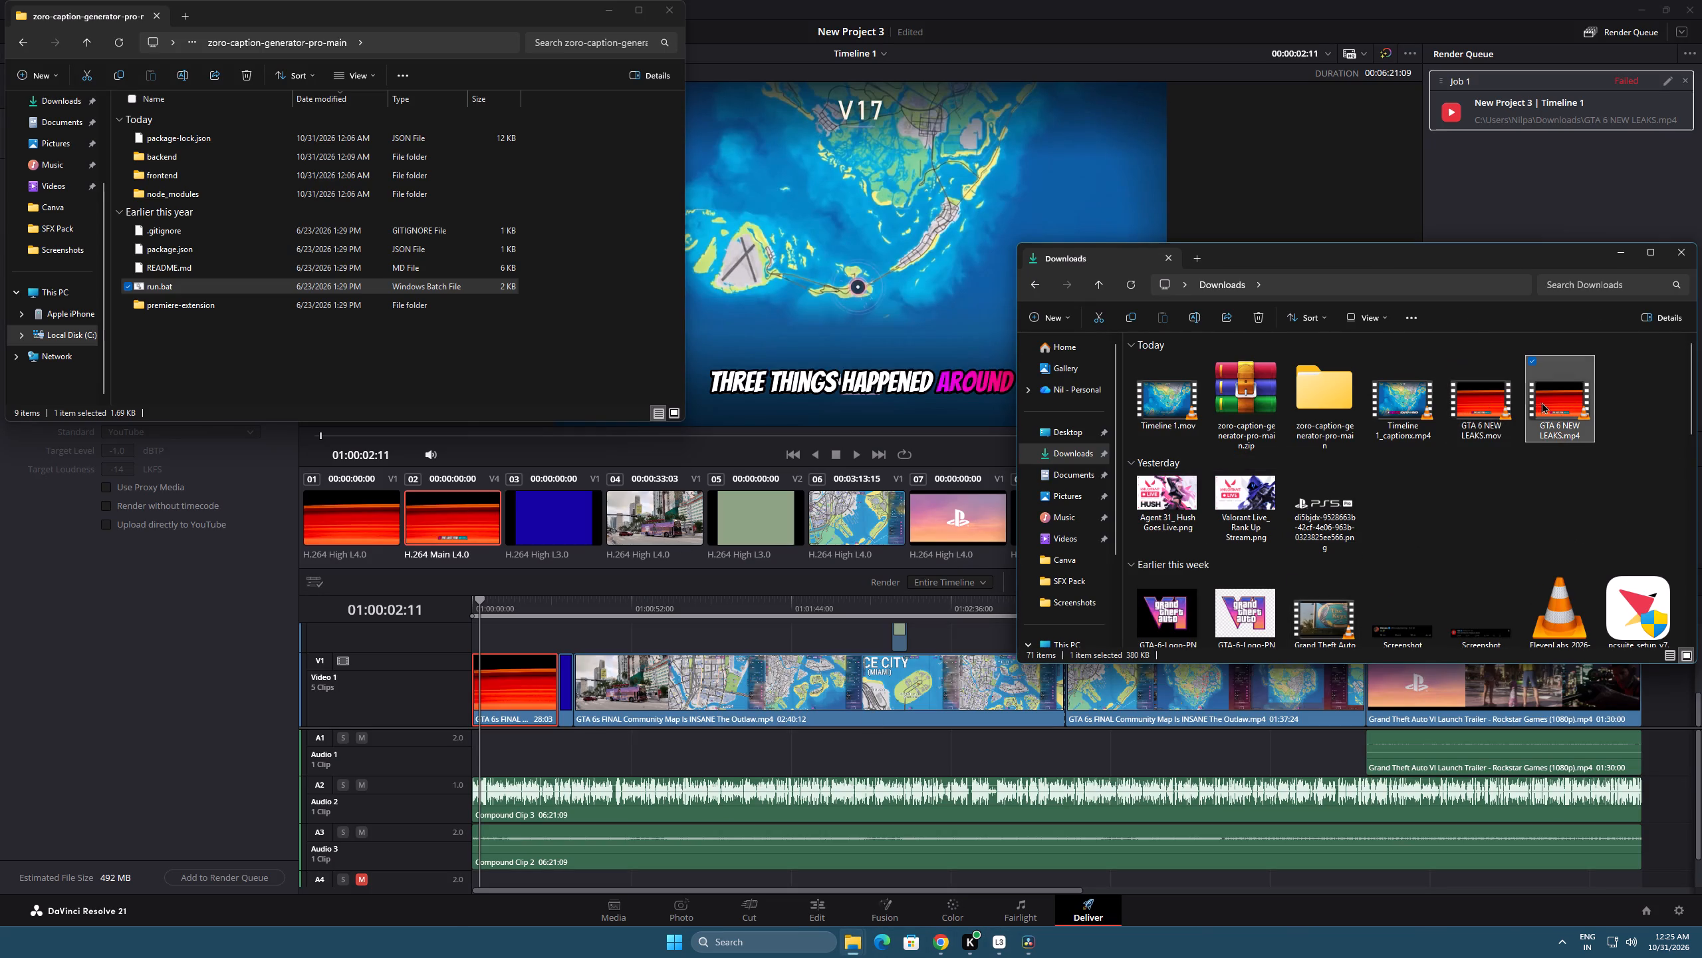
left_click(1541, 402)
left_click(1462, 404)
left_click(1635, 398)
left_click_drag(1638, 398, 1489, 399)
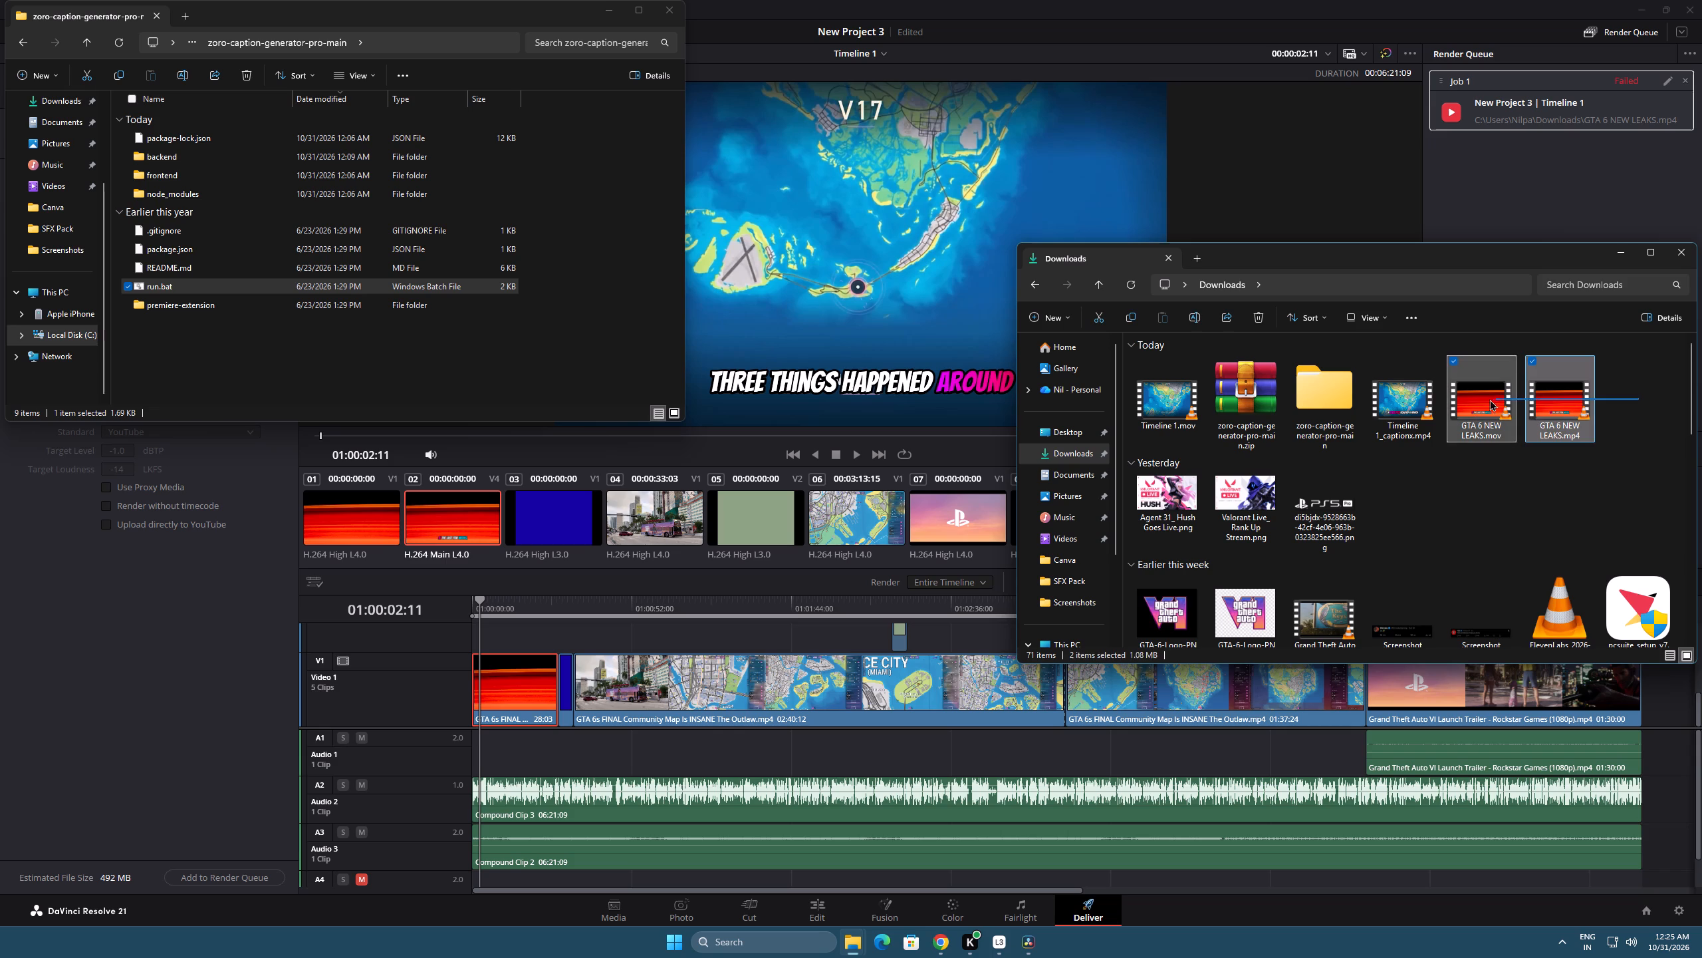
left_click_drag(1489, 399, 1479, 399)
key("Delete")
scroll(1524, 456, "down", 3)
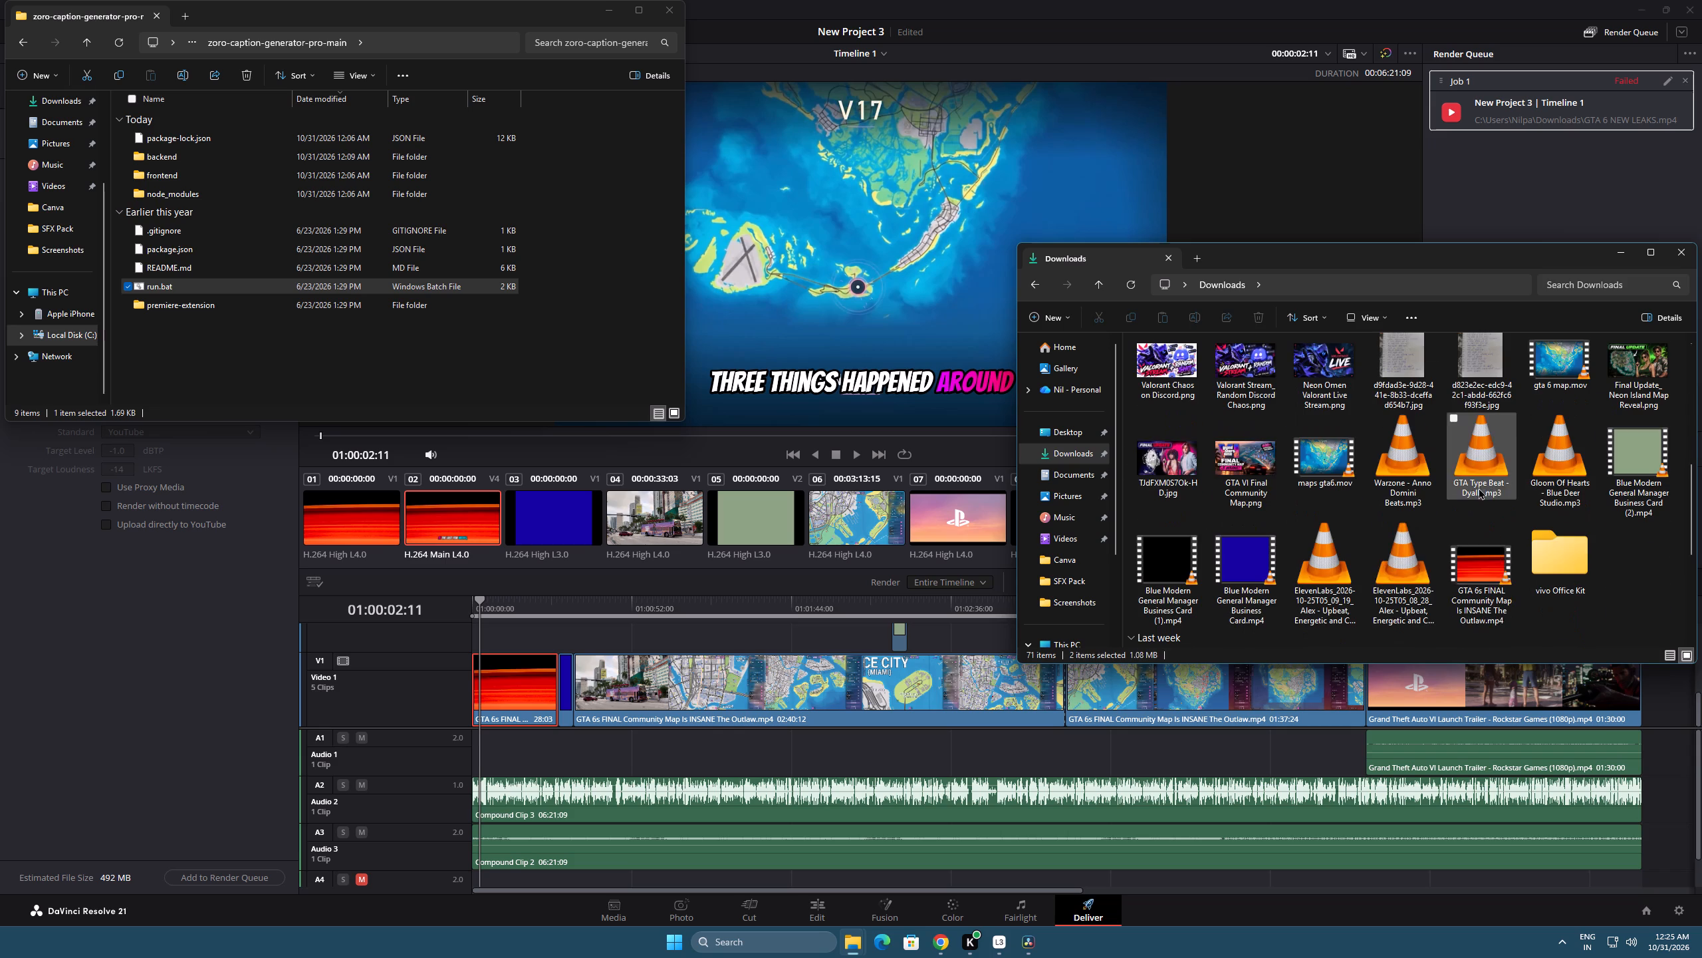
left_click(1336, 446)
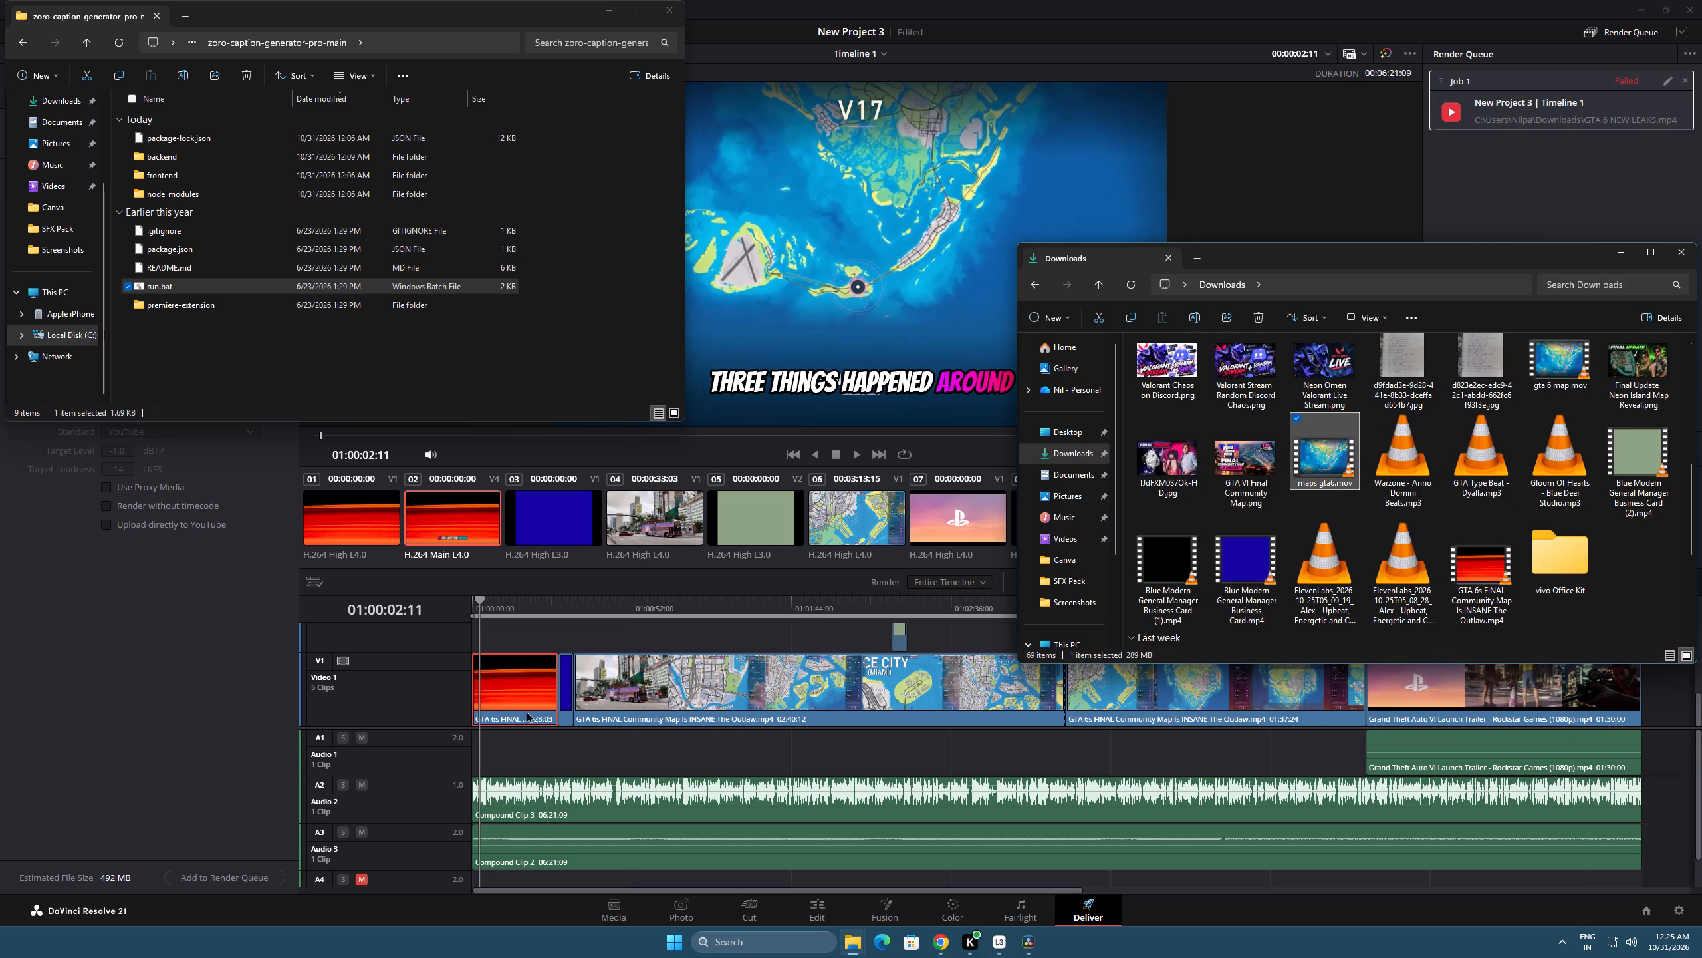
Back in DaVinci Resolve, step frame by frame through the first frames of the timeline to examine the clip and captions.
left_click_drag(507, 595, 448, 597)
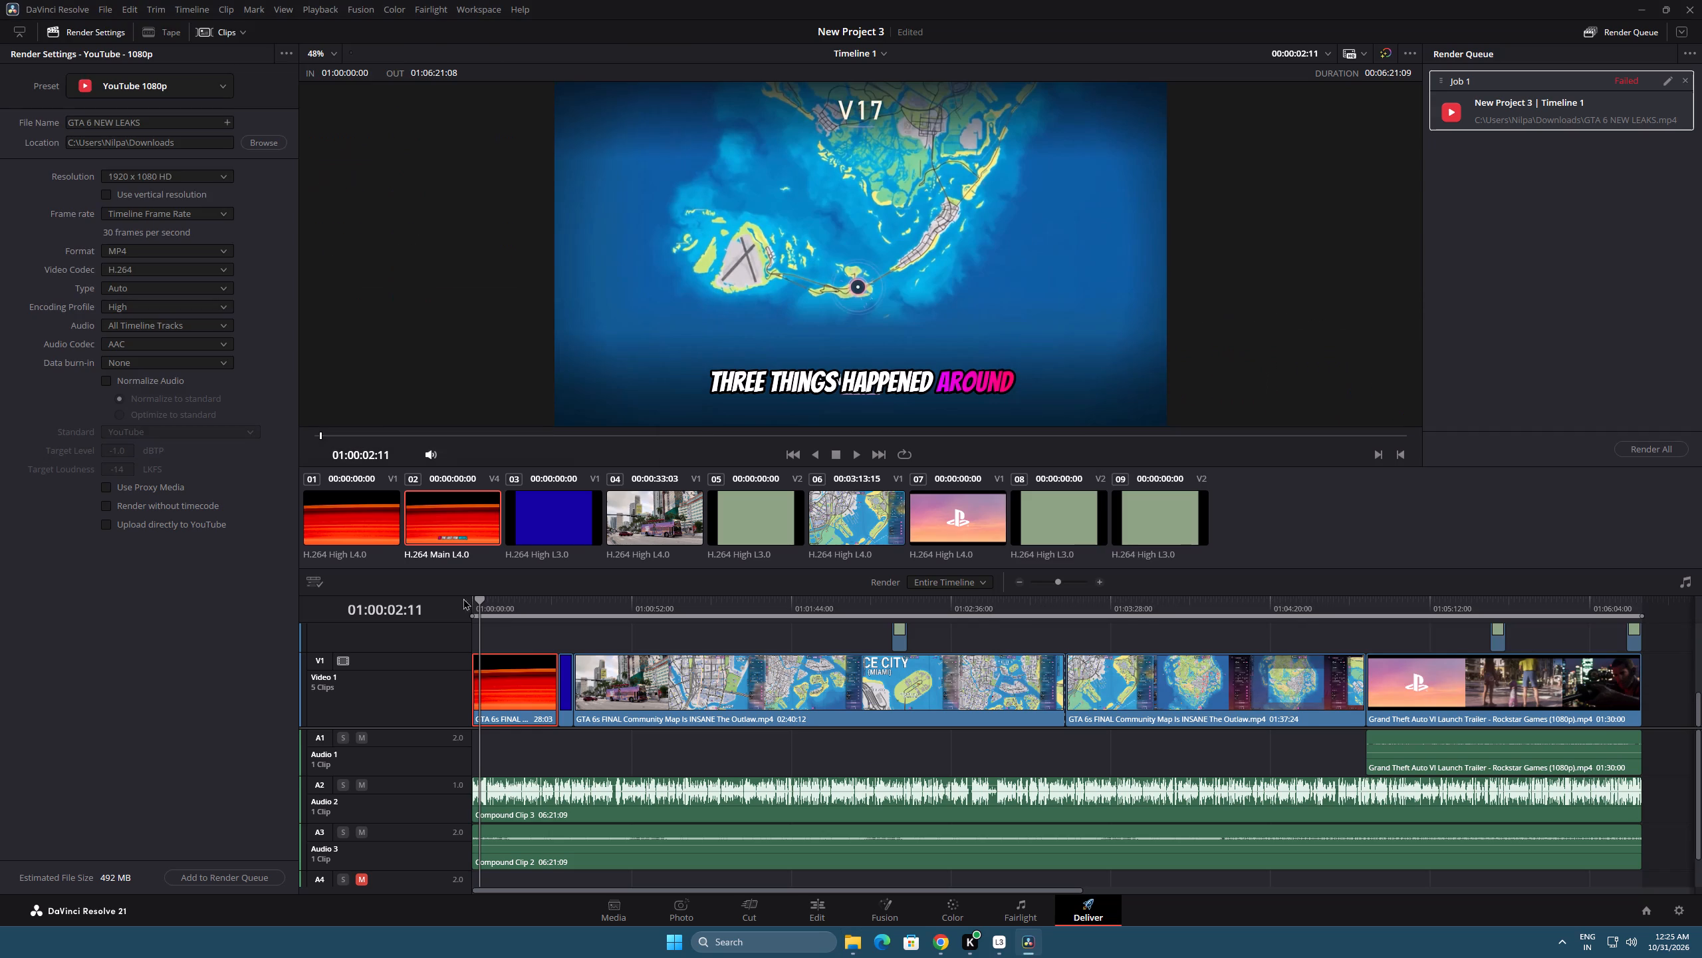
left_click_drag(483, 600, 453, 600)
key("Right")
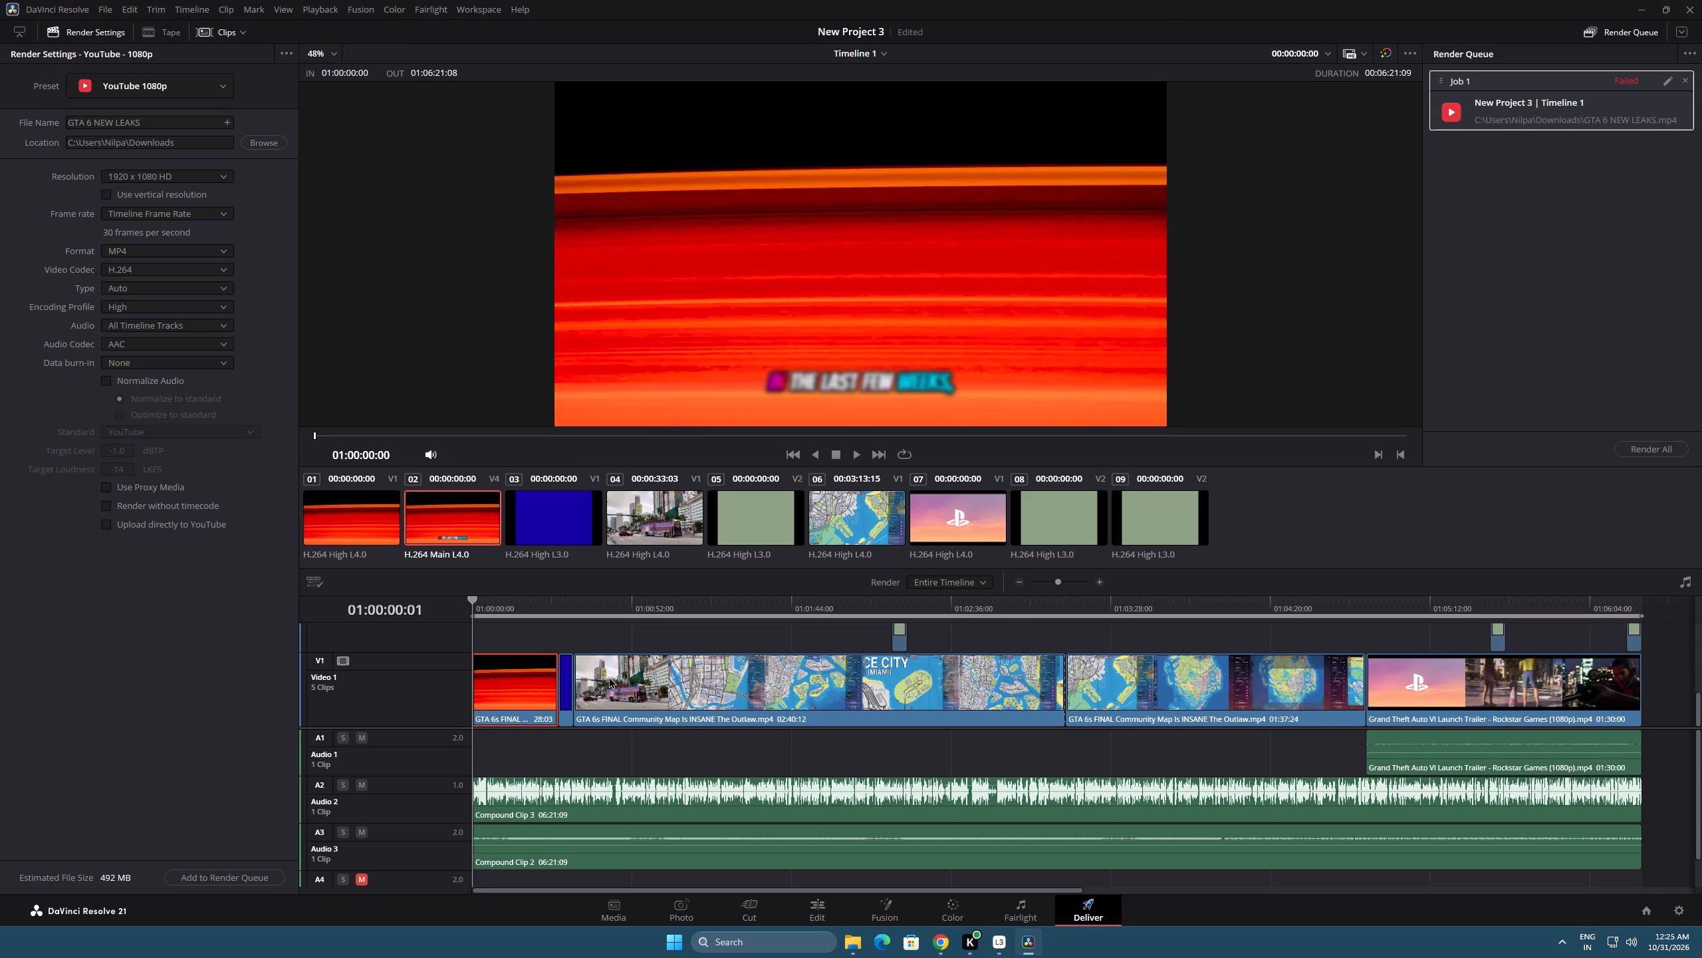
key("Left")
key("Right")
key("Left")
key("Right")
key("Right")
key("Left")
key("Right")
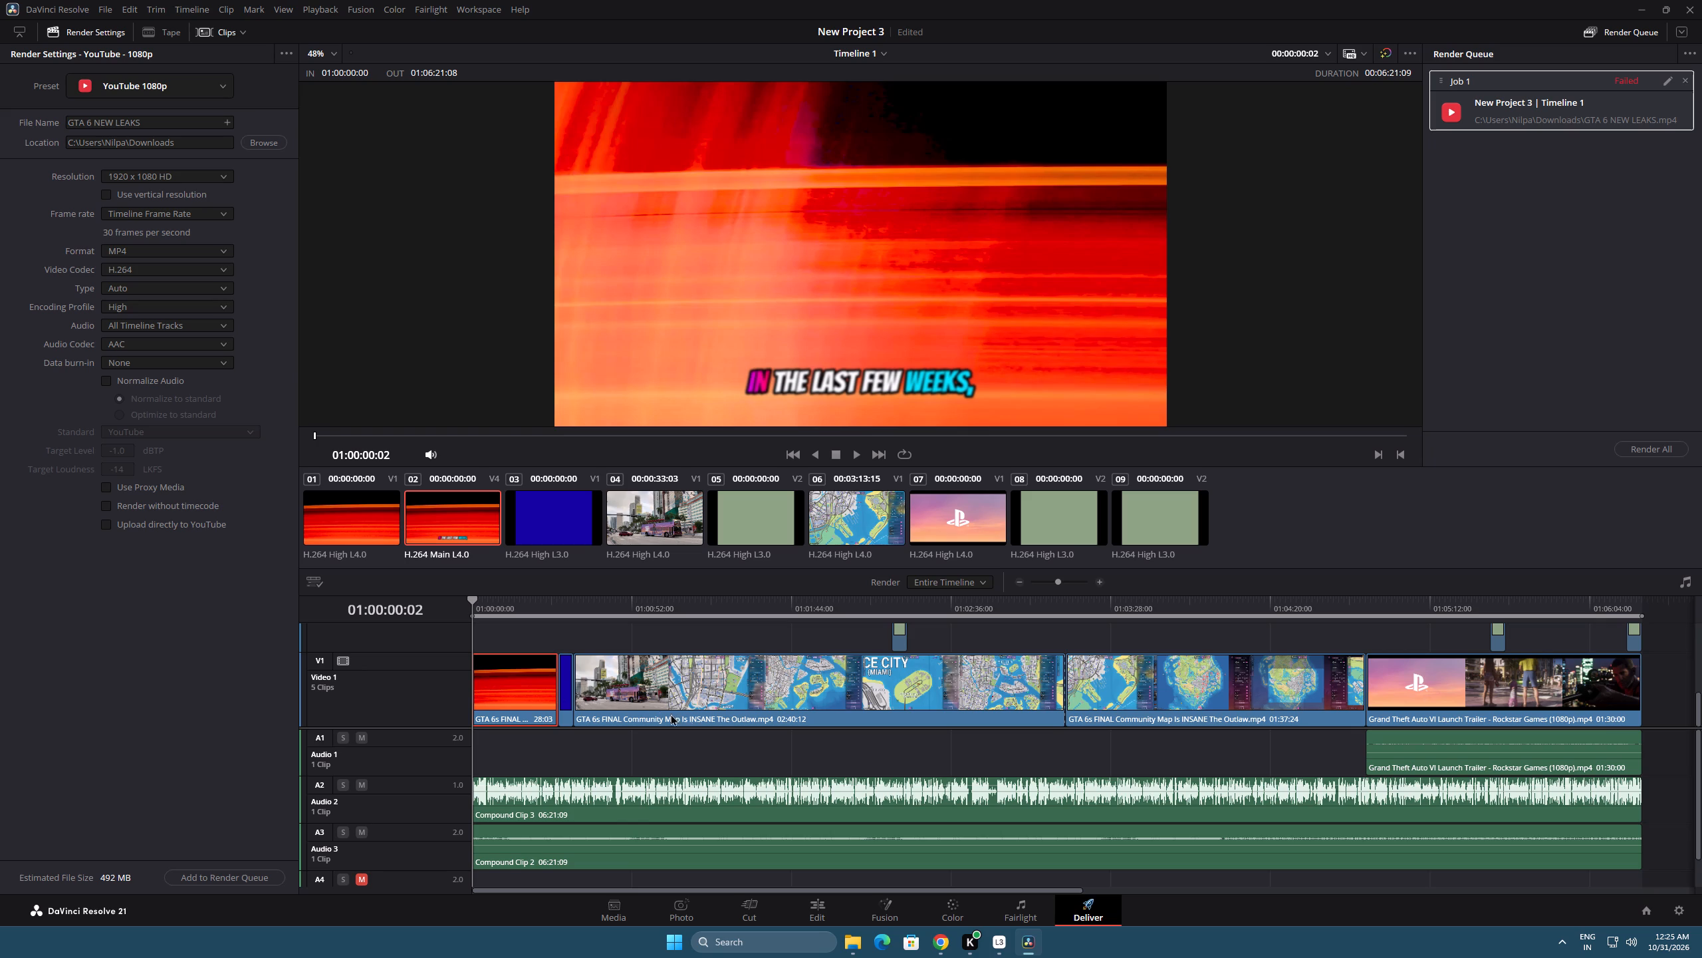
Shrink the Video 1 and Video 2 tracks to minimum height and select the captioned clip on Video 3.
scroll(664, 736, "up", 5)
scroll(959, 704, "down", 3)
left_click_drag(442, 655, 456, 732)
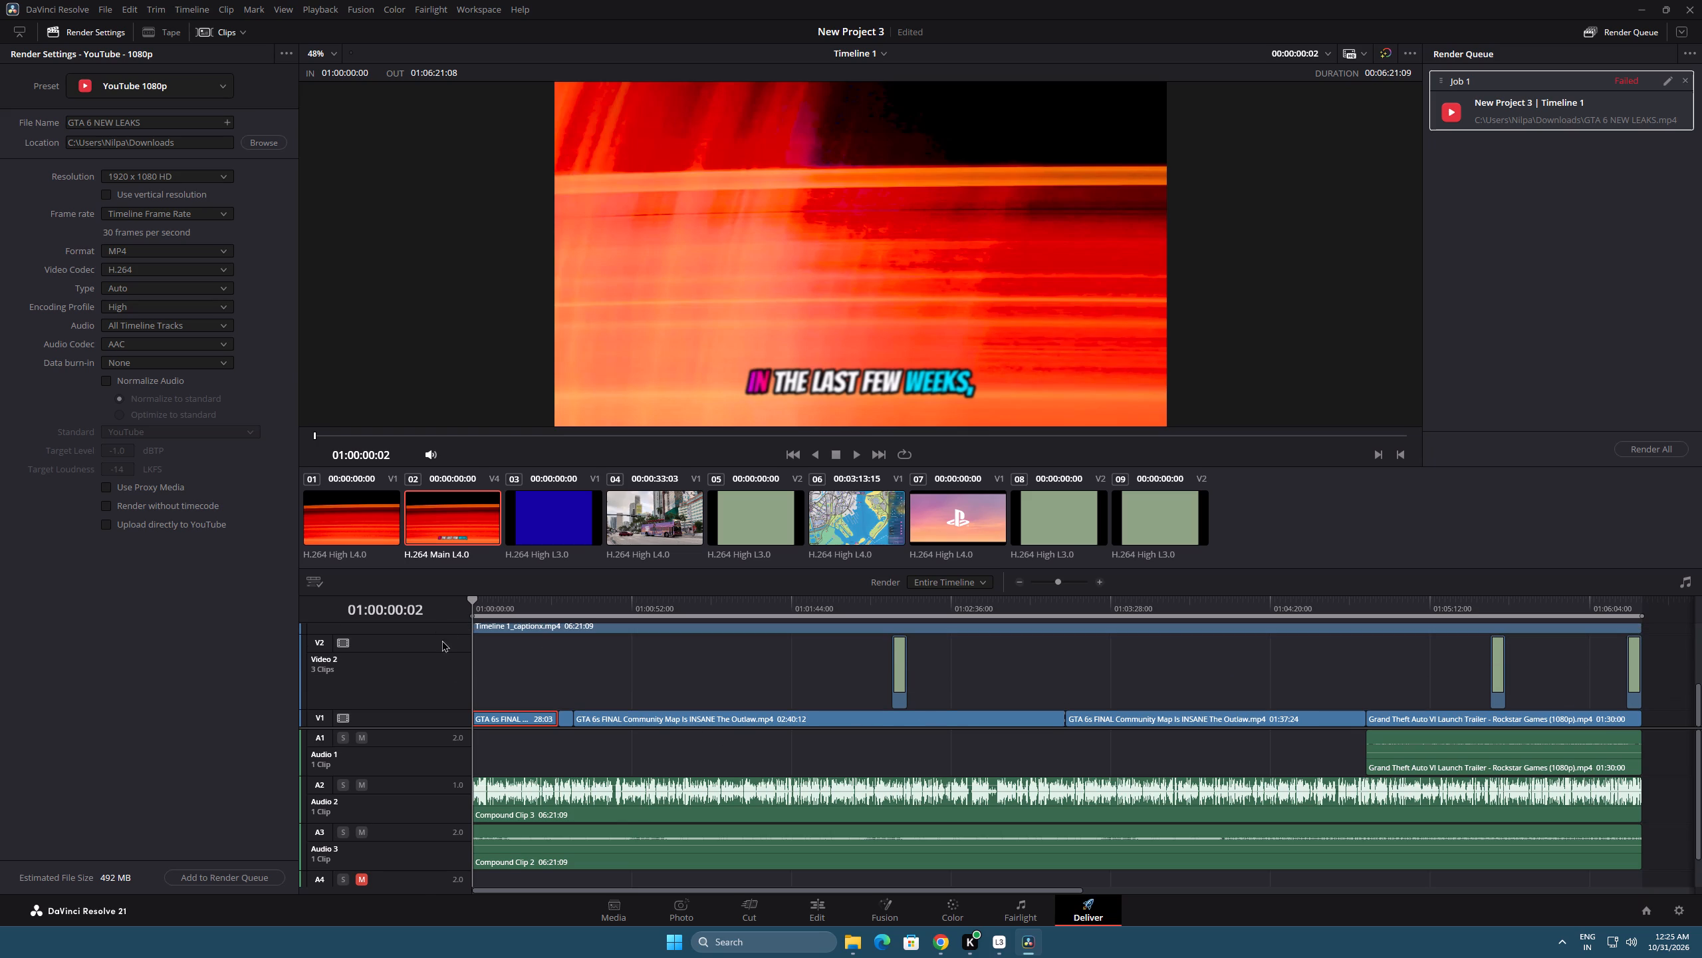
left_click_drag(447, 635, 452, 720)
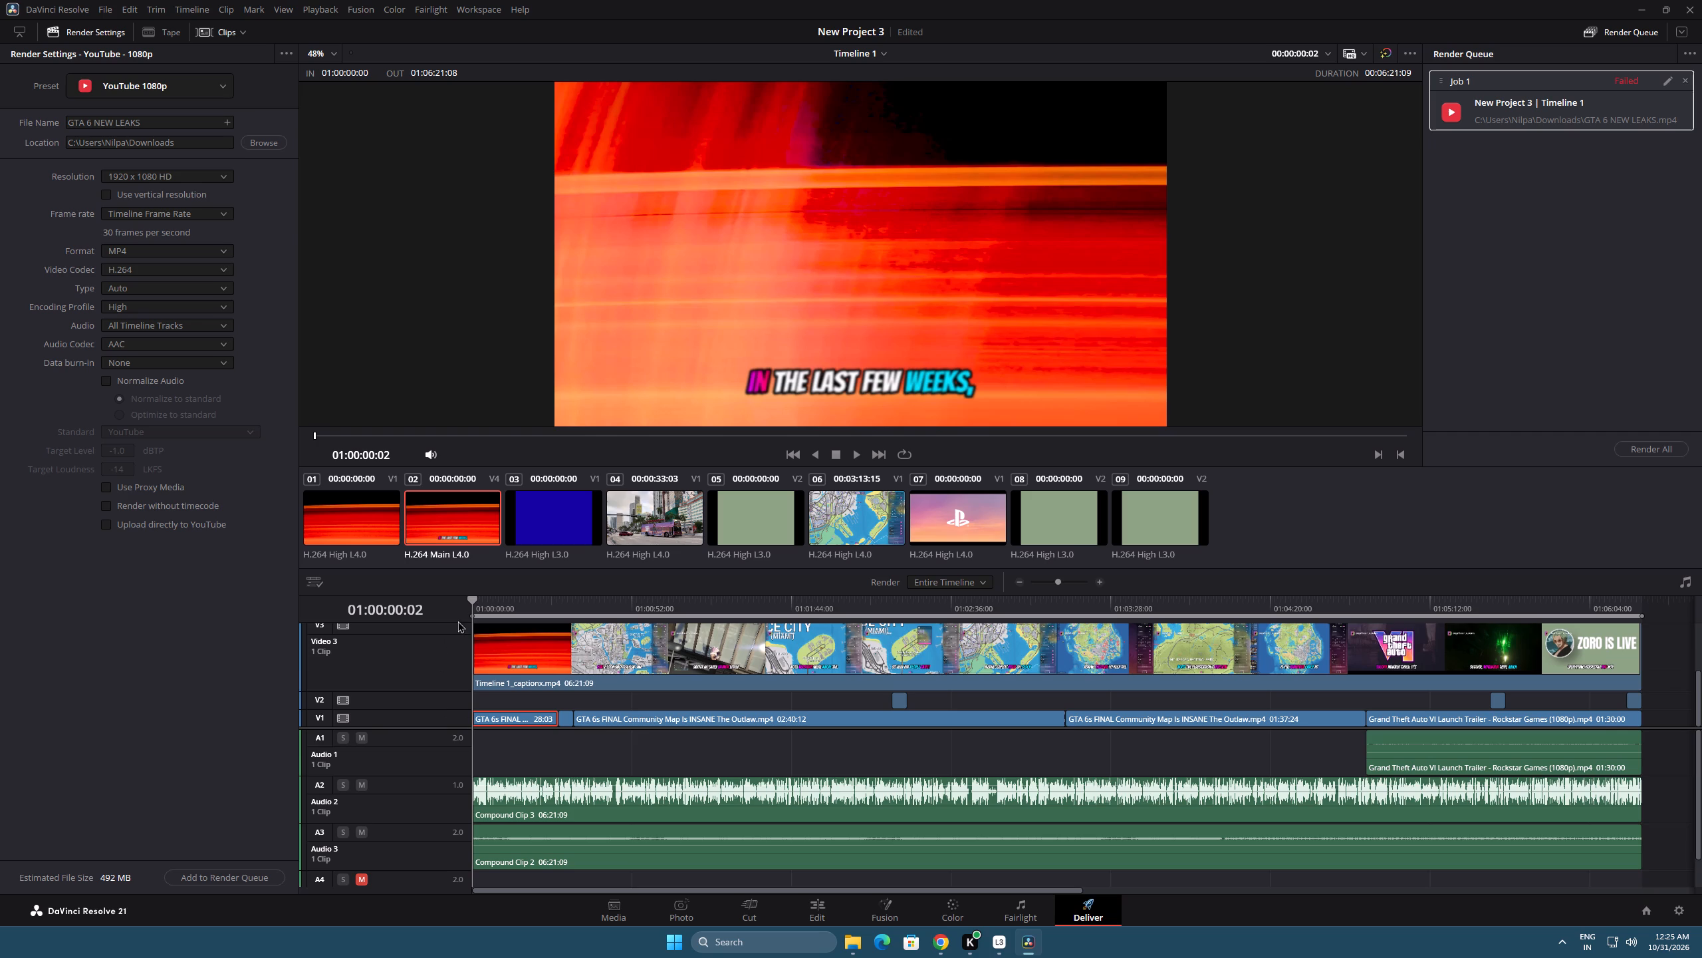
left_click(522, 649)
left_click_drag(531, 646, 496, 647)
left_click(511, 654)
In the Downloads folder, rename the captioned Timeline 1 MP4 file as 1.
key("alt+Tab")
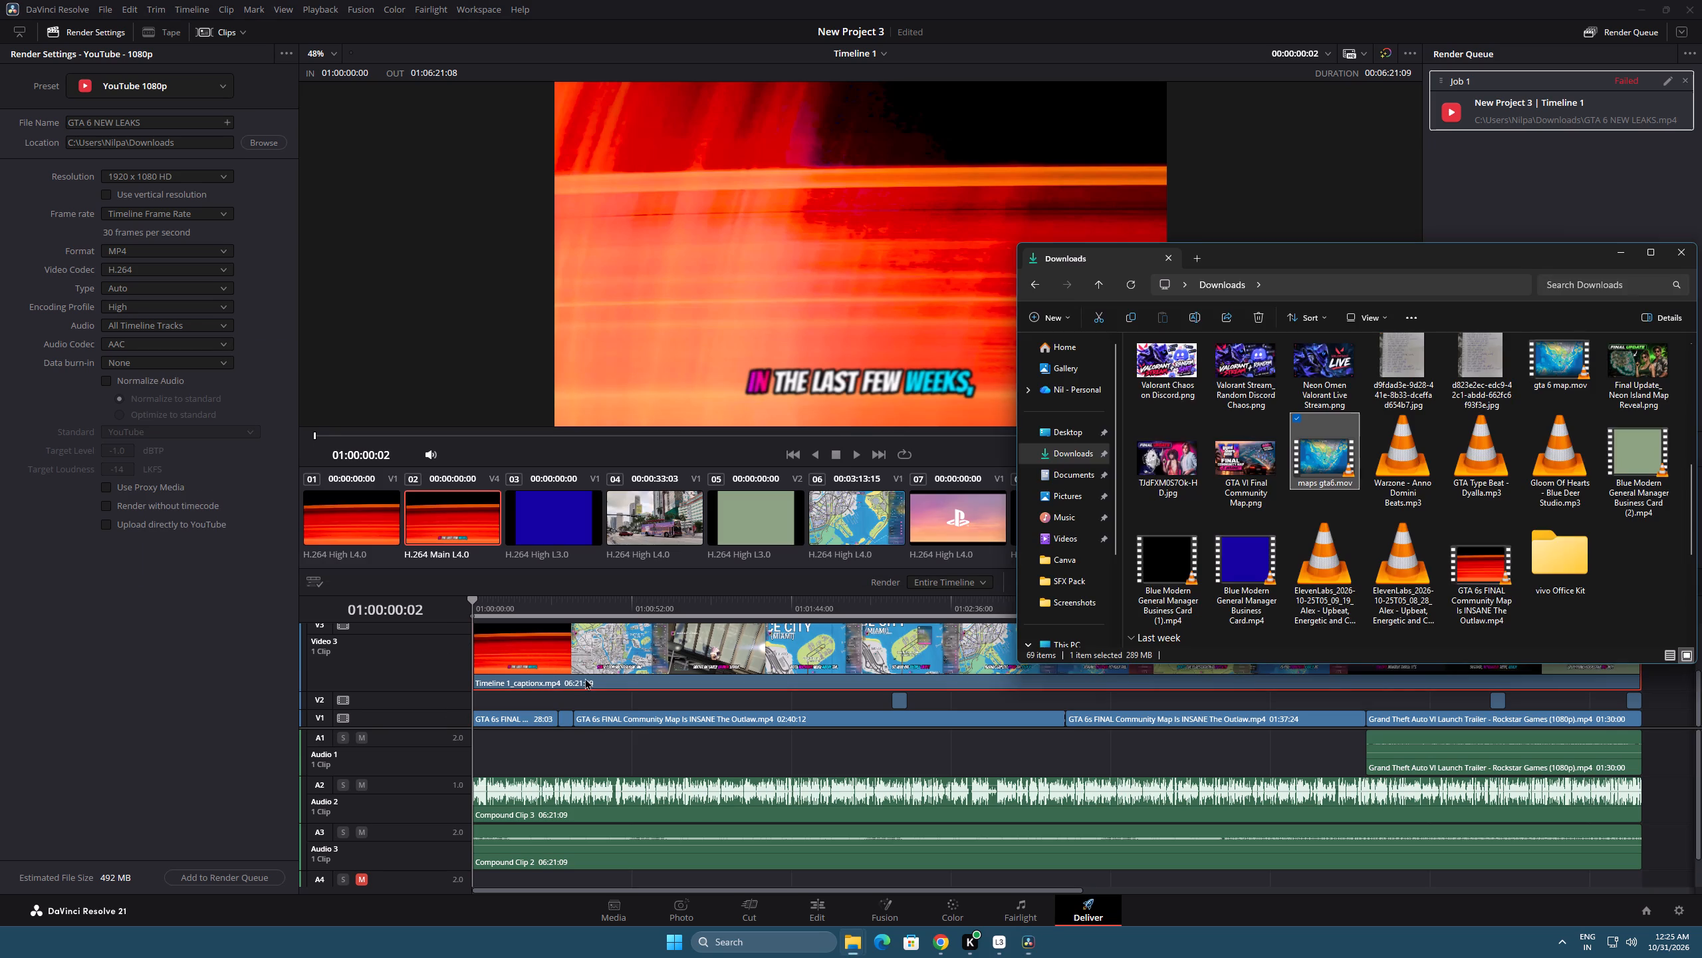
scroll(1287, 451, "up", 13)
left_click(1178, 395)
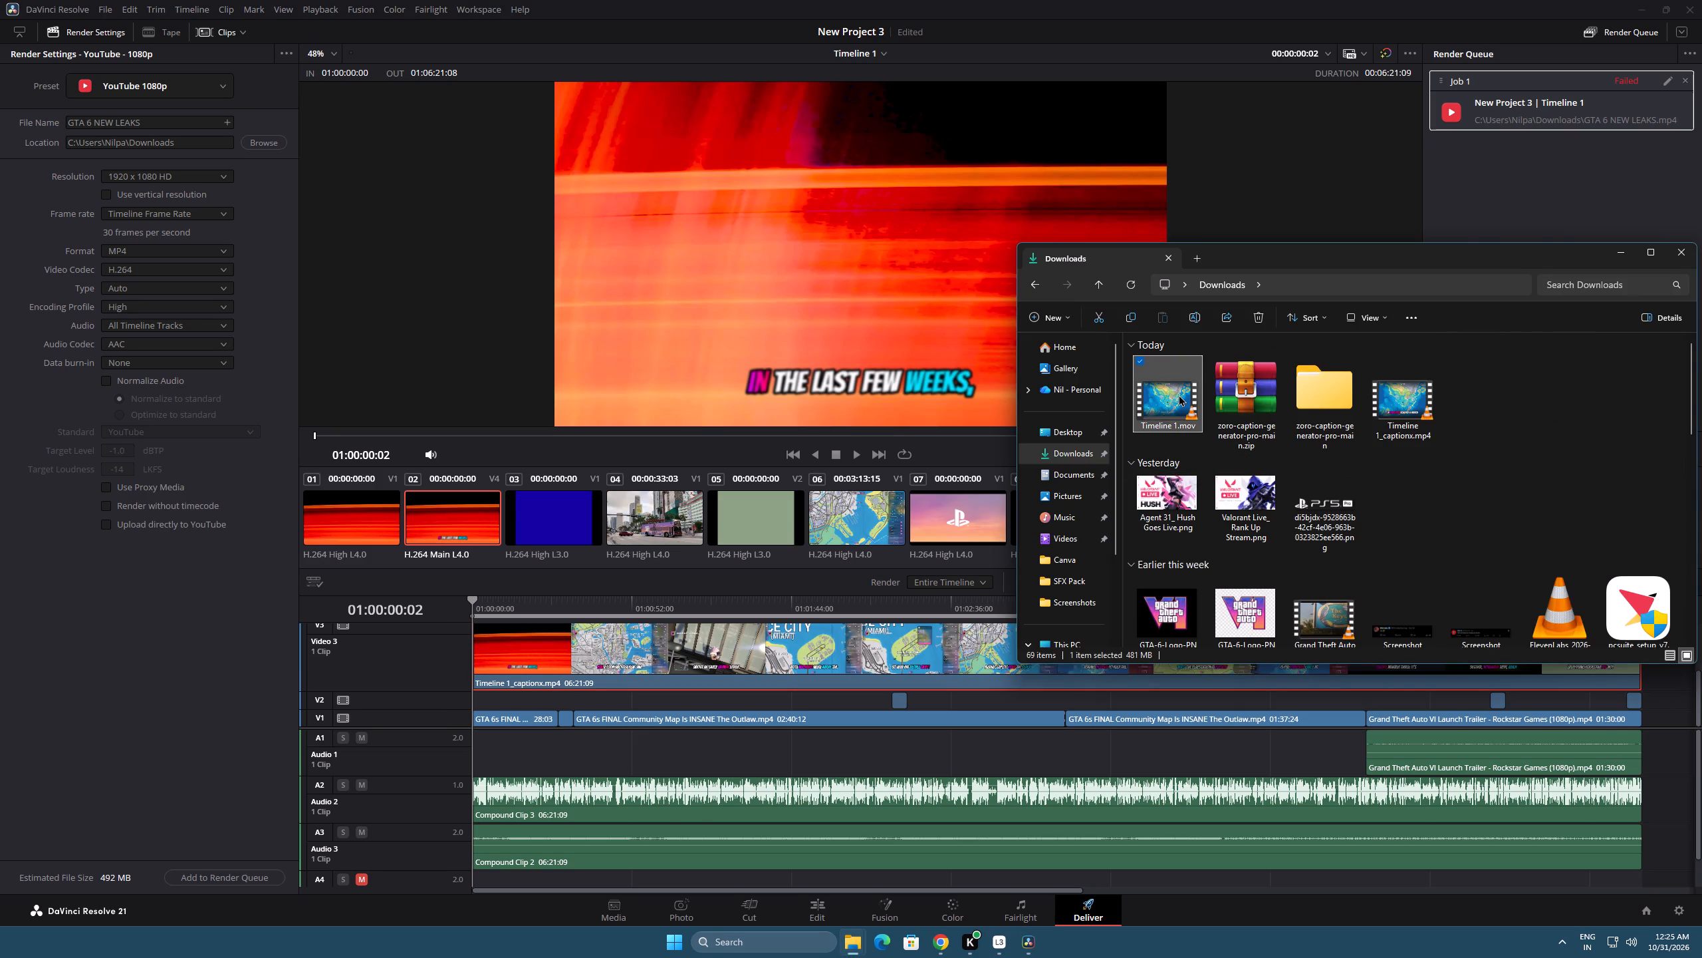
left_click(1377, 406)
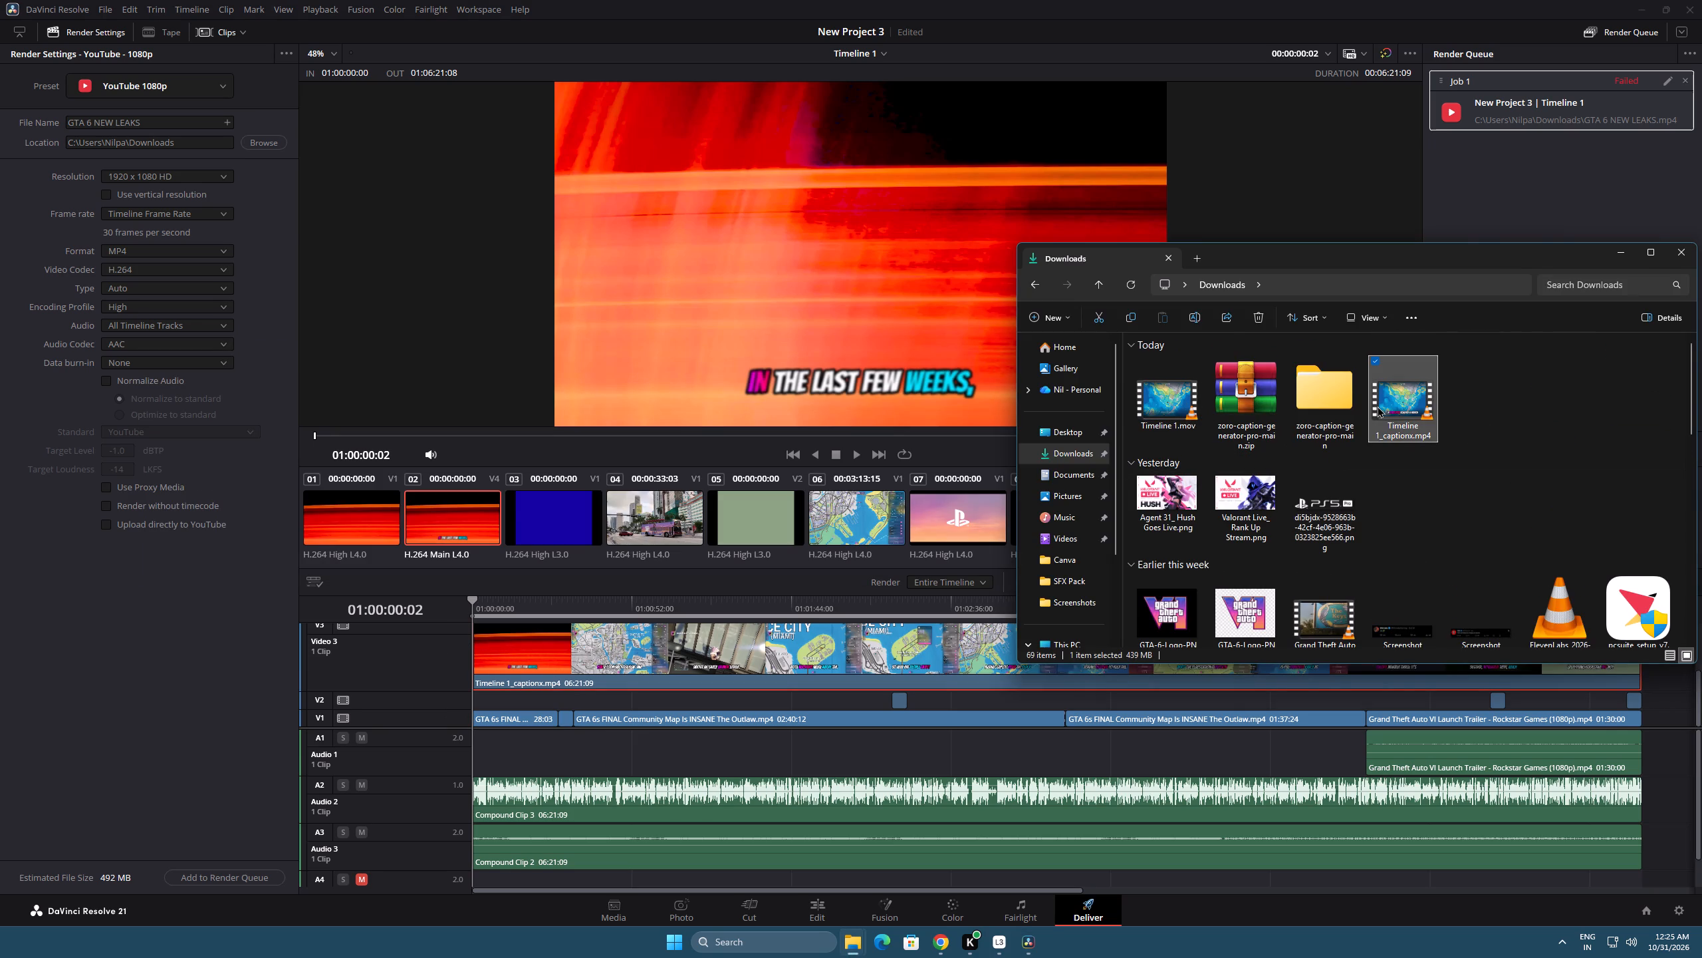
key("F2")
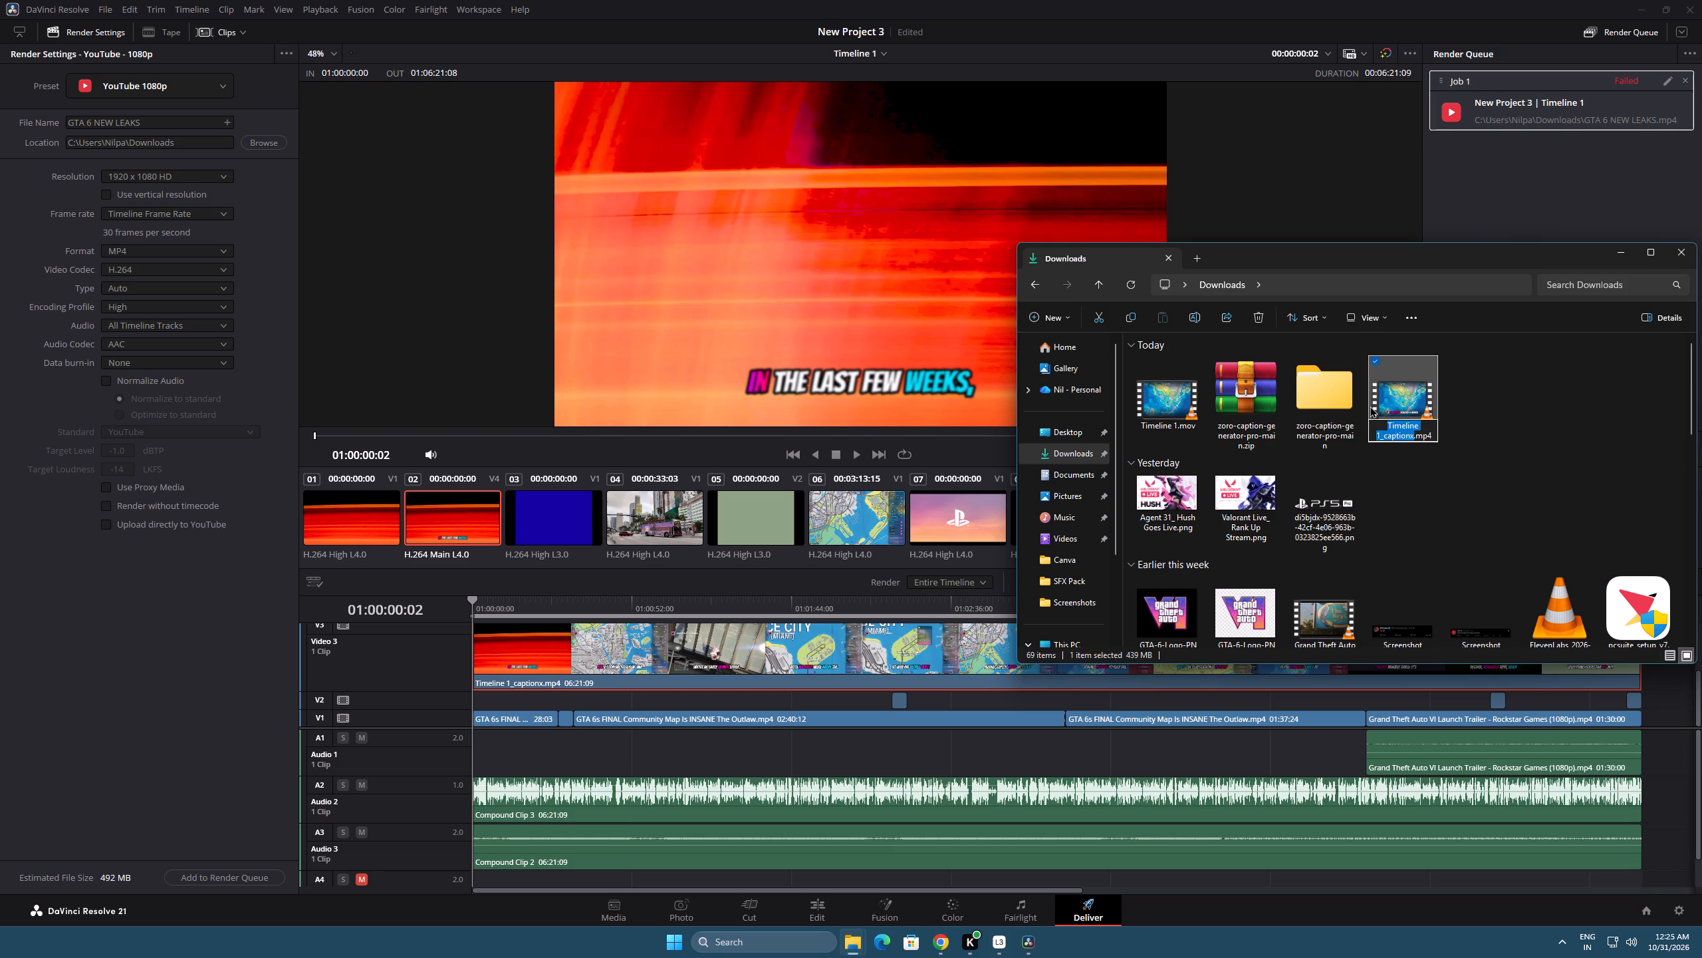
key("1")
key("Return")
In DaVinci Resolve, play the opening seconds of the timeline to check the Timeline 1_captionx.mp4 clip on Video 3.
left_click(578, 661)
key("space")
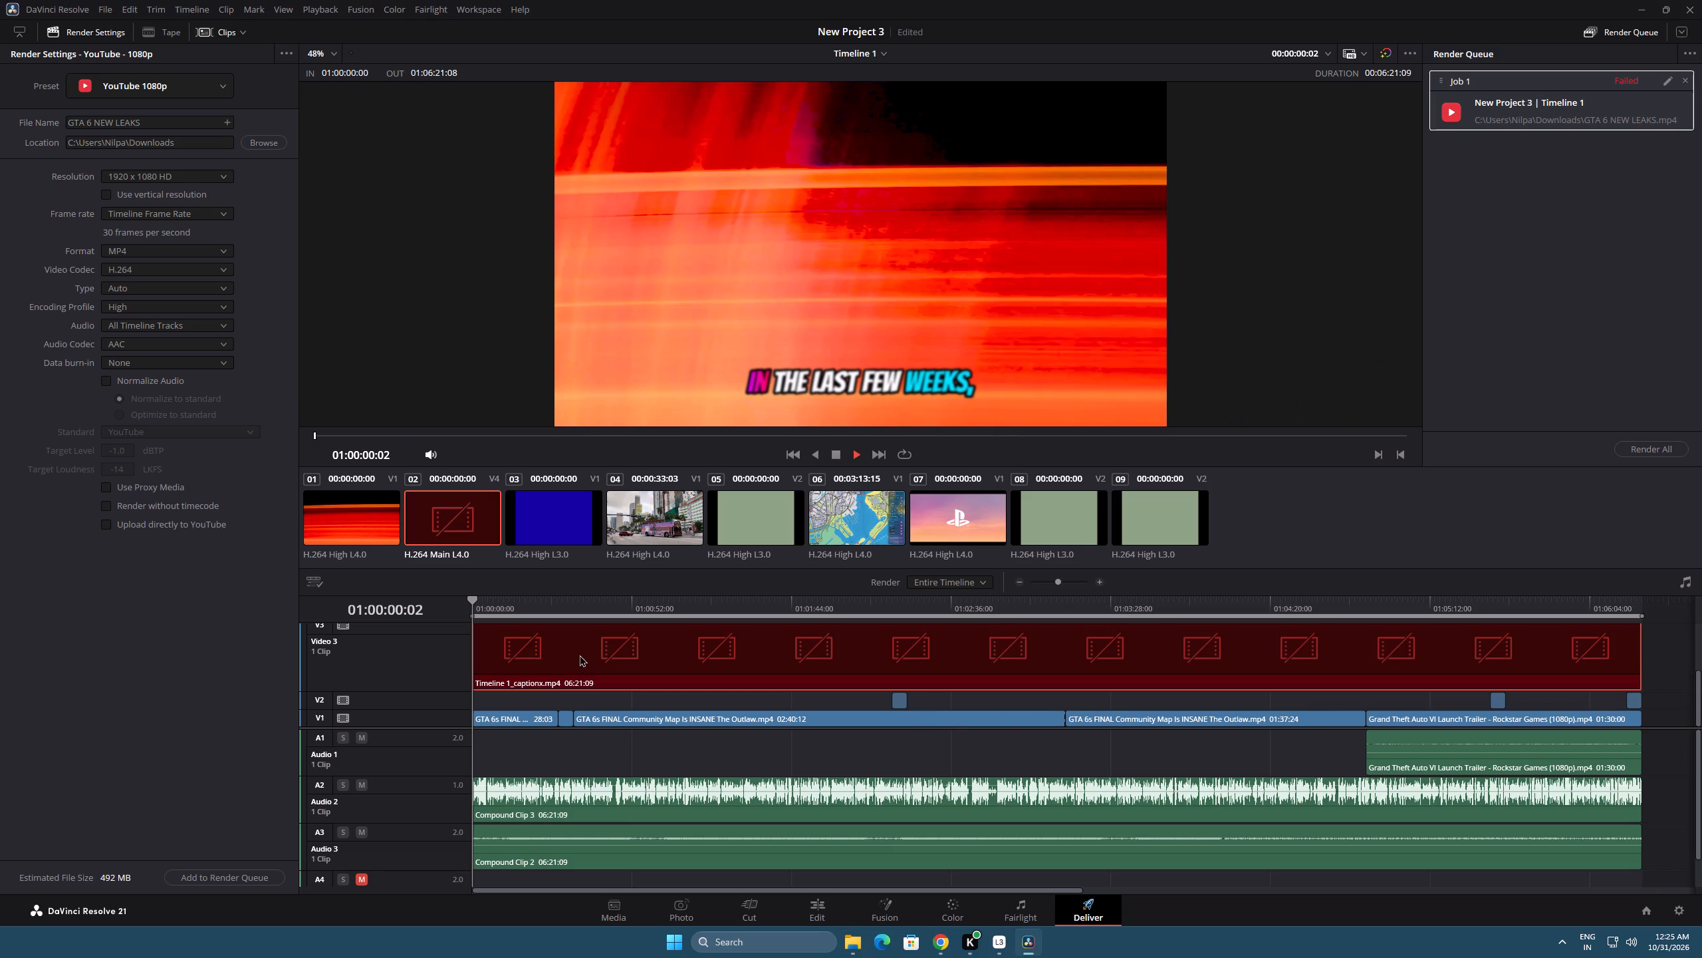
key("space")
key("space")
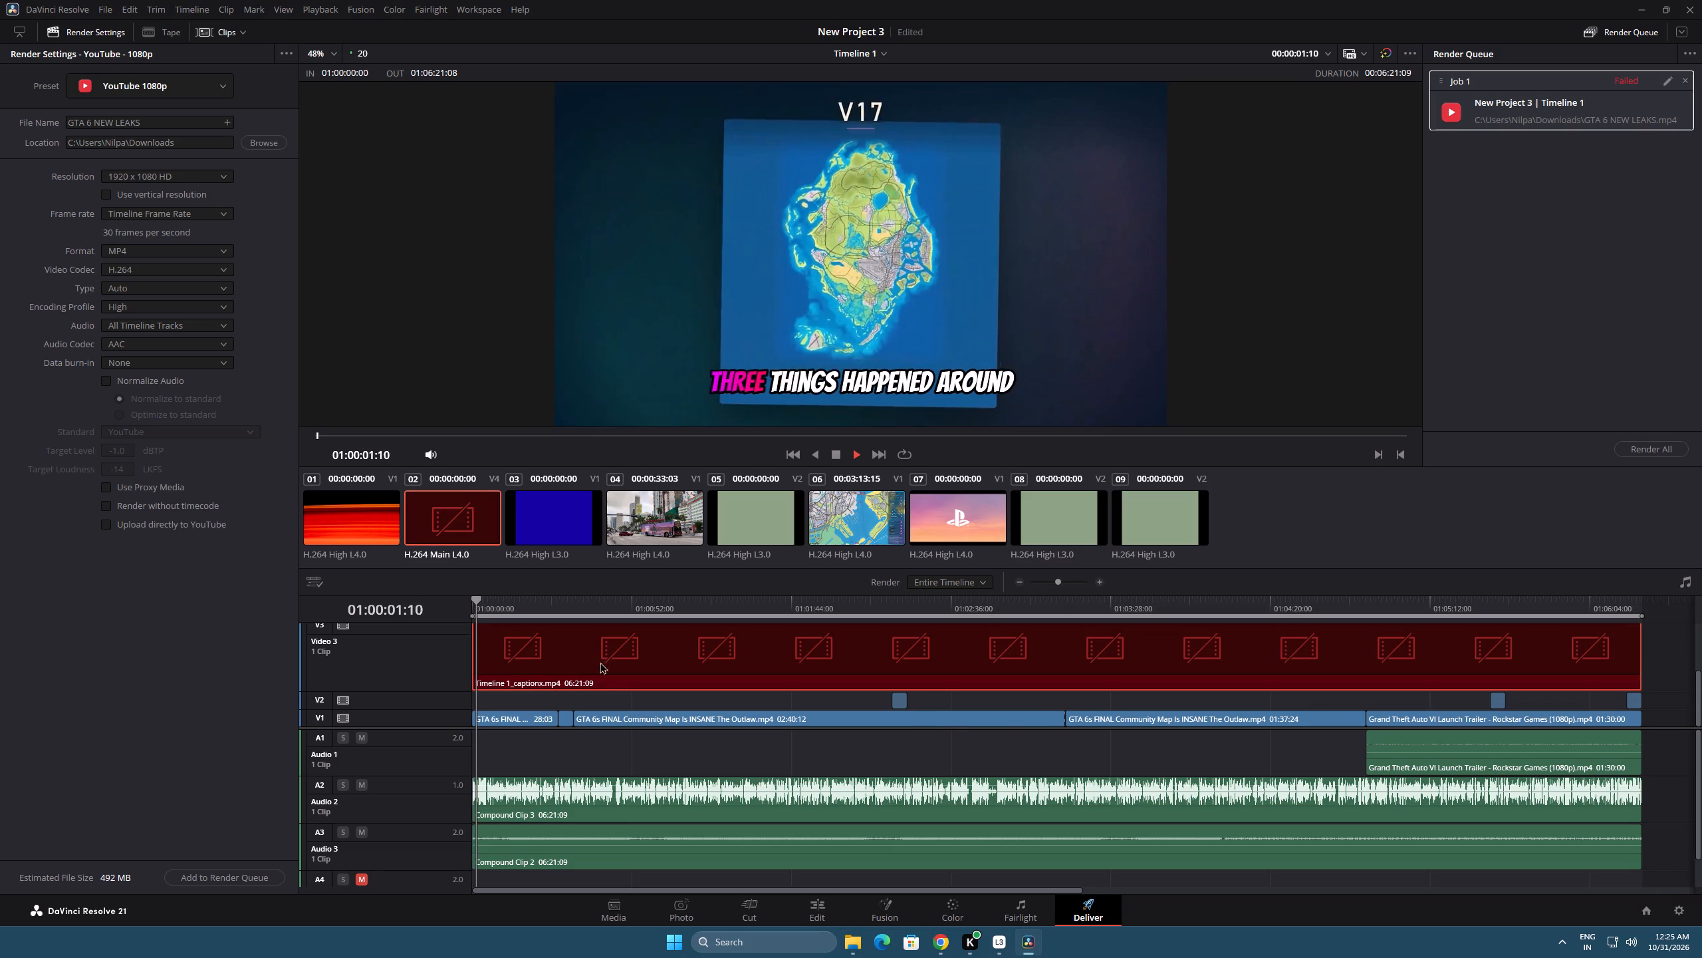
left_click(563, 672)
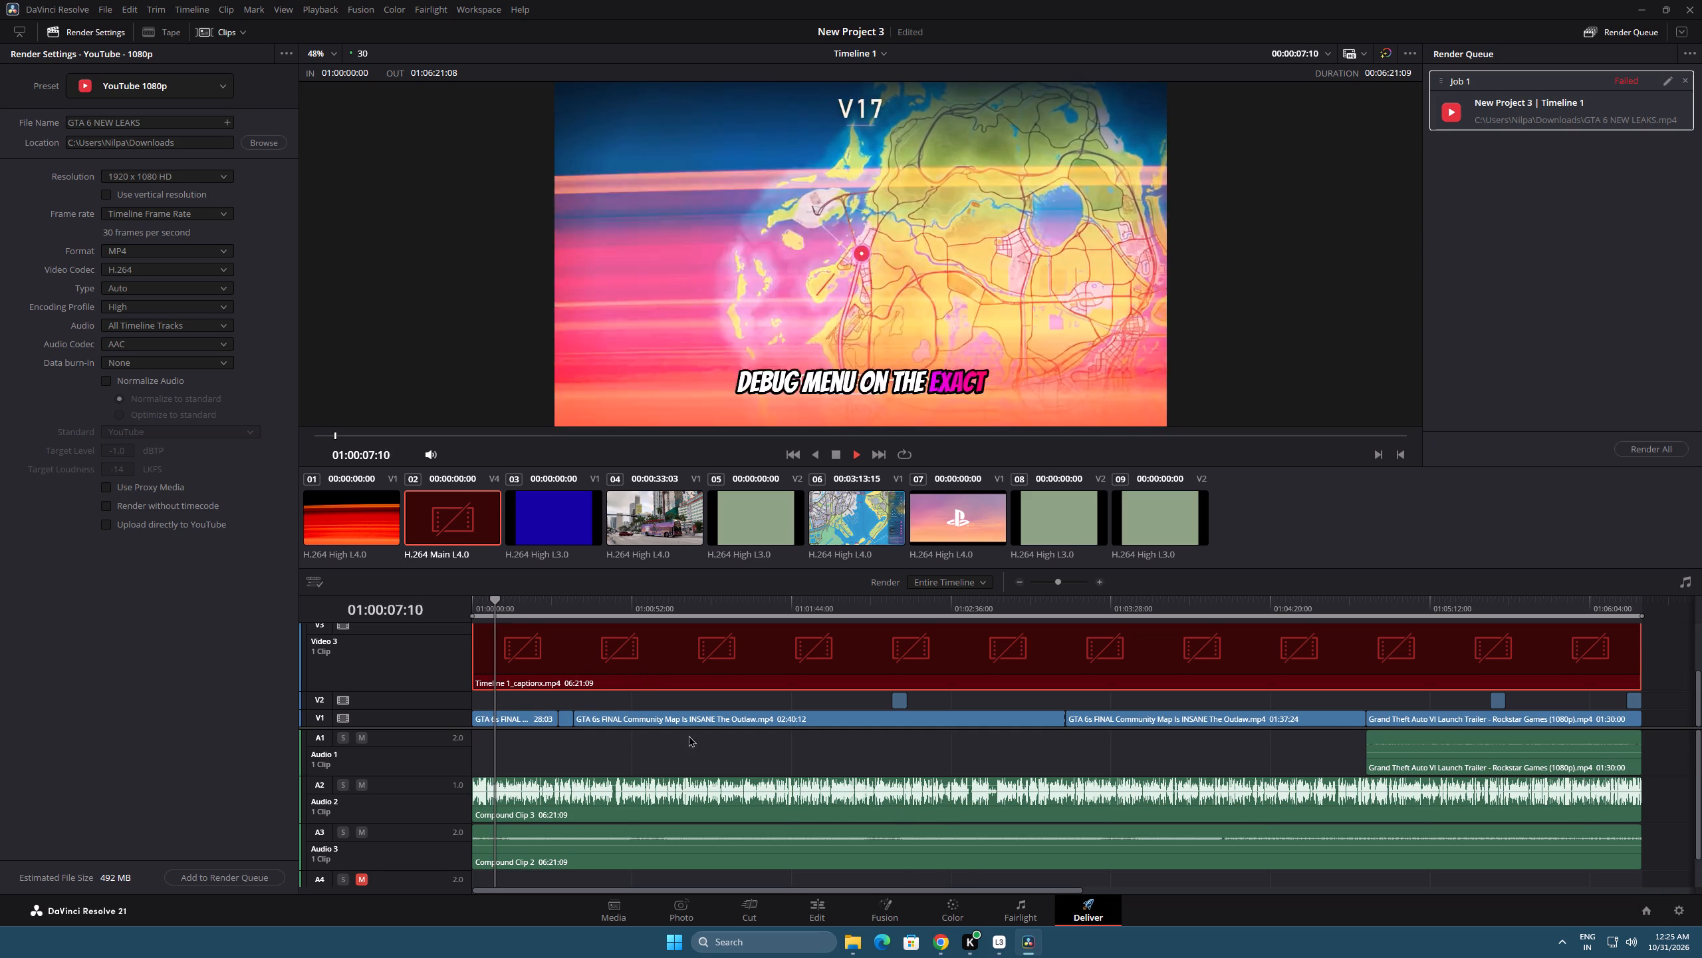
key("space")
double_click(662, 657)
right_click(662, 657)
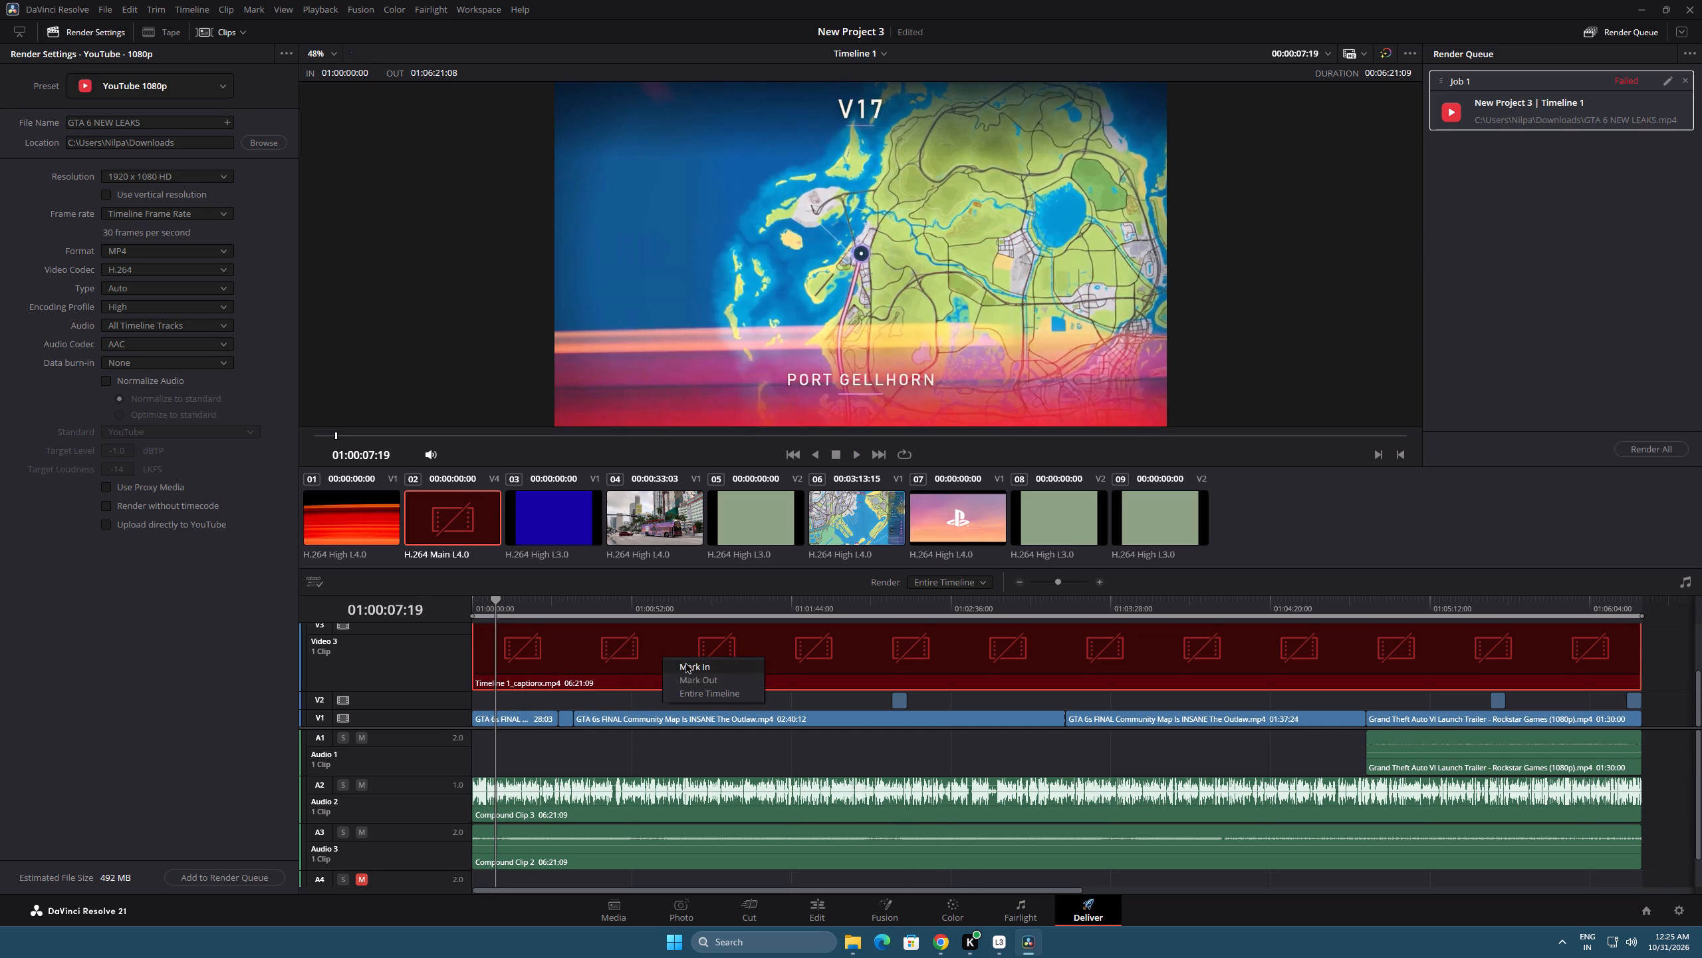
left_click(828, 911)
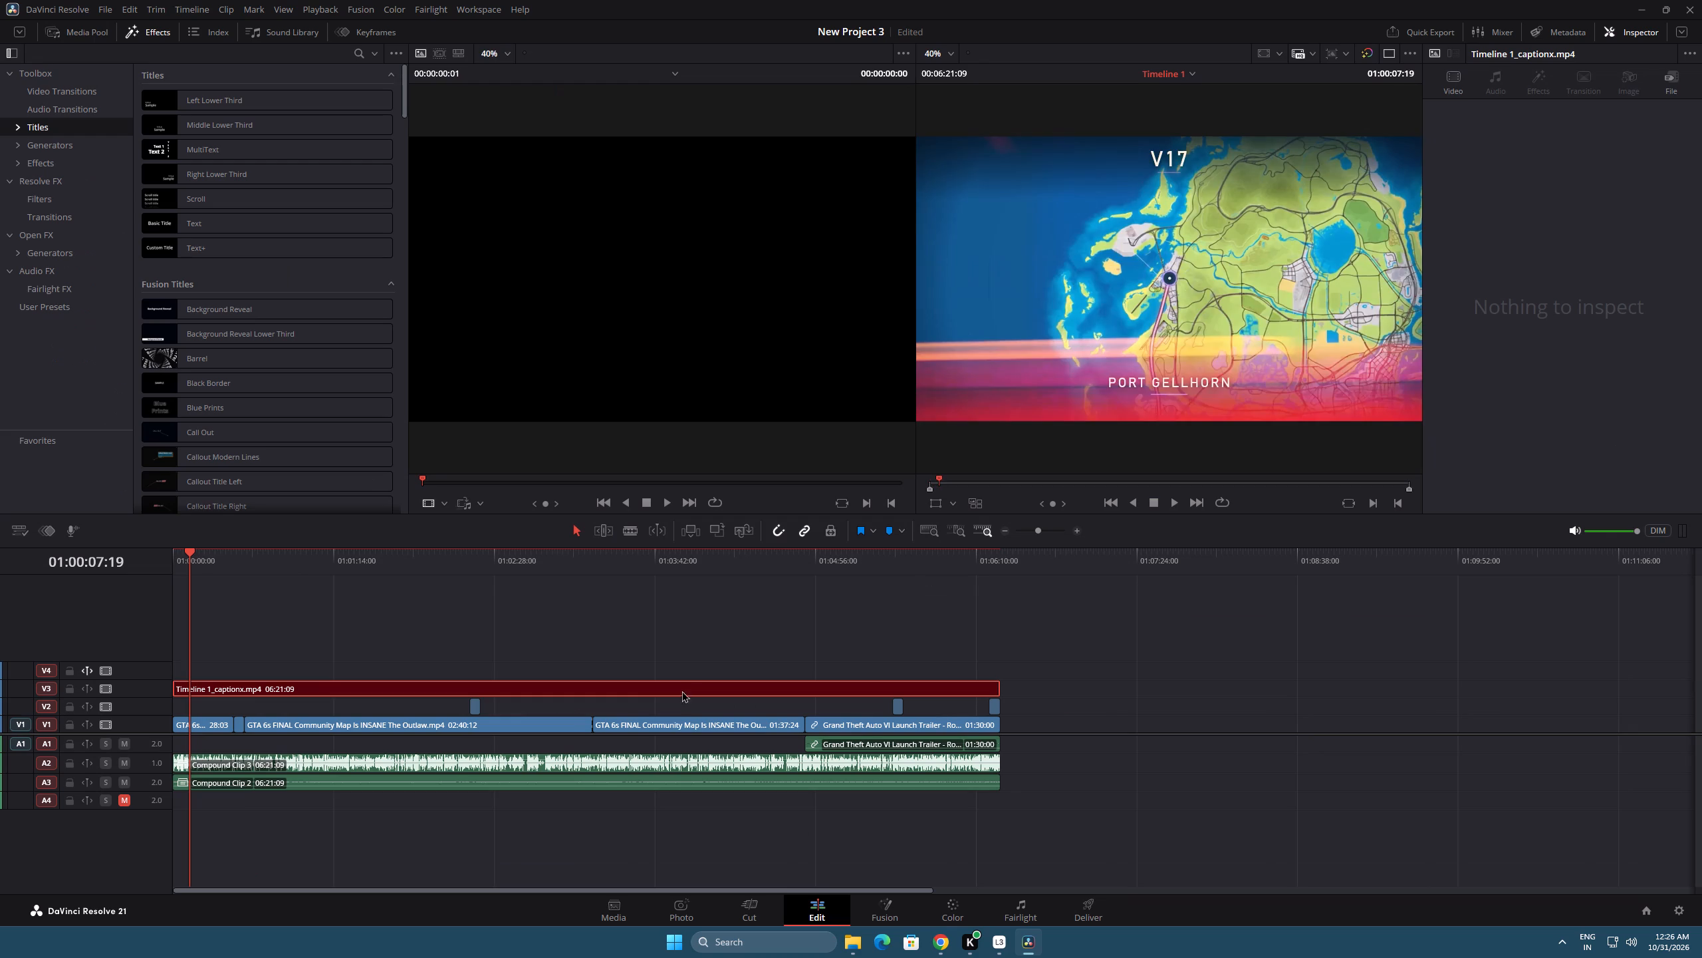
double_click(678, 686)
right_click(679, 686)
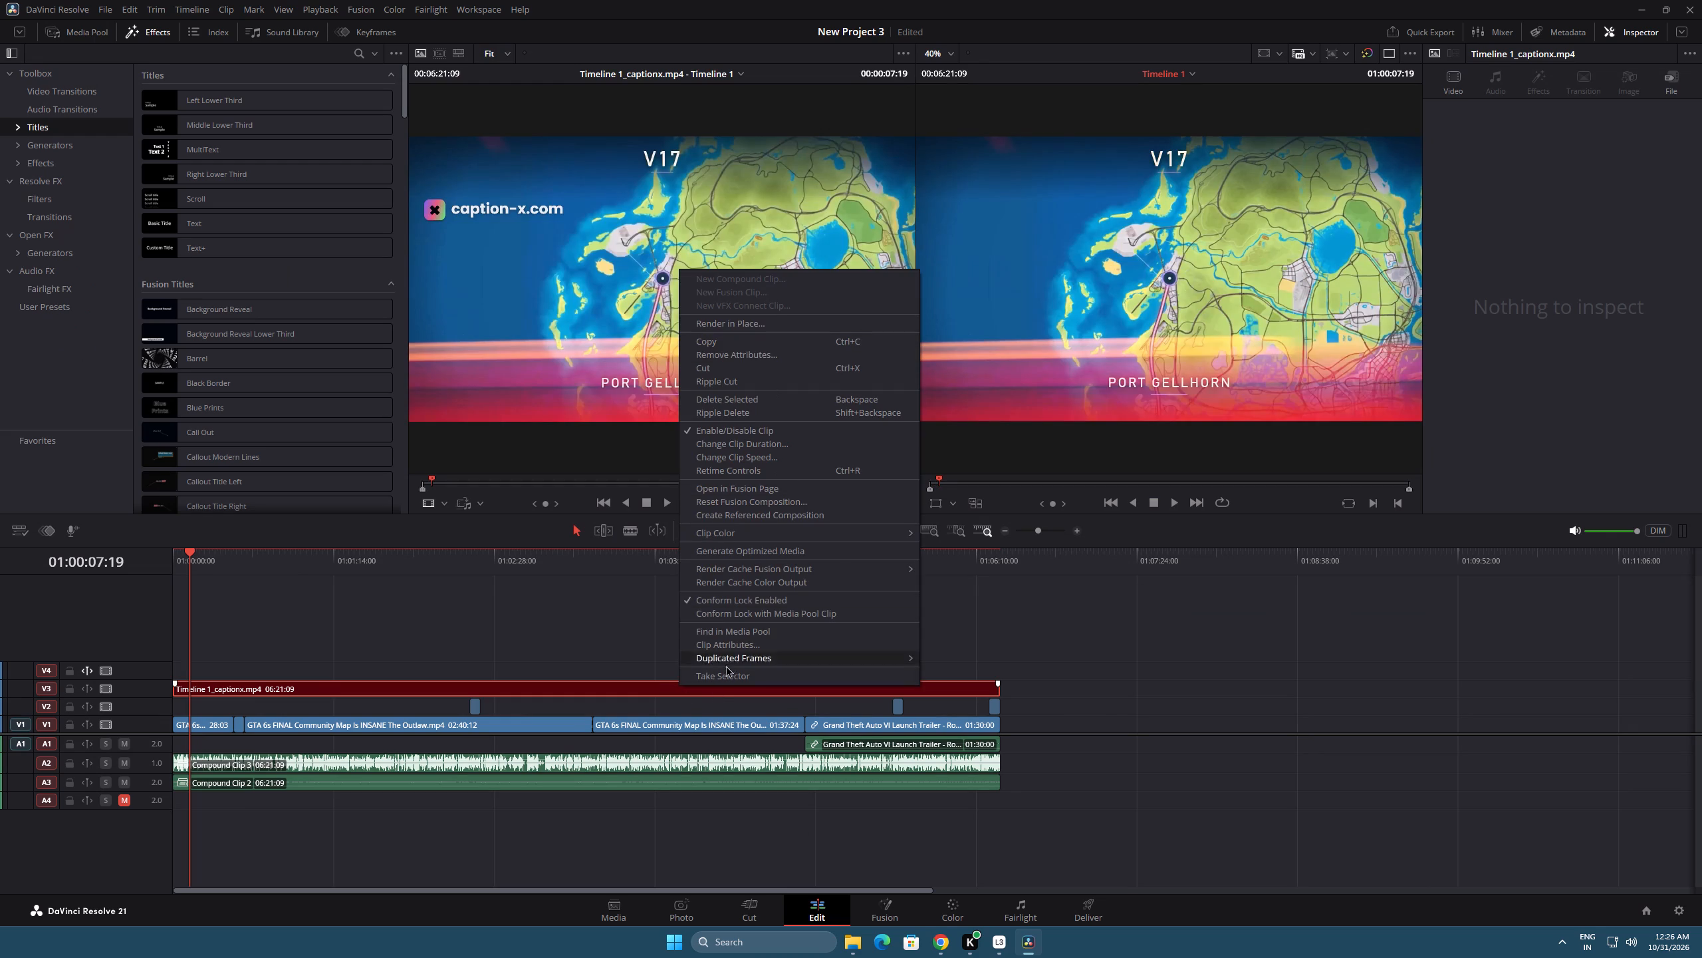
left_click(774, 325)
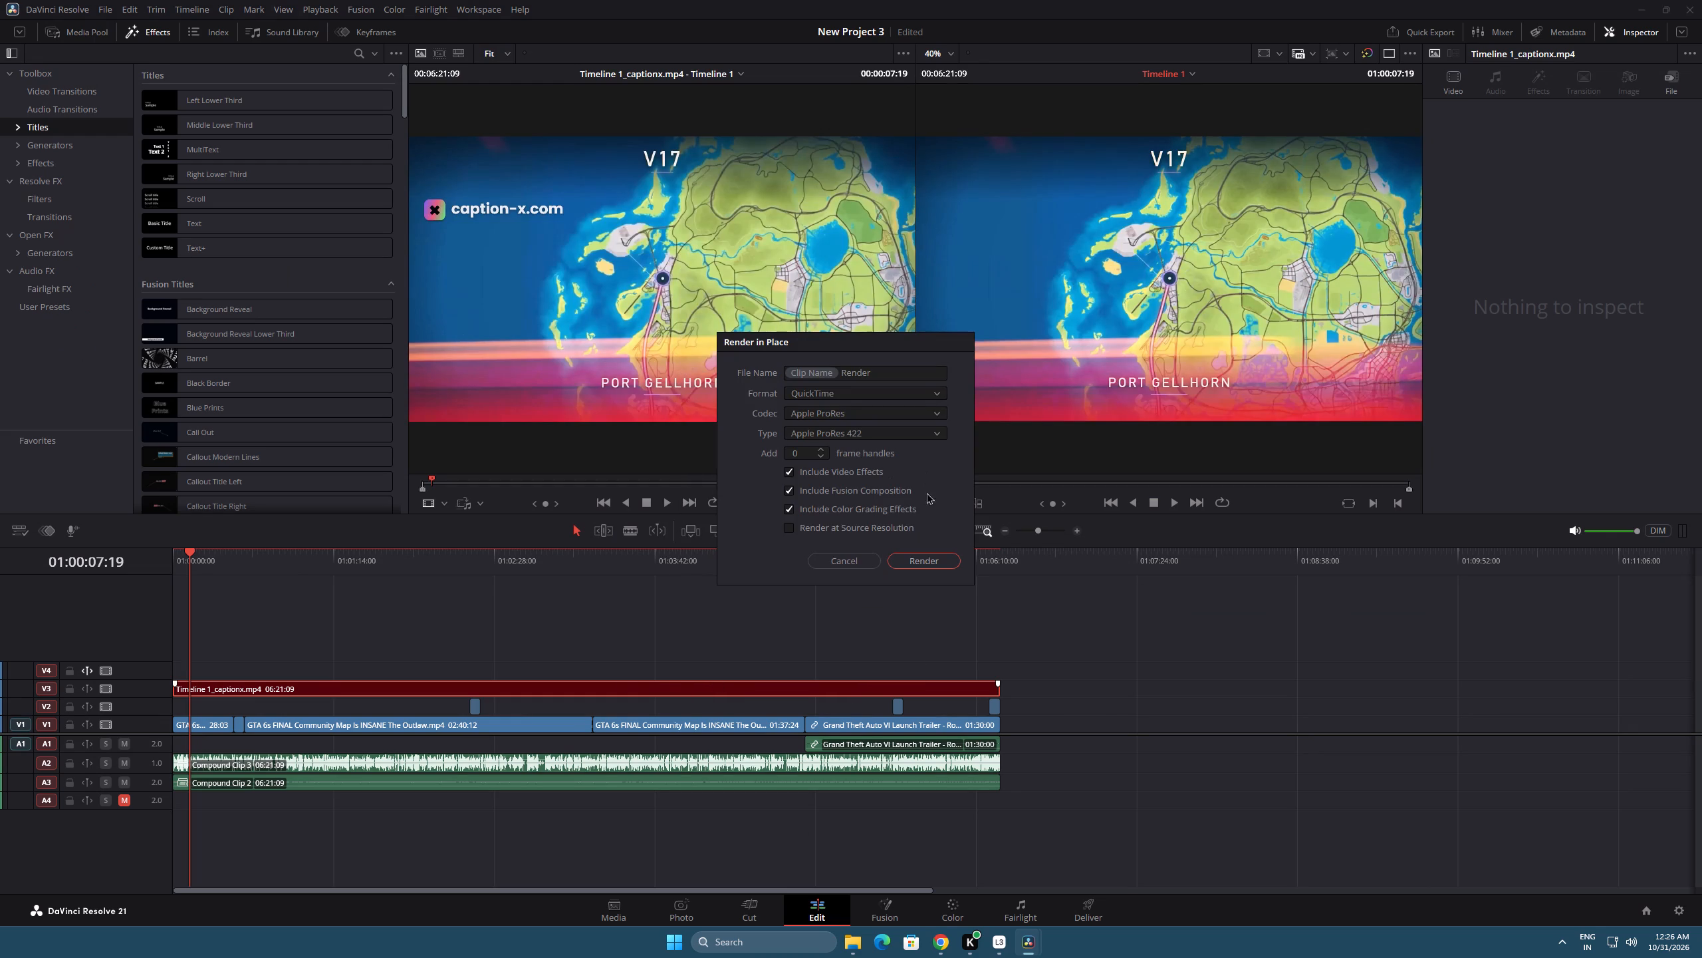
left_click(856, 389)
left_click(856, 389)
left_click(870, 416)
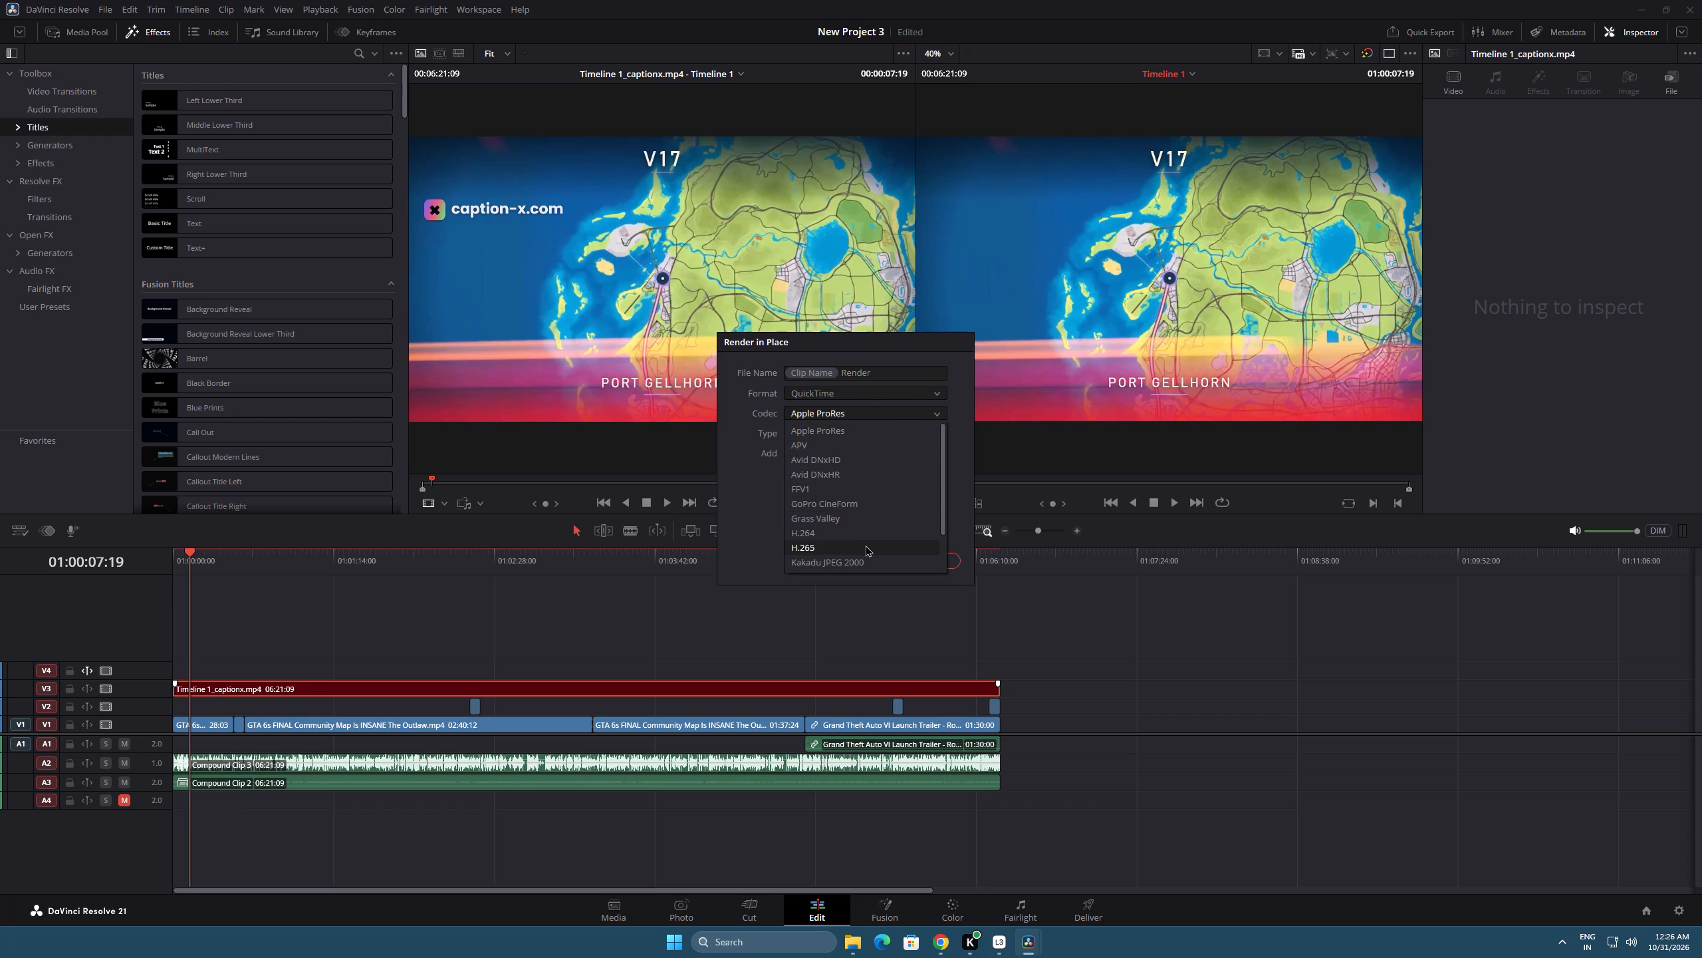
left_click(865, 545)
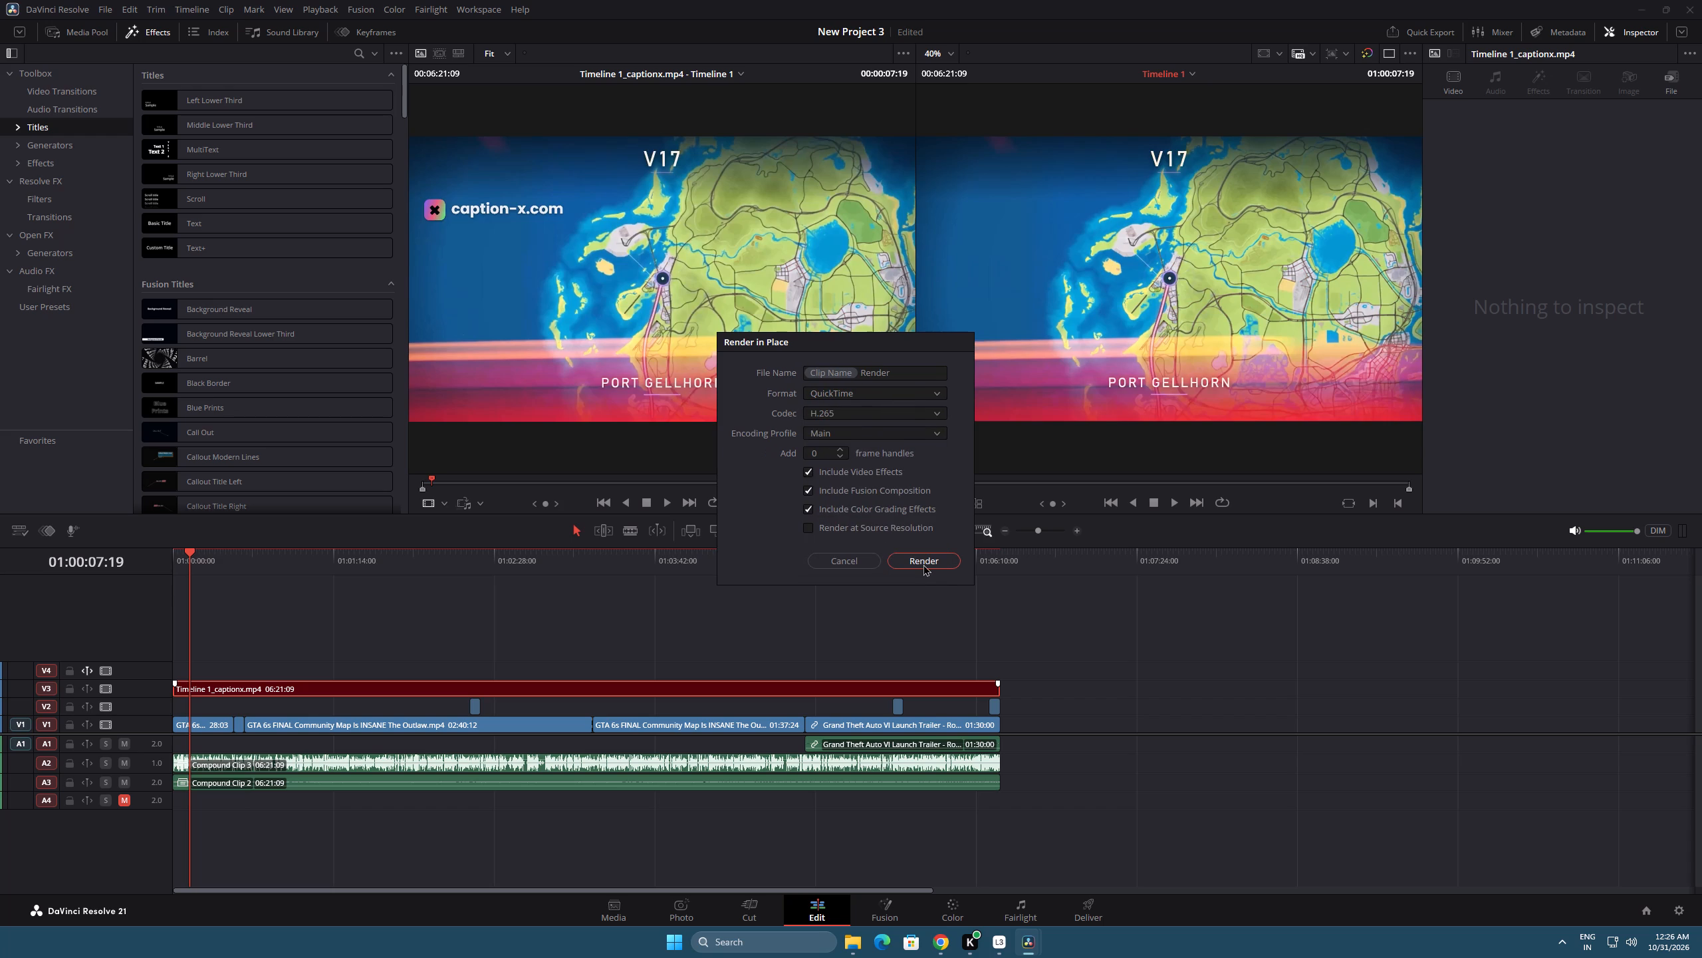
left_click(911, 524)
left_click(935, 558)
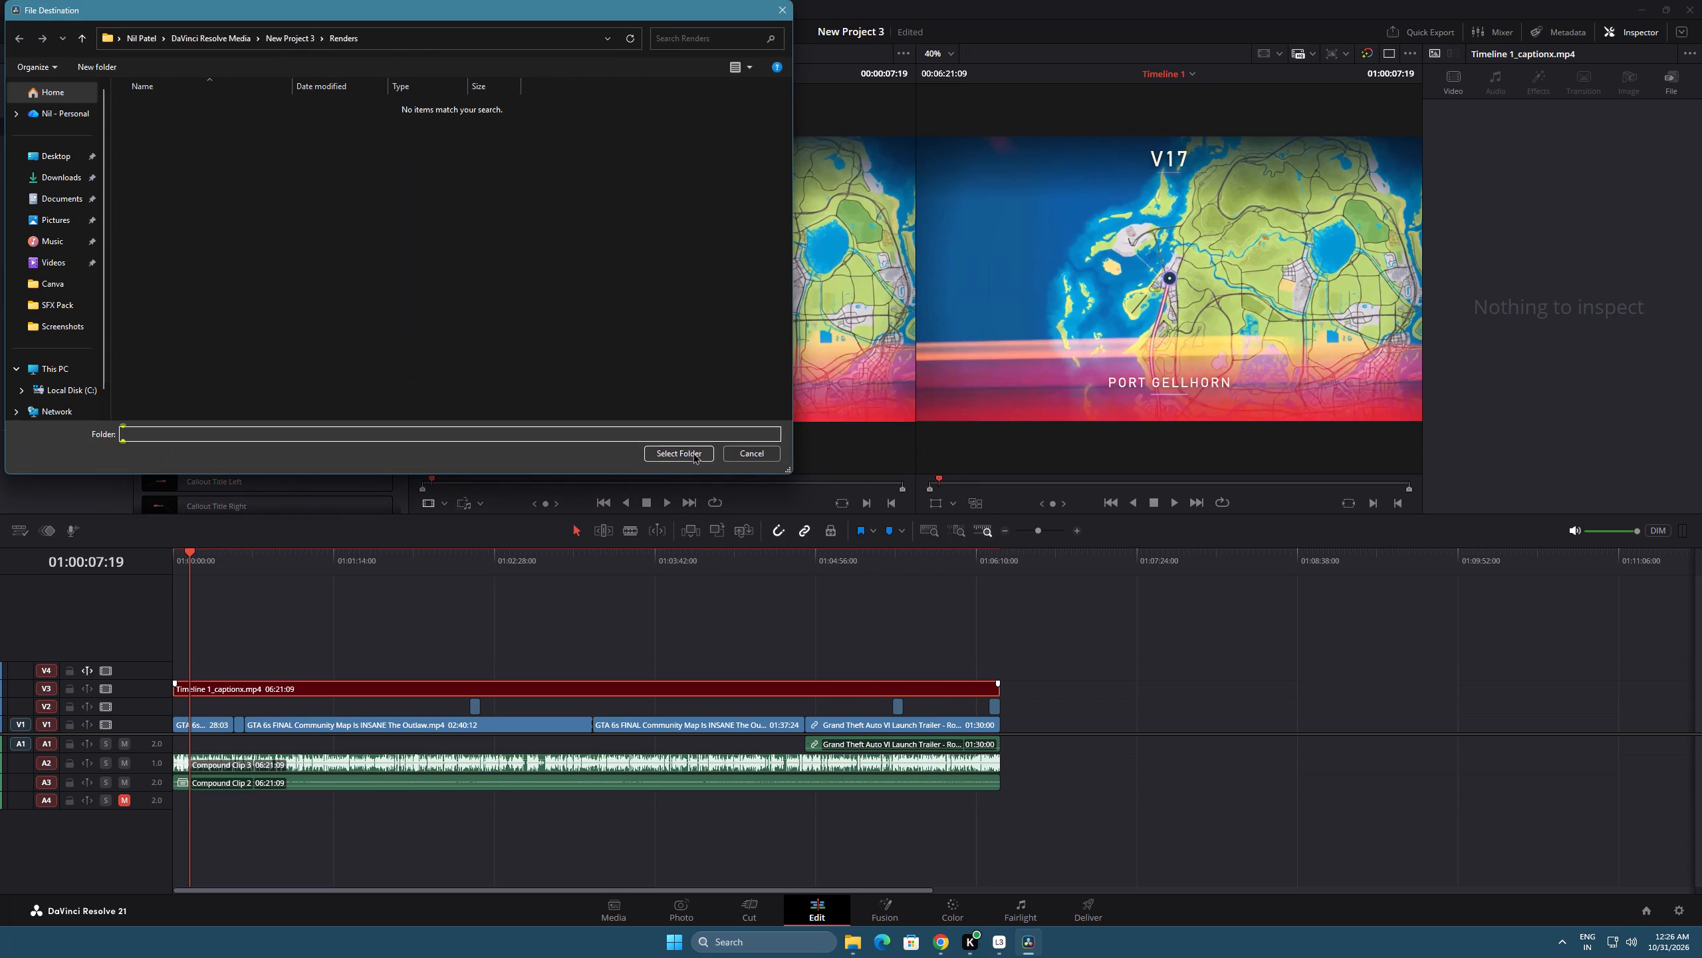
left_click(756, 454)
On the Edit page, delete the Timeline 1_captionx.mp4 clip from the timeline.
double_click(234, 685)
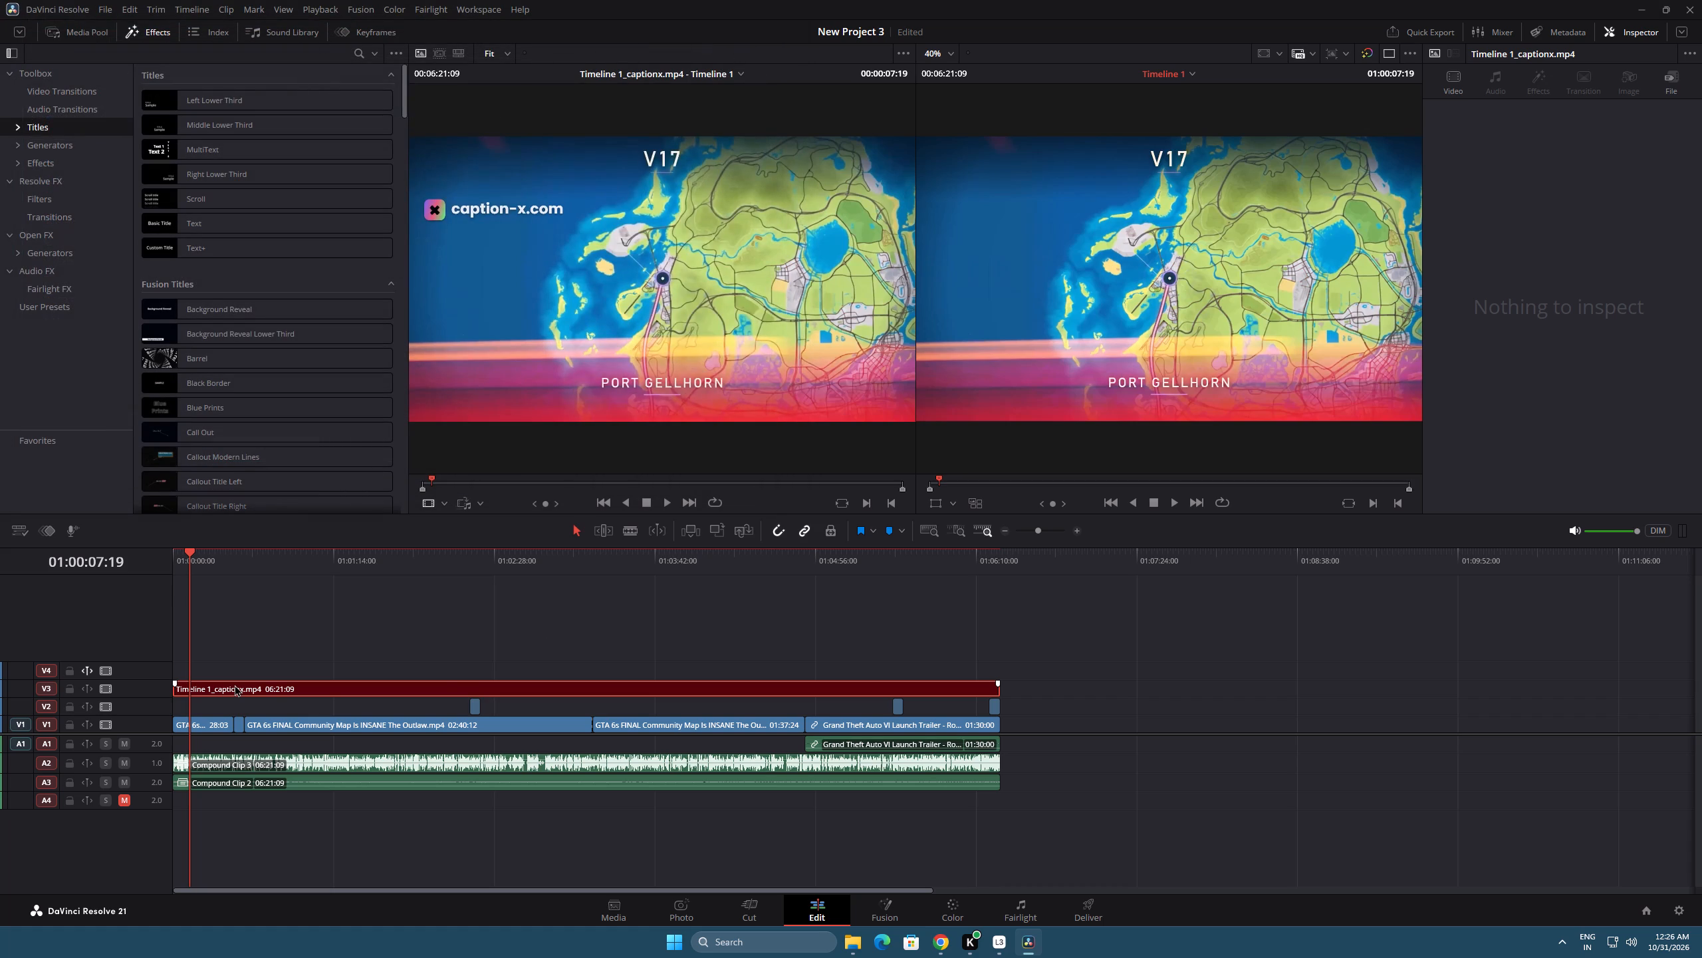
left_click_drag(234, 685, 228, 673)
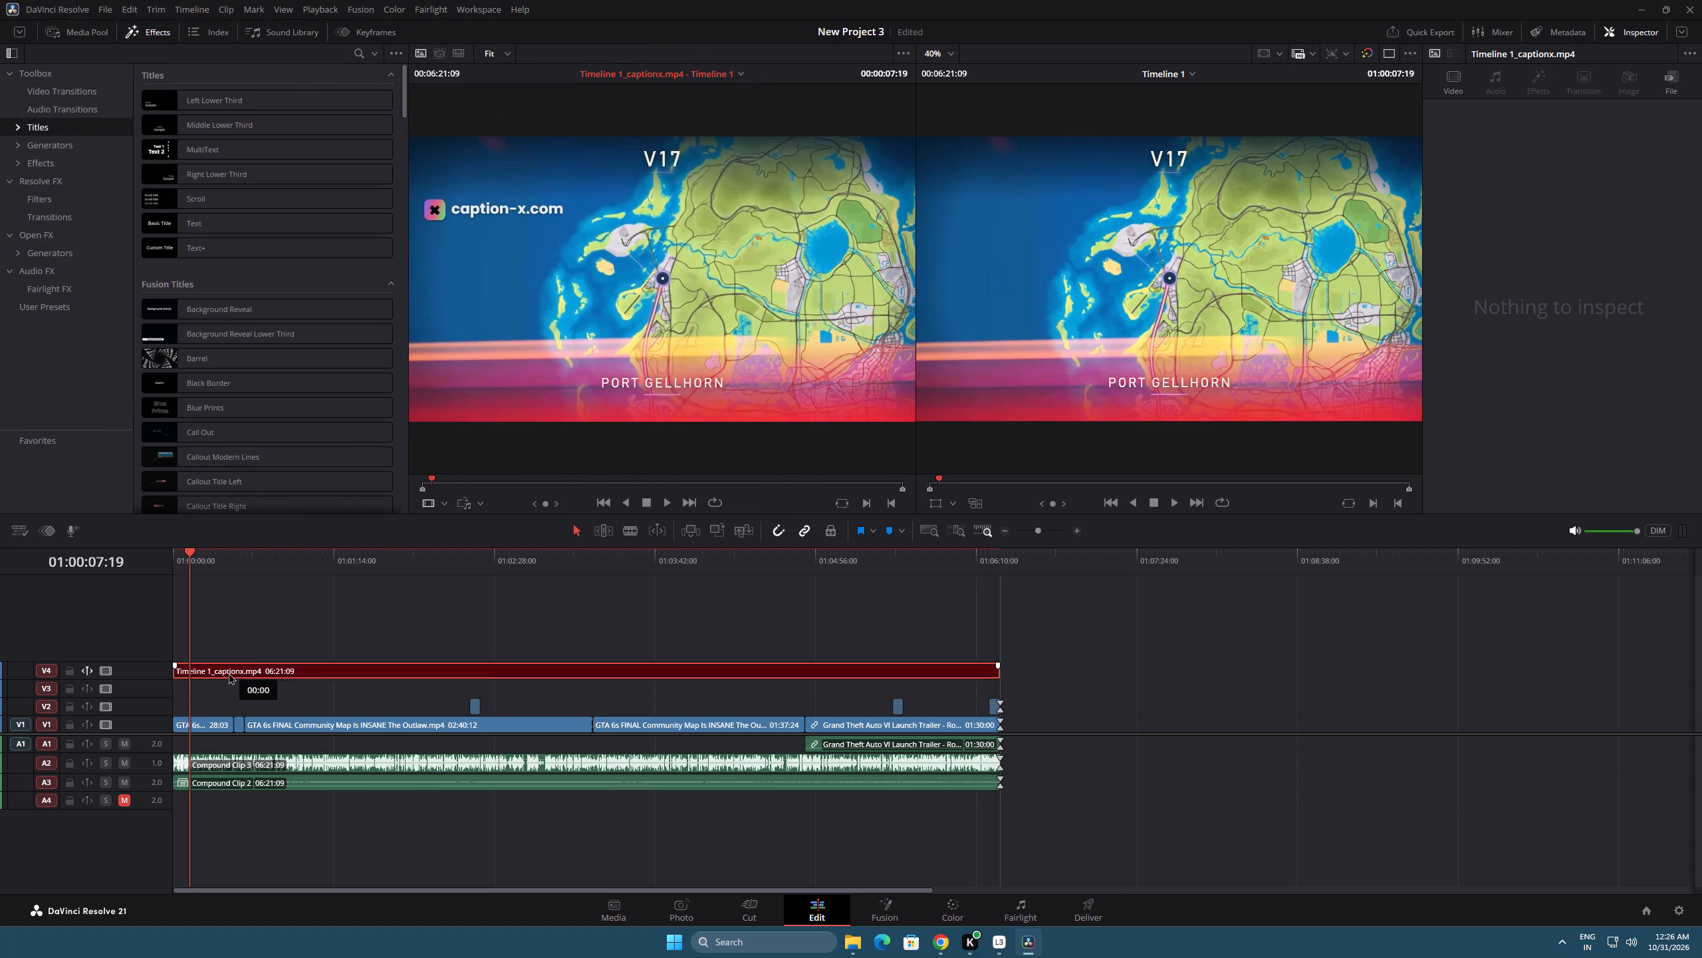
left_click_drag(228, 673, 227, 677)
key("Delete")
left_click(88, 676)
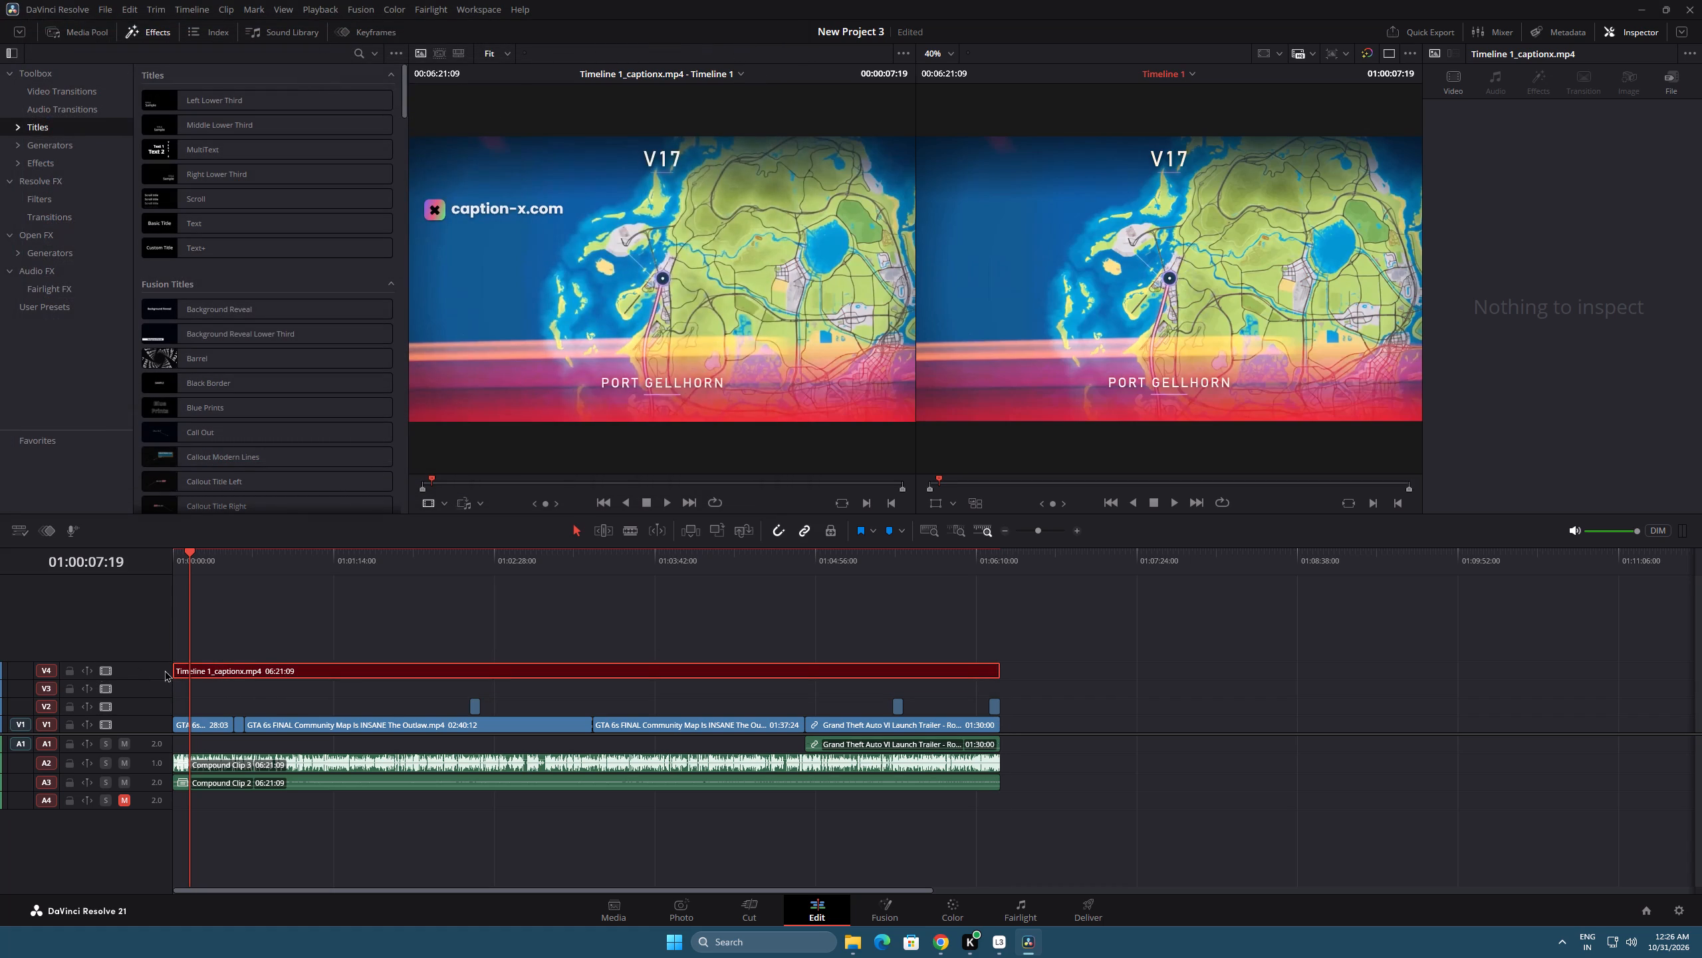
left_click(201, 670)
key("Delete")
From the Downloads folder, place the 1.mp4 file on Video 4 at the start of the timeline.
key("alt+Tab")
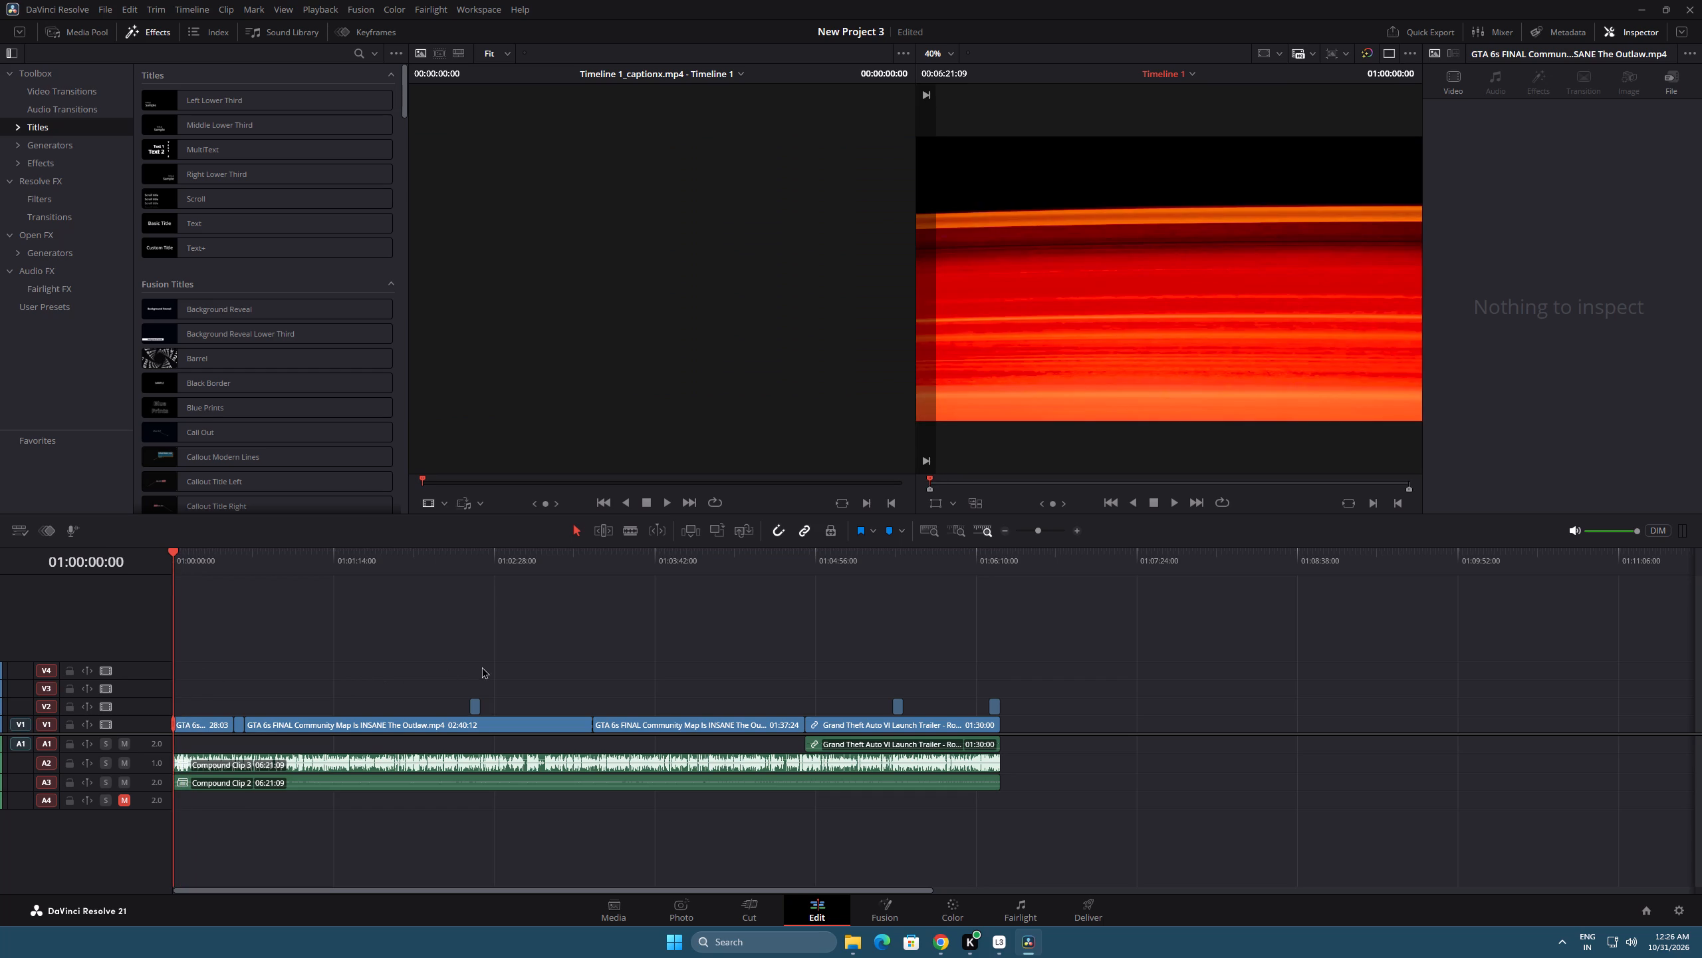
left_click(1409, 399)
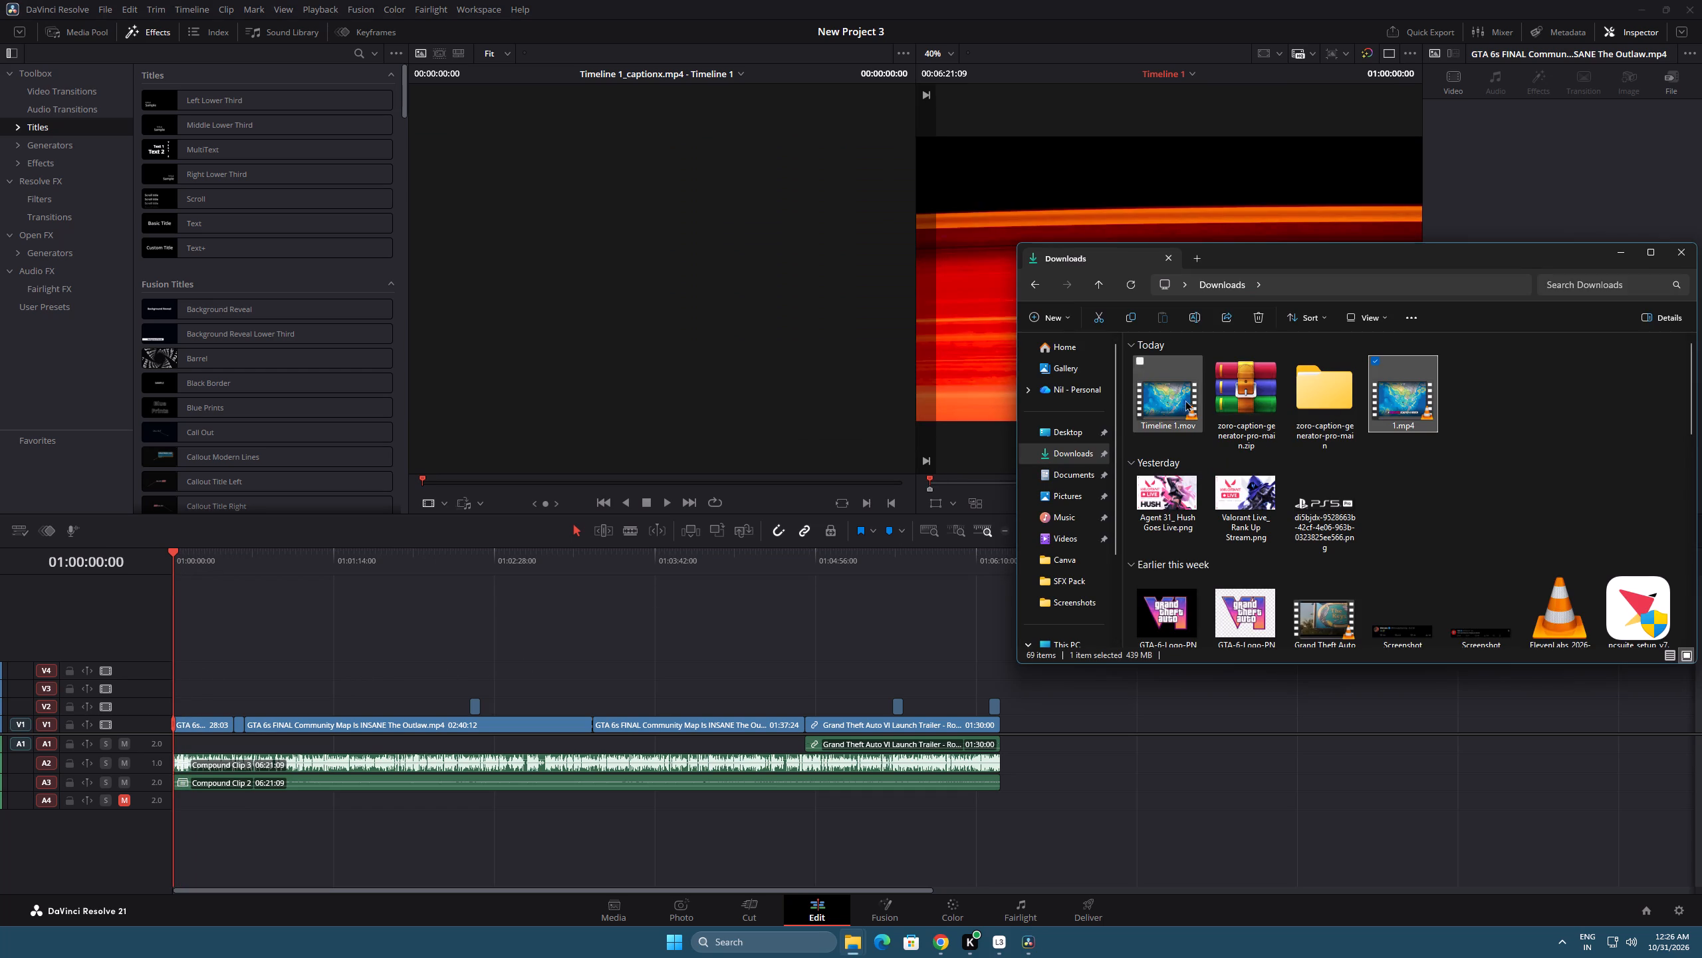
left_click_drag(1416, 407, 176, 661)
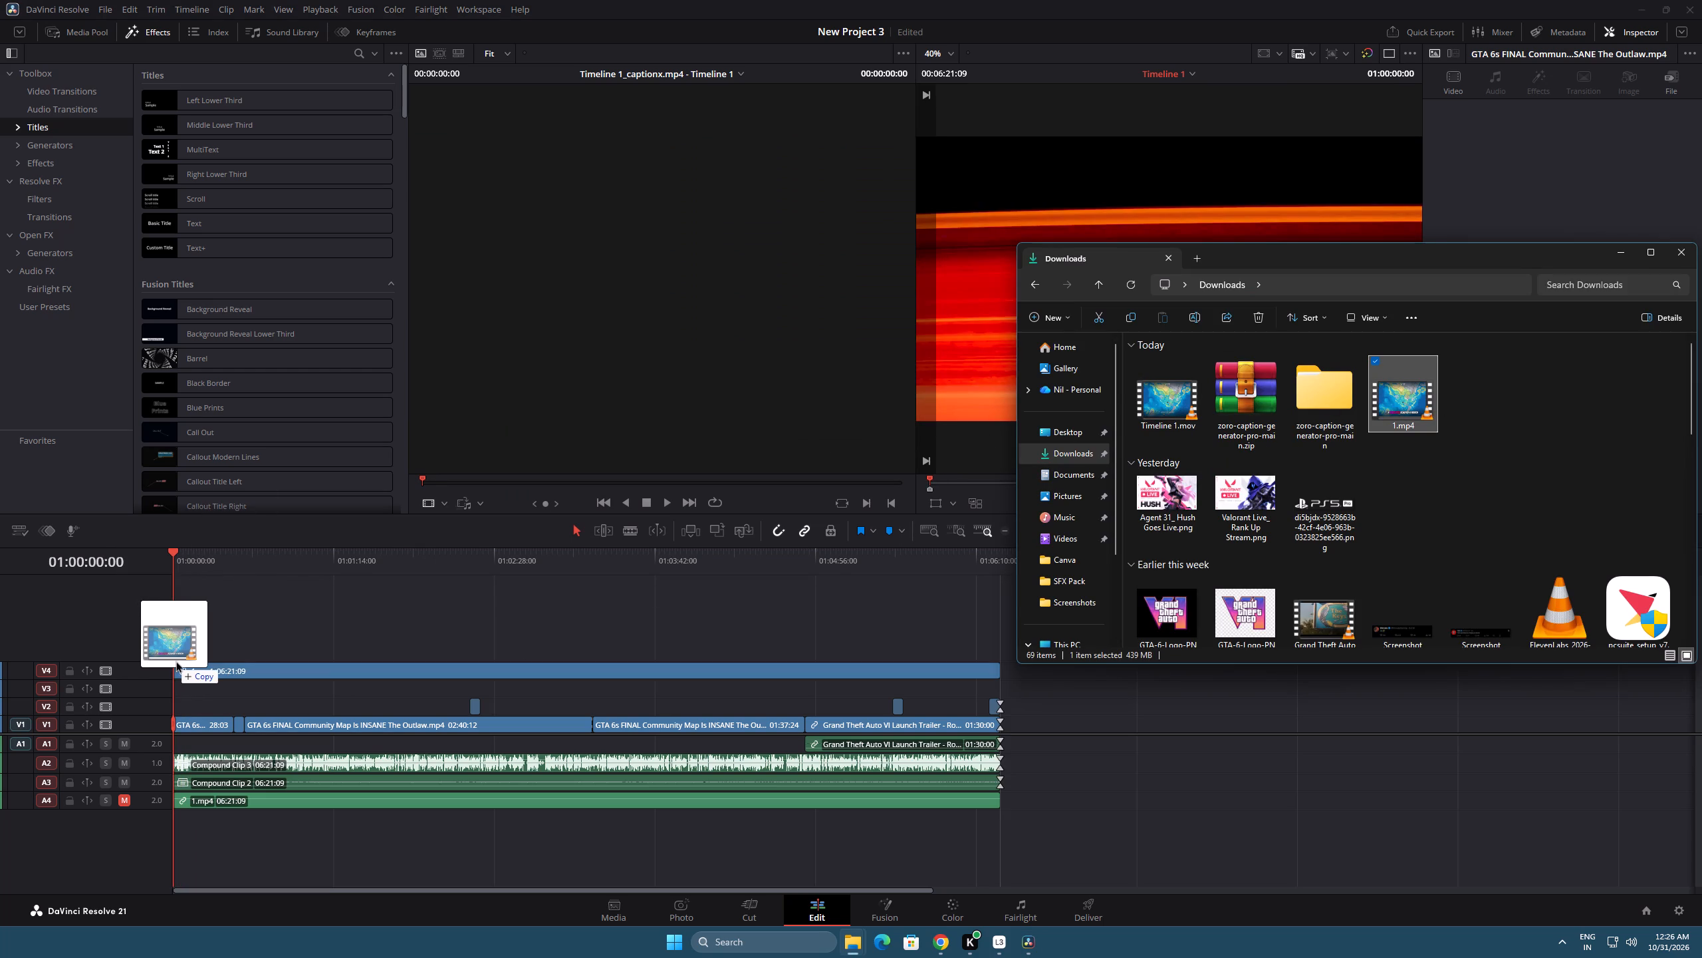
left_click_drag(176, 661, 176, 659)
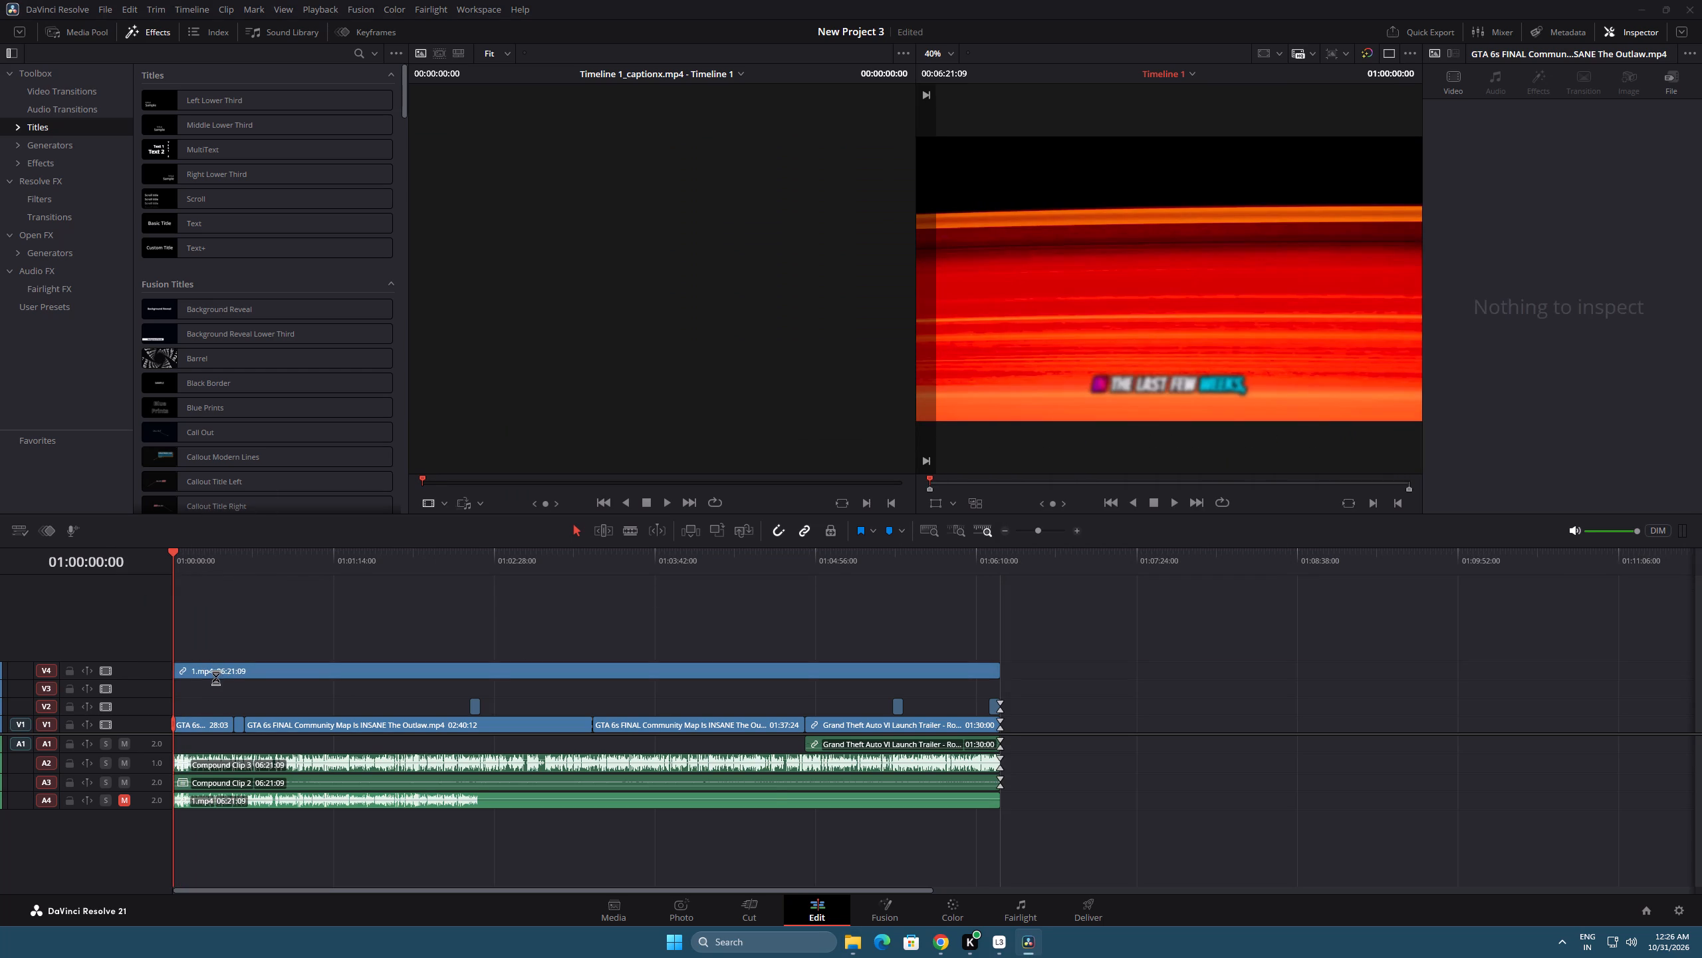
Play the first second of the timeline and set the 1.mp4 clip's Retime Process to Optical Flow.
left_click(219, 669)
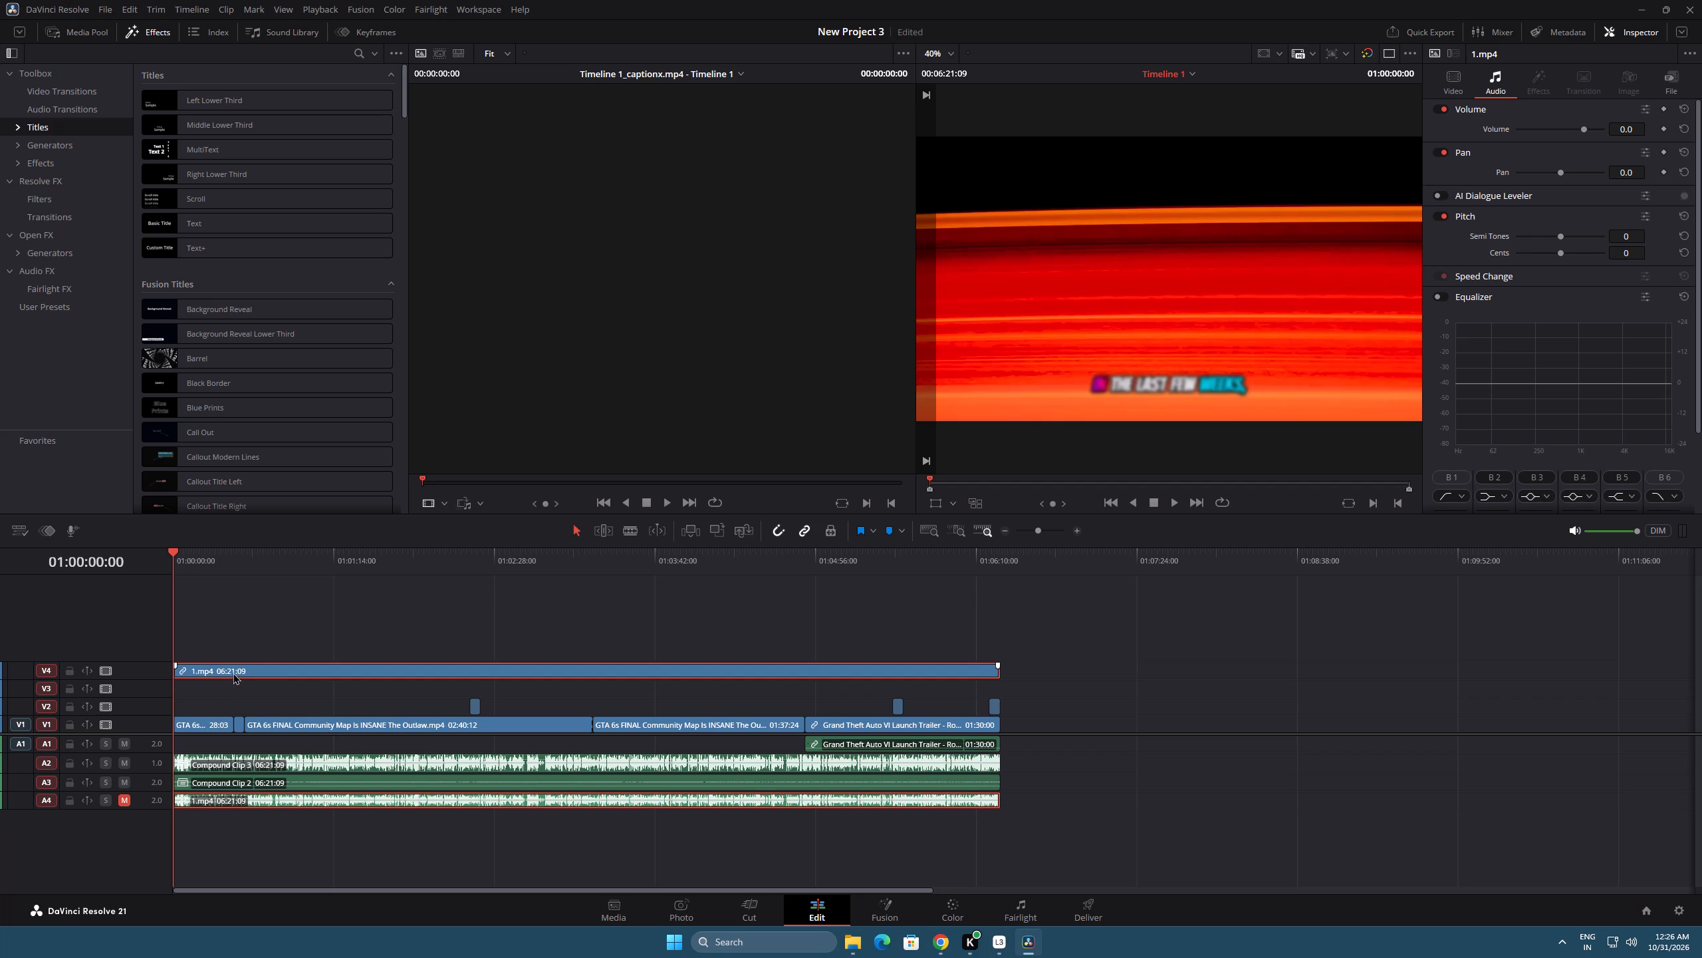
key("space")
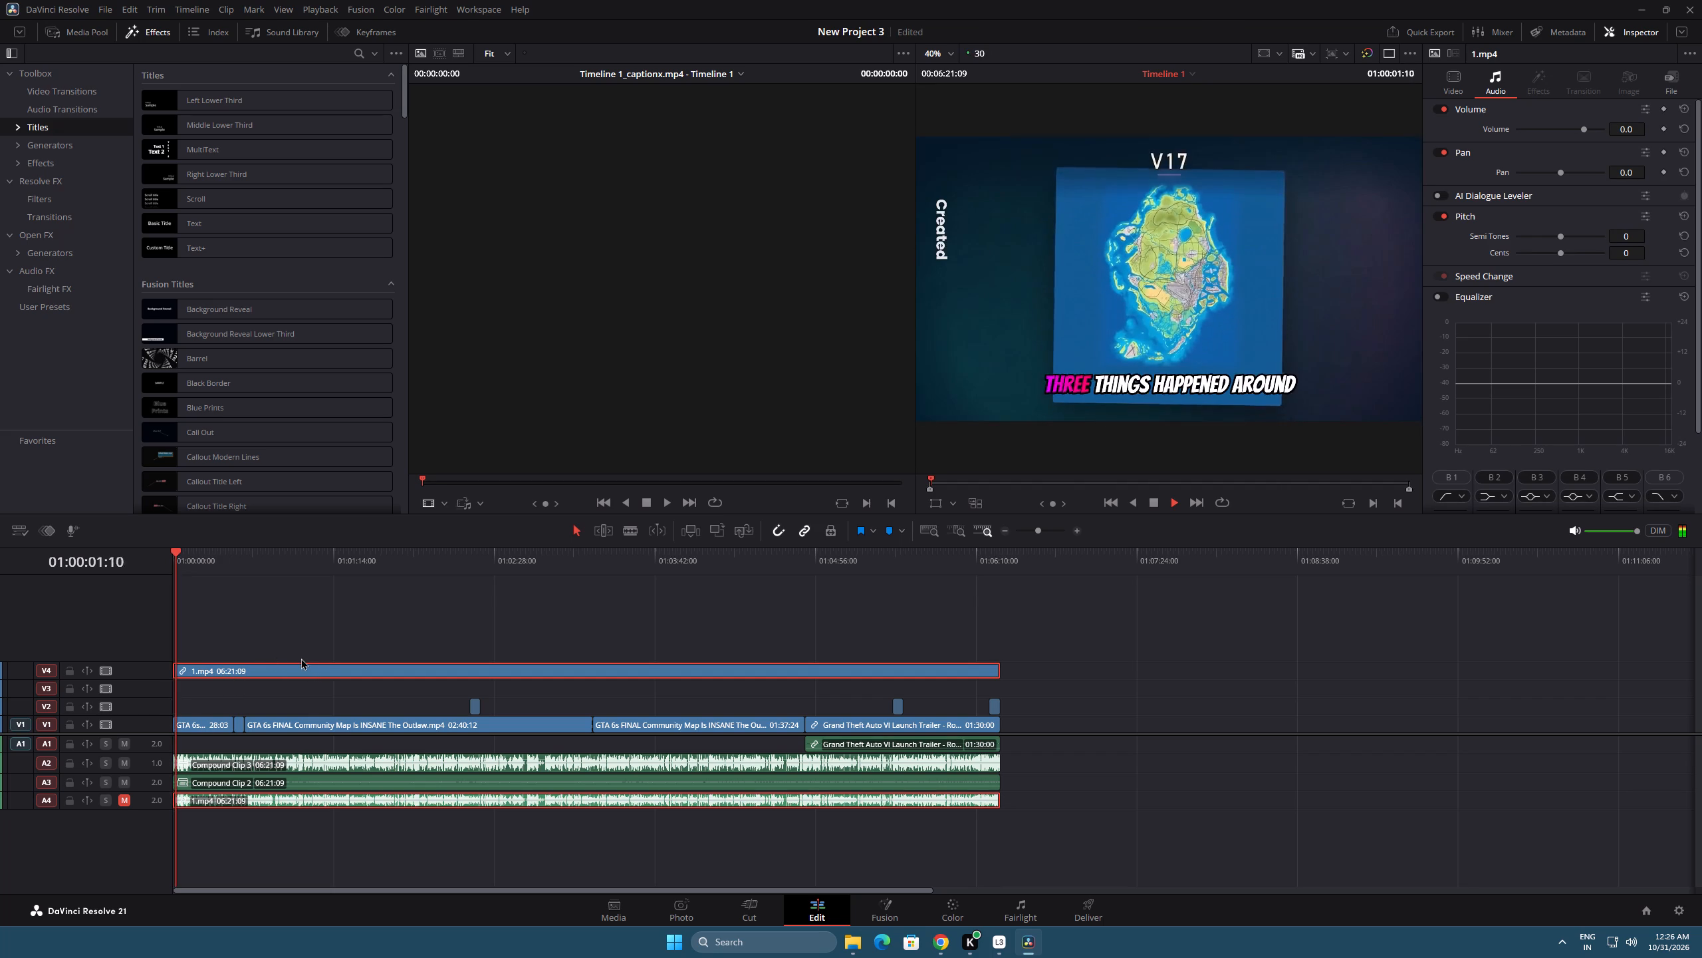
key("space")
scroll(1520, 302, "down", 6)
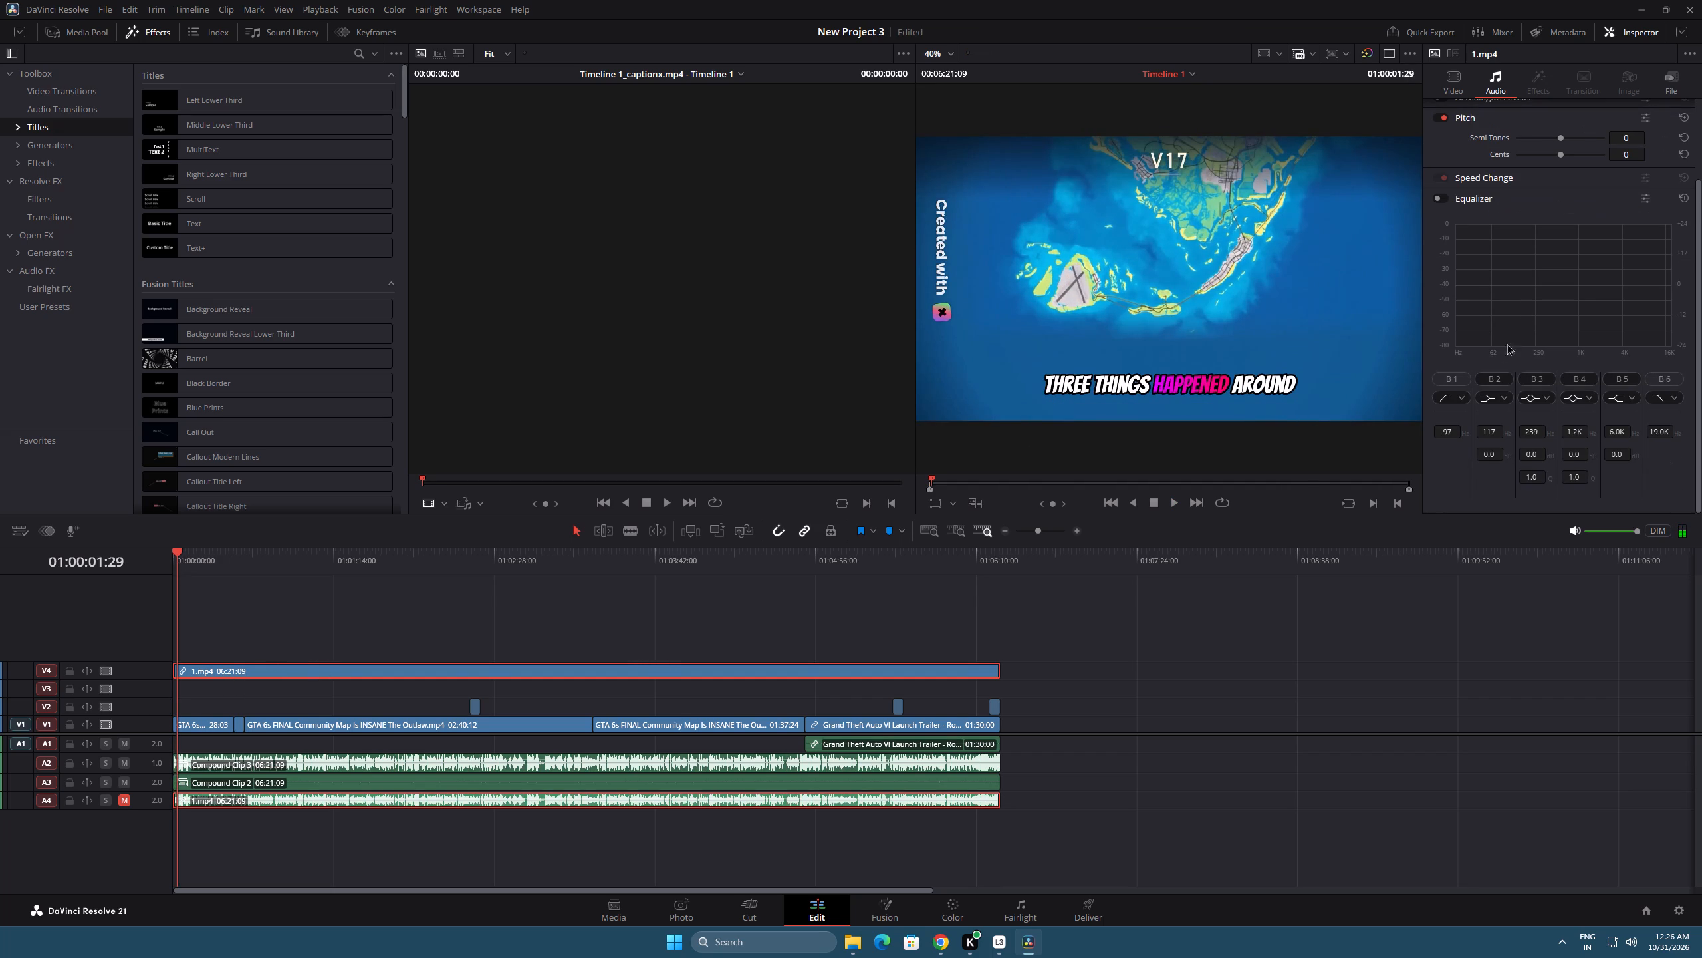
scroll(1538, 381, "up", 12)
left_click(1464, 80)
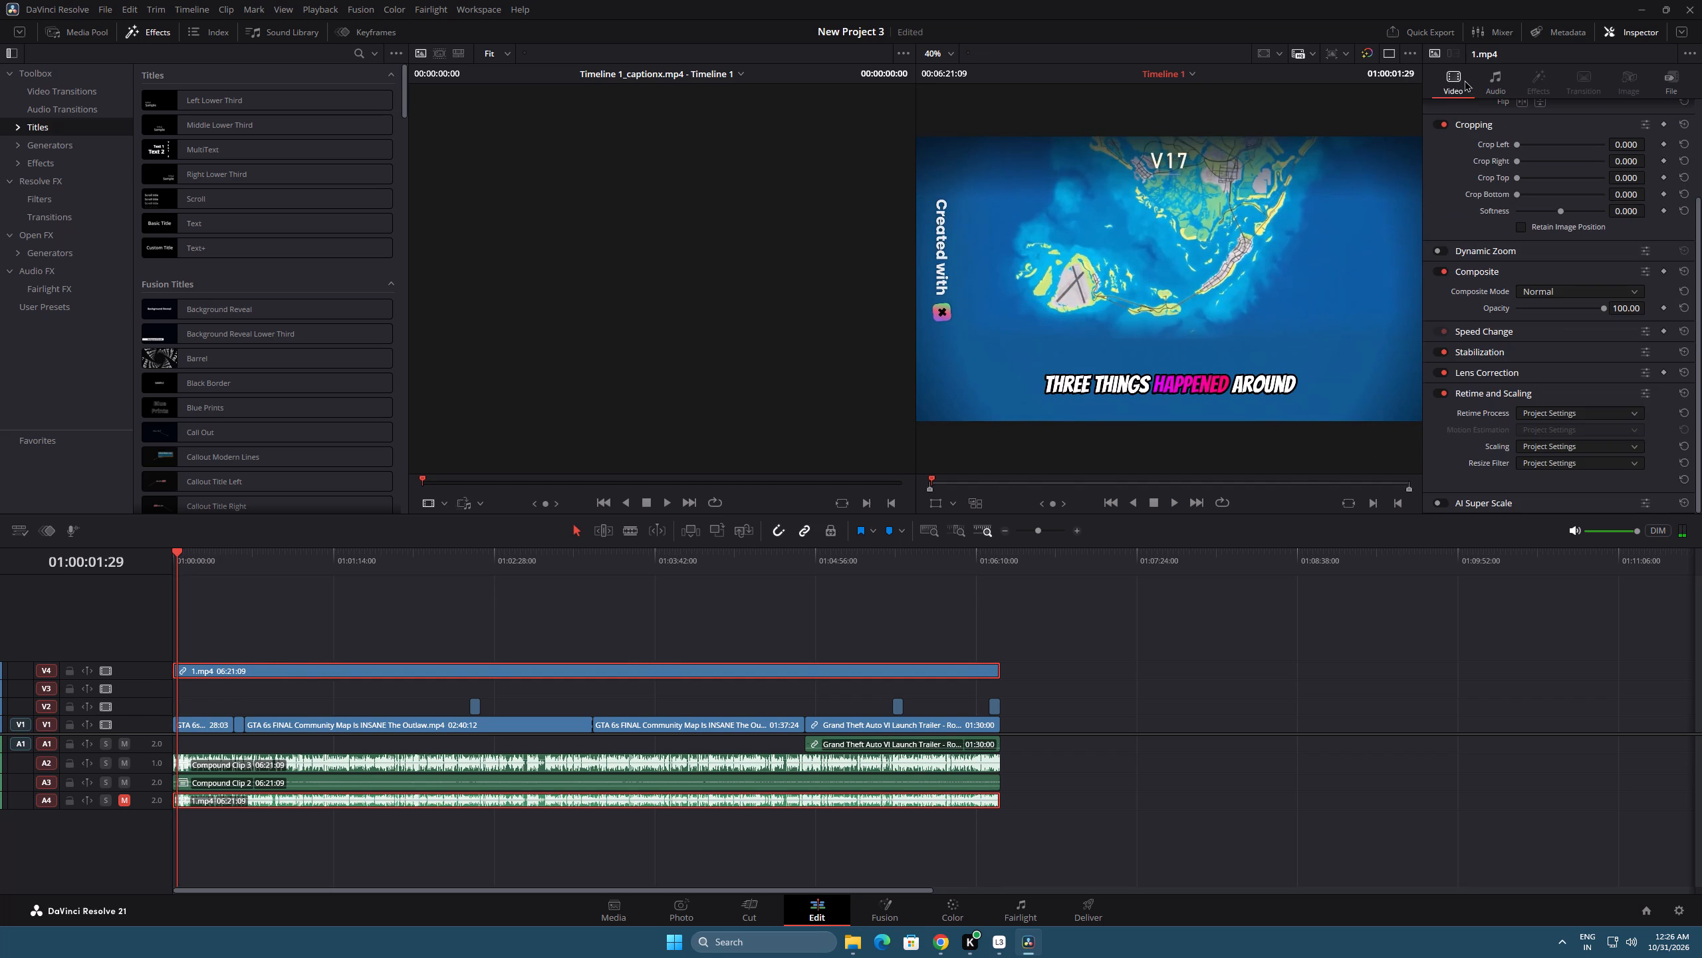
scroll(1503, 422, "down", 7)
left_click(1544, 409)
left_click(1563, 474)
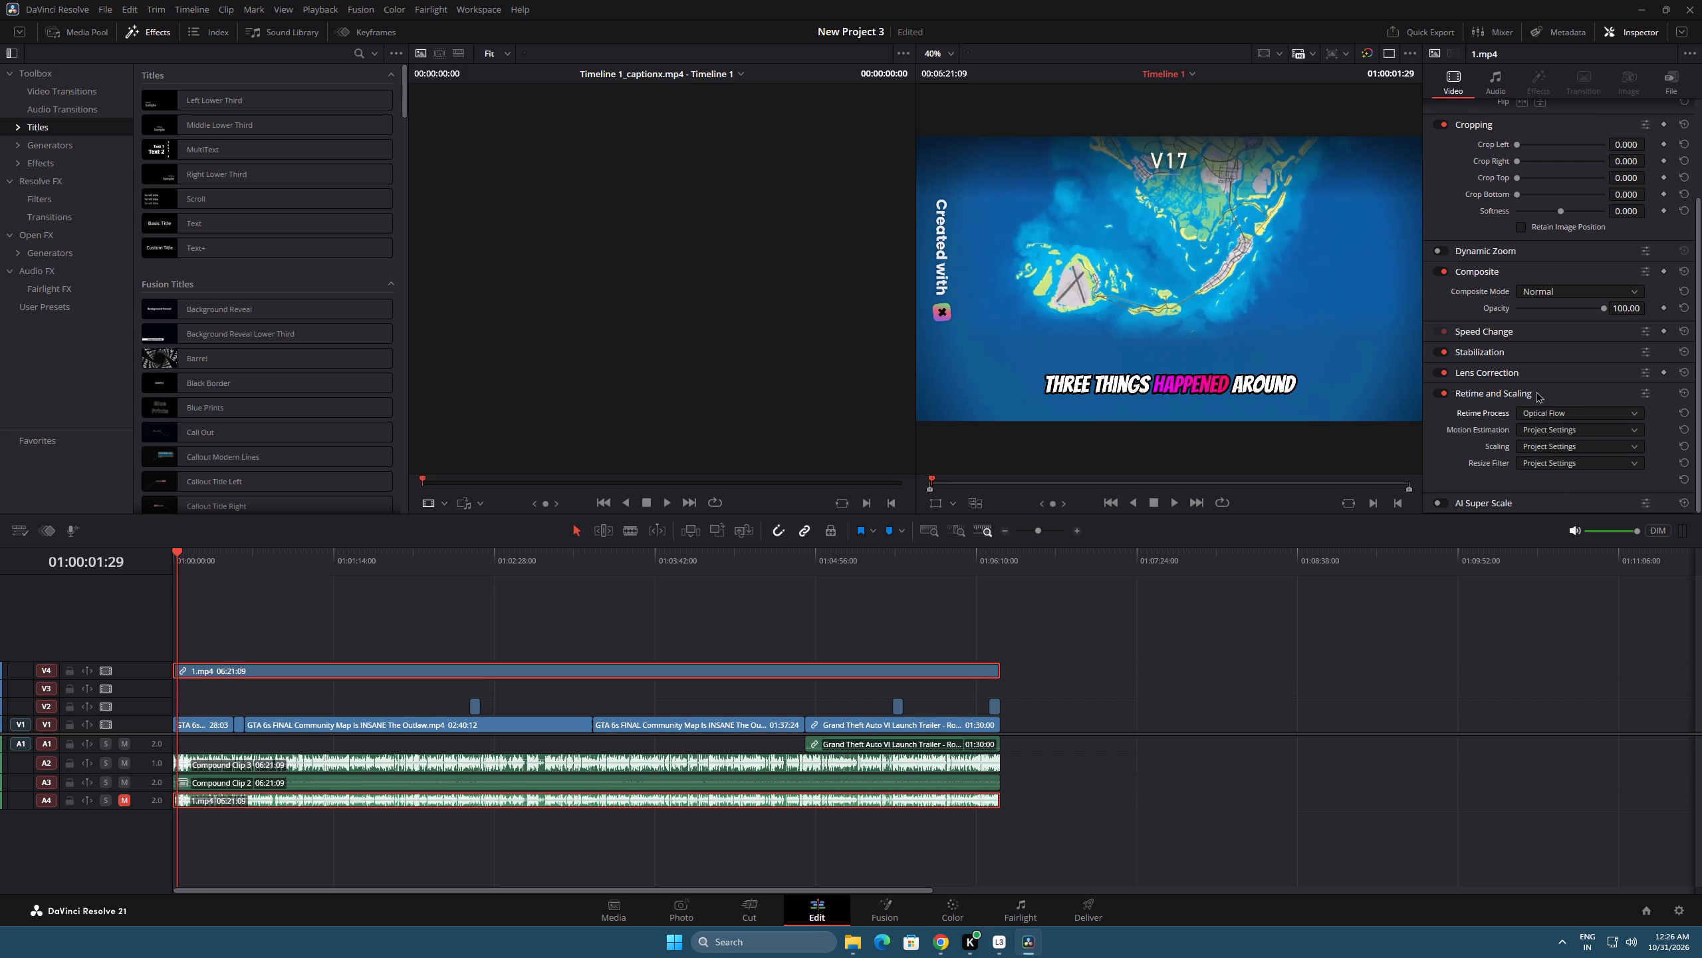
Set Crop Top on the 1.mp4 clip to about 890 to keep only the bottom captions, and play back briefly to check.
left_click(1517, 353)
left_click(1507, 347)
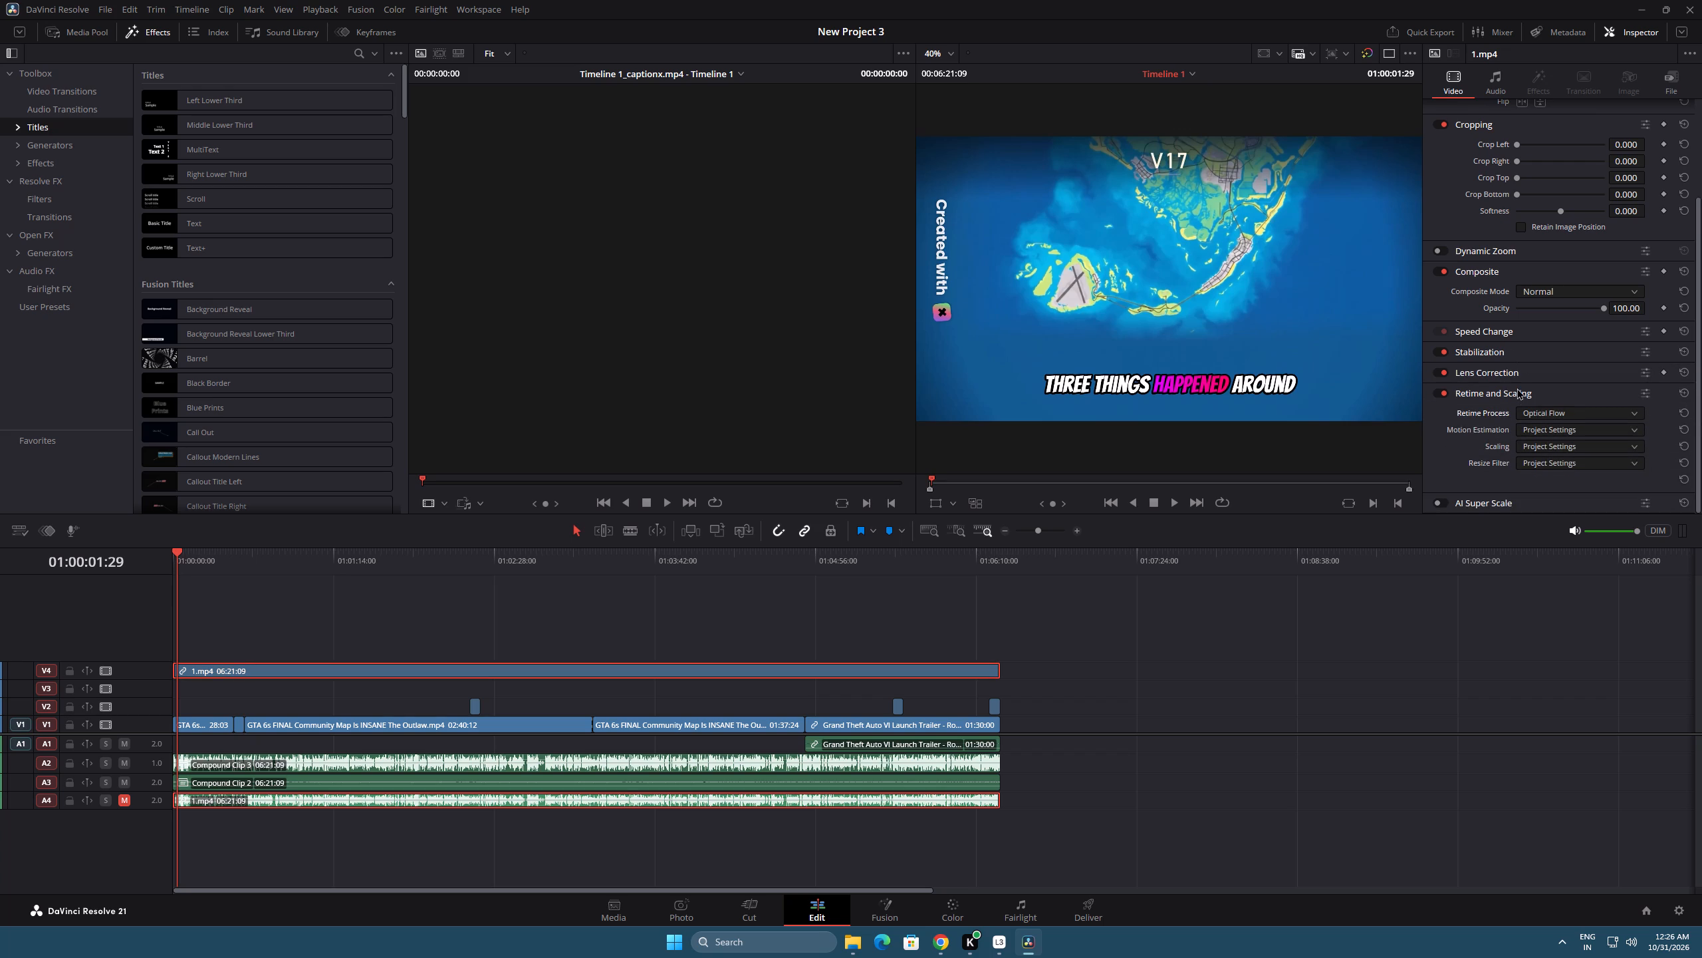
double_click(1513, 373)
scroll(1492, 370, "down", 3)
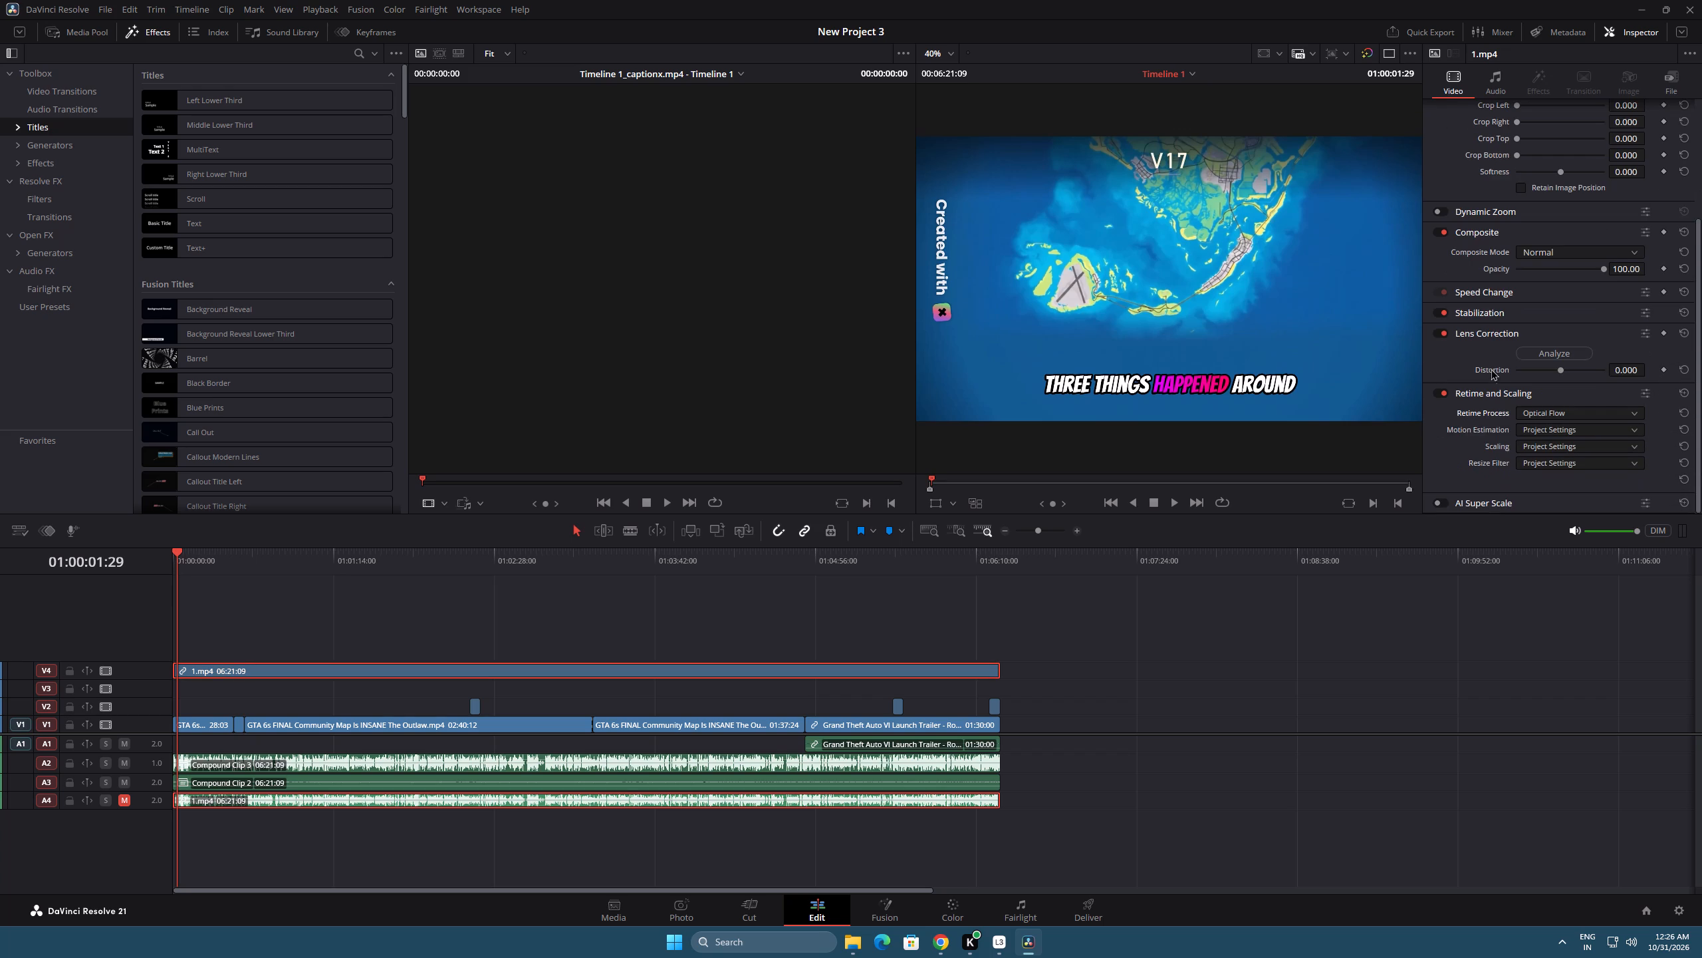
scroll(1492, 354, "up", 8)
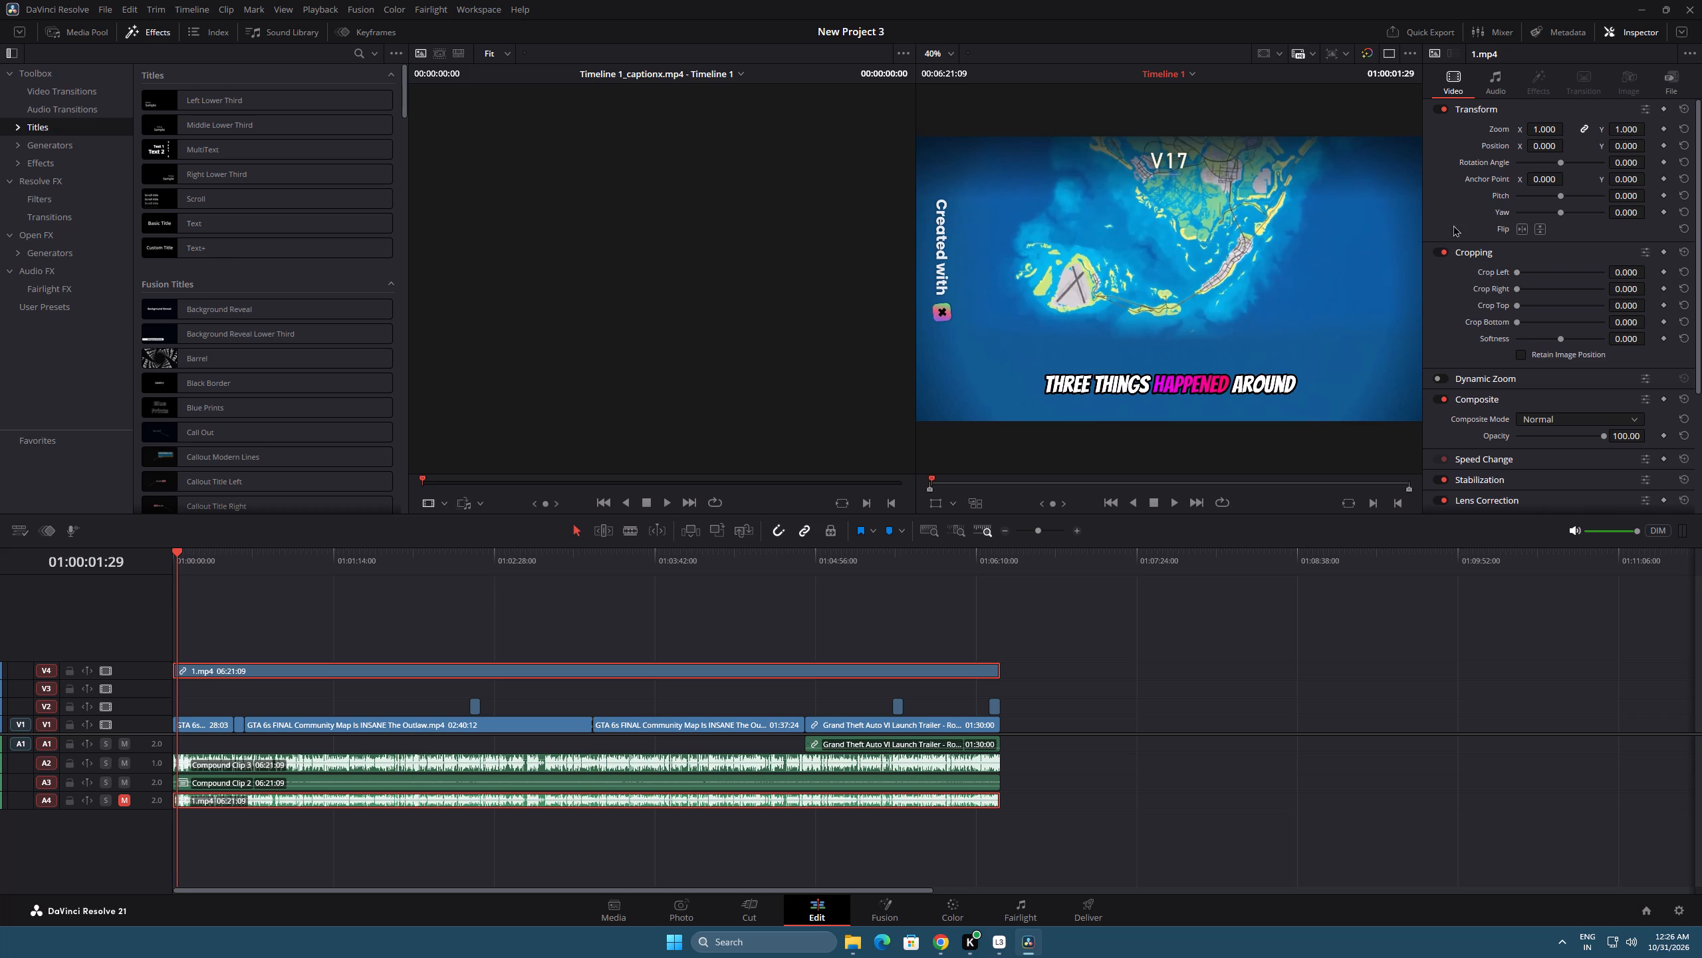
scroll(1456, 246, "up", 3)
left_click_drag(1515, 305, 1547, 308)
left_click_drag(1547, 308, 1570, 314)
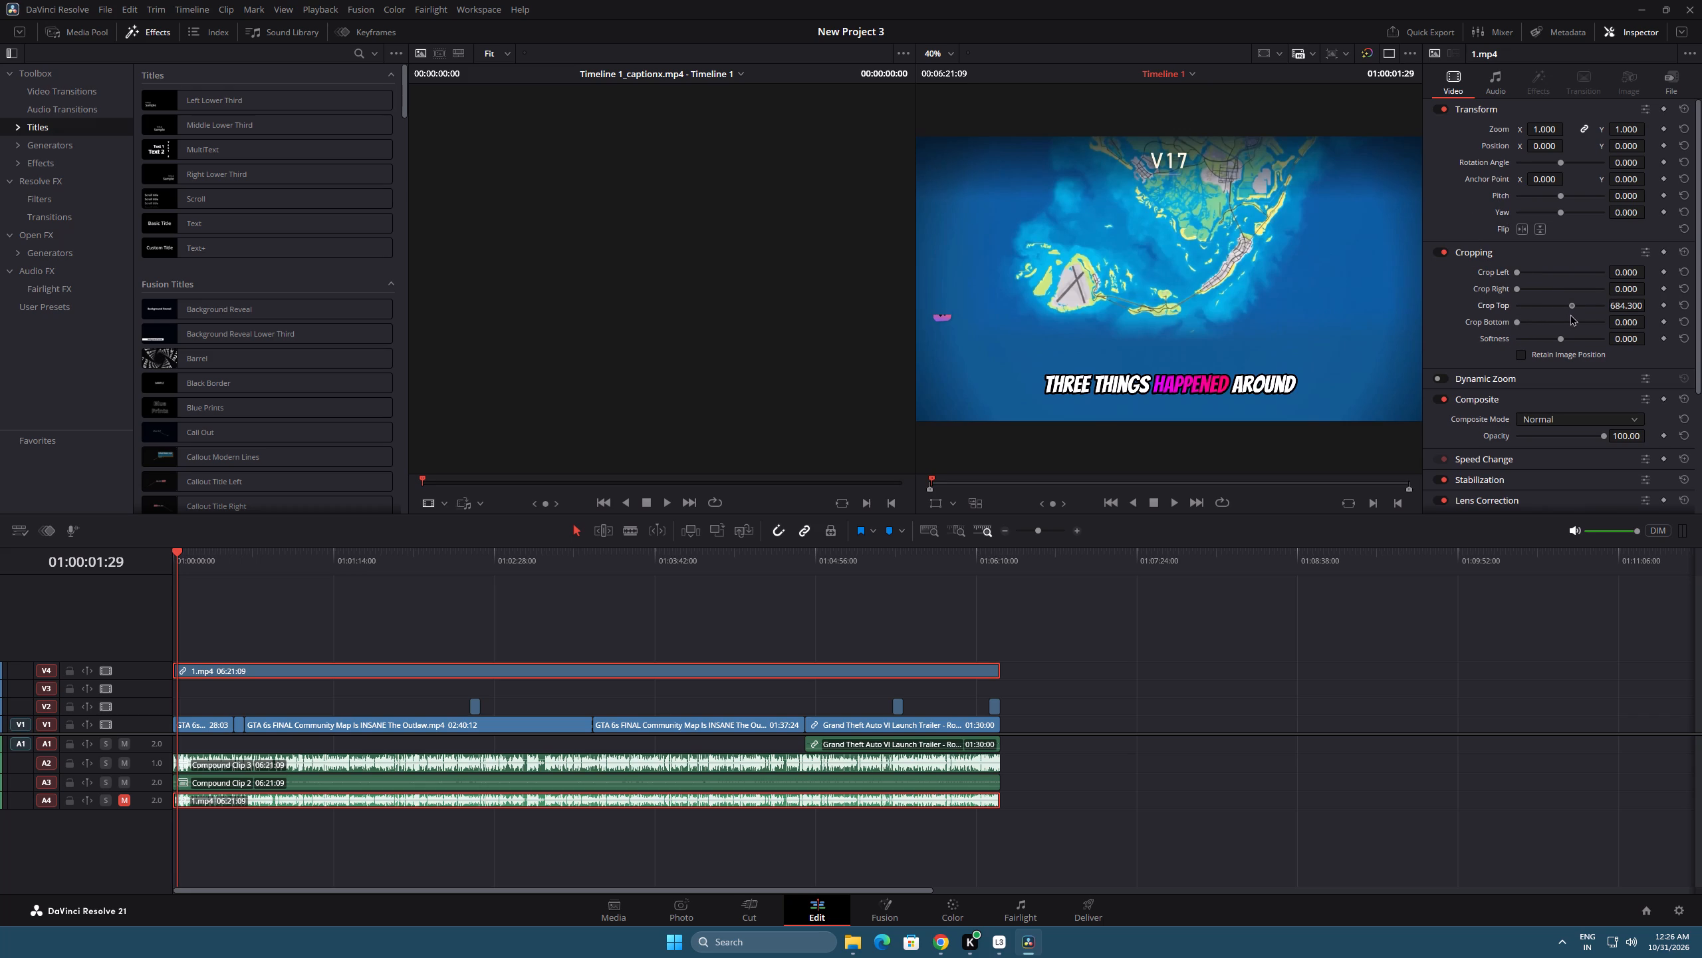
left_click_drag(1570, 314, 1586, 315)
key("space")
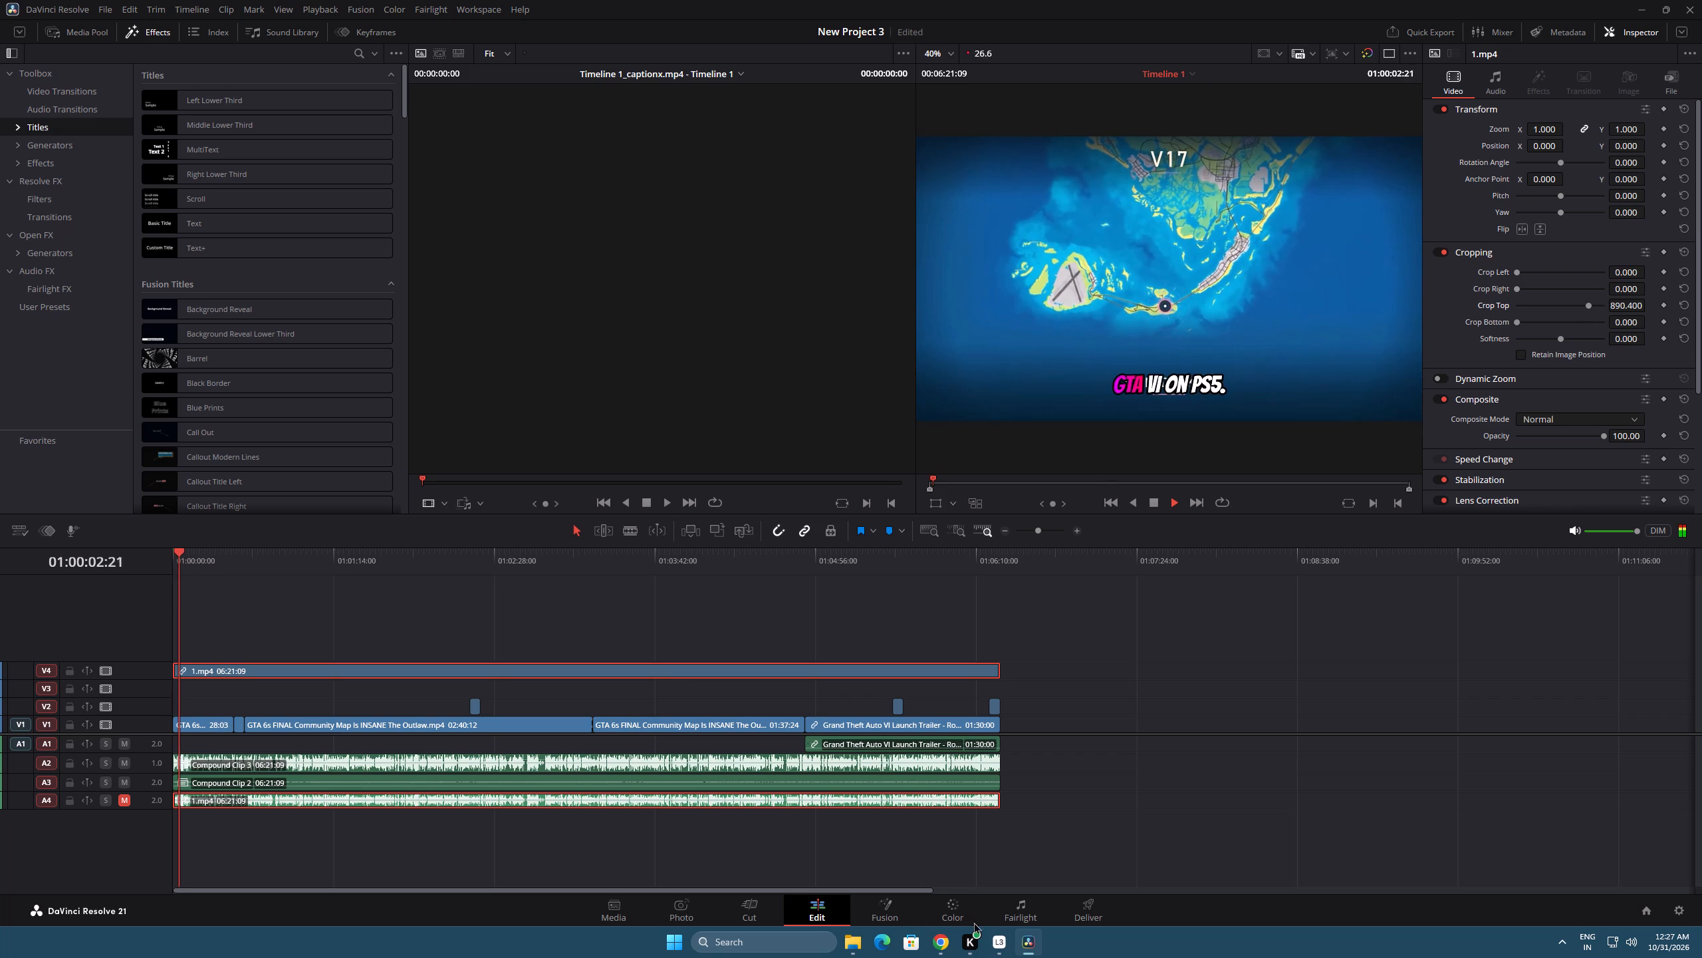
key("space")
On the Deliver page, queue the timeline as GTA 6 NEW LEAKS with the YouTube 1080p preset and start rendering the new job.
left_click(1085, 911)
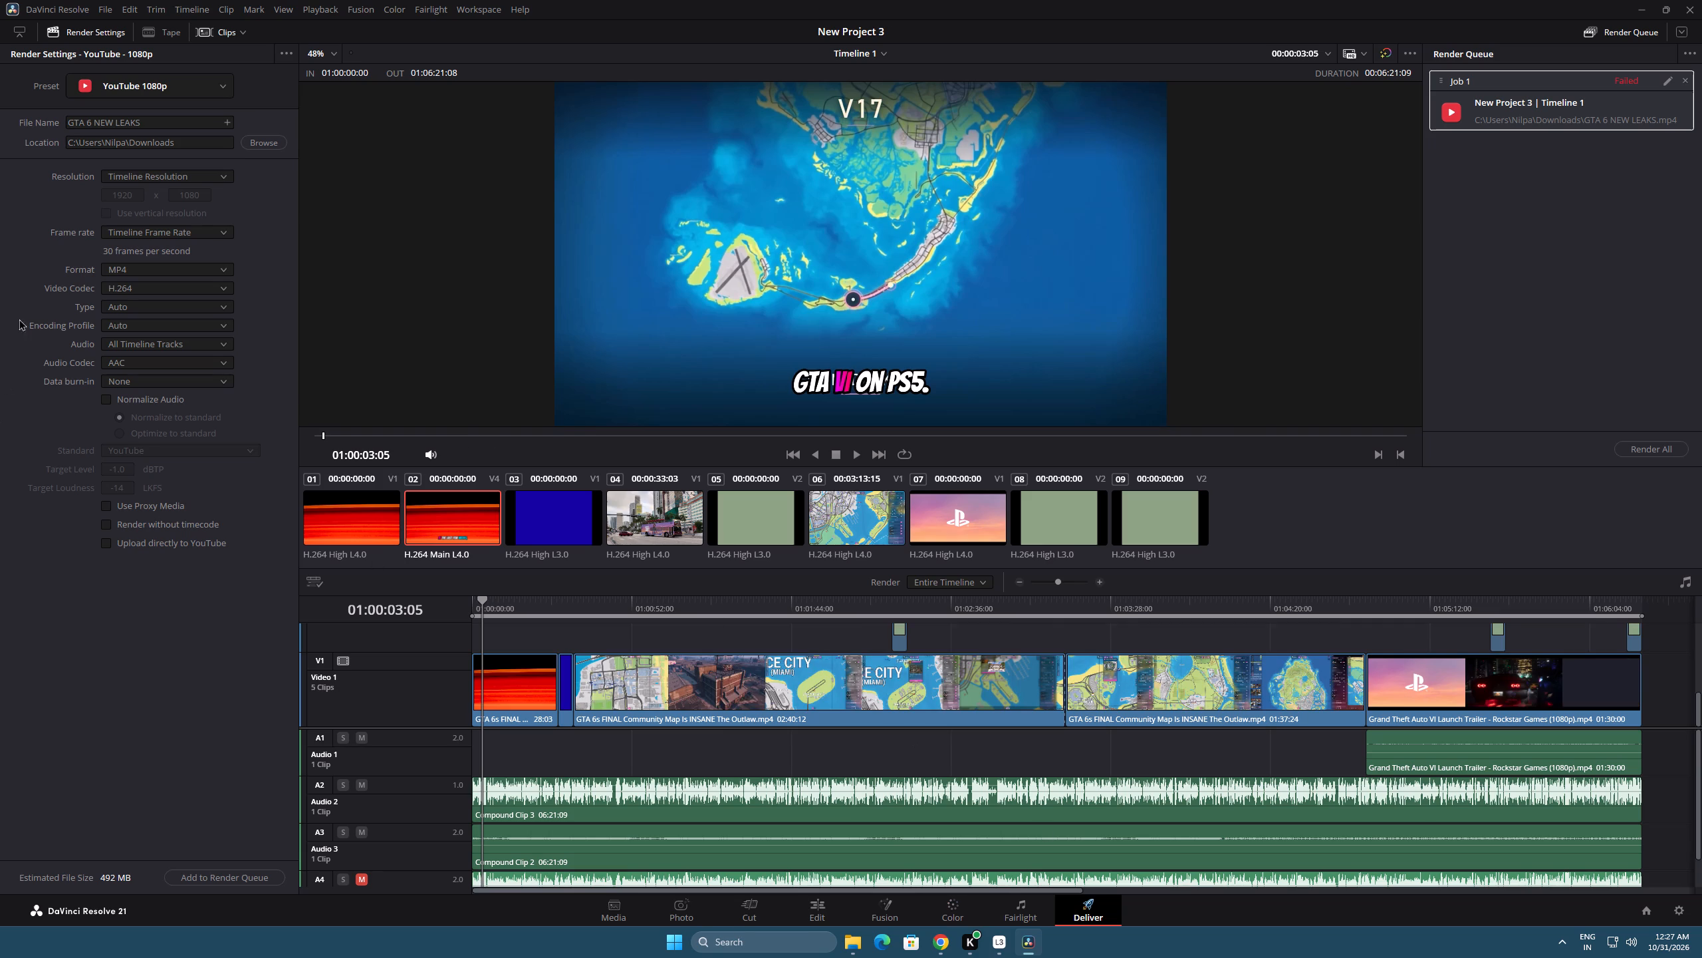
left_click(219, 876)
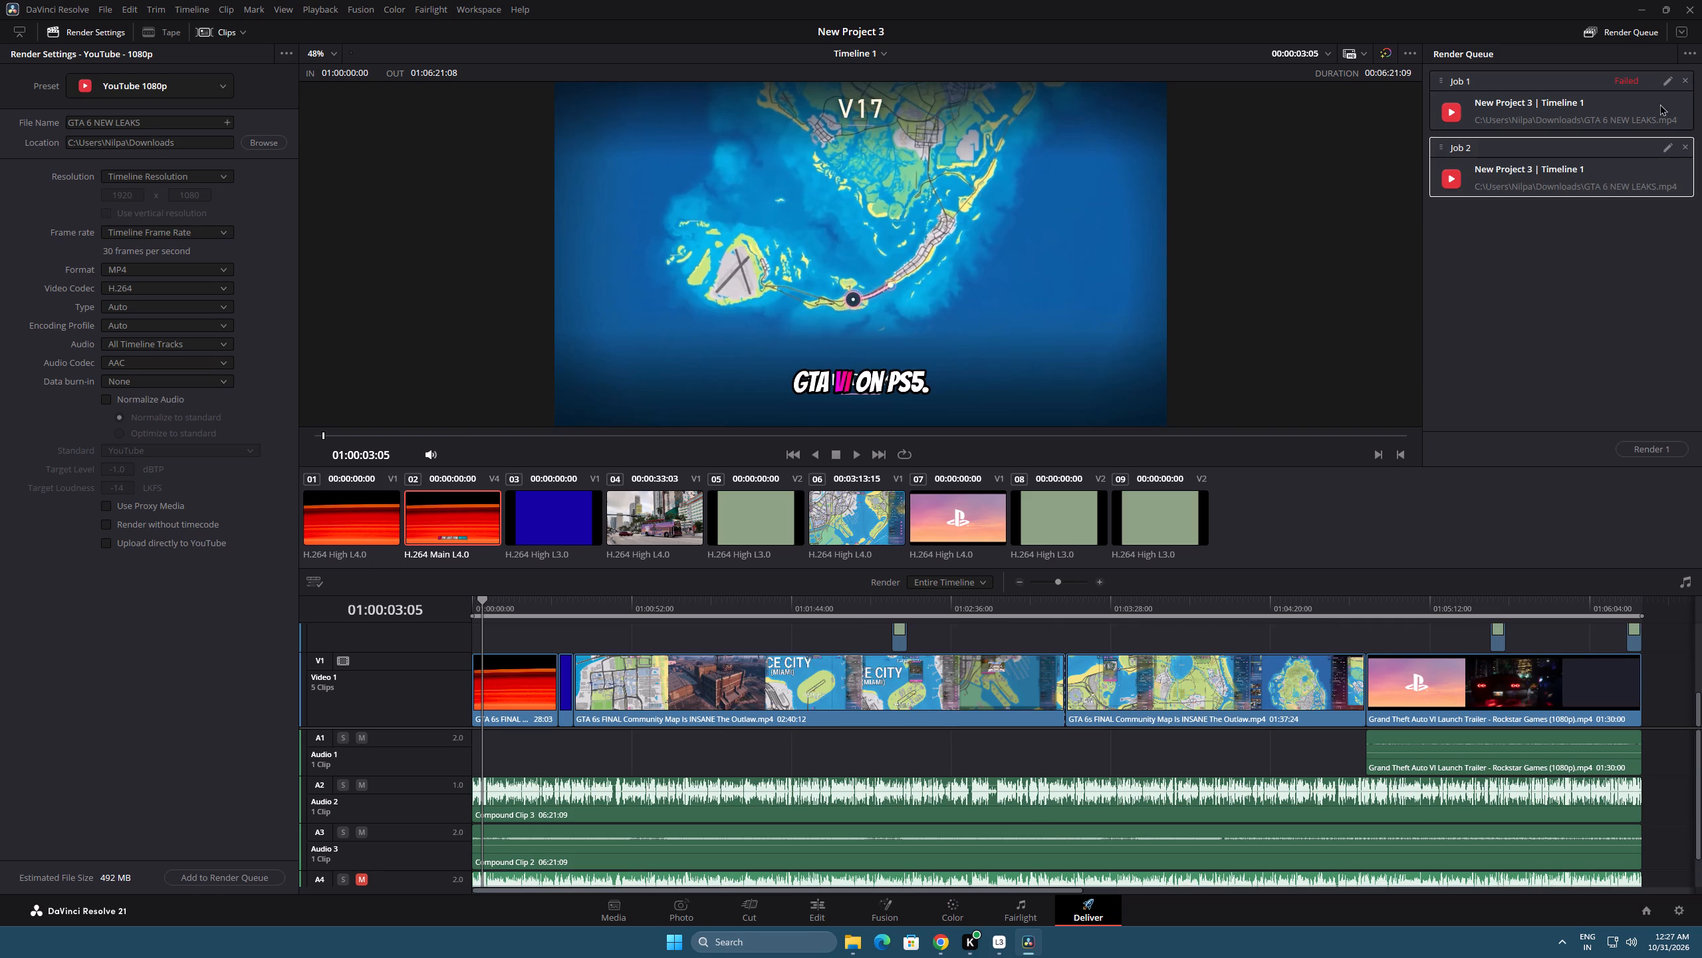
left_click(1671, 453)
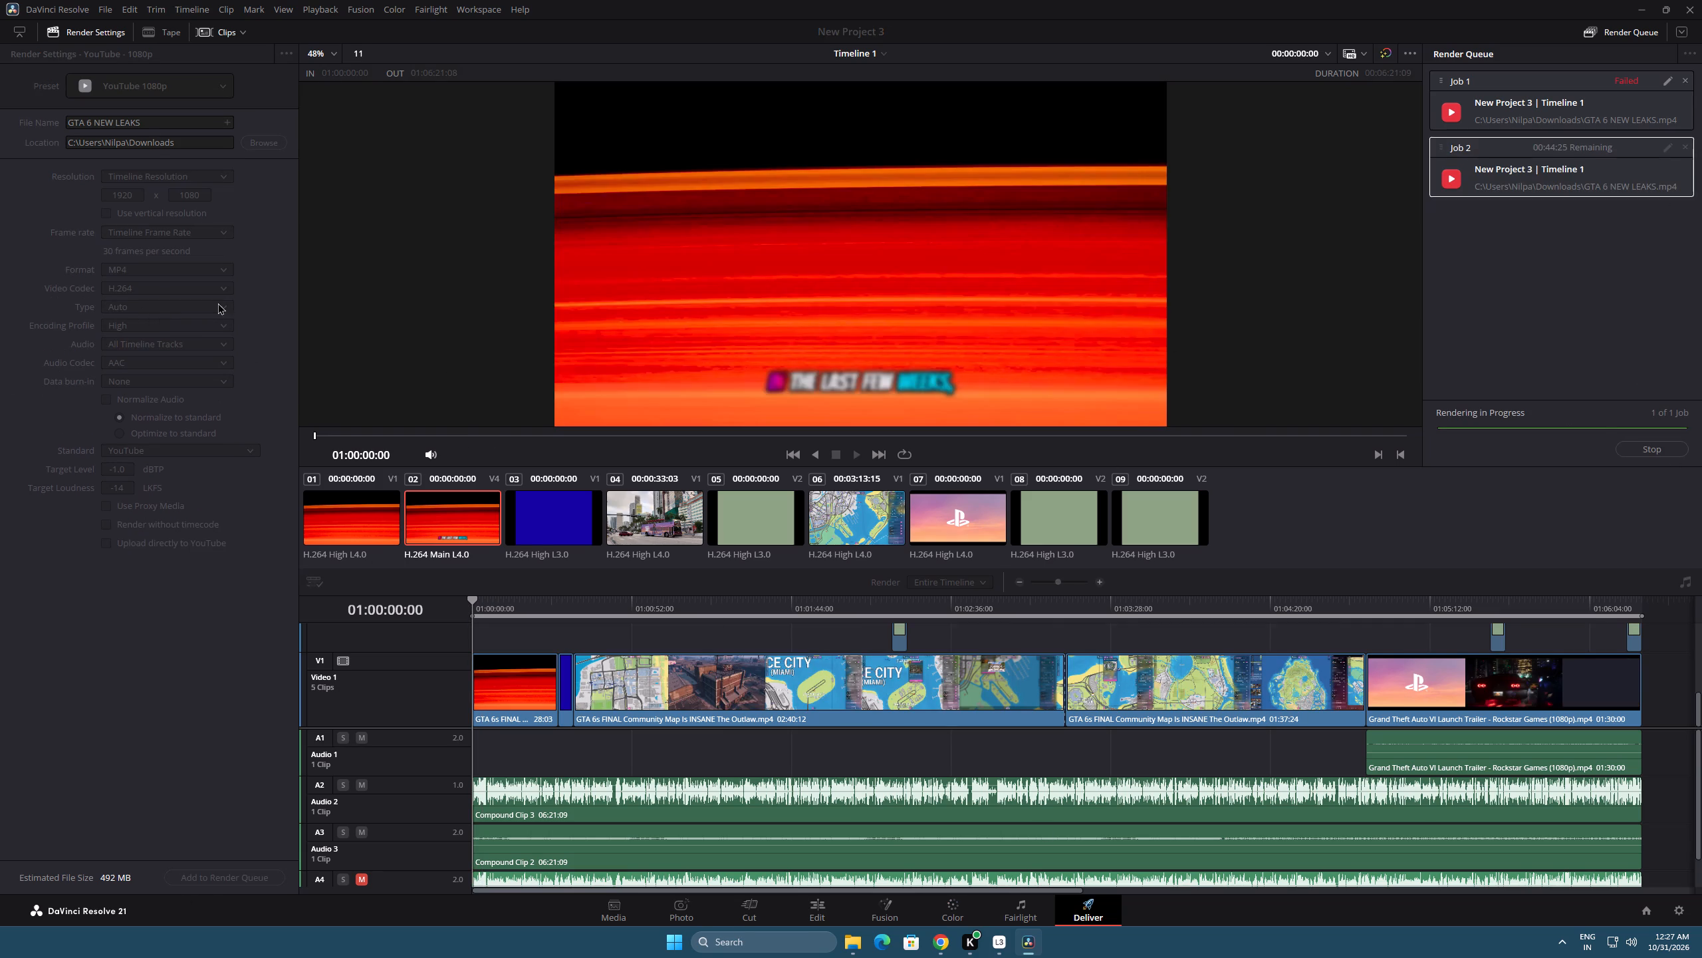
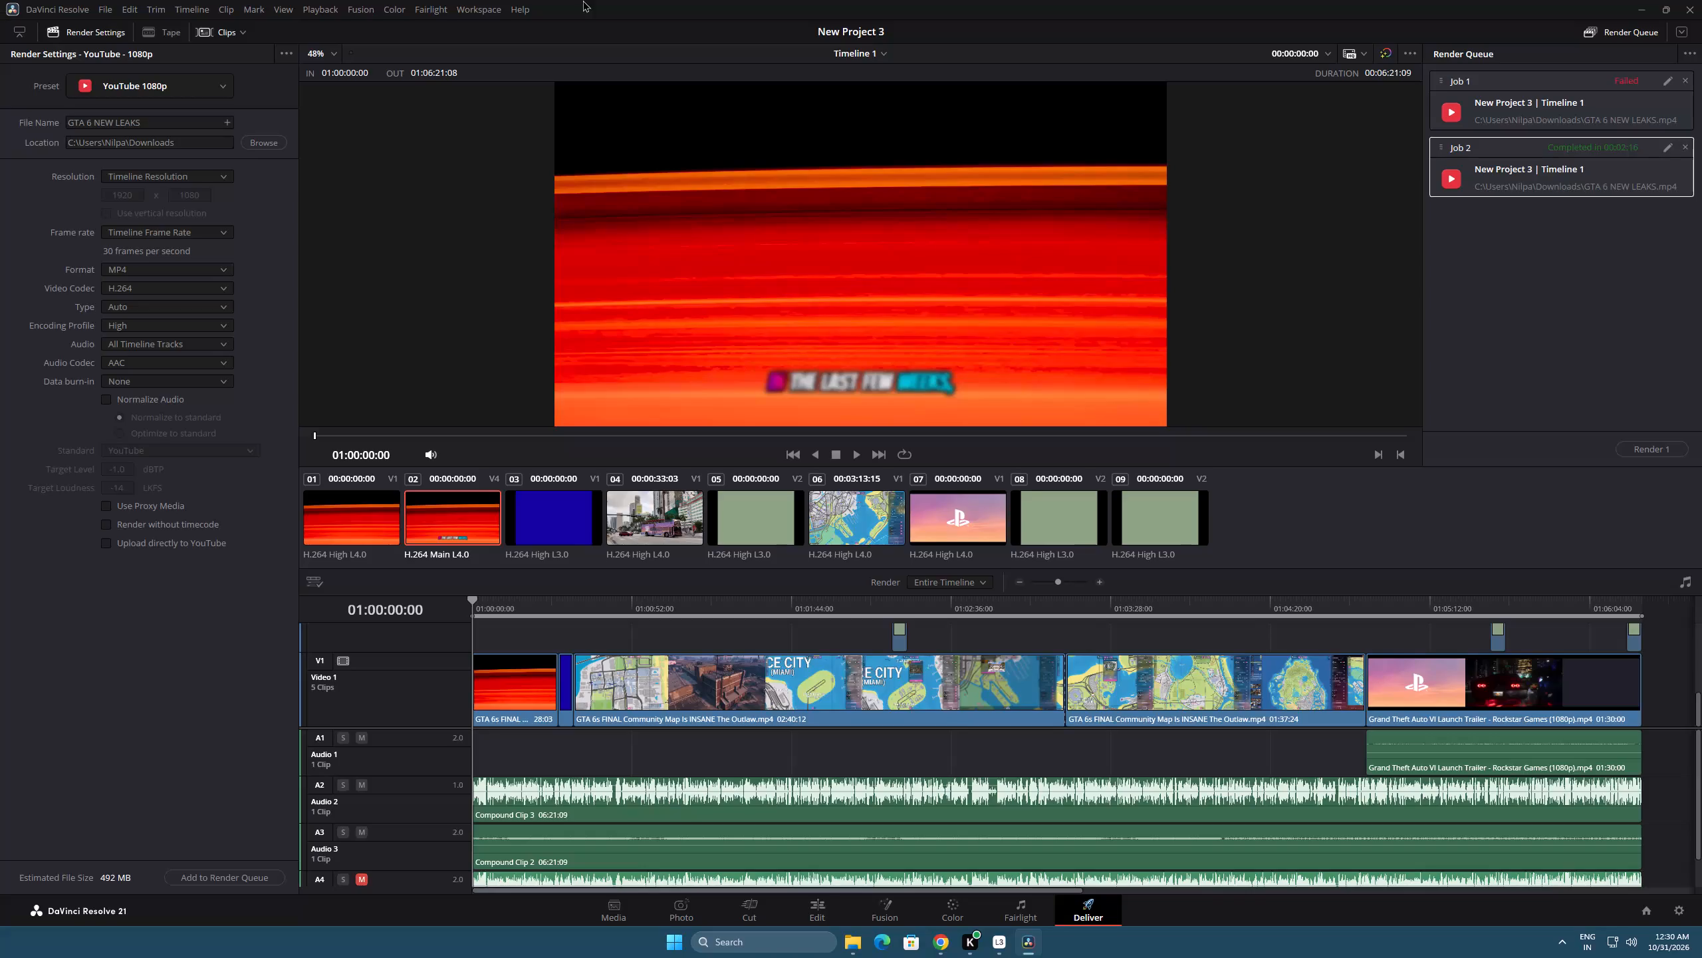
Close DaVinci Resolve, compare the exported videos in Downloads, and preview Timeline 1.mov in VLC.
left_click(1701, 0)
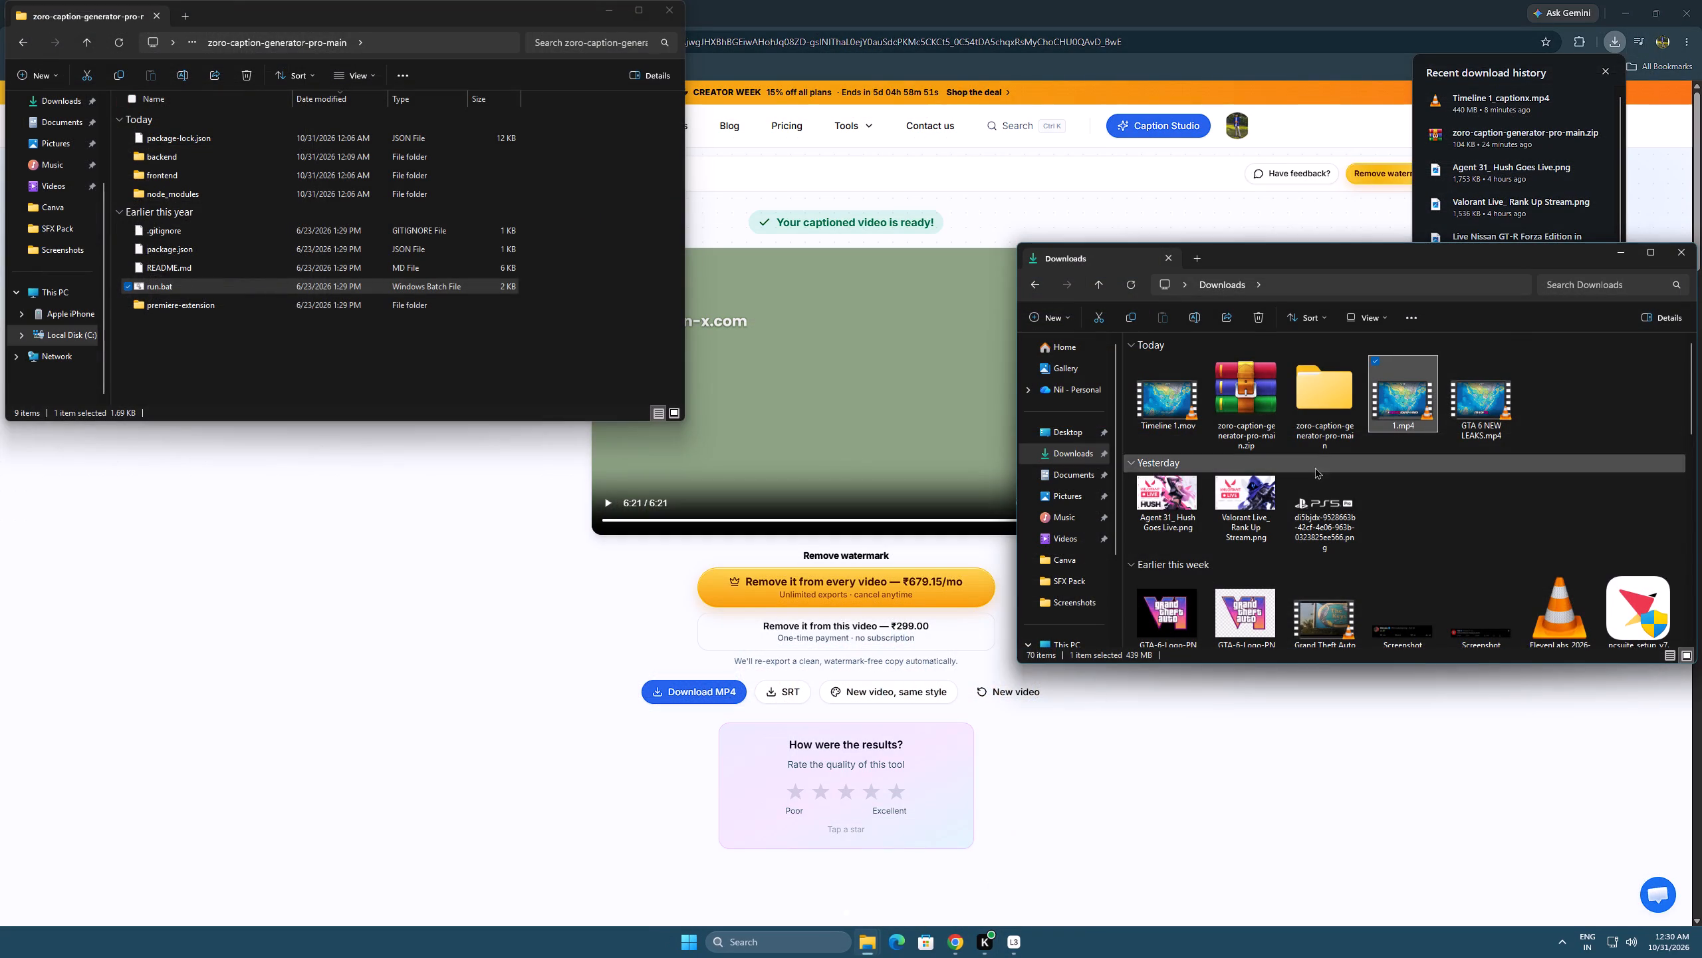
left_click(1156, 408)
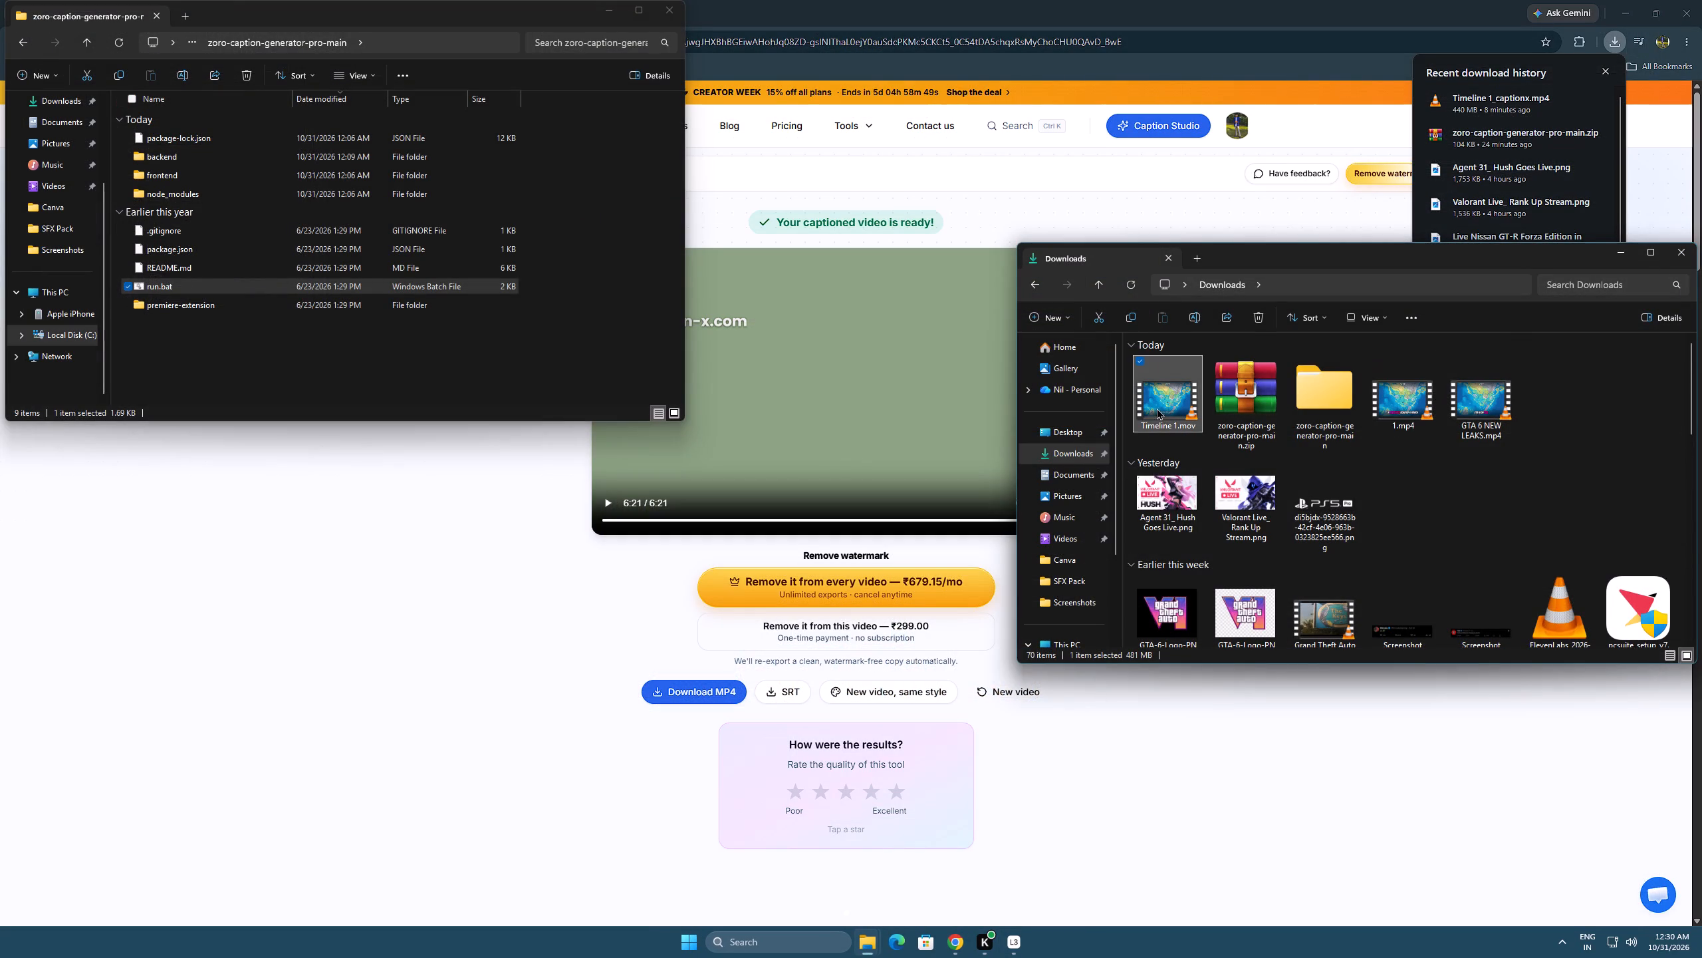
left_click(1452, 386)
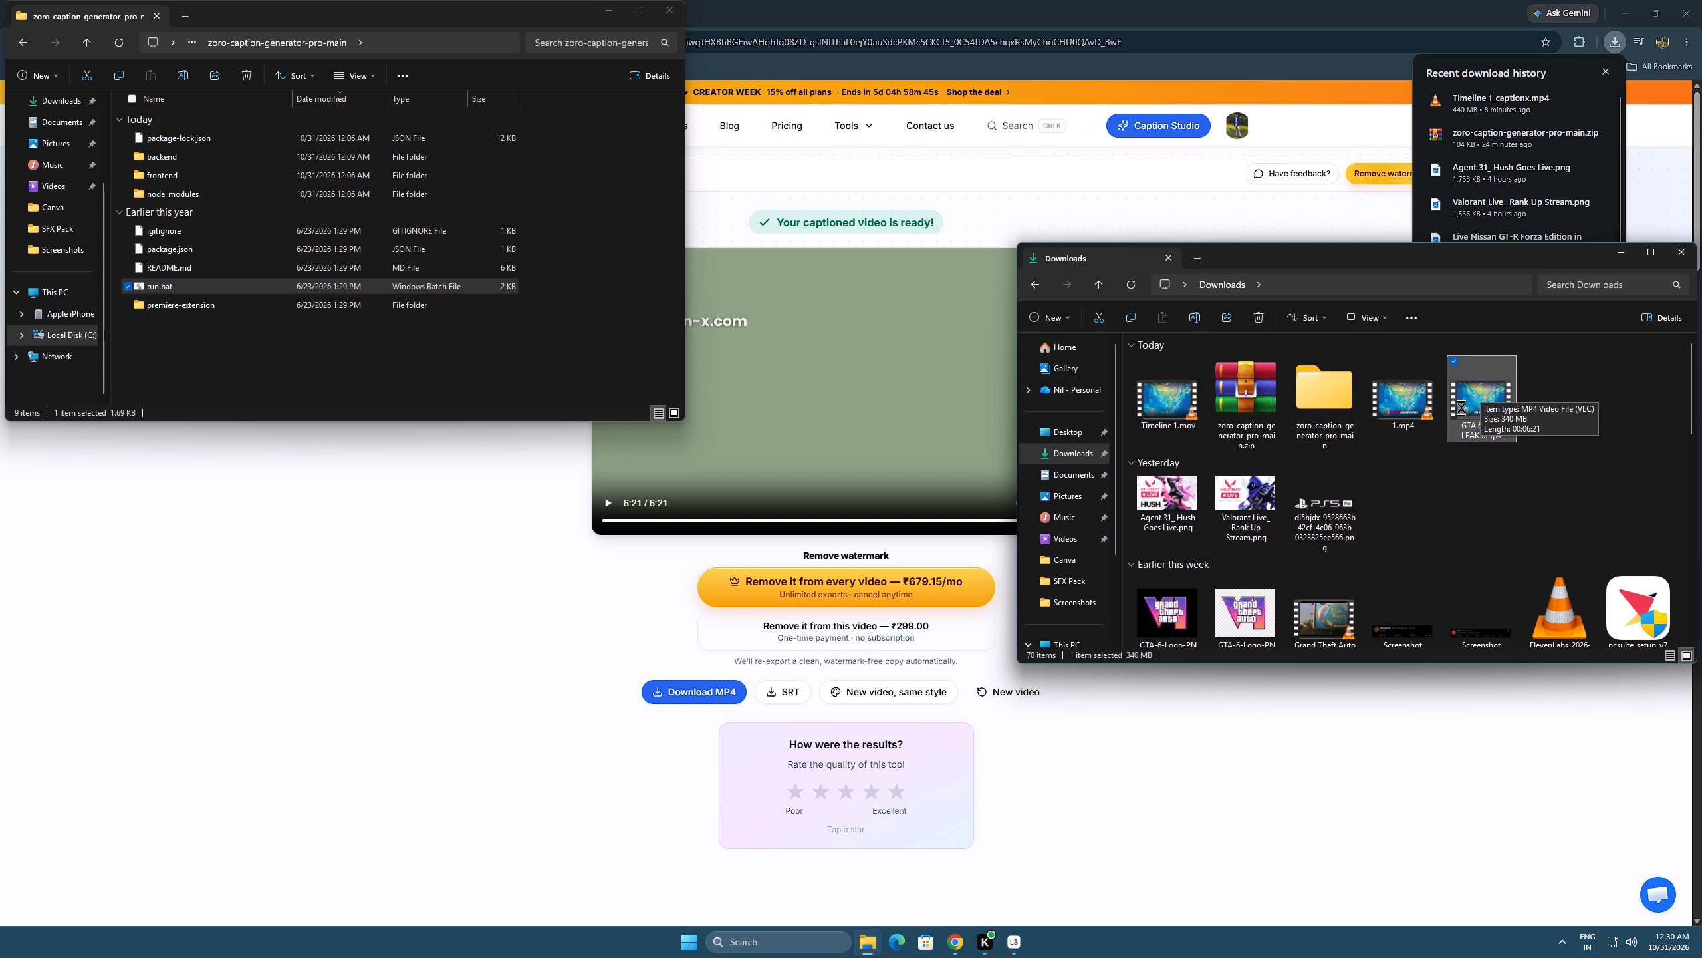
left_click(1181, 397)
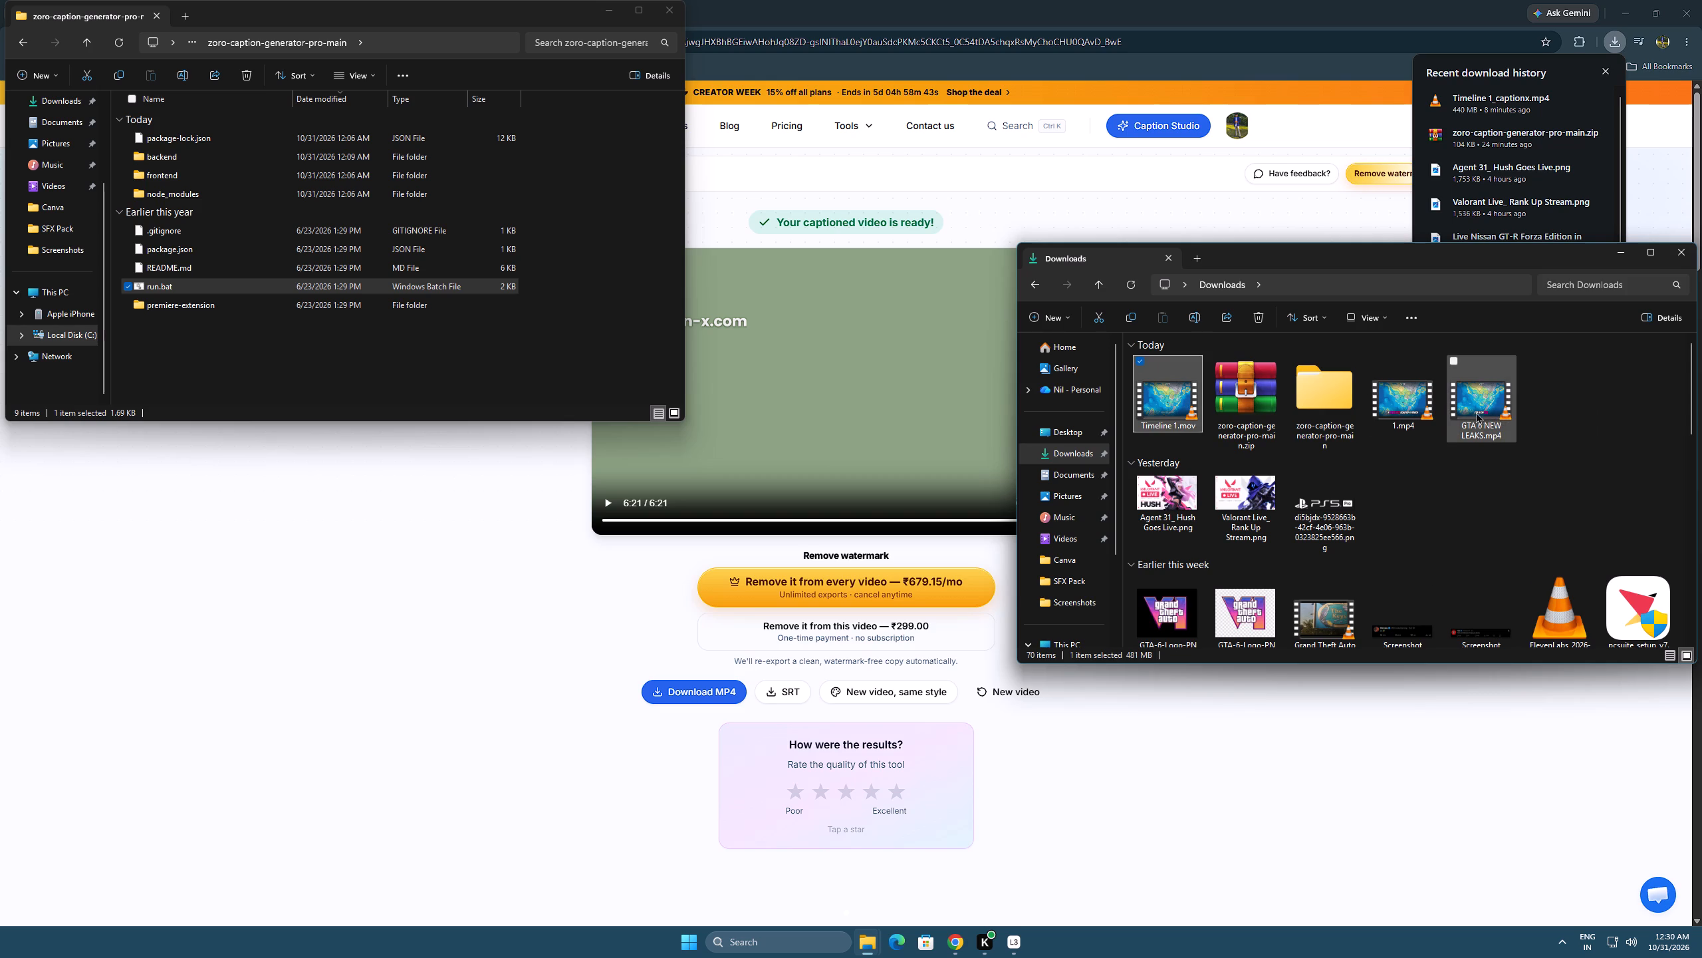
left_click(1499, 411)
double_click(1195, 409)
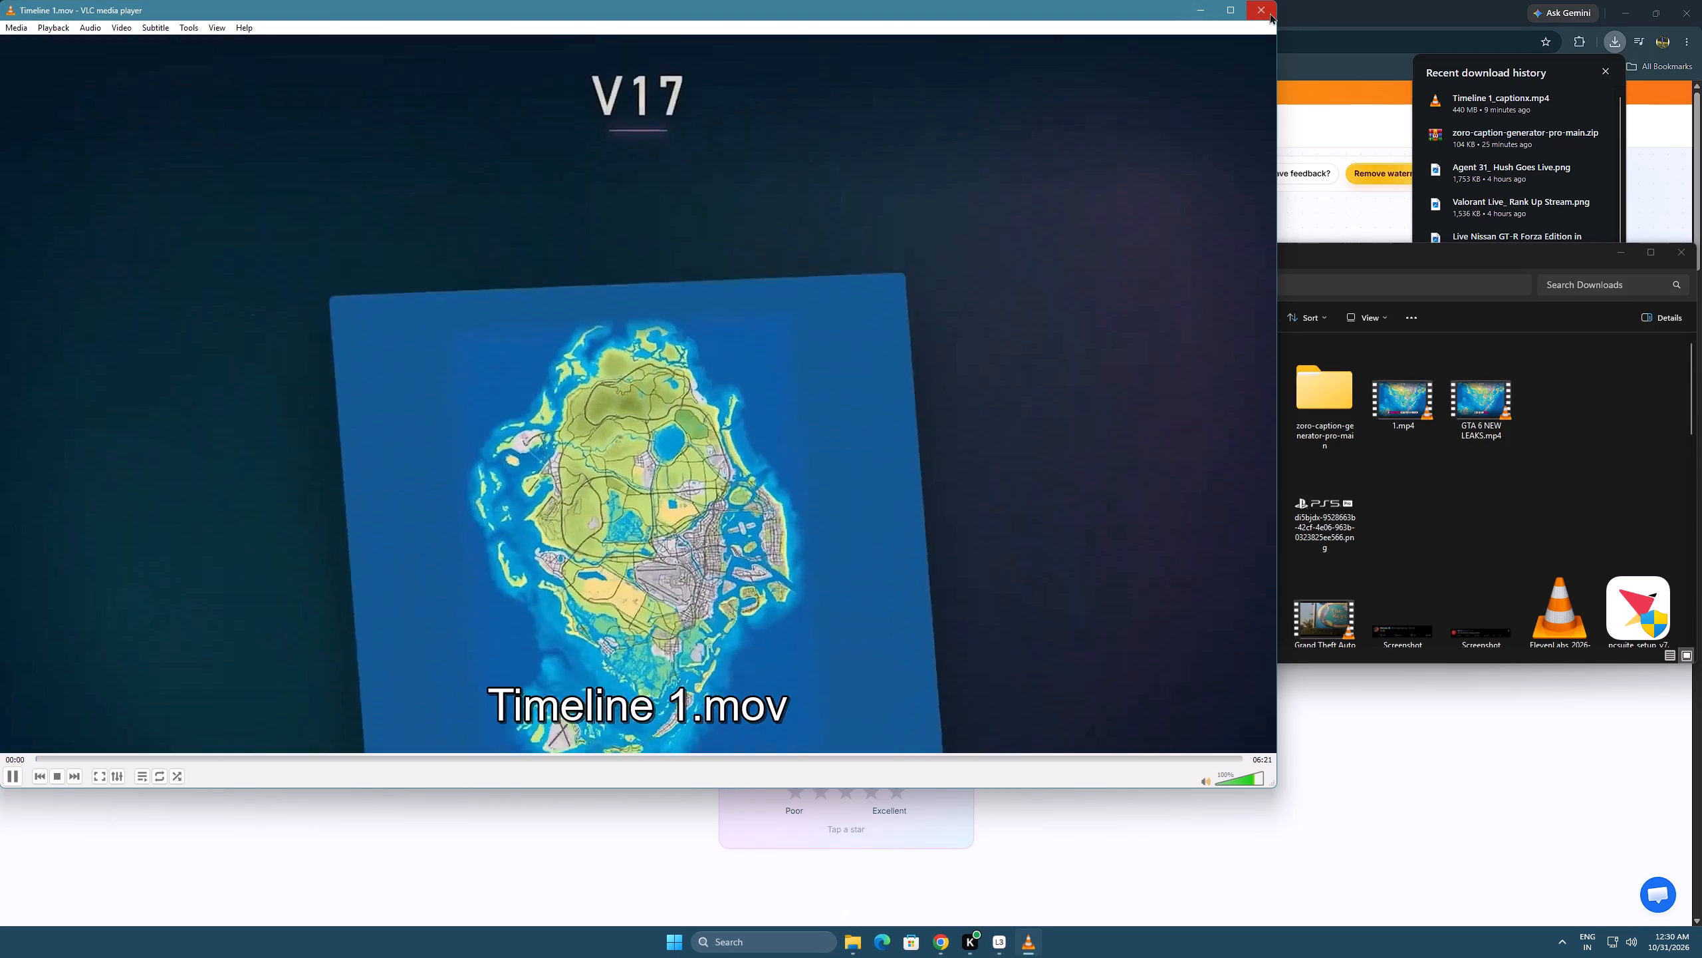
left_click(1265, 9)
Play the opening seconds of the exported GTA 6 NEW LEAKS.mp4 with the volume raised, and close the player.
double_click(1492, 406)
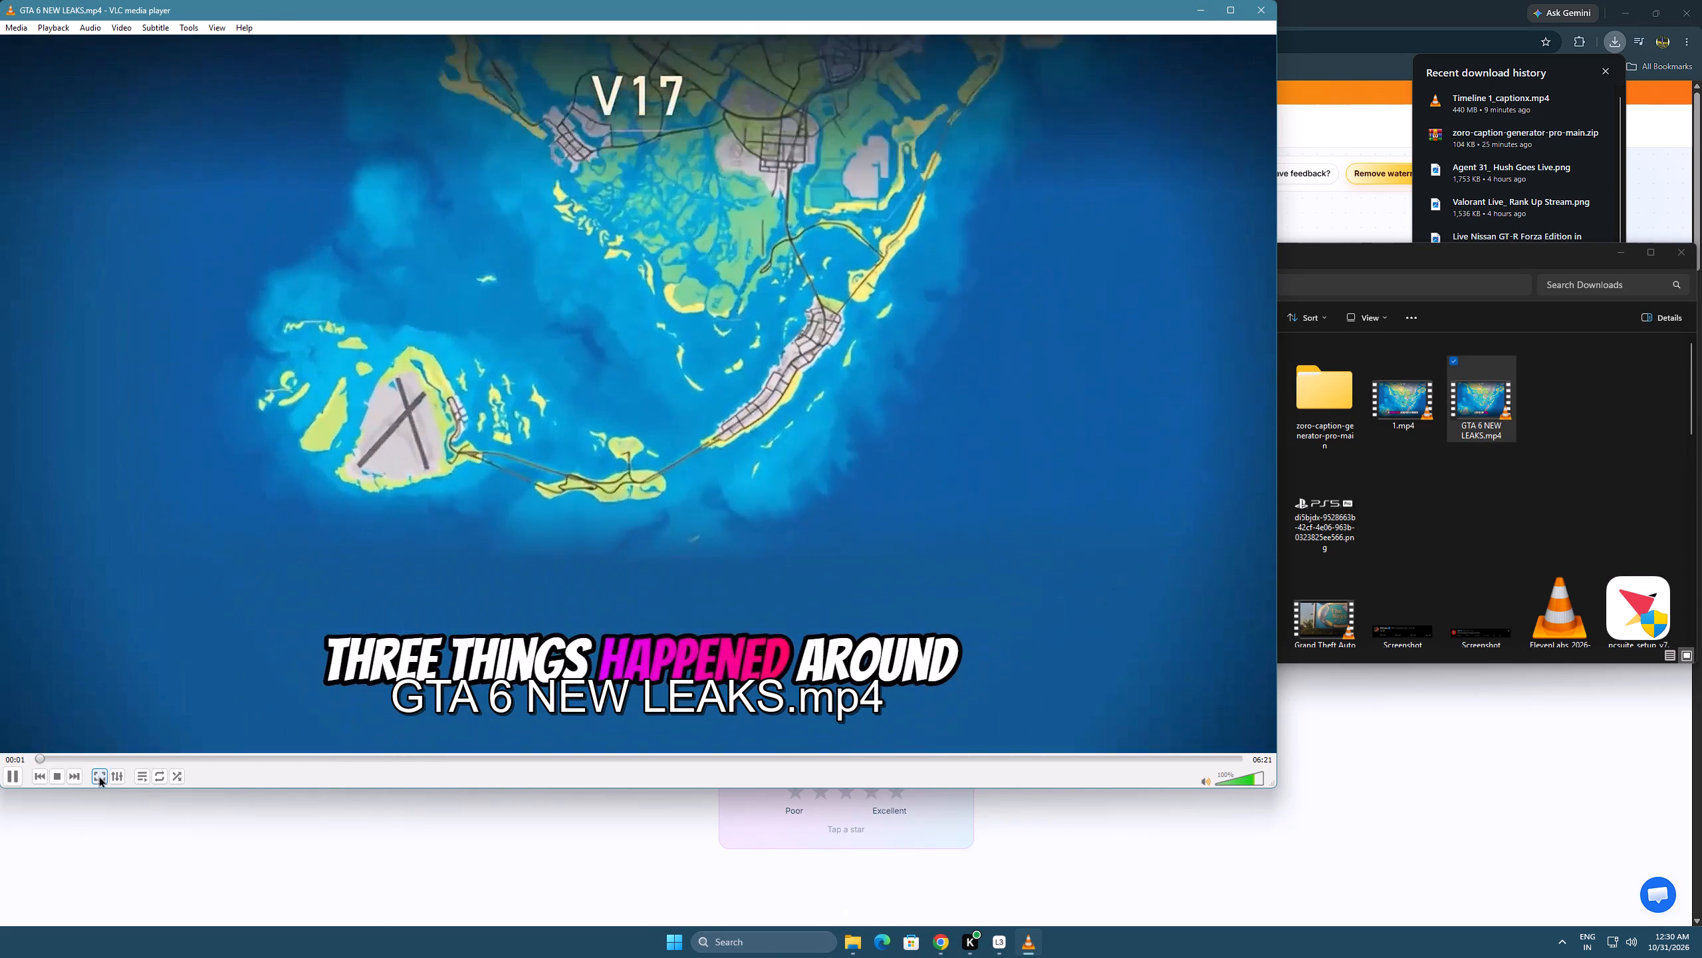
left_click_drag(1247, 778, 1261, 778)
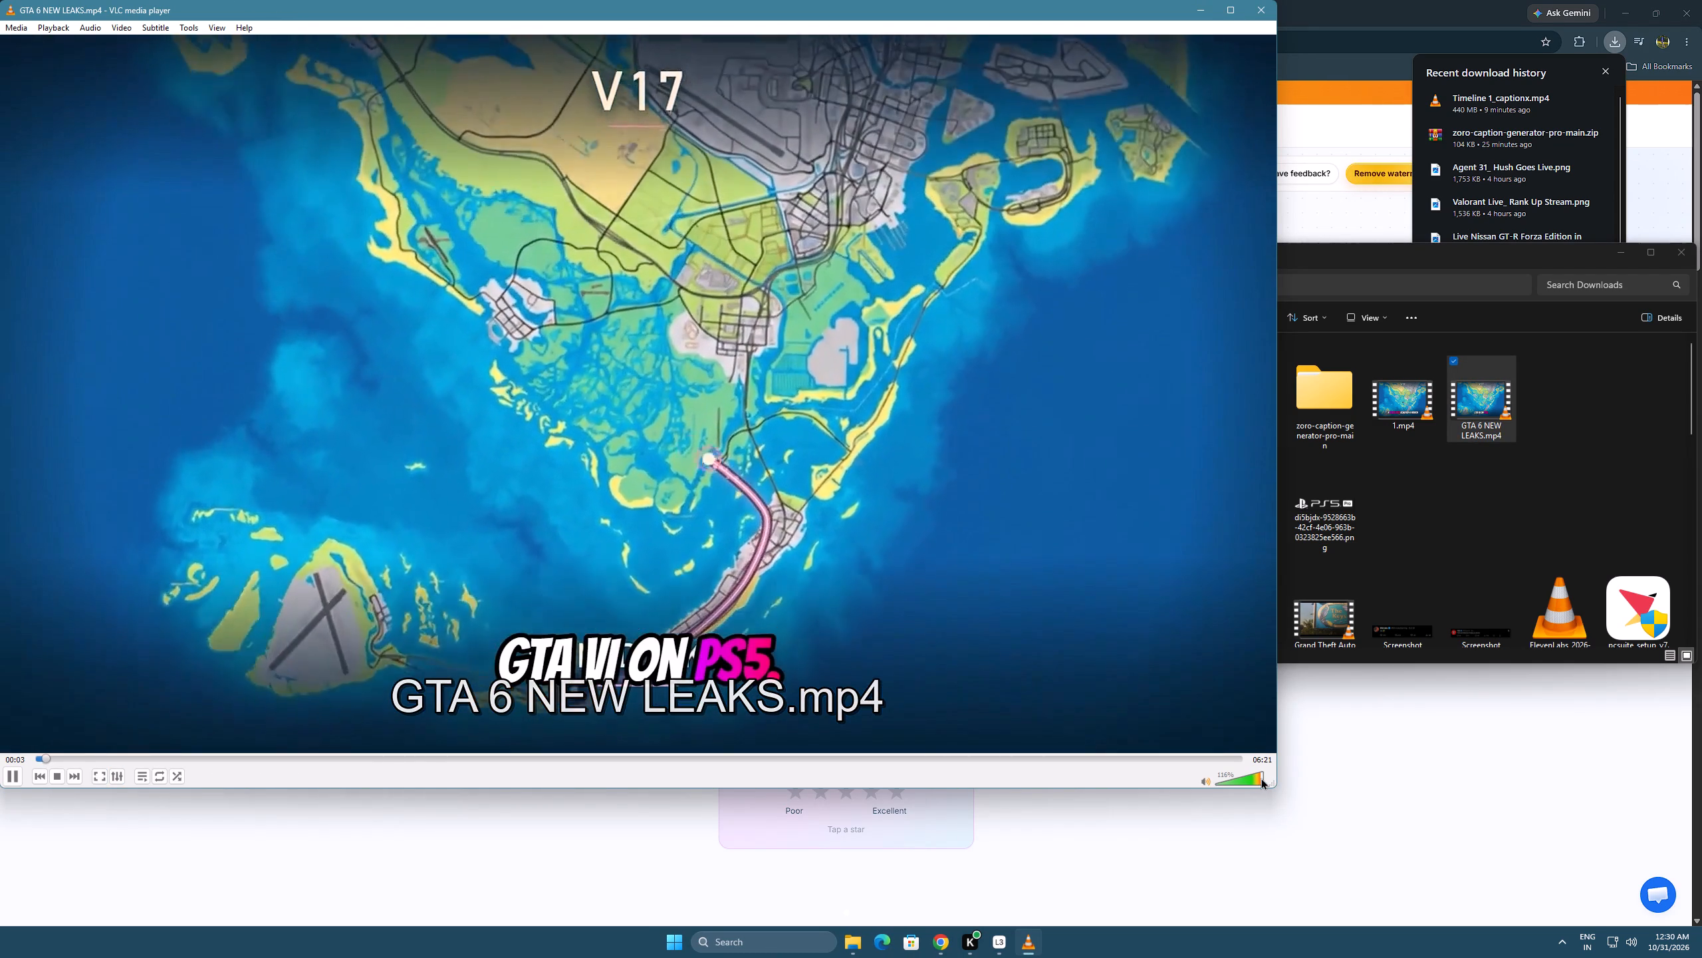
left_click_drag(1261, 778, 1266, 778)
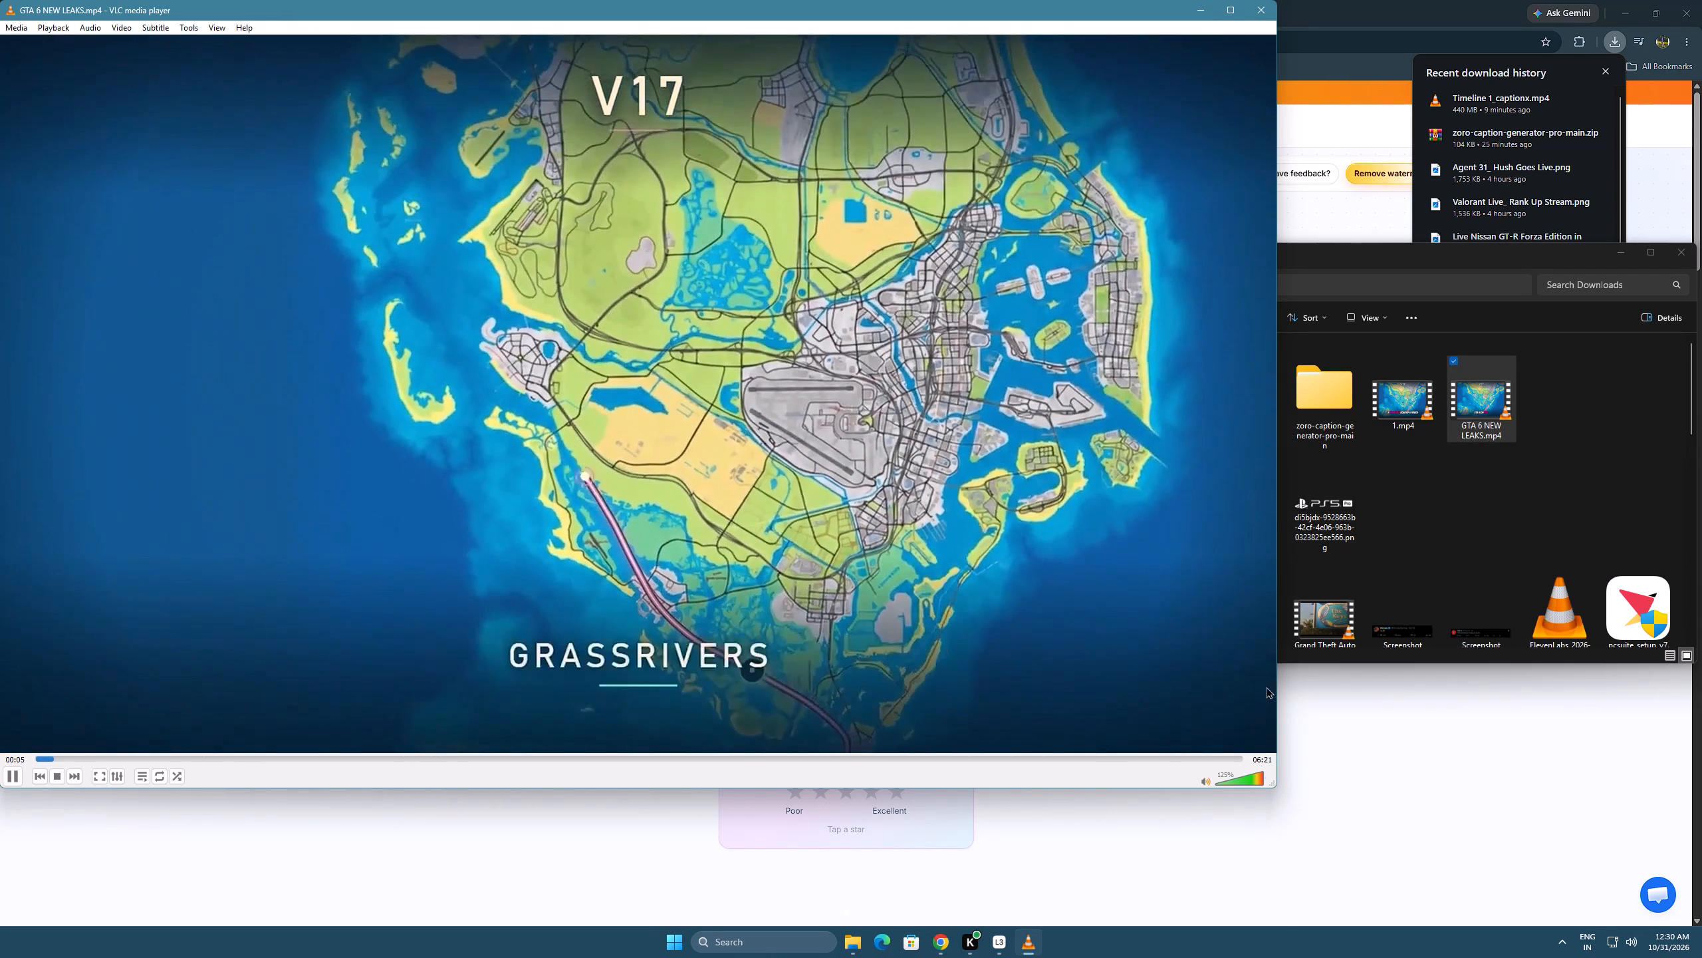
left_click(1251, 8)
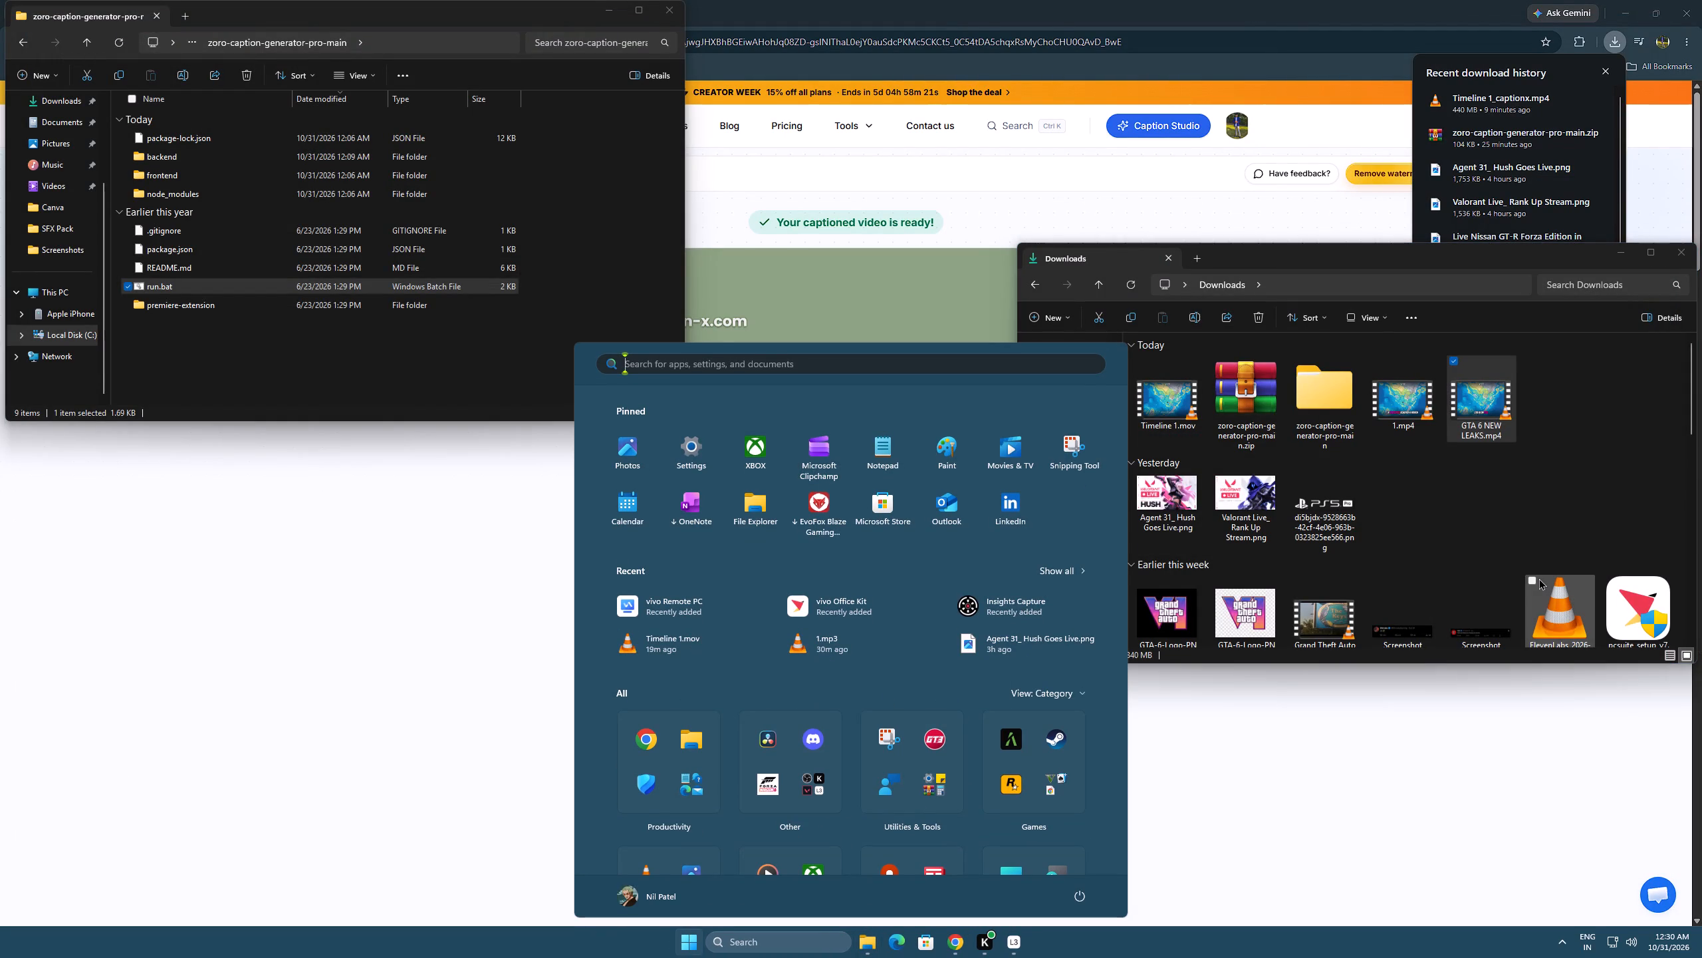
Relaunch DaVinci Resolve and open New Project 3.
type("da")
key("Return")
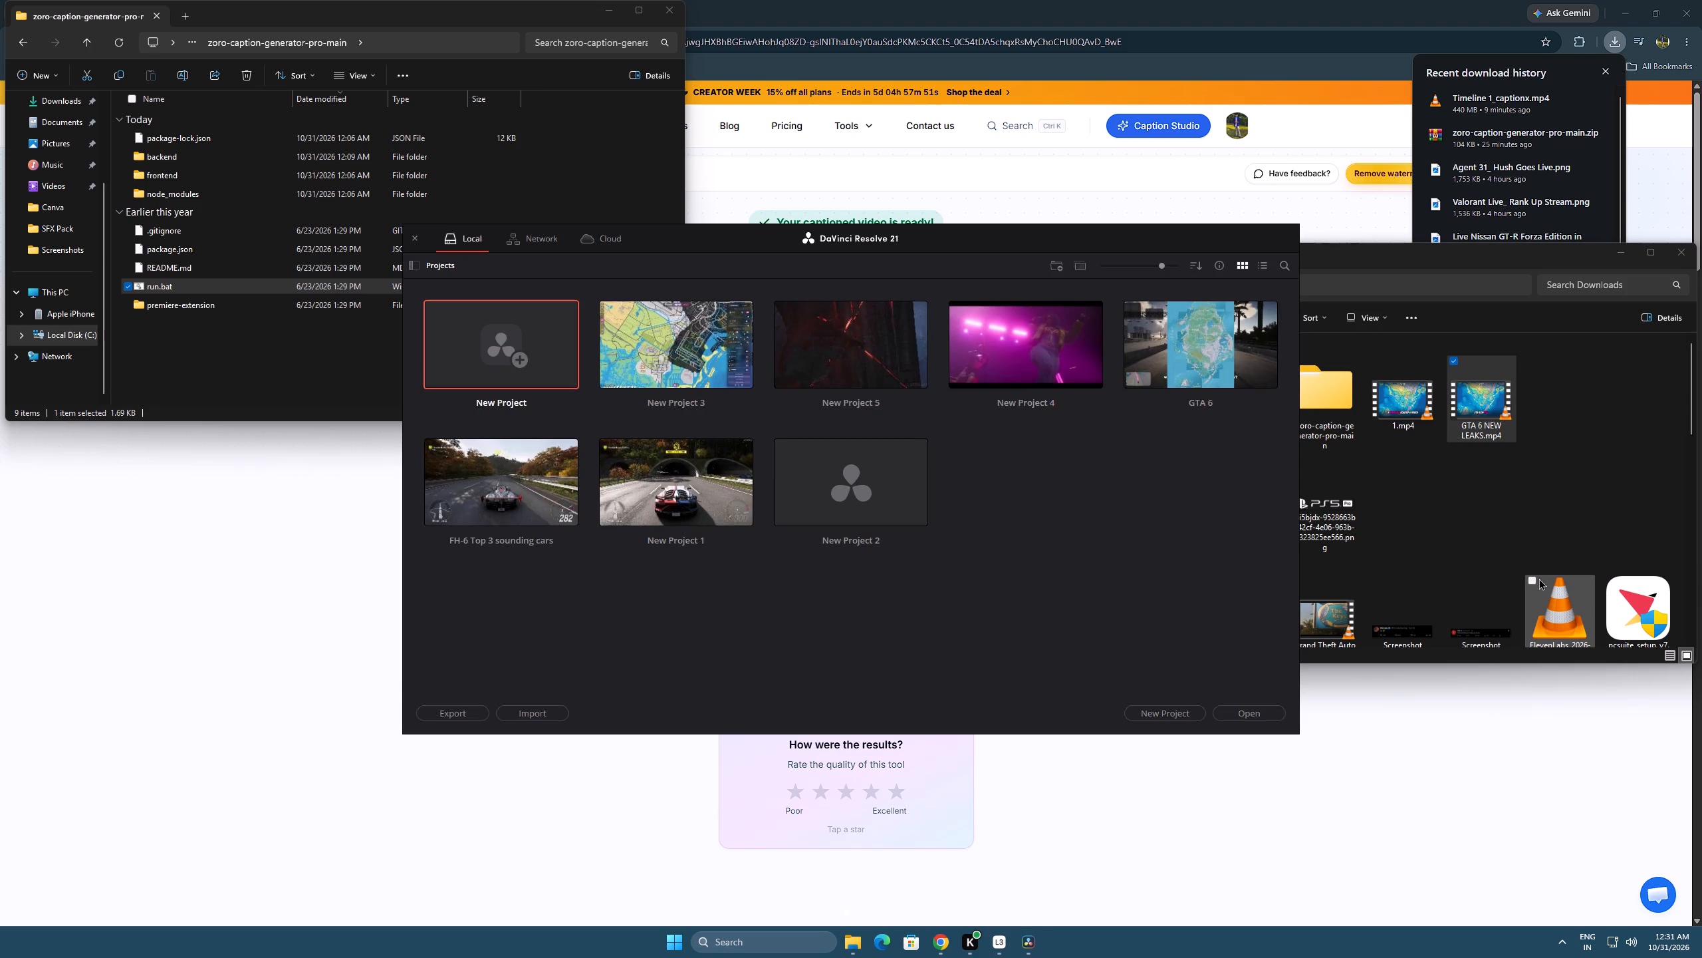
double_click(652, 367)
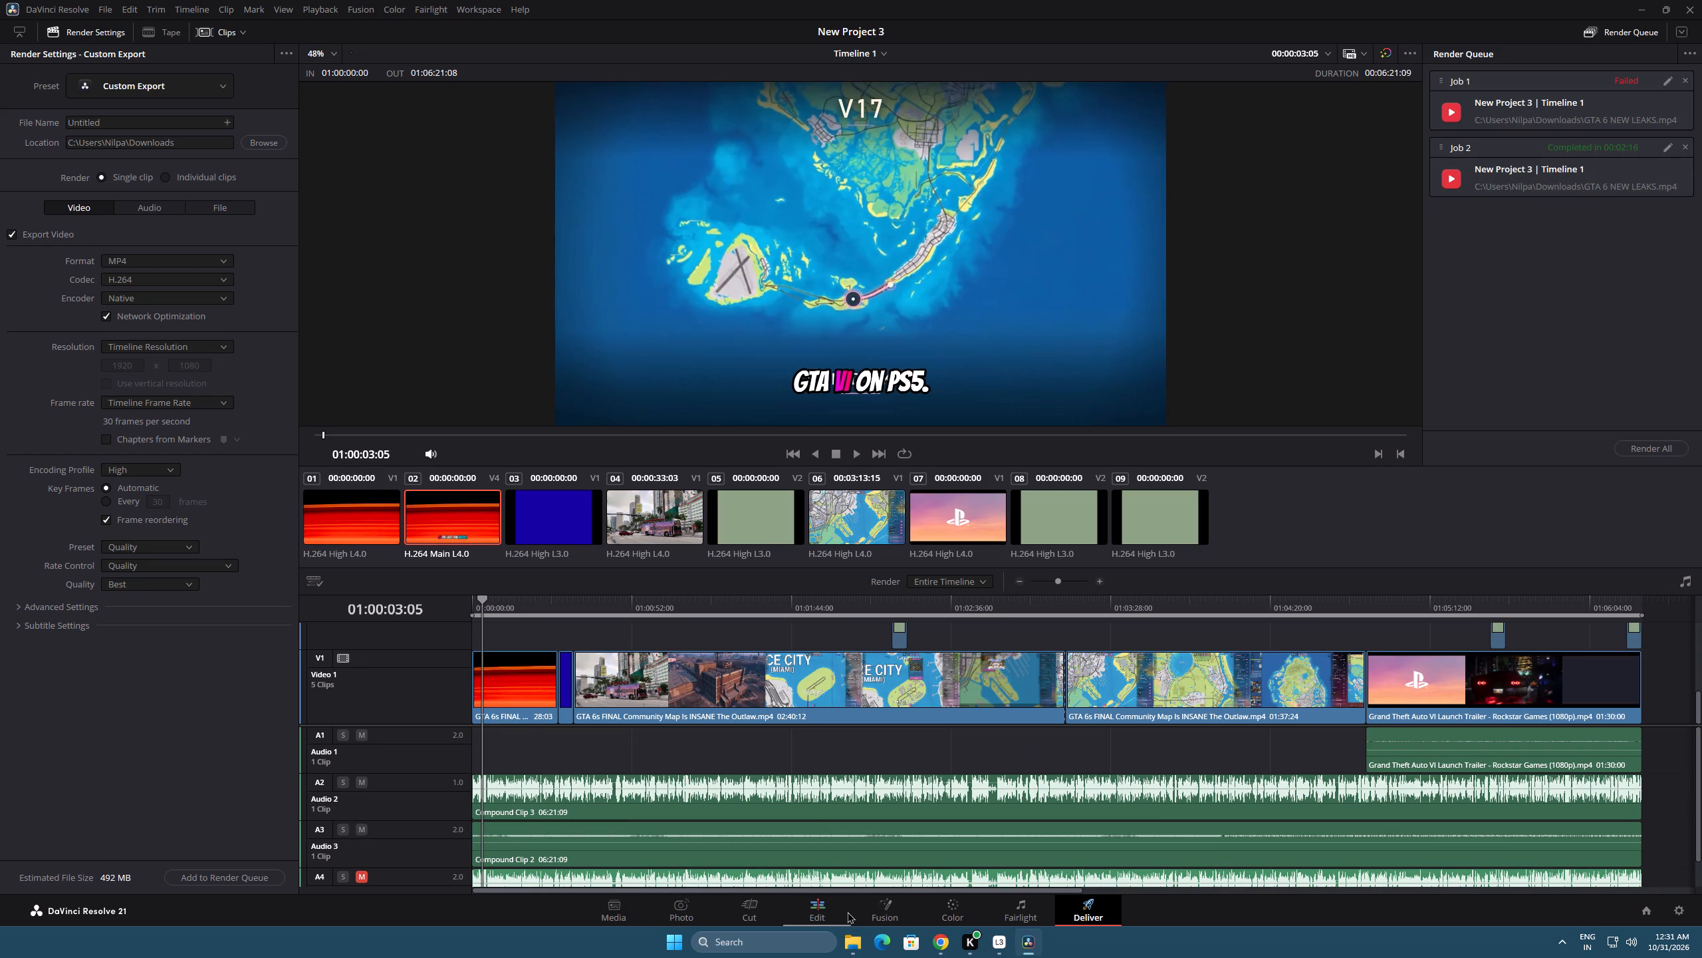
Play short stretches near the start of the timeline on the Edit and Deliver pages to check picture and captions.
left_click(820, 912)
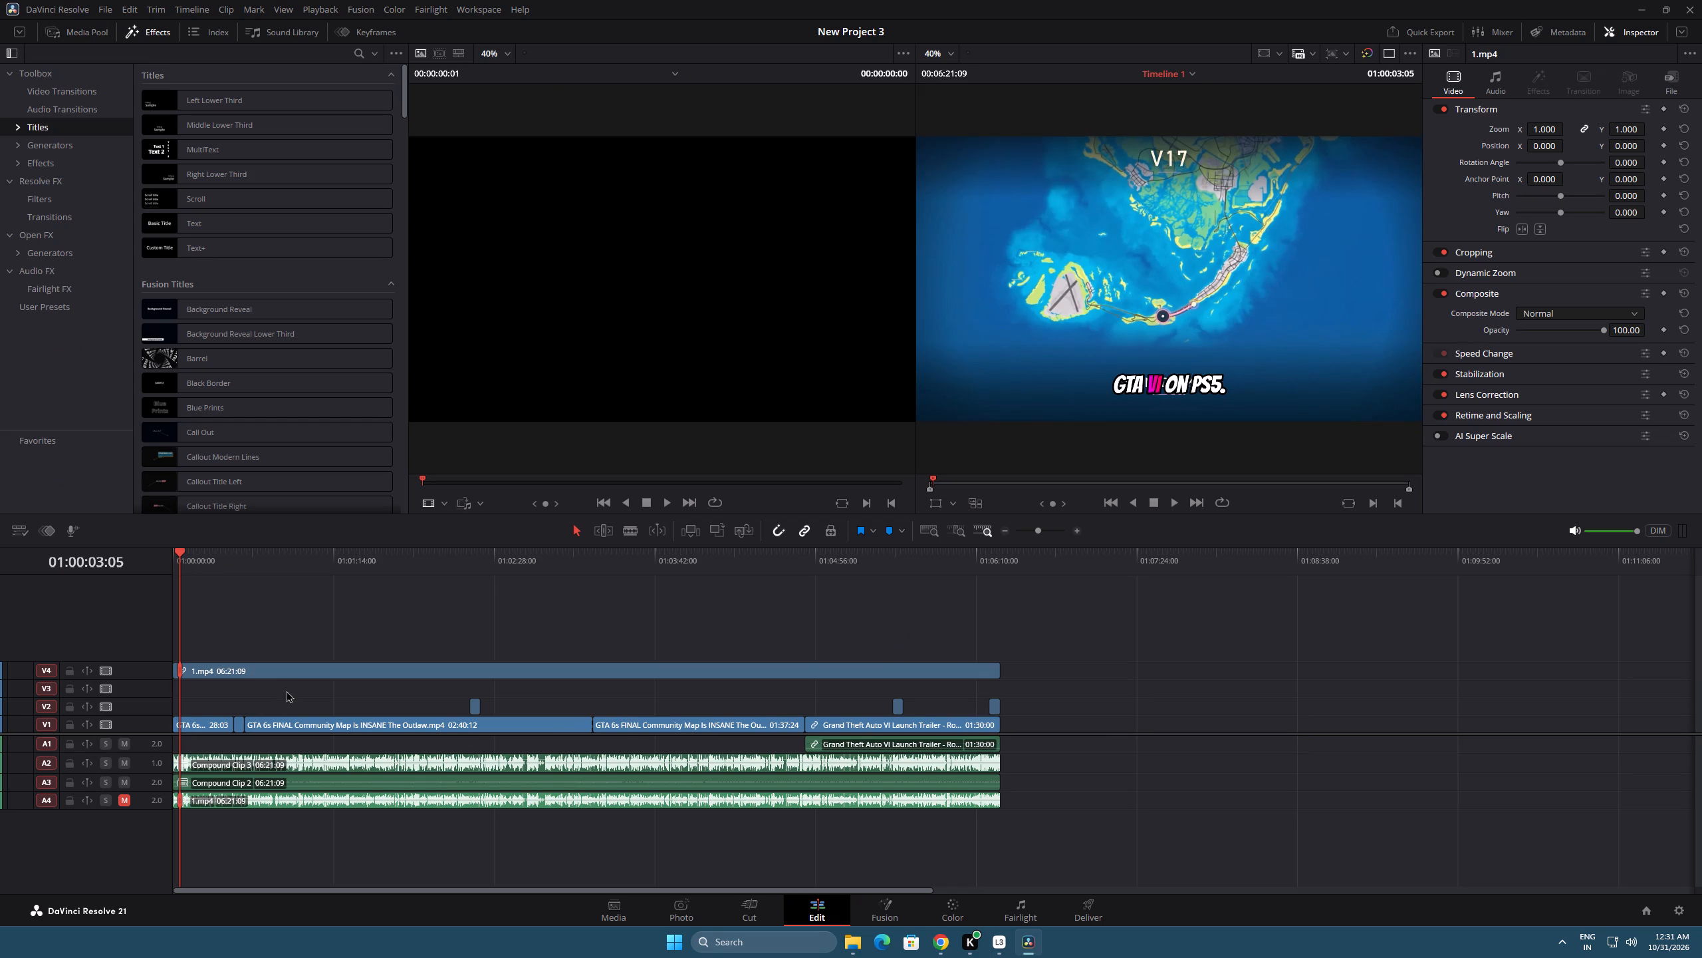
key("space")
key("space")
left_click(1085, 907)
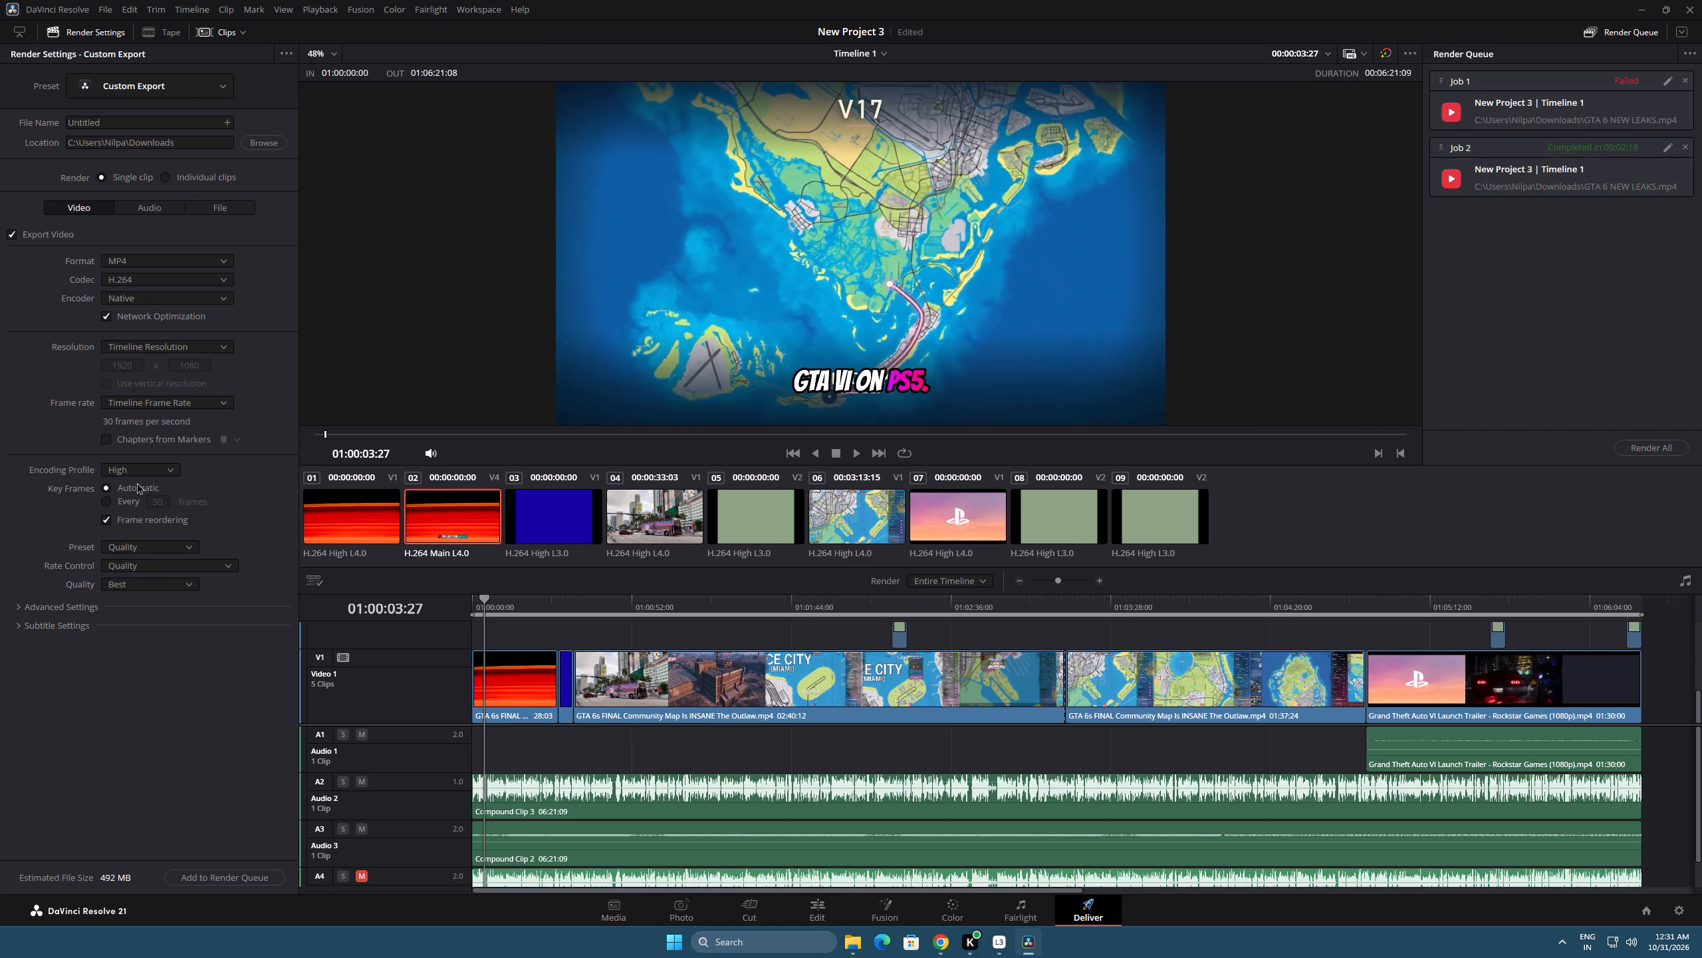
left_click(154, 584)
left_click(154, 584)
left_click(860, 452)
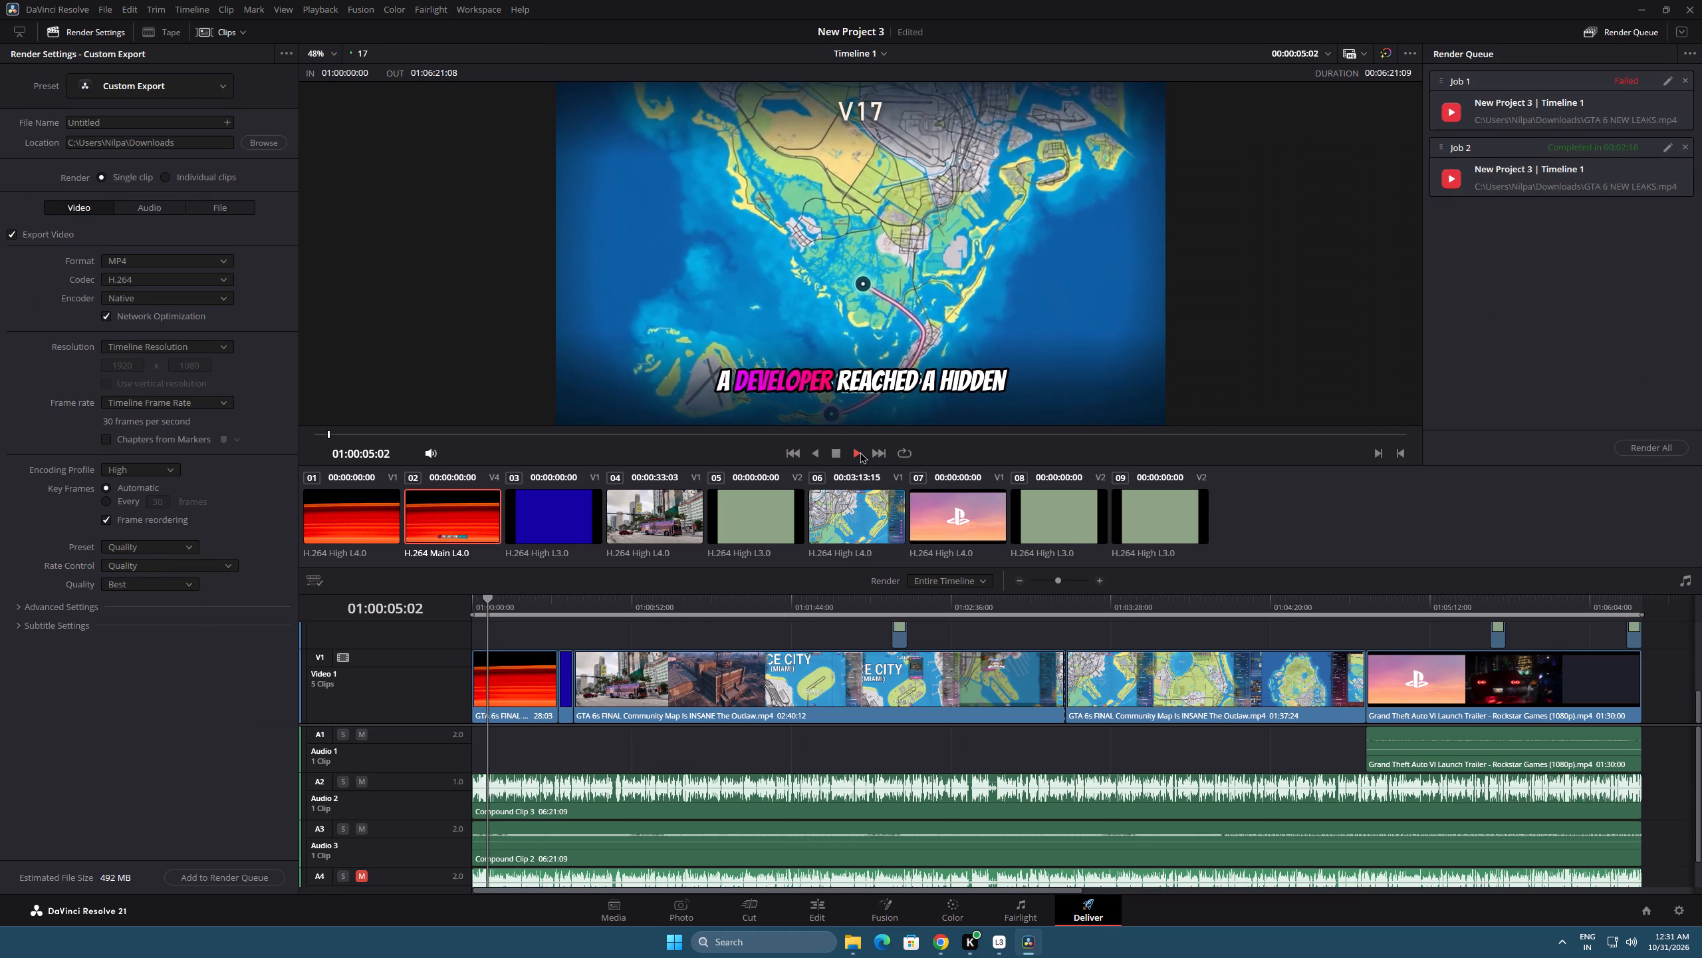
left_click(838, 454)
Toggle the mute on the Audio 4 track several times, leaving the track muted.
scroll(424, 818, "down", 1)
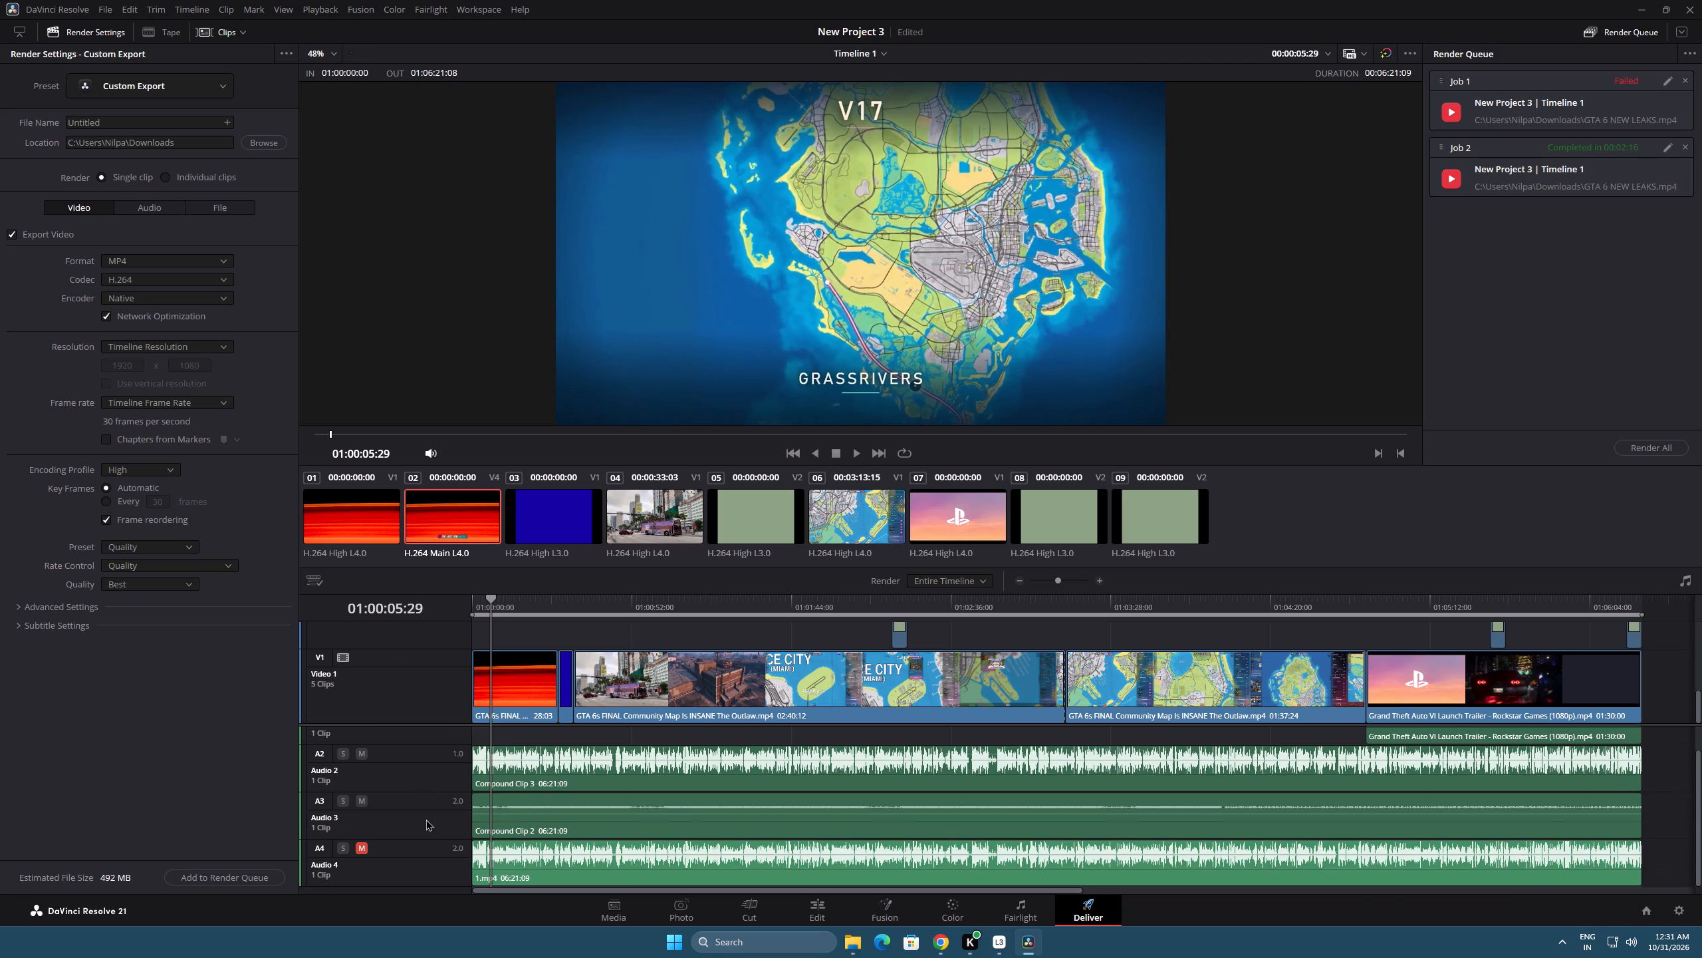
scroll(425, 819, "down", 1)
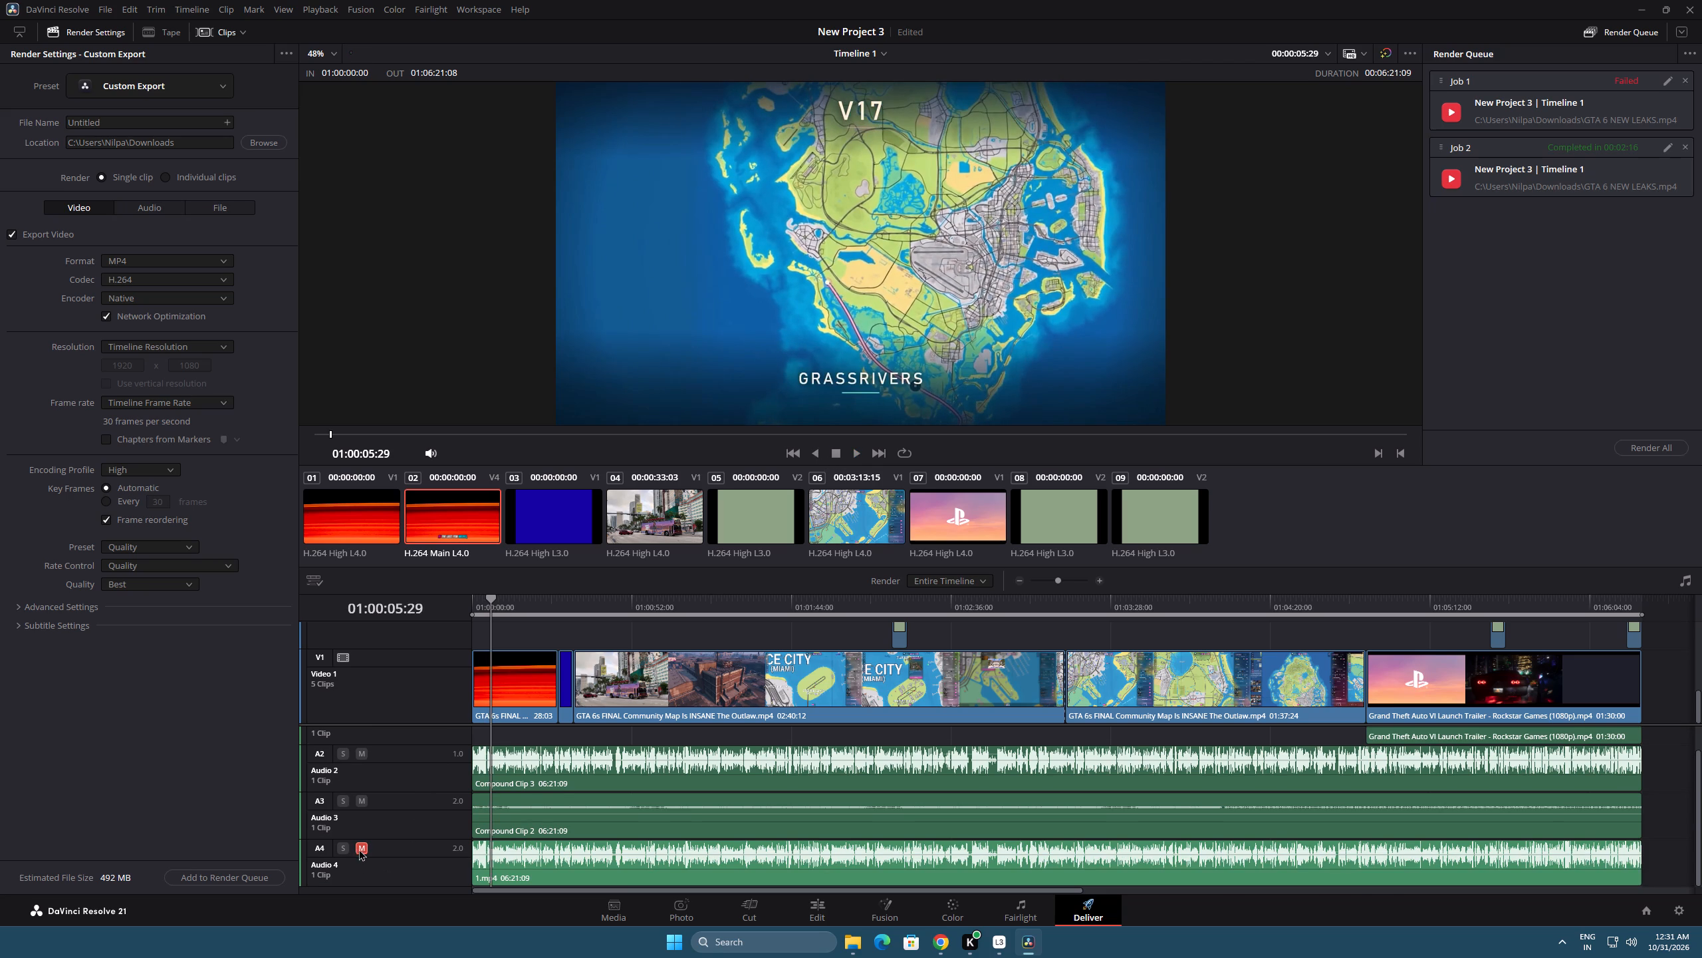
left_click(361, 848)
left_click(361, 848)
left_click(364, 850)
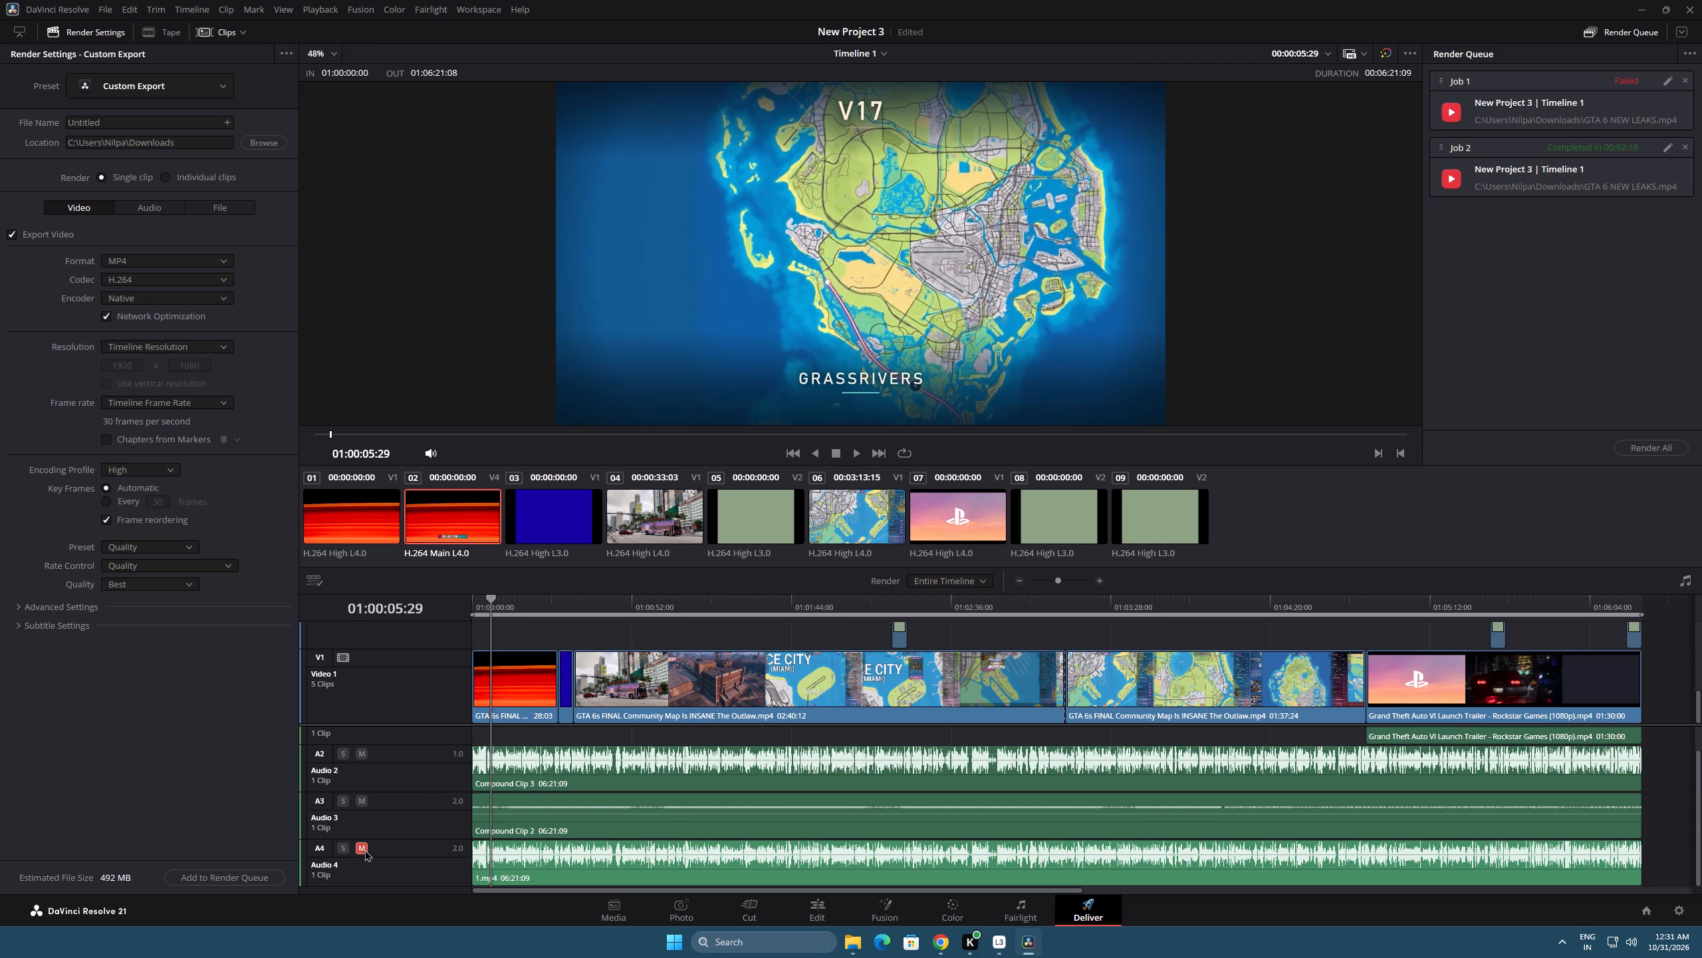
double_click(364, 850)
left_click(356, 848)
Shrink the Video 1 to Video 4 tracks to their minimum height so all four fit in the Deliver timeline.
scroll(787, 864, "up", 6)
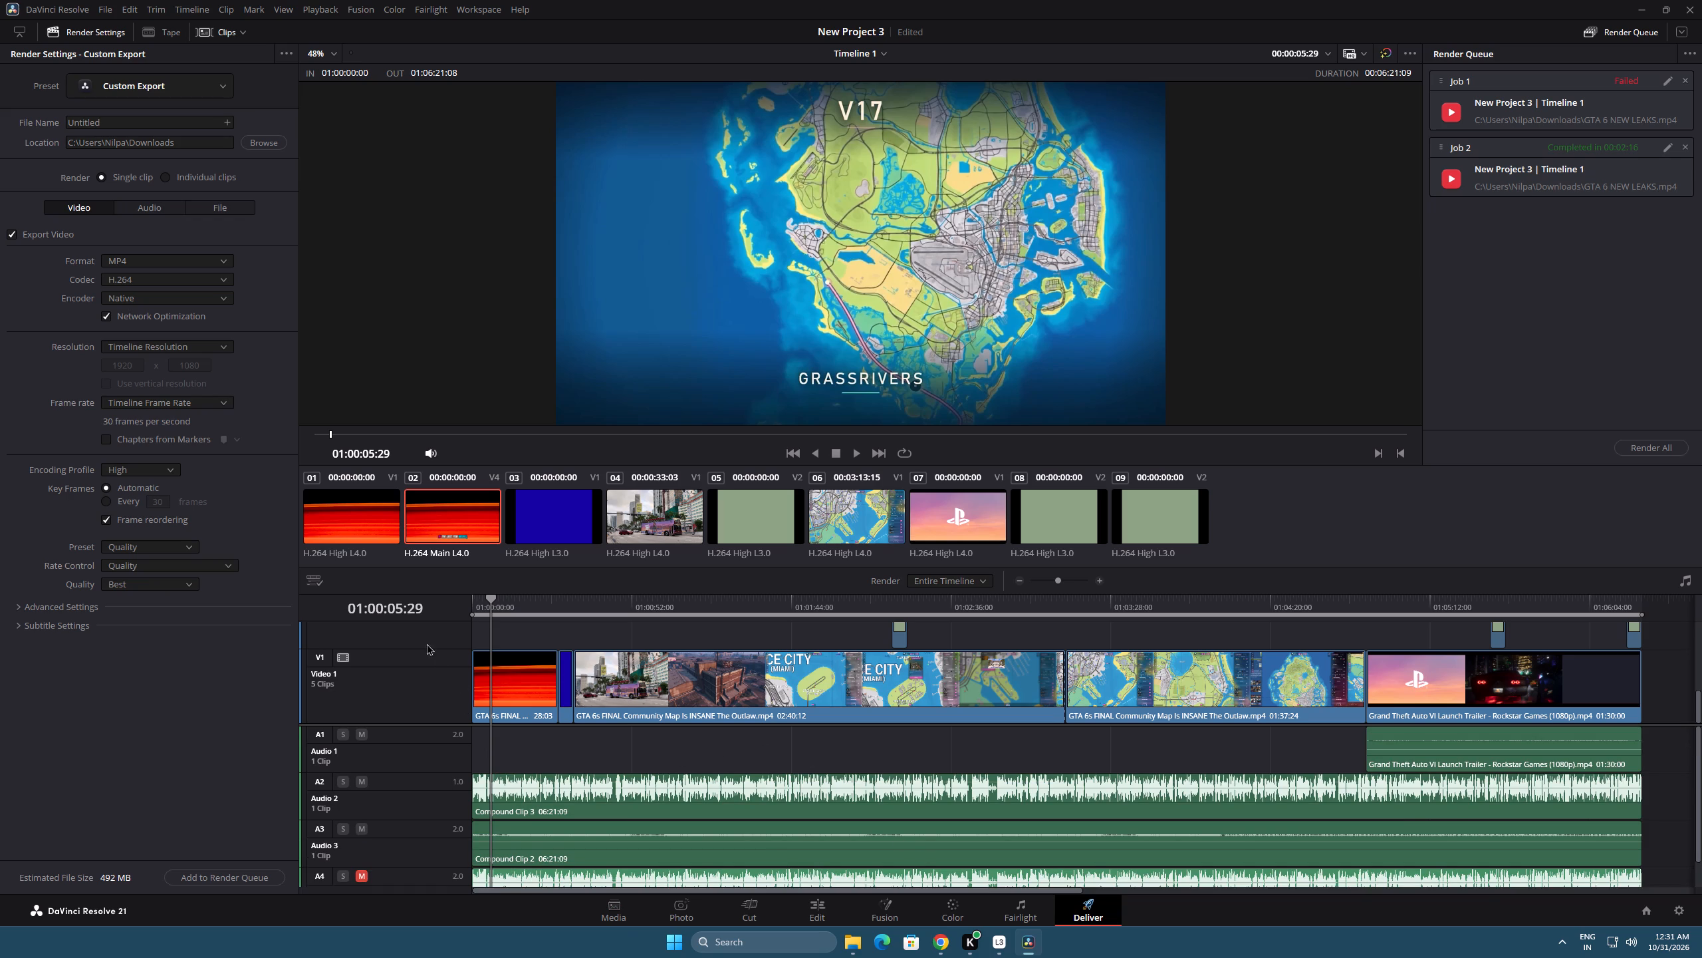
left_click_drag(422, 651, 435, 748)
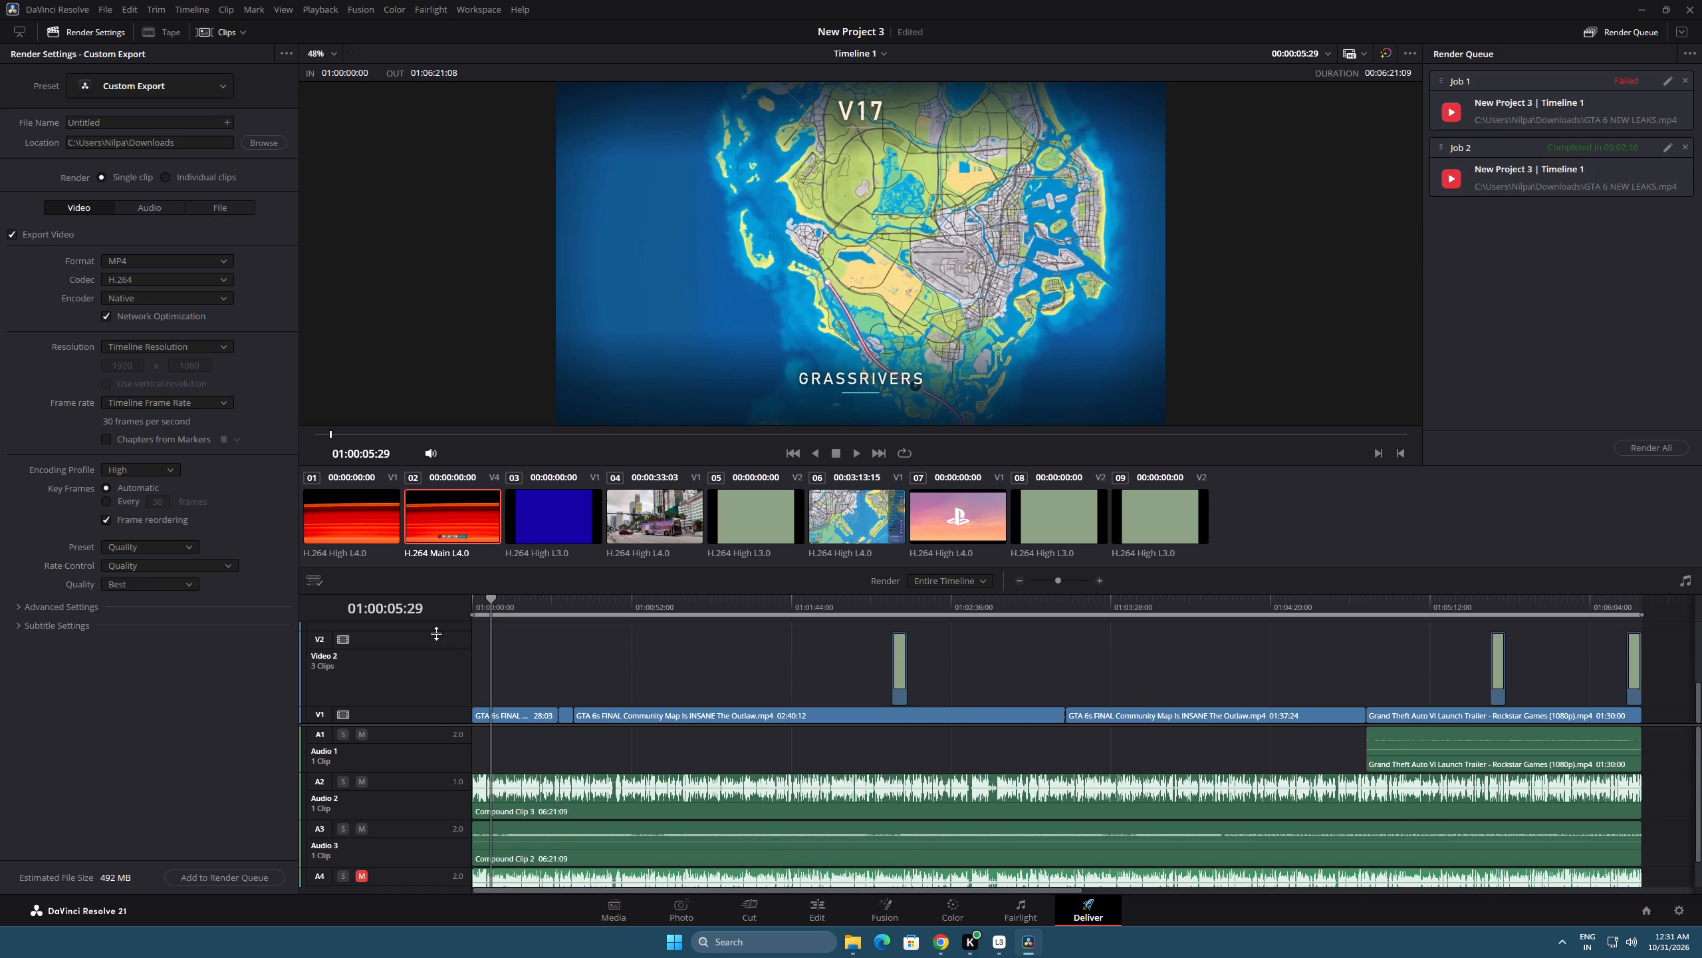
left_click_drag(436, 632, 447, 752)
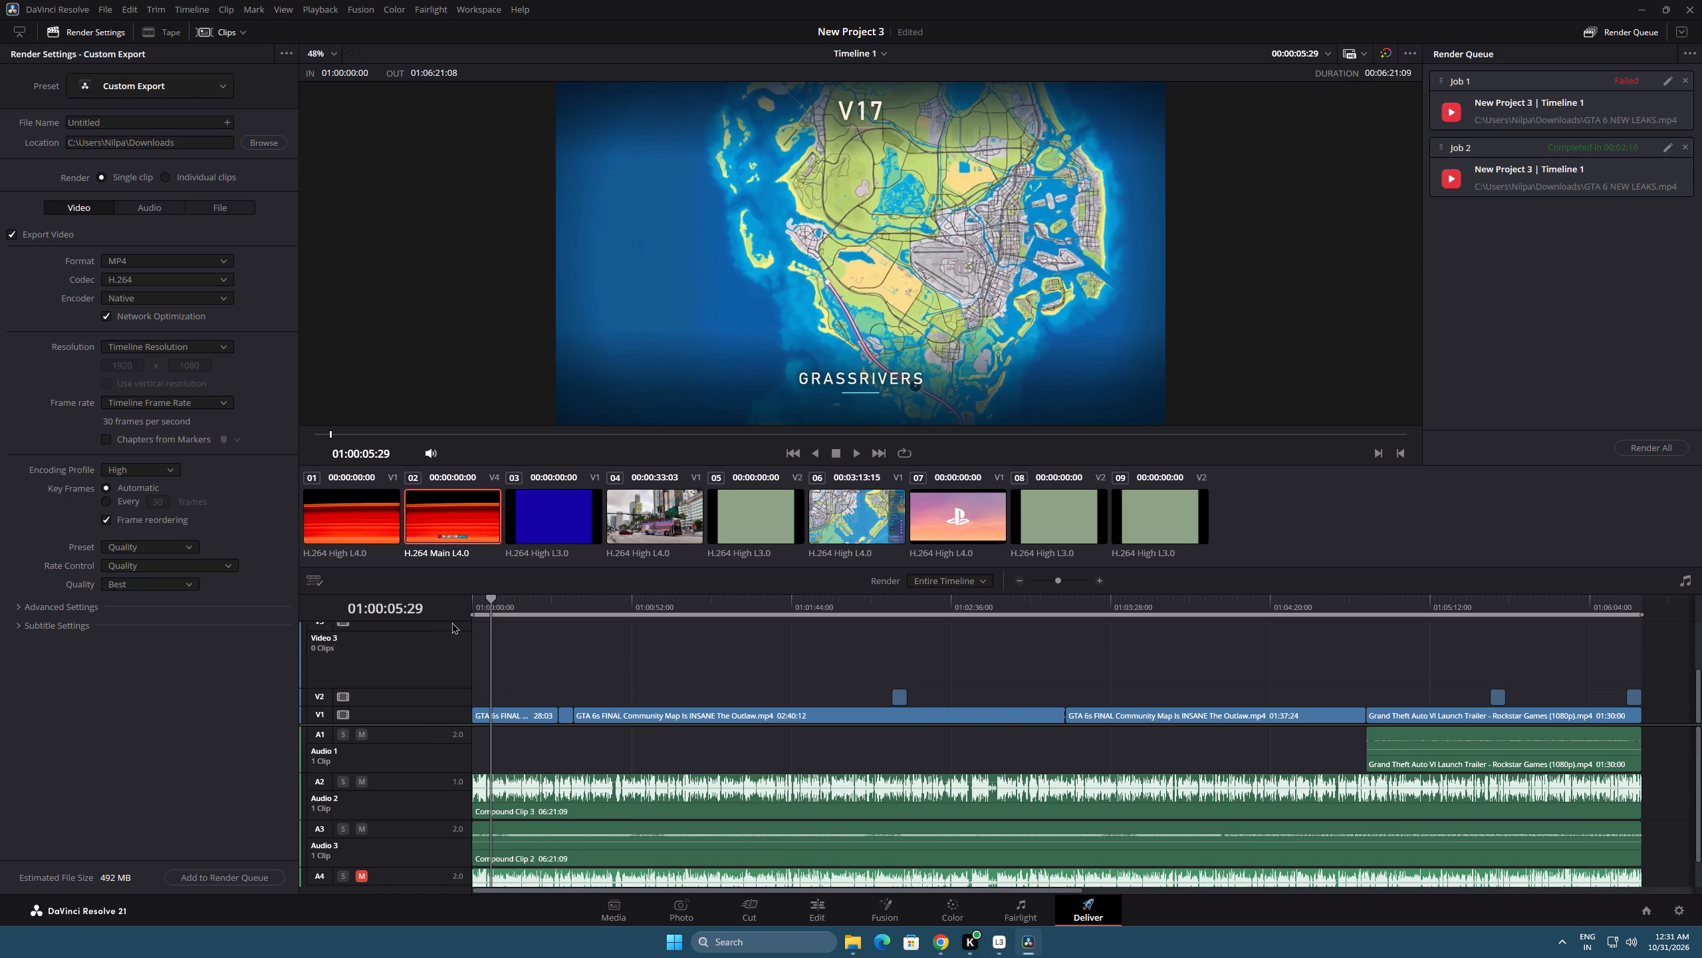
left_click(449, 635)
scroll(480, 661, "up", 6)
left_click_drag(449, 626, 453, 709)
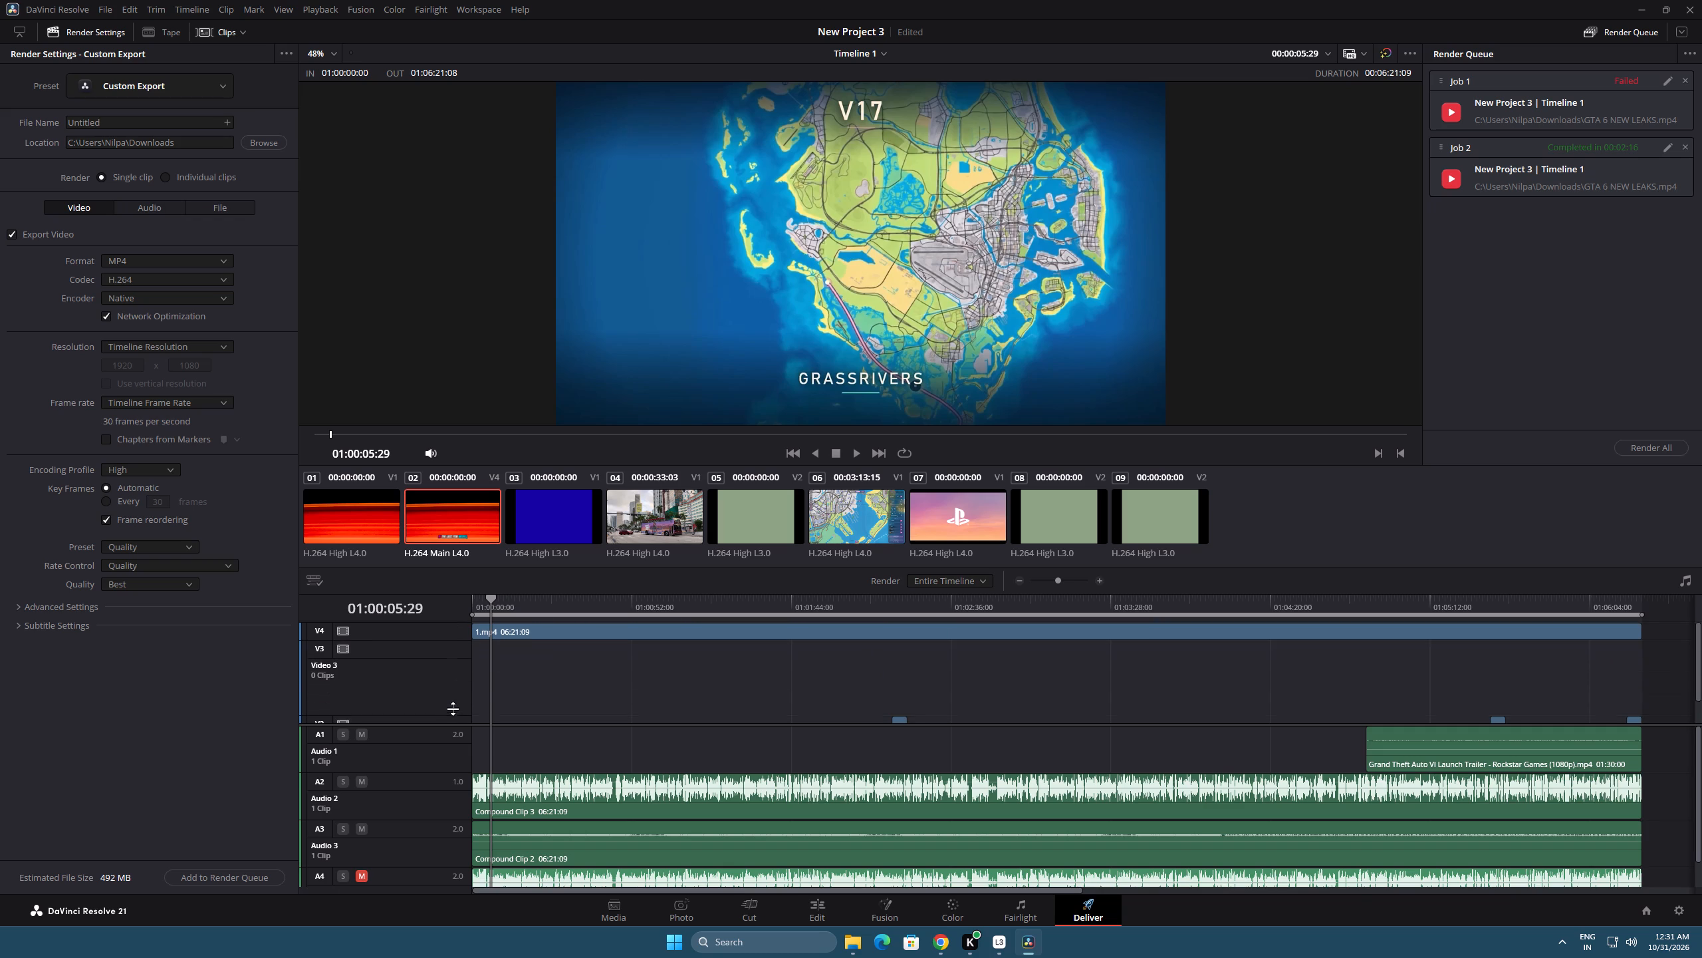
left_click_drag(453, 709, 453, 710)
scroll(451, 650, "down", 3)
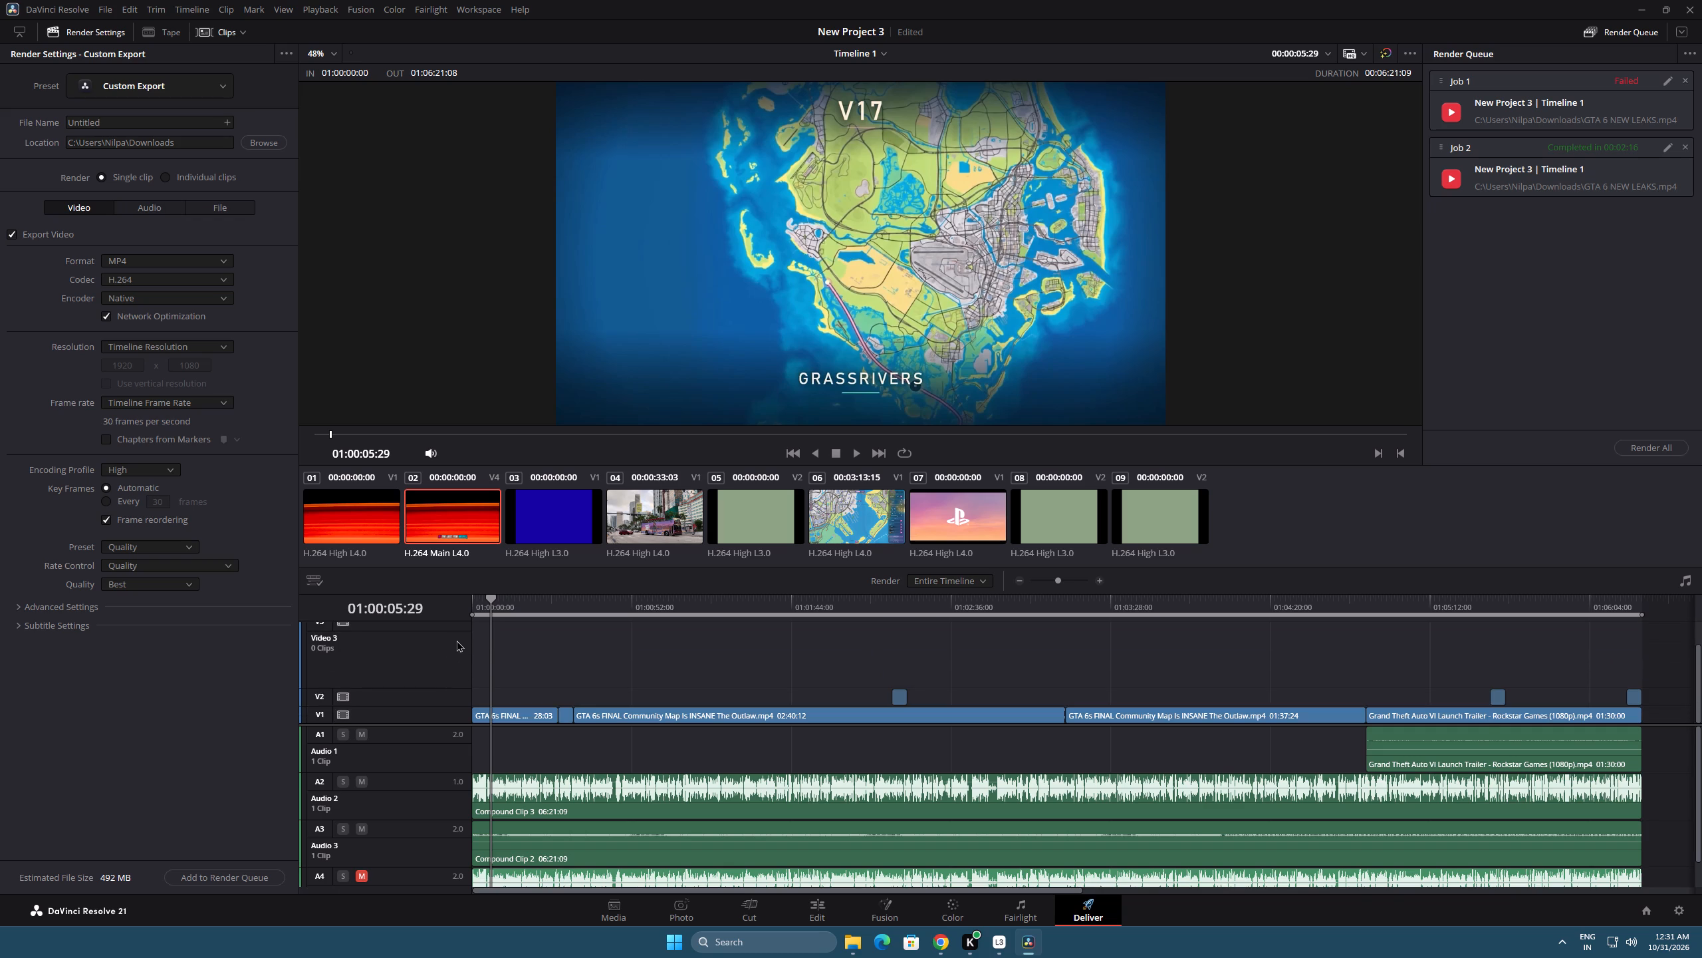
scroll(457, 637, "up", 1)
left_click_drag(451, 645, 451, 730)
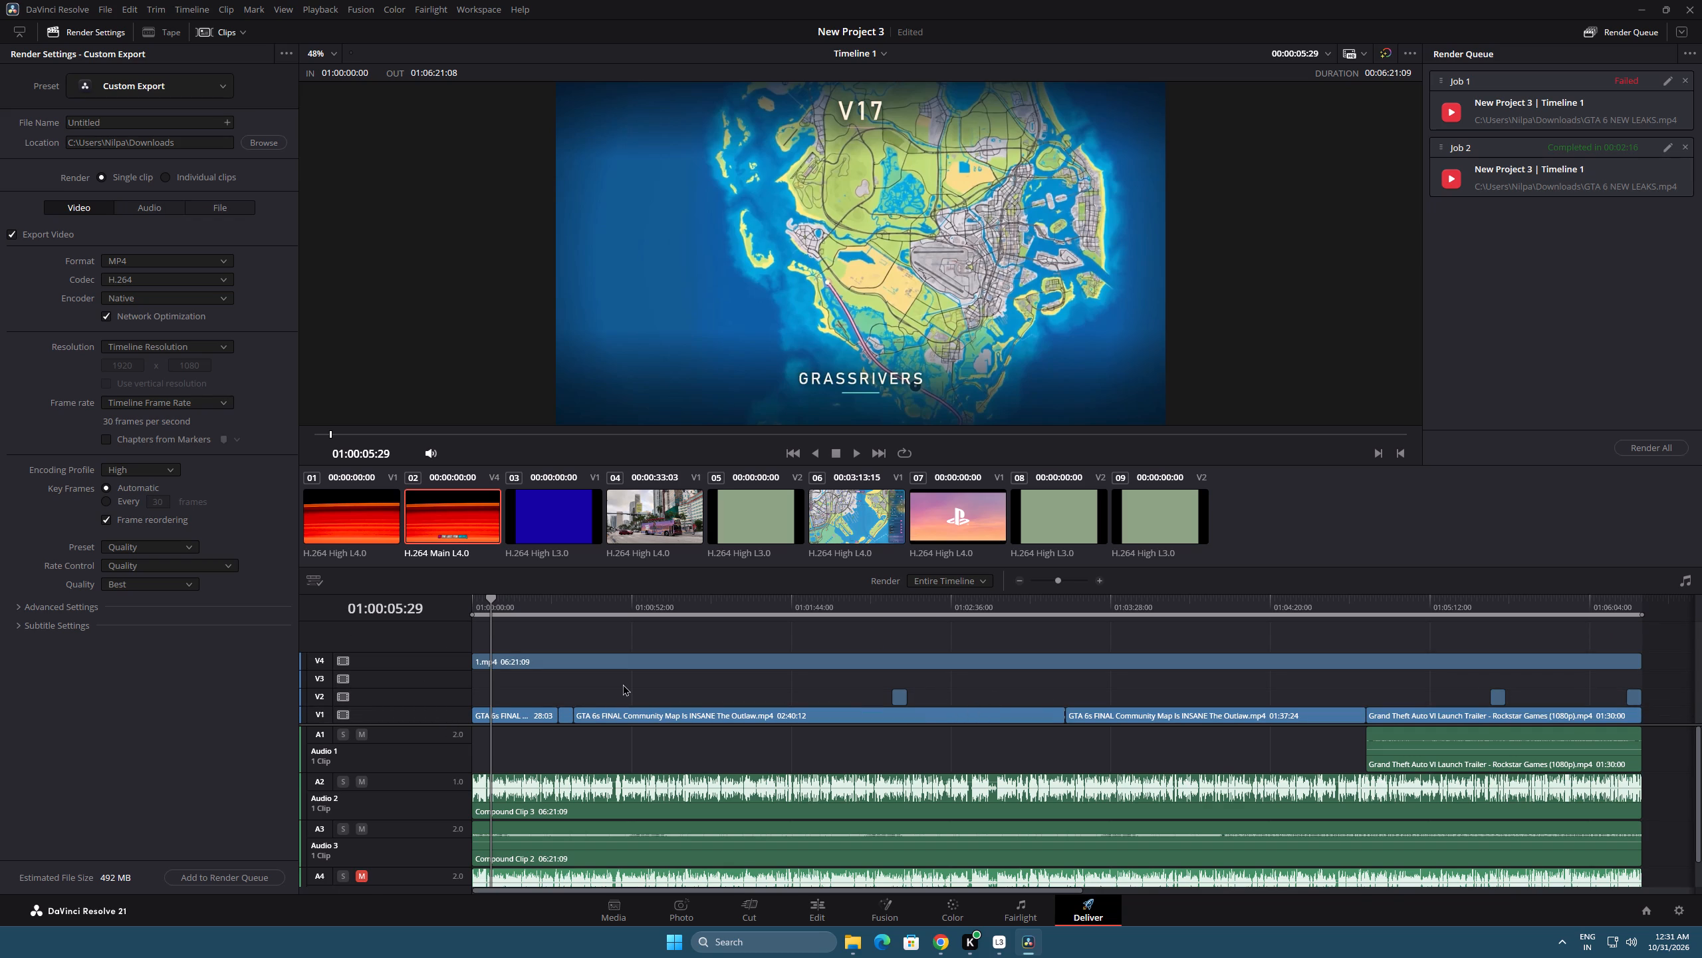
Play about one second of the timeline on the Deliver page to check the captions.
key("space")
key("space")
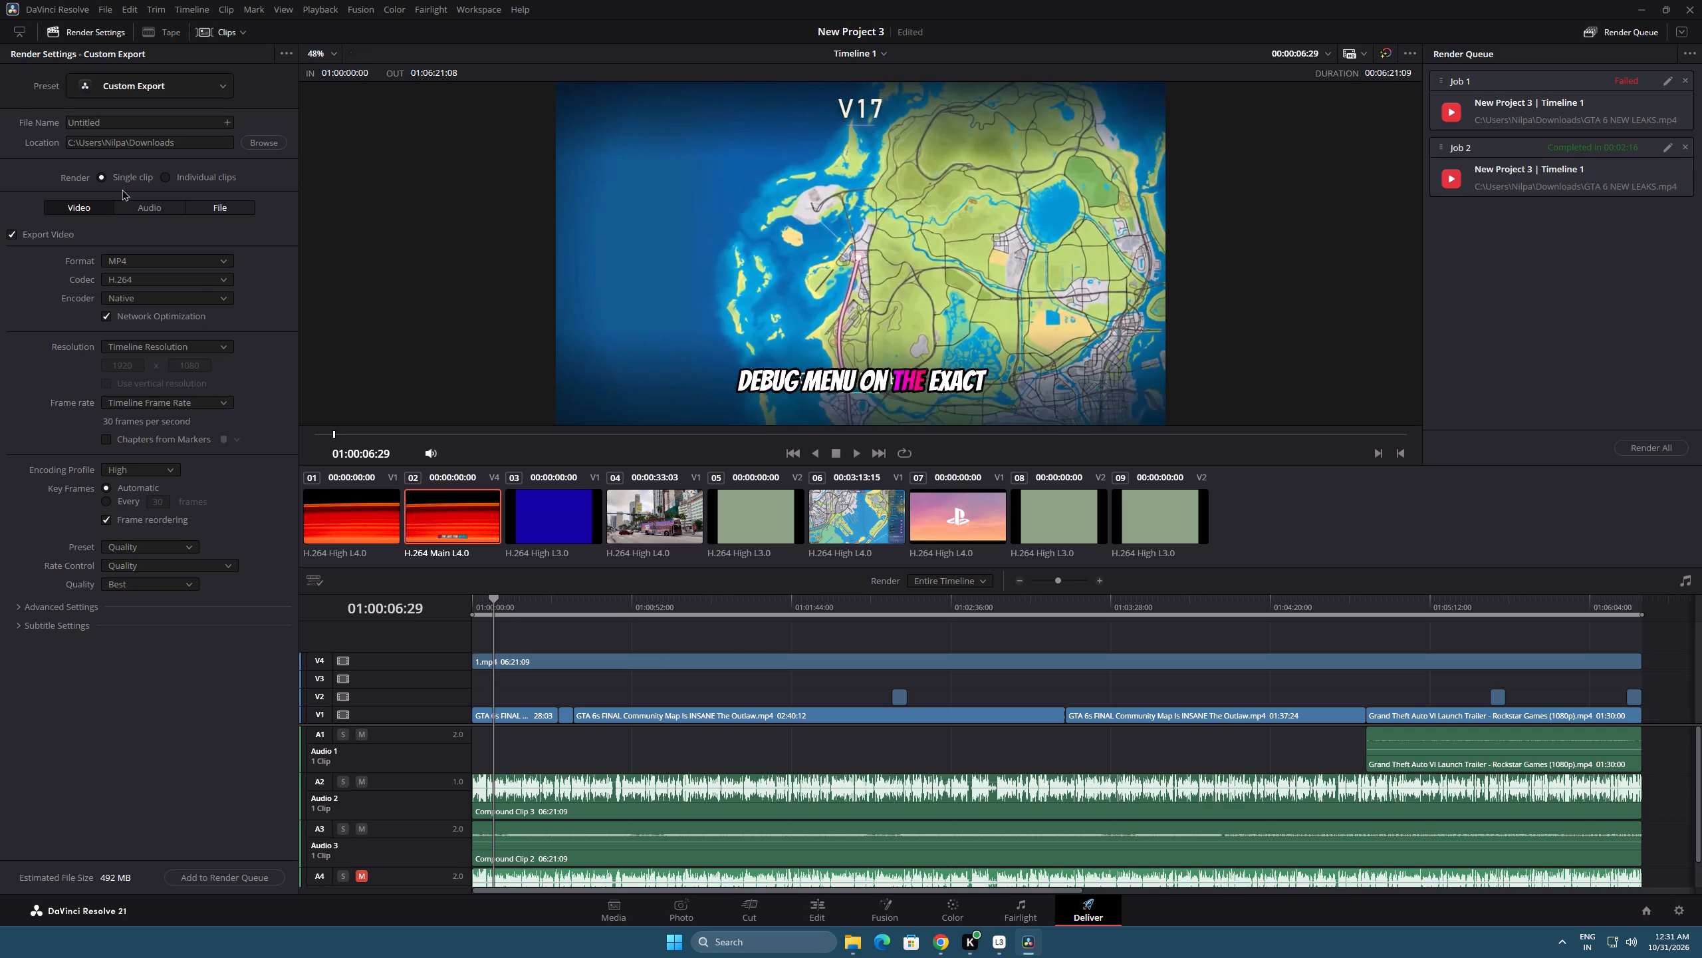
Choose the H.265 Master render preset, set its video encoding Preset to Quality, and expand the advanced video settings.
left_click(155, 206)
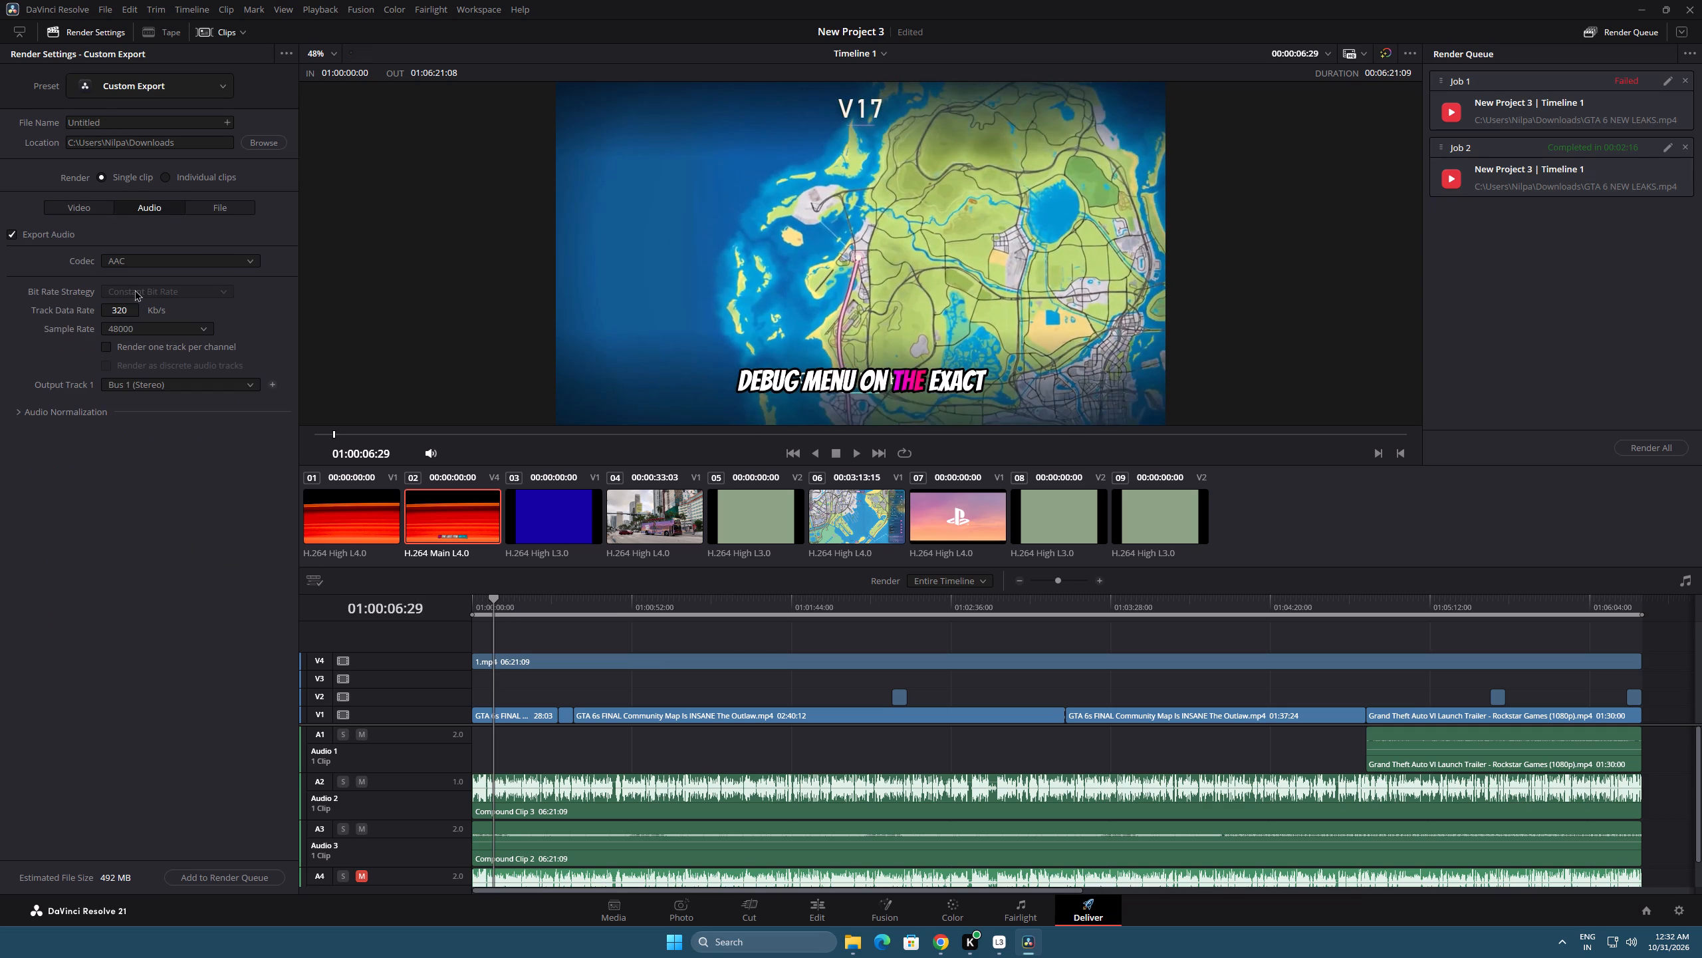
left_click(142, 95)
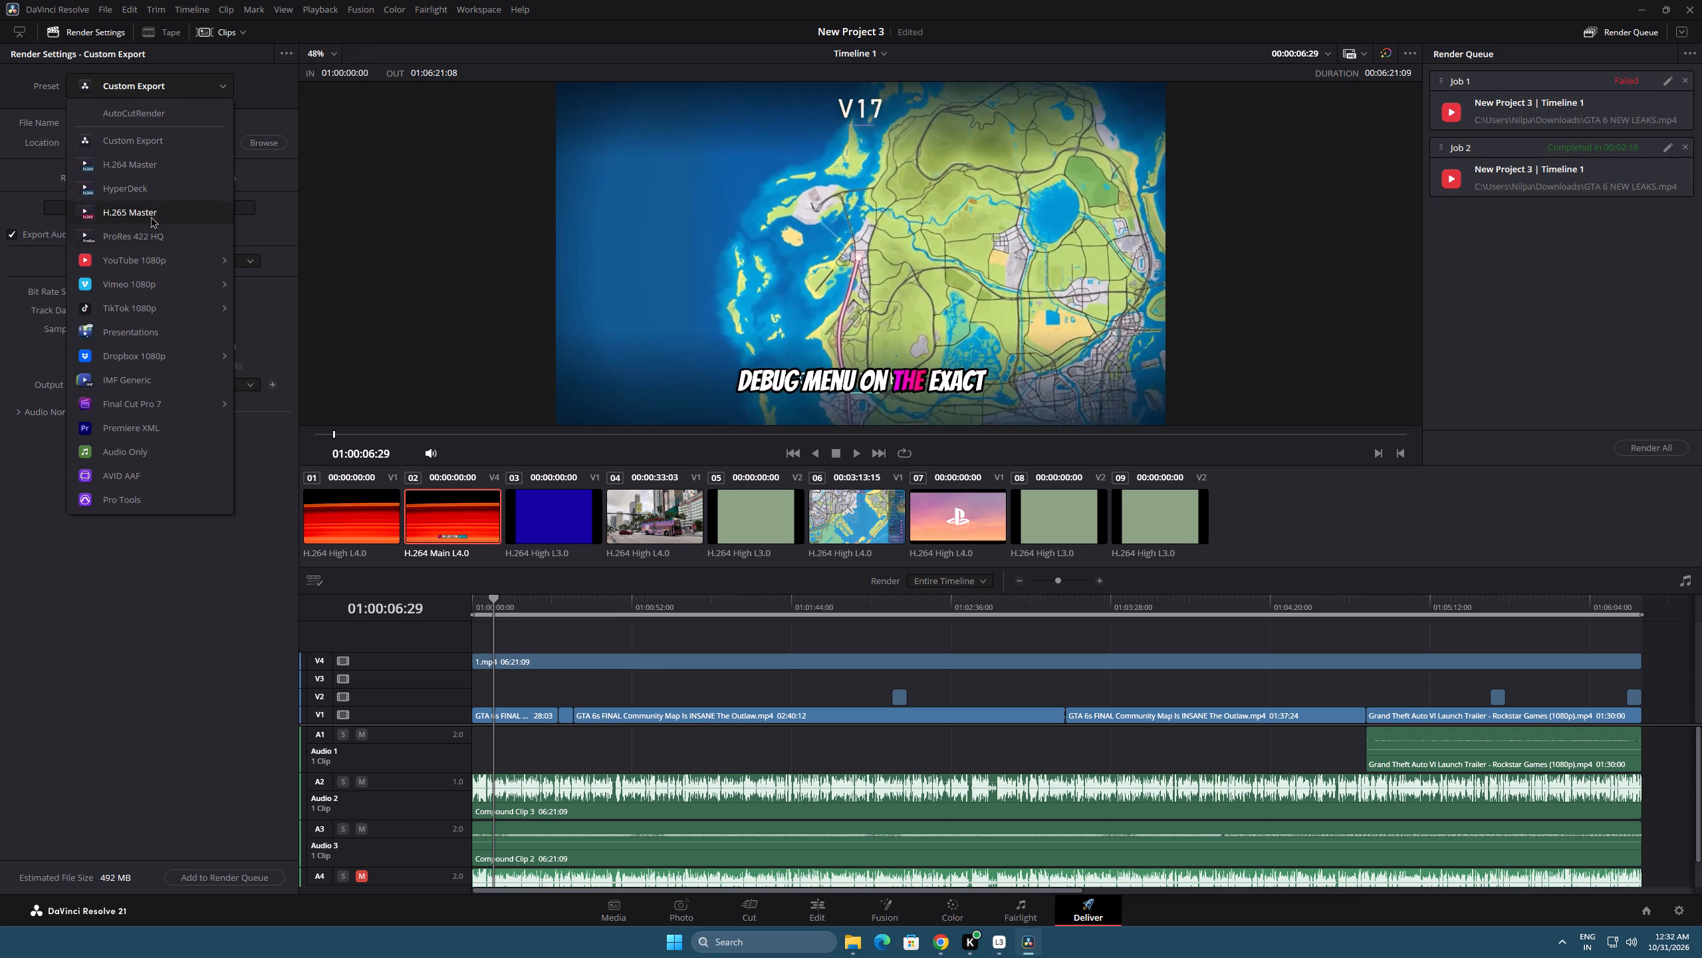
left_click(164, 211)
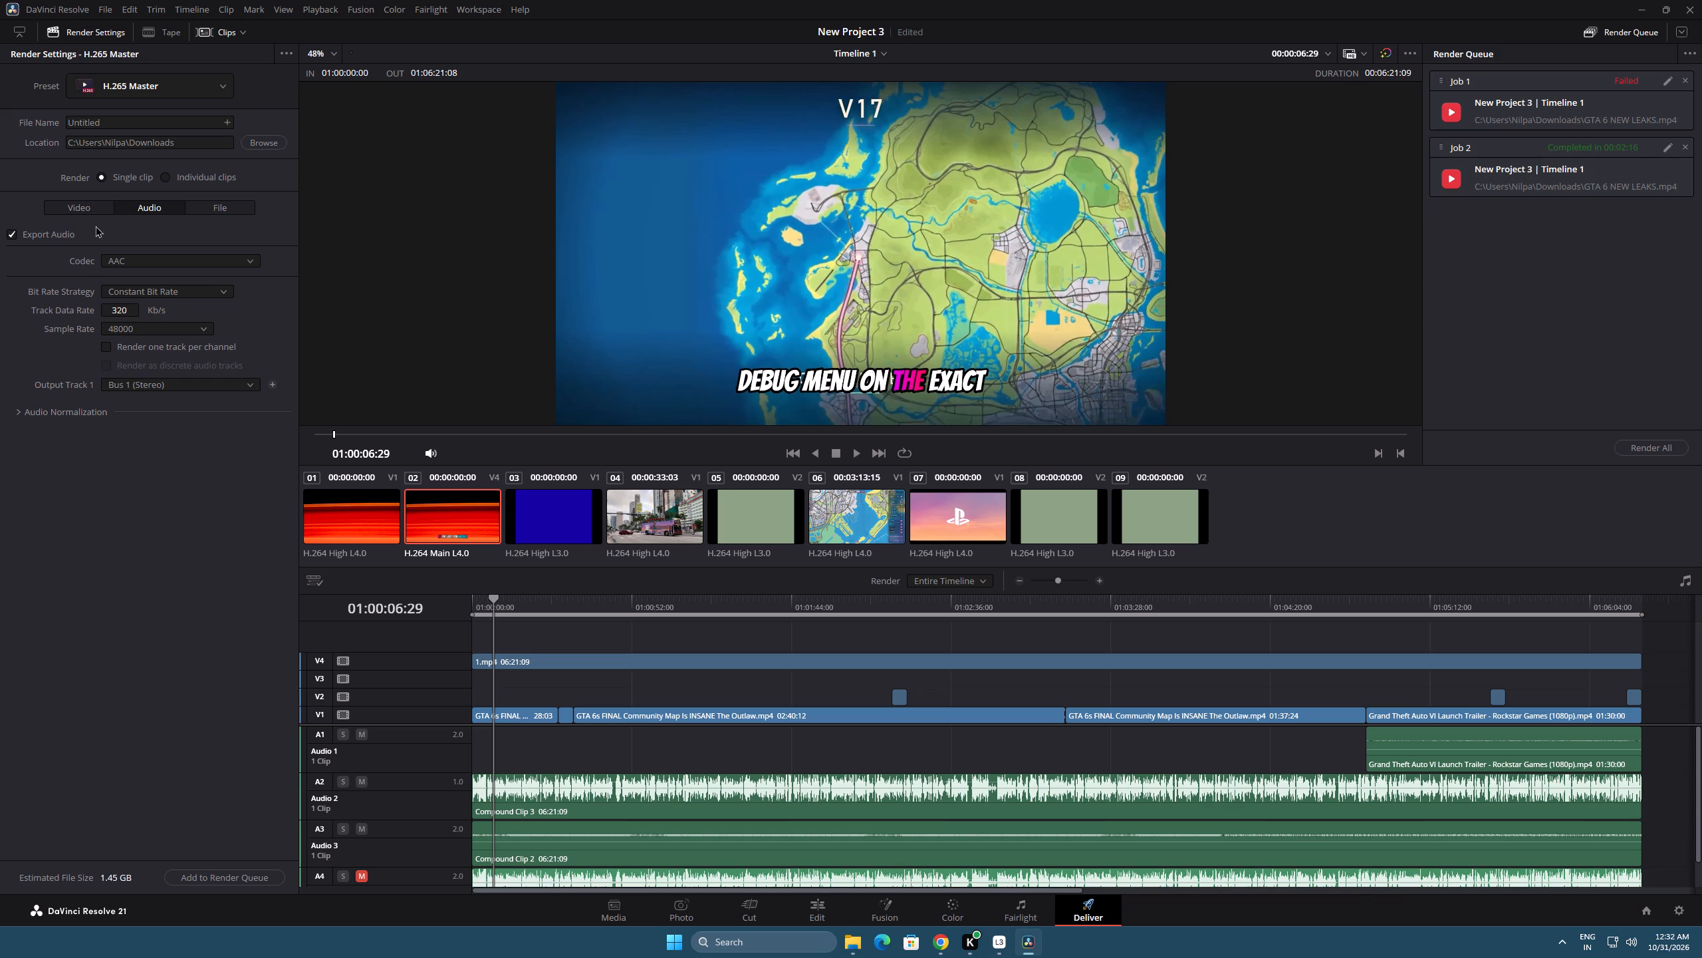
left_click(89, 208)
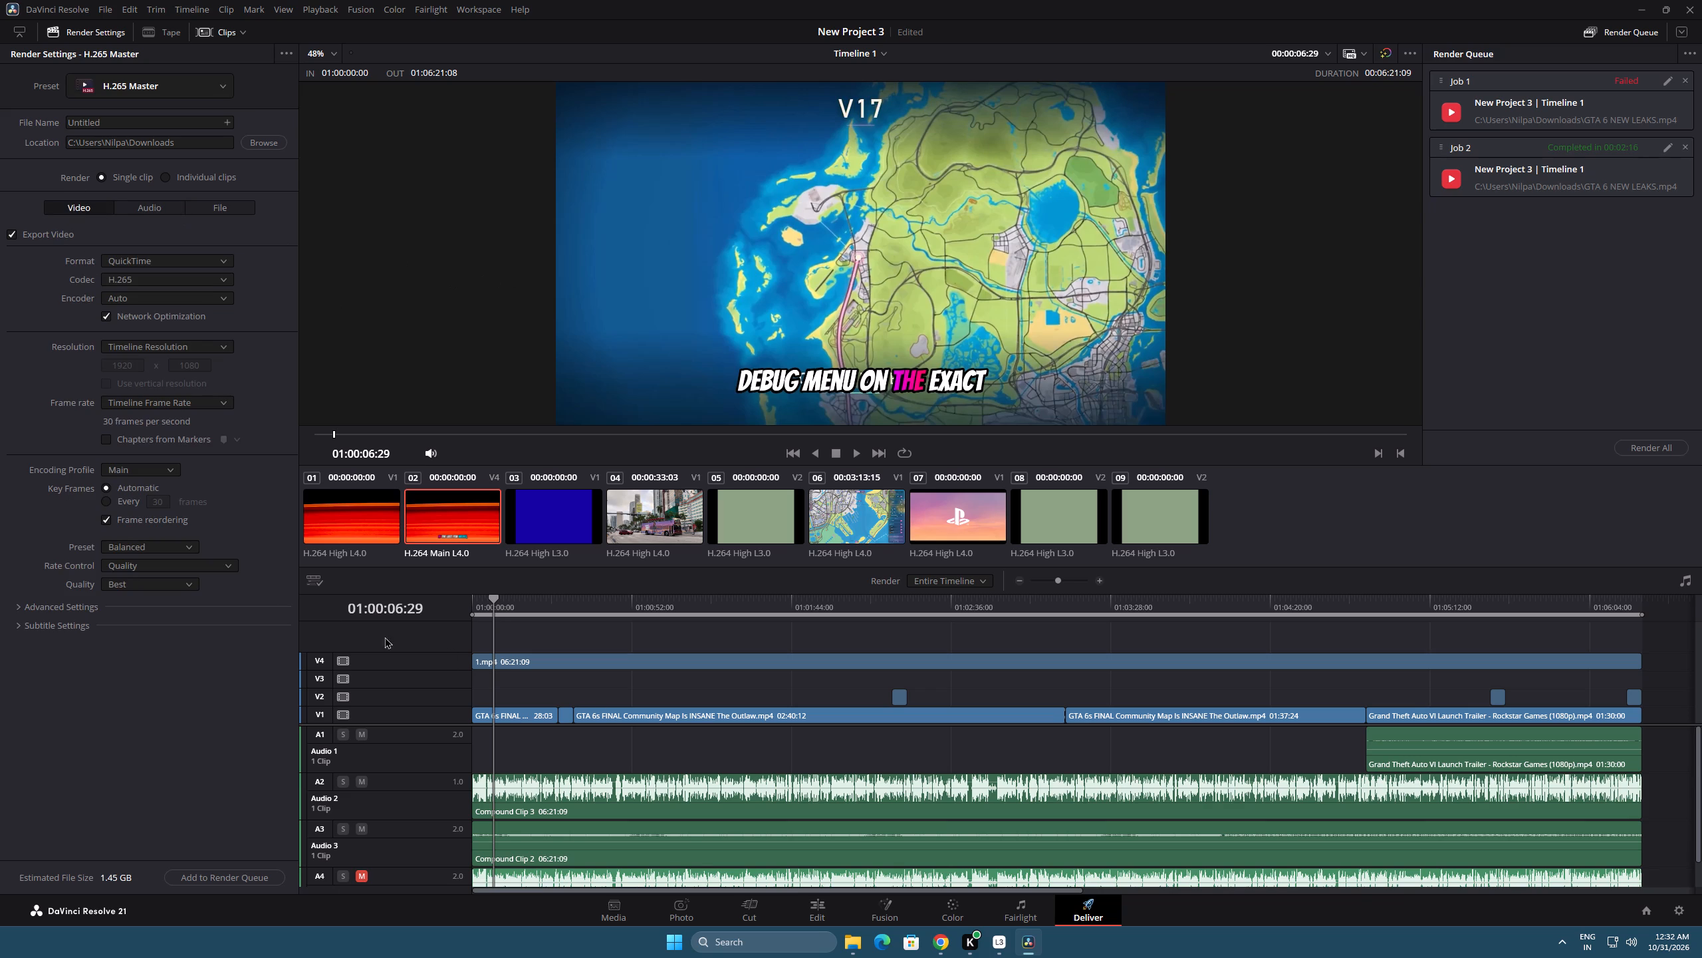
left_click(166, 551)
left_click(160, 587)
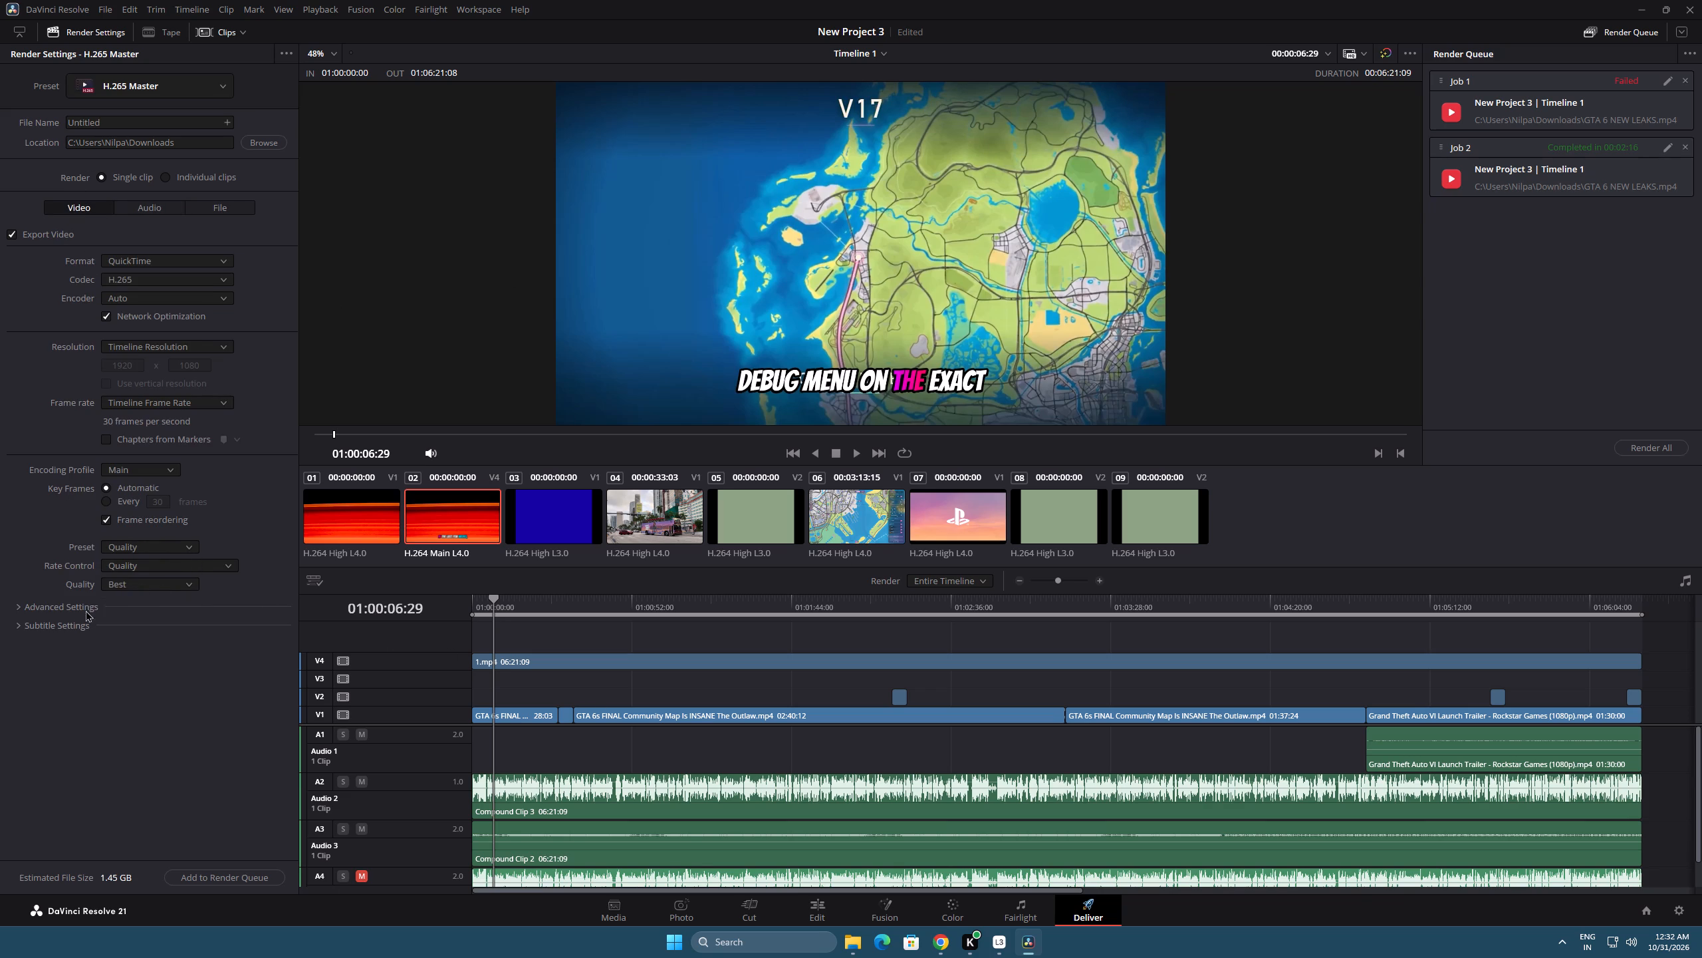
left_click(81, 615)
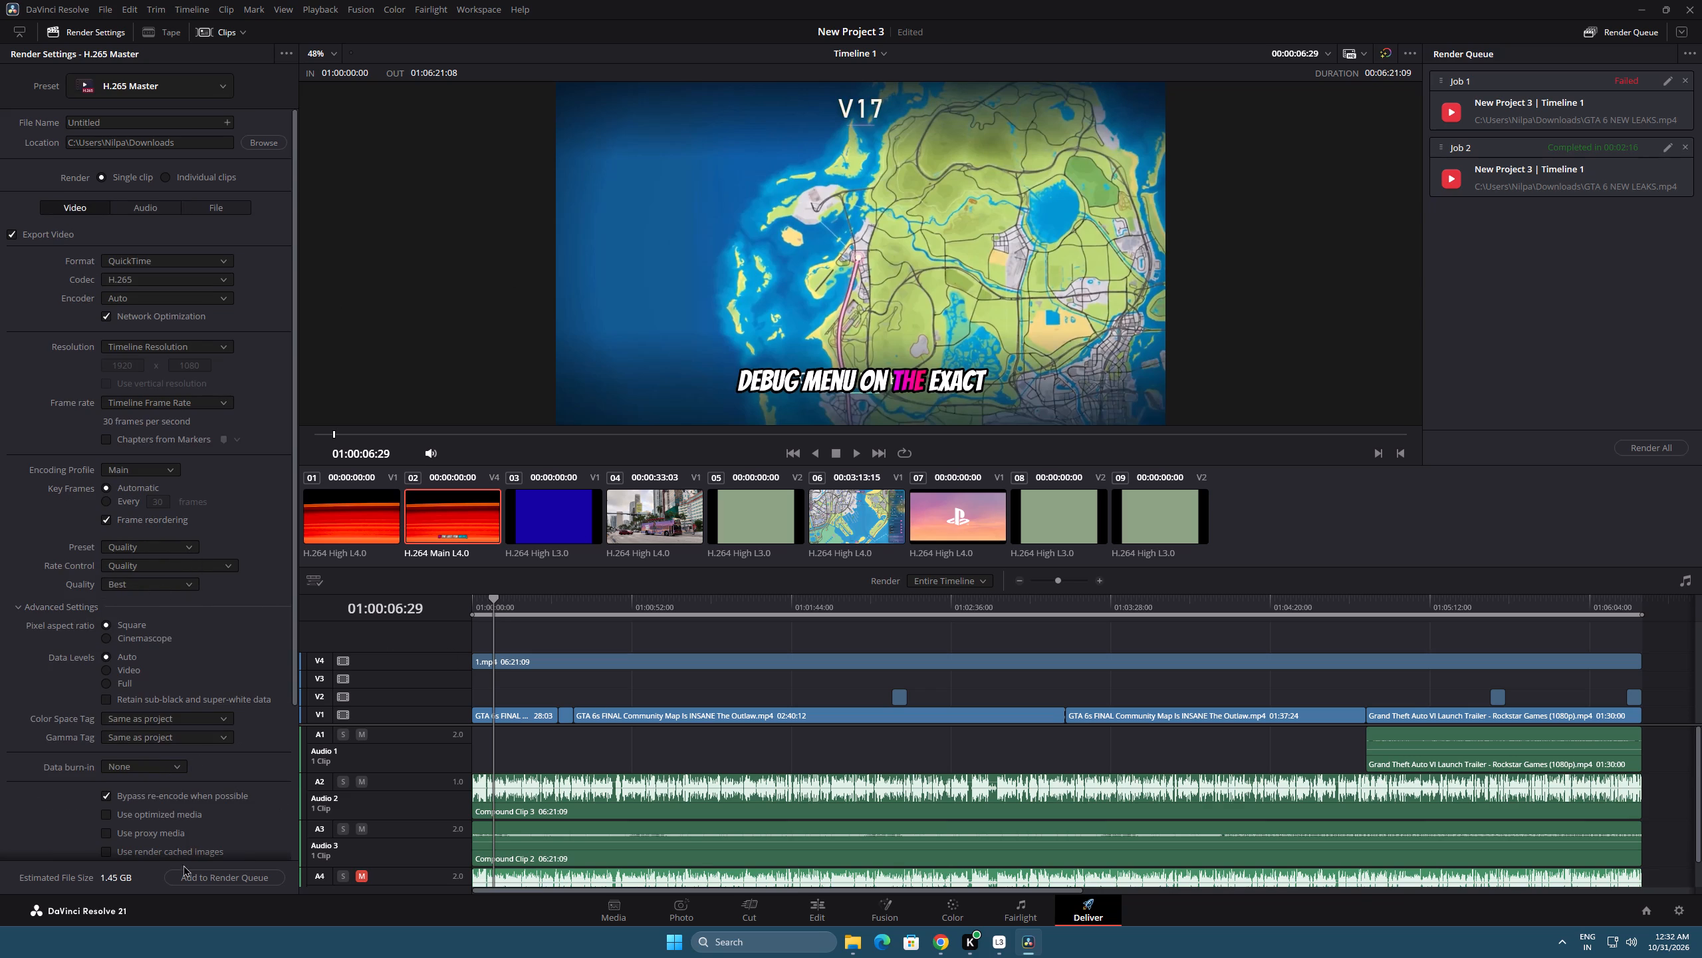
Queue the H.265 Master render, replacing the existing Timeline 1.mov in Downloads, and start rendering Job 3.
left_click(217, 874)
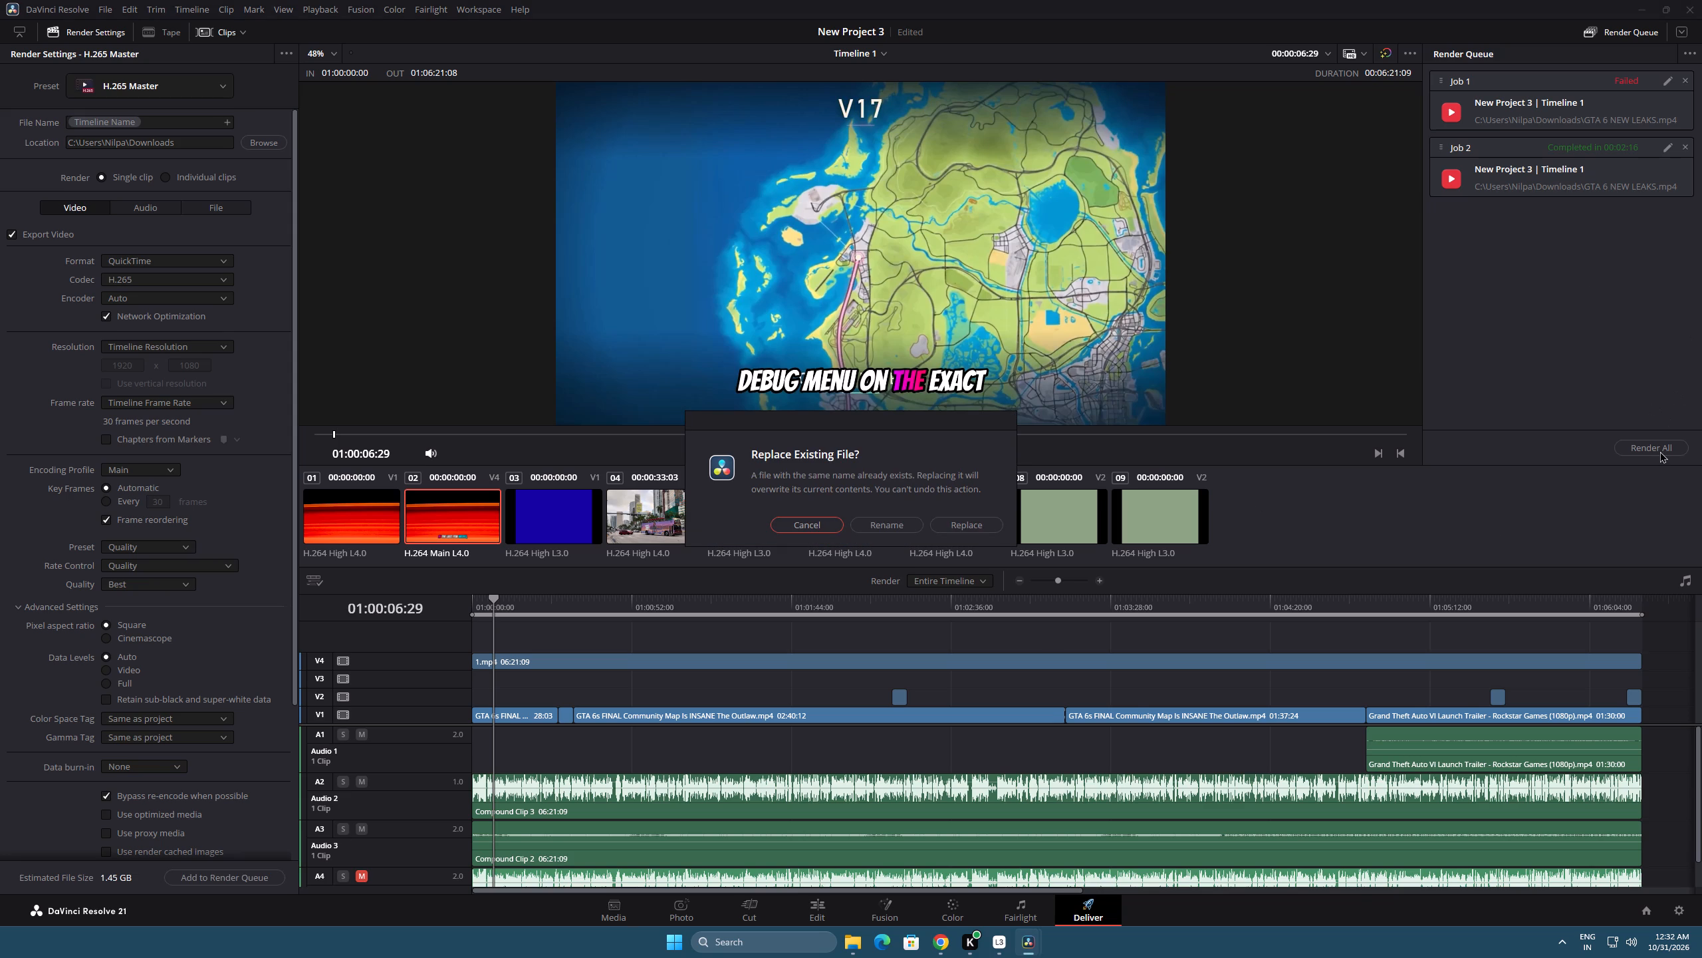
left_click(948, 518)
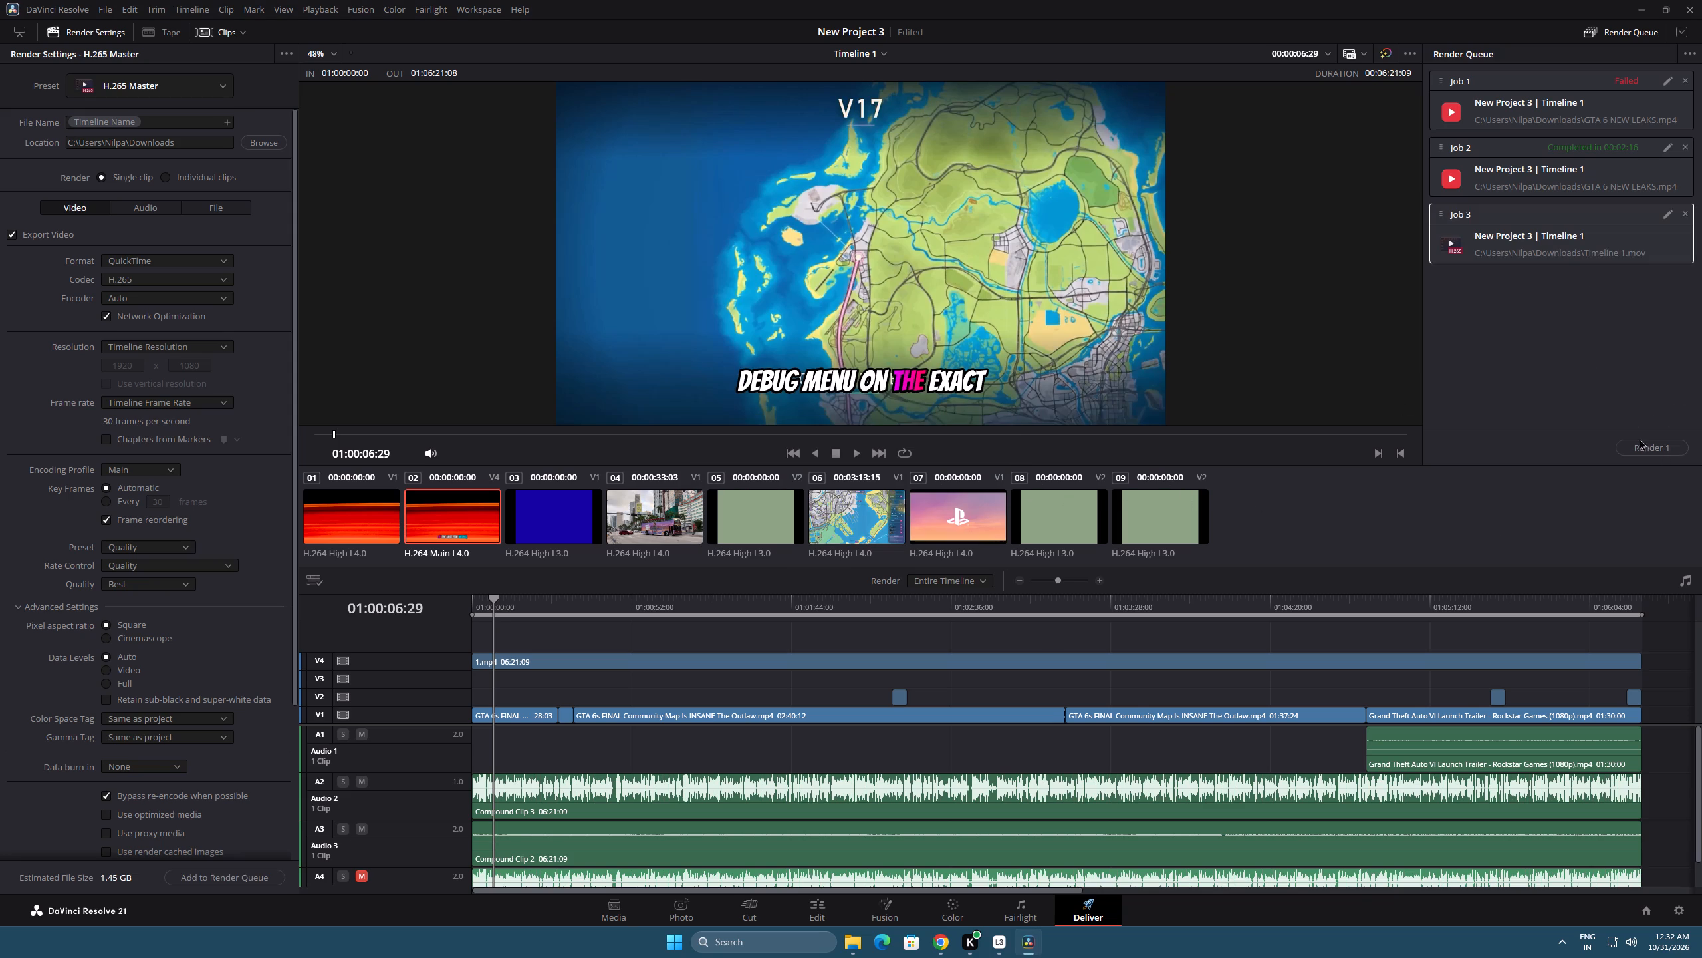
left_click(1641, 440)
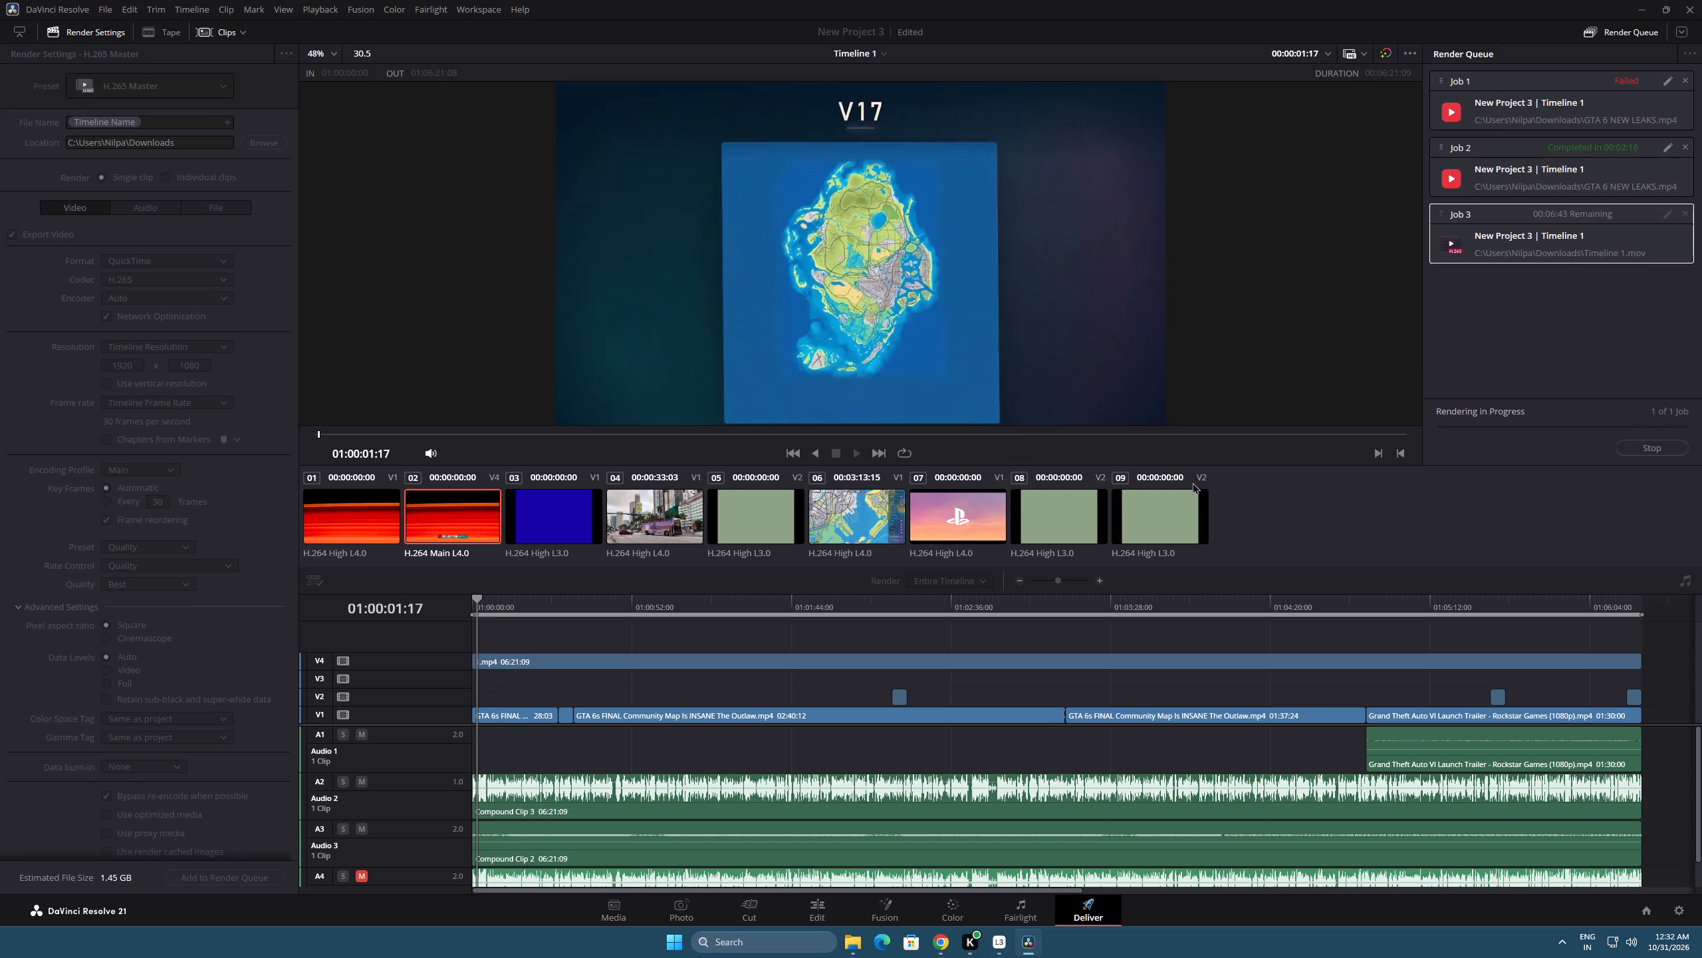
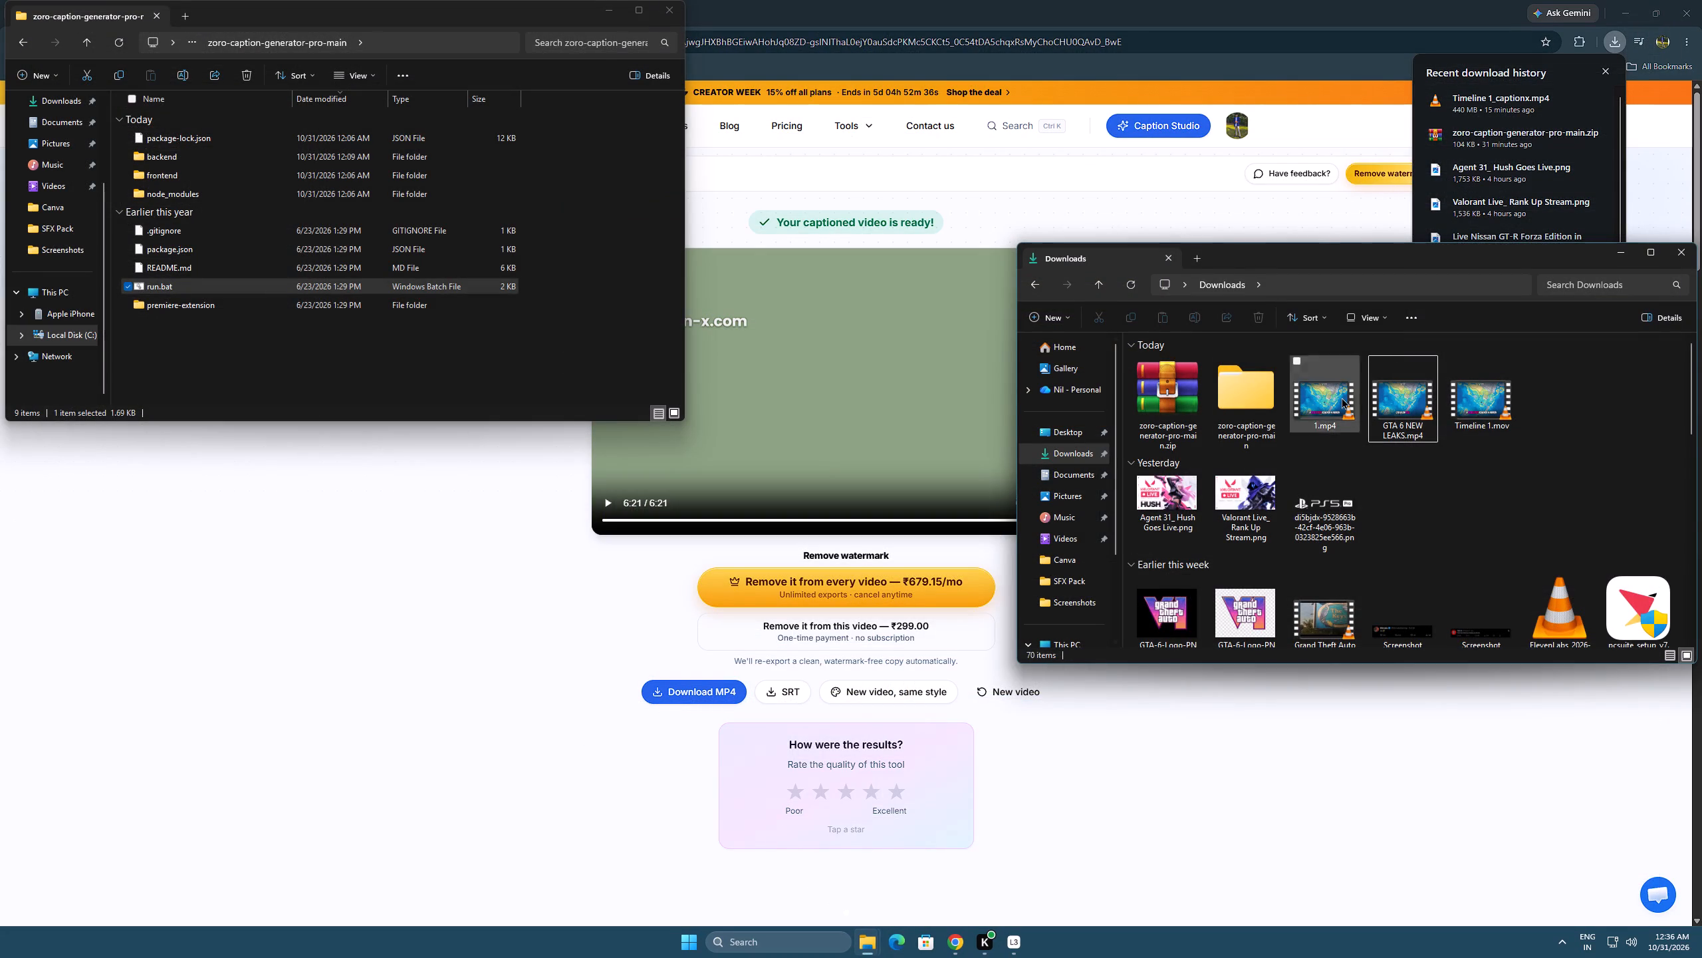
Refresh the Downloads folder and briefly play the rendered Timeline 1.mov in VLC to check its captions and picture, closing the player when done.
left_click(1528, 419)
left_click(1124, 289)
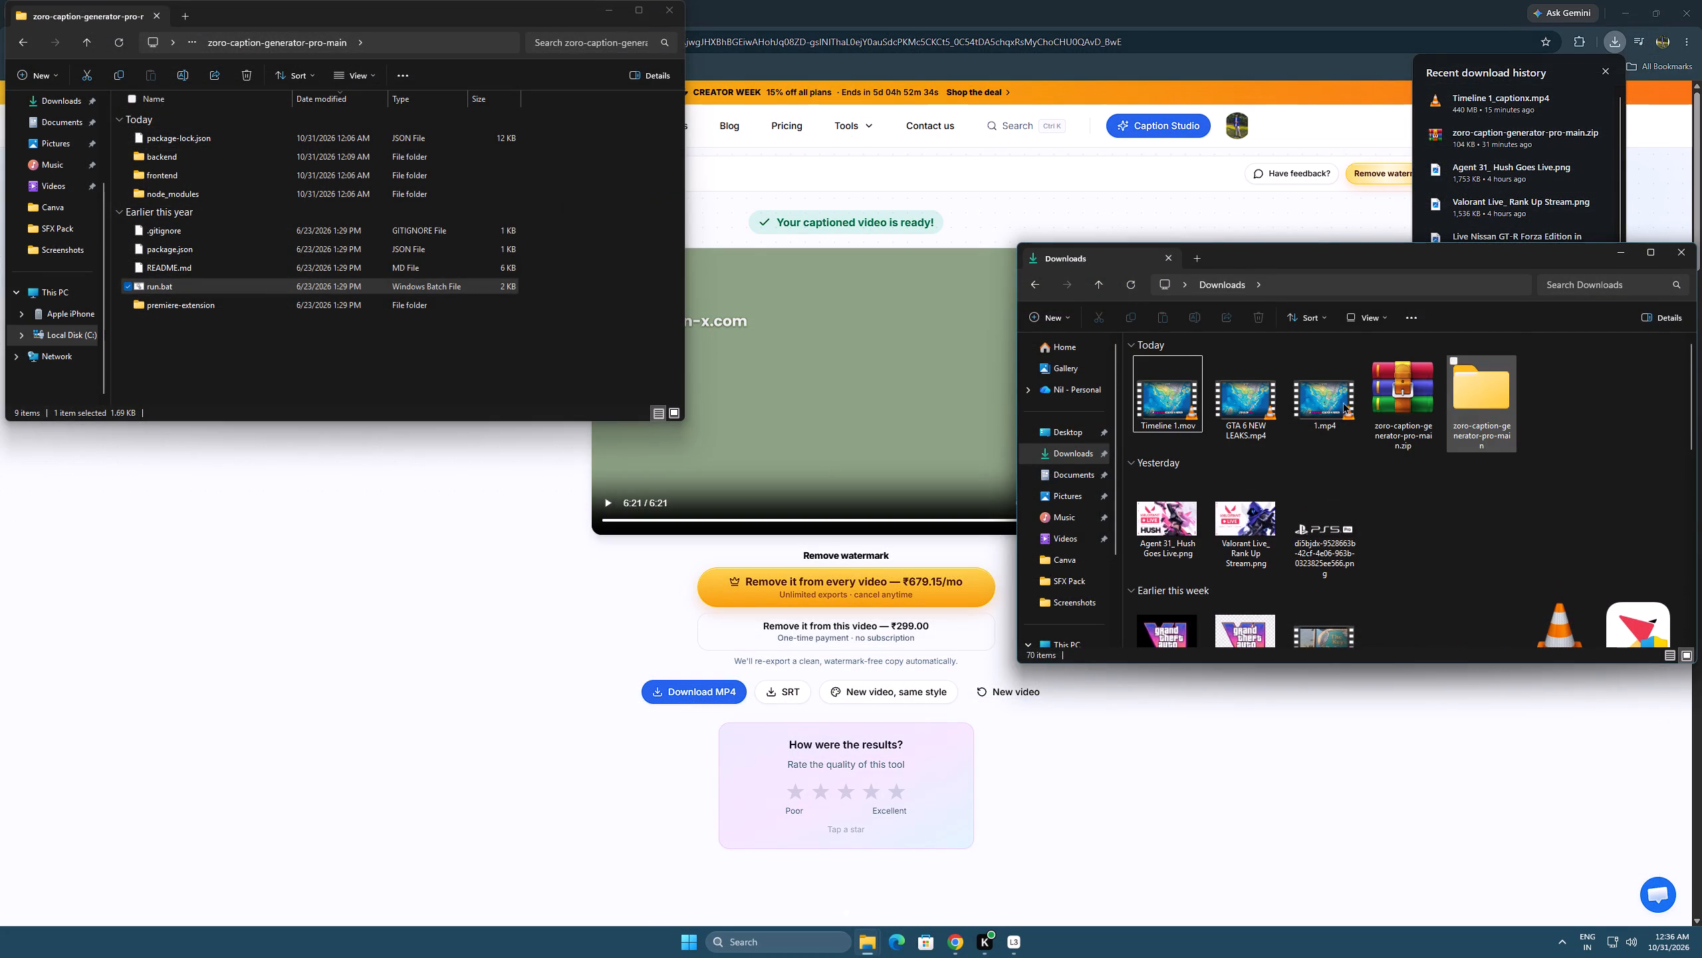
double_click(1173, 387)
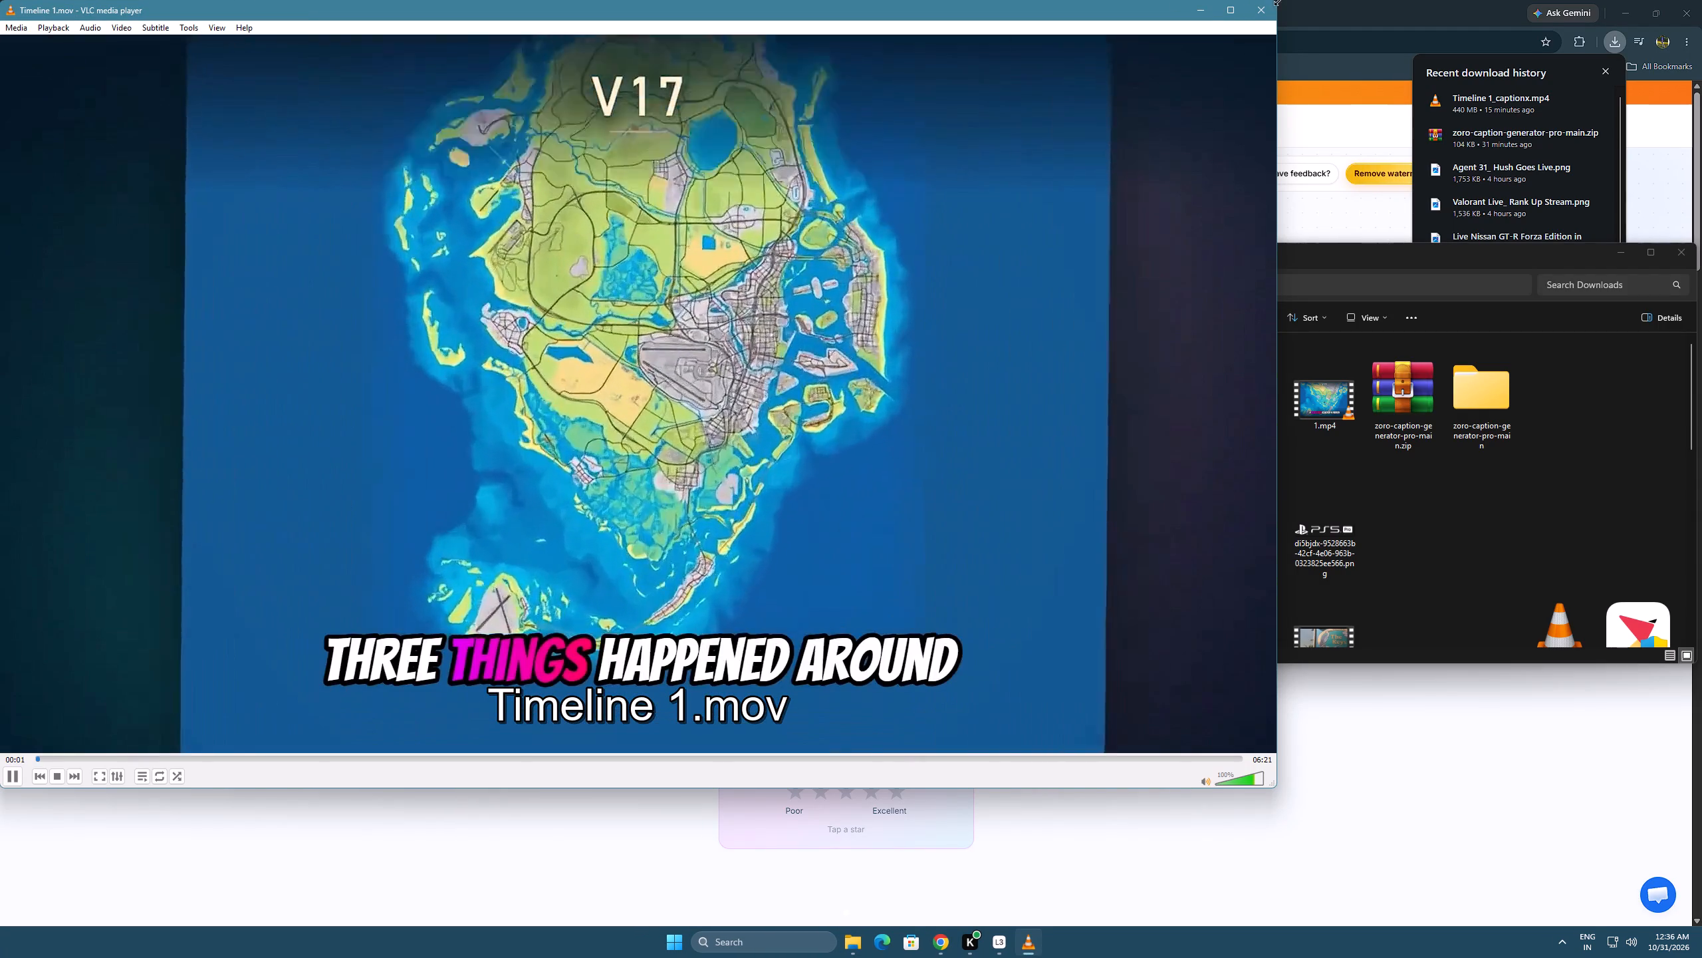
left_click(1270, 15)
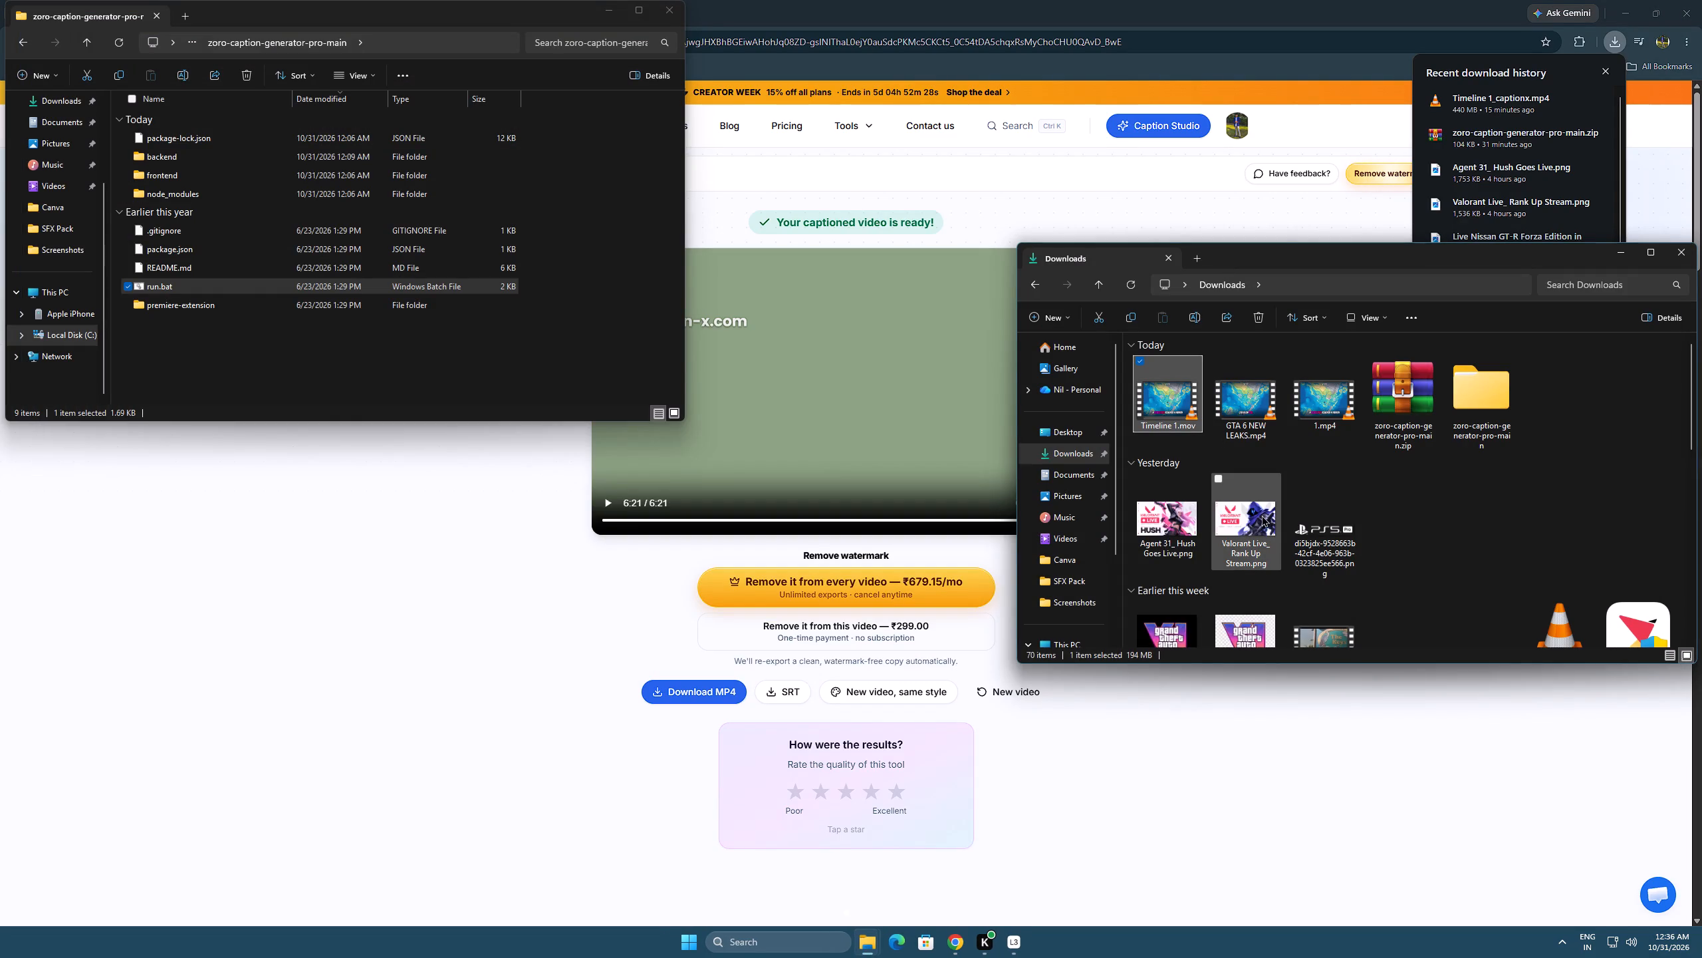
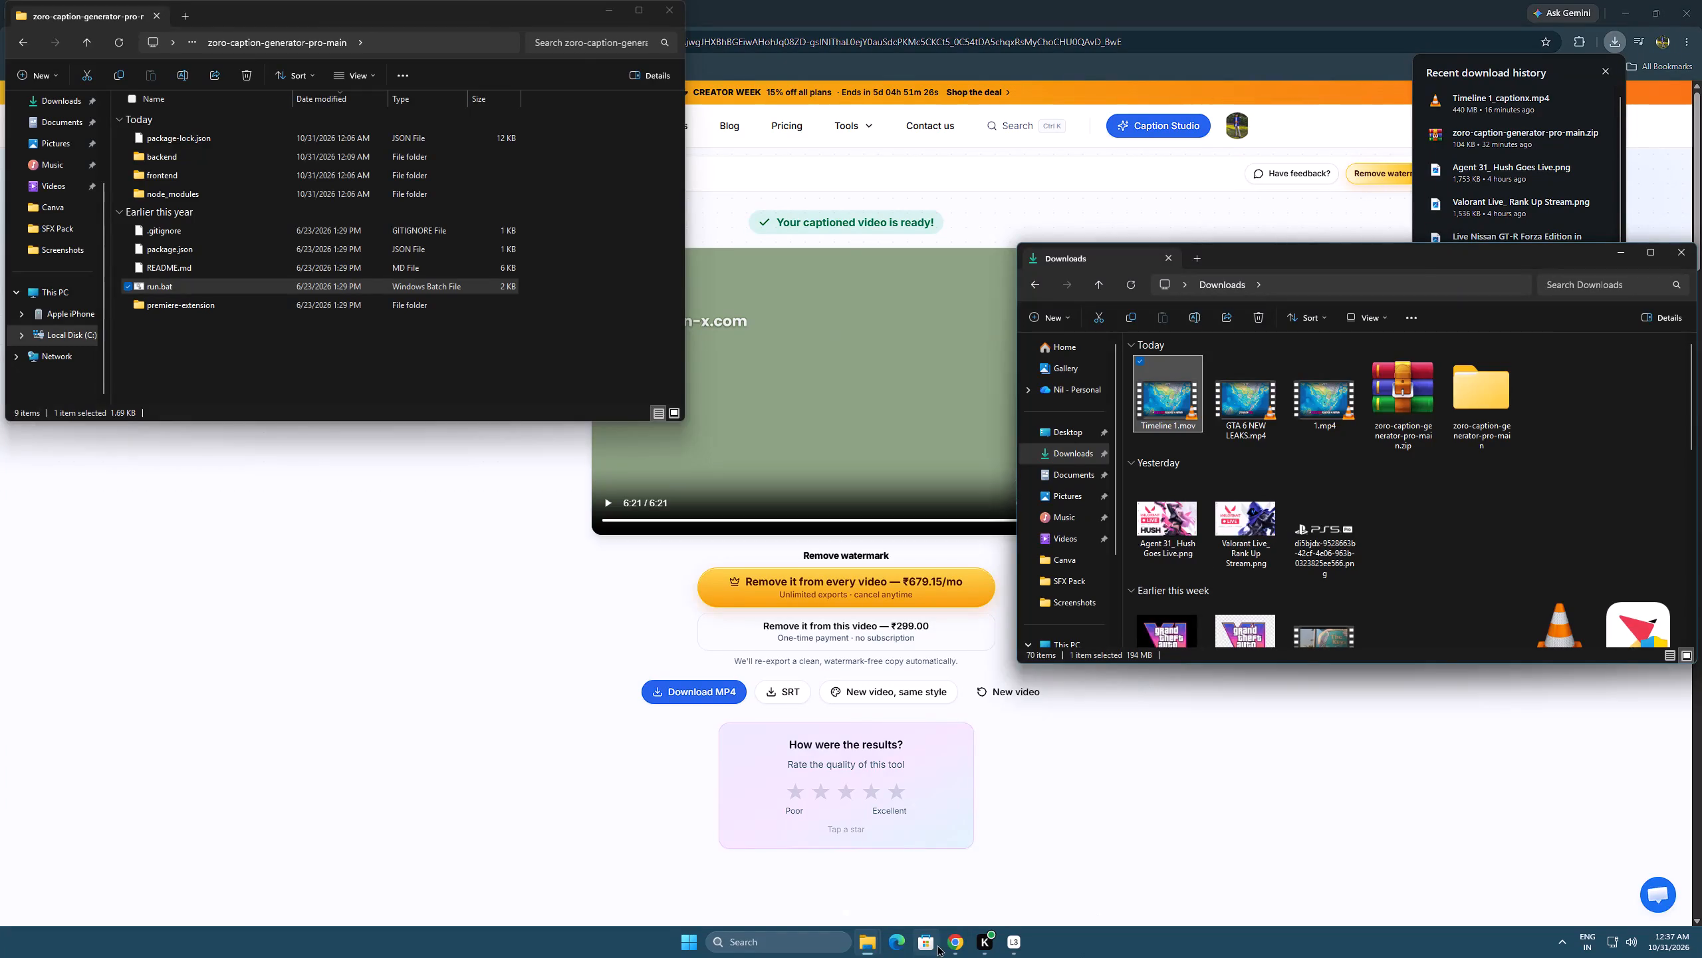
Switch to Chrome and close the browser window holding the caption video project and Caption Studio pages.
left_click(953, 950)
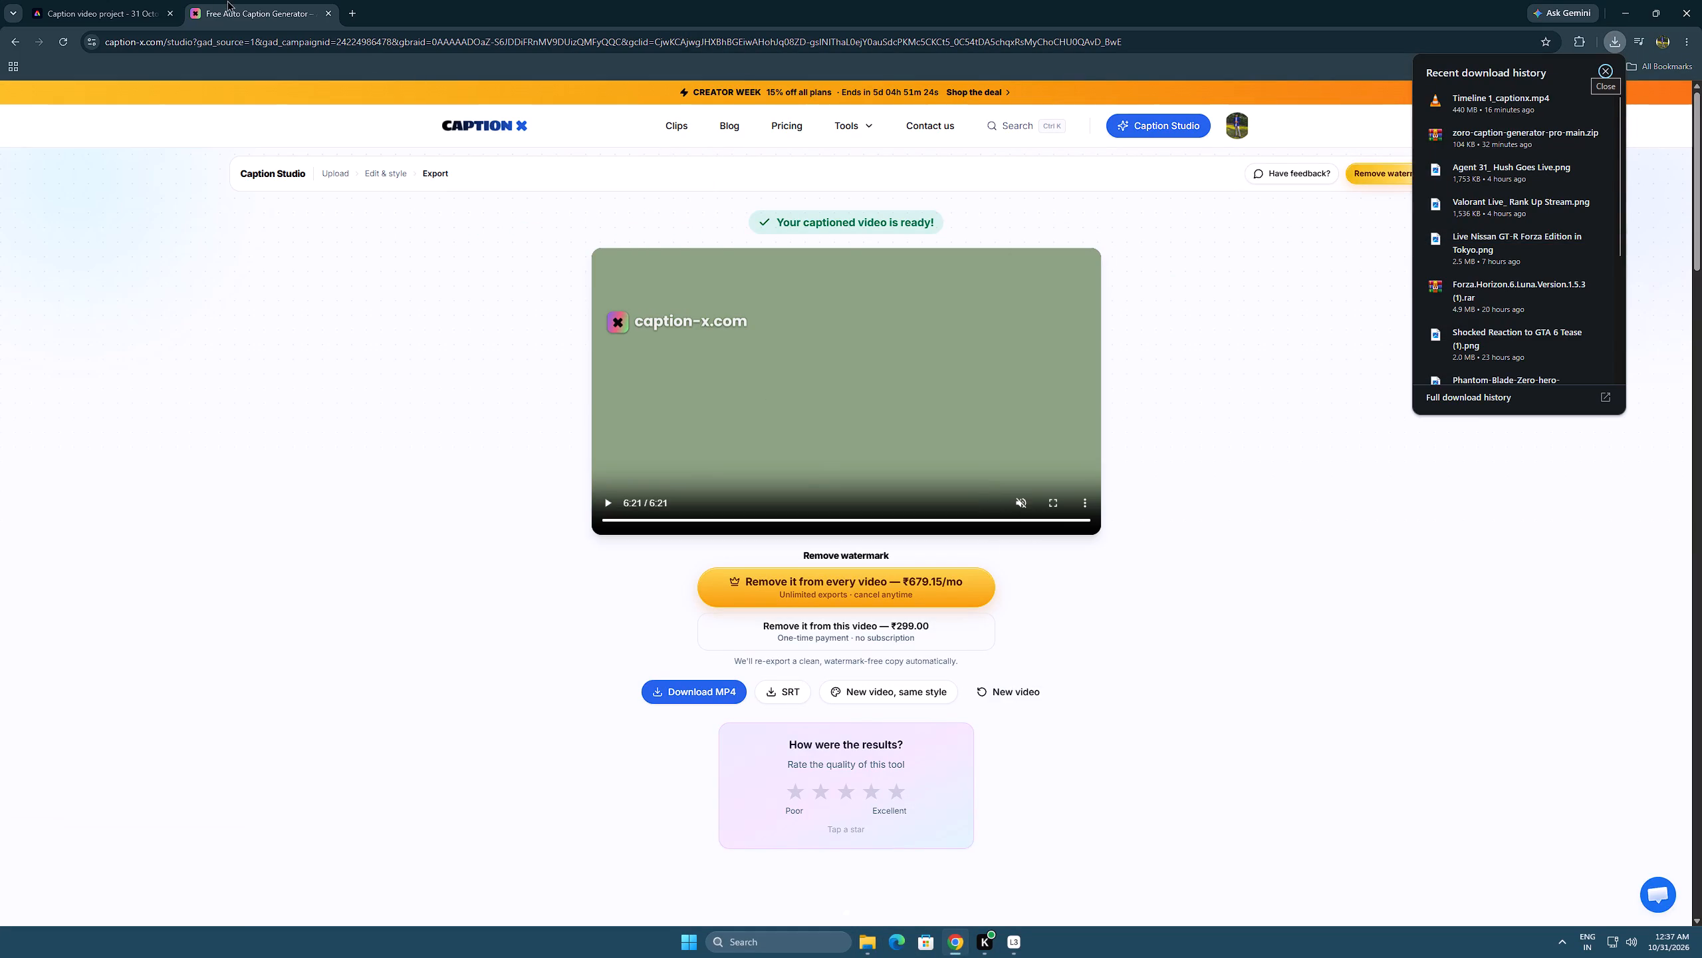
left_click(98, 0)
left_click(1701, 0)
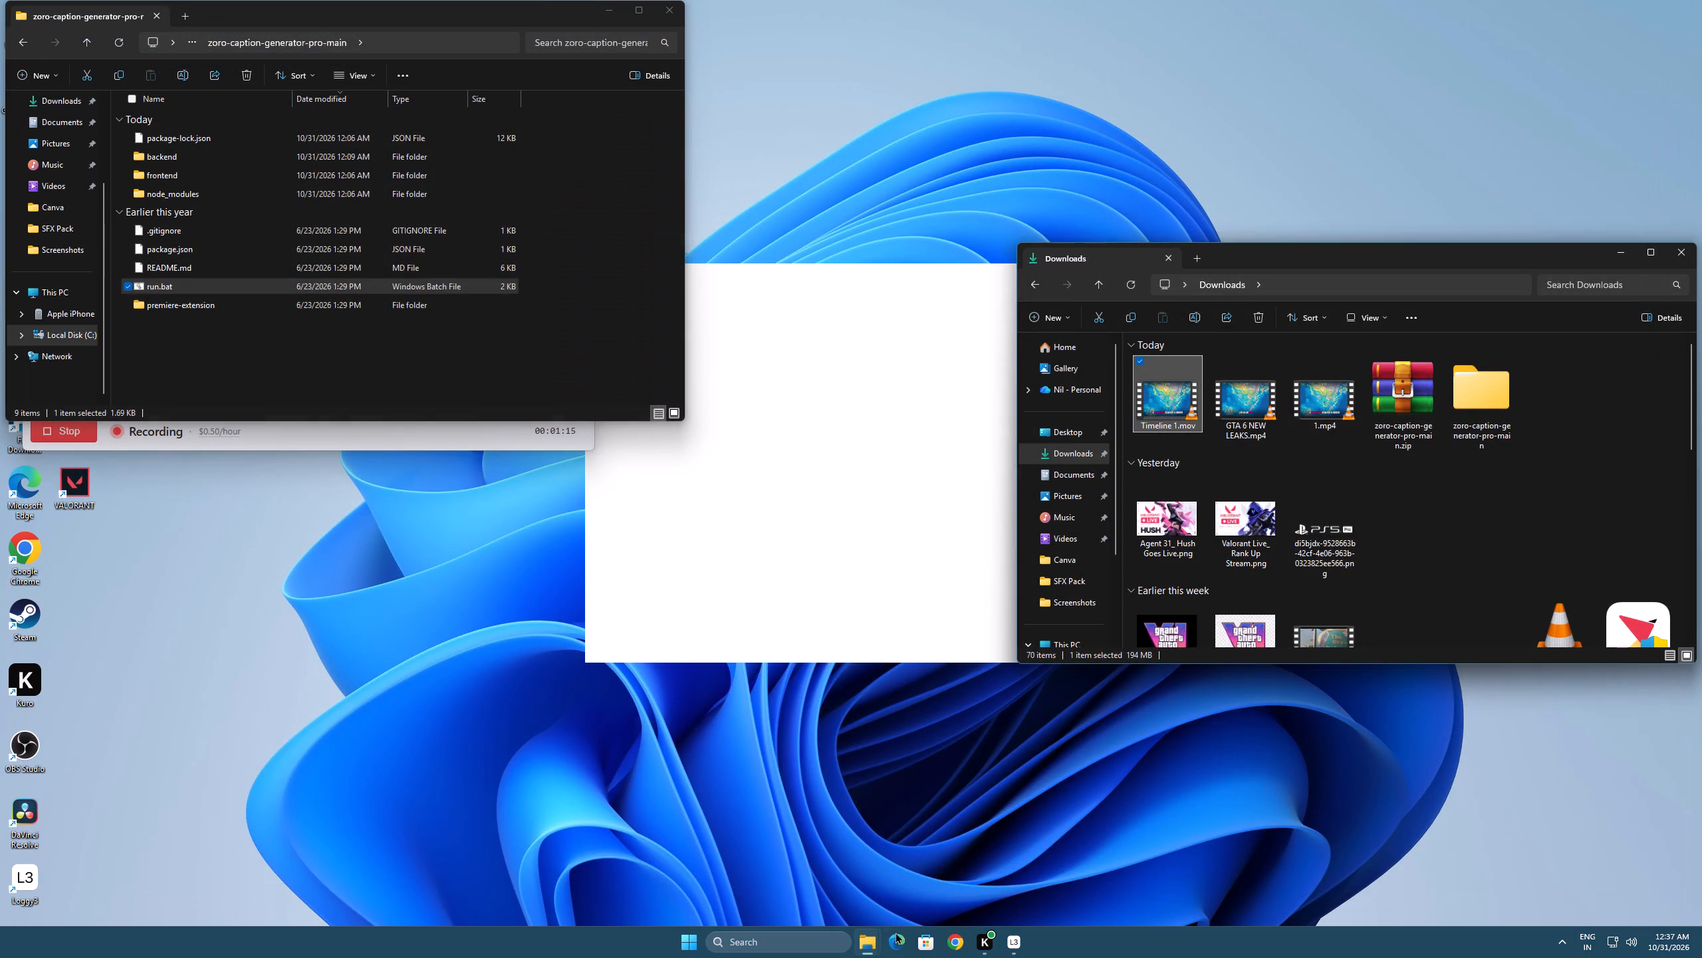